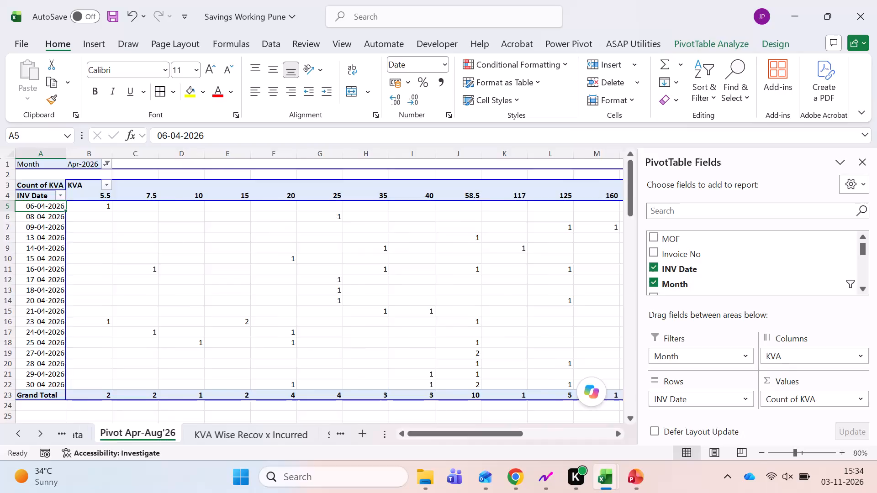
On Sheet2 (2), inspect the formulas behind the average expense per trip in D7 and the figure in D9.
{"action": "key", "text": "ctrl+Page_Up"}
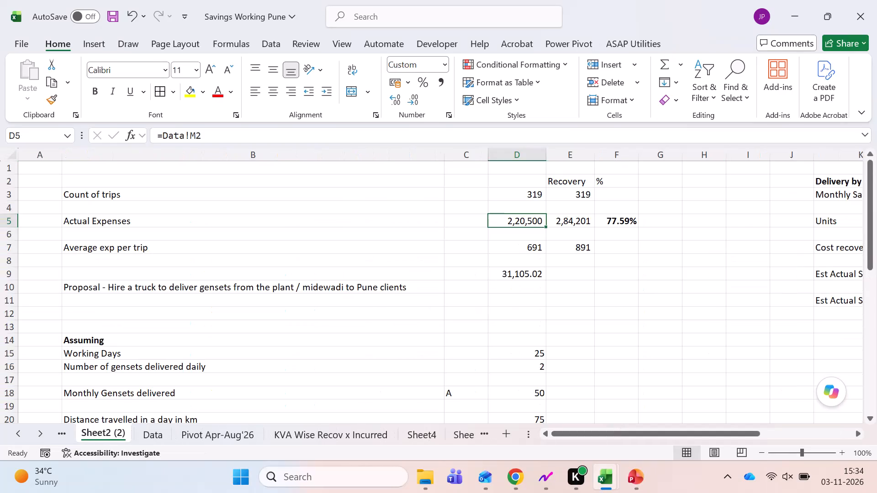
{"action": "key", "text": "Down"}
{"action": "key", "text": "Down"}
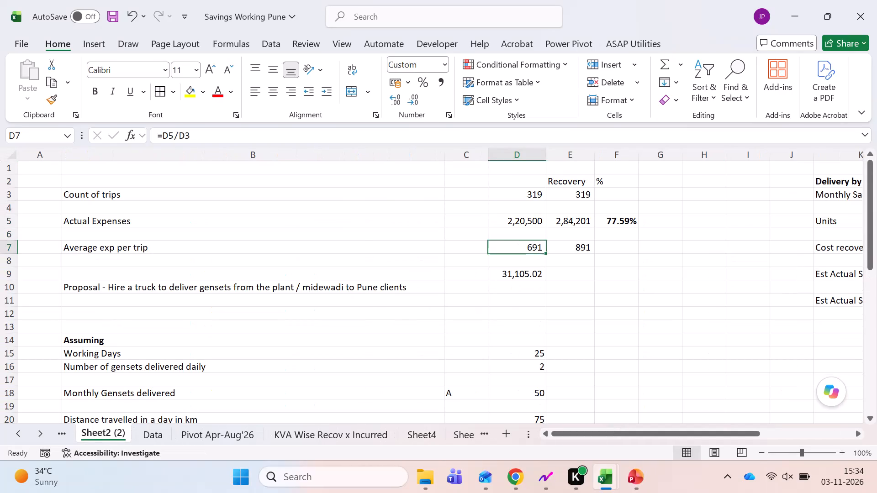
{"action": "key", "text": "Down"}
{"action": "key", "text": "Down"}
{"action": "key", "text": "F2"}
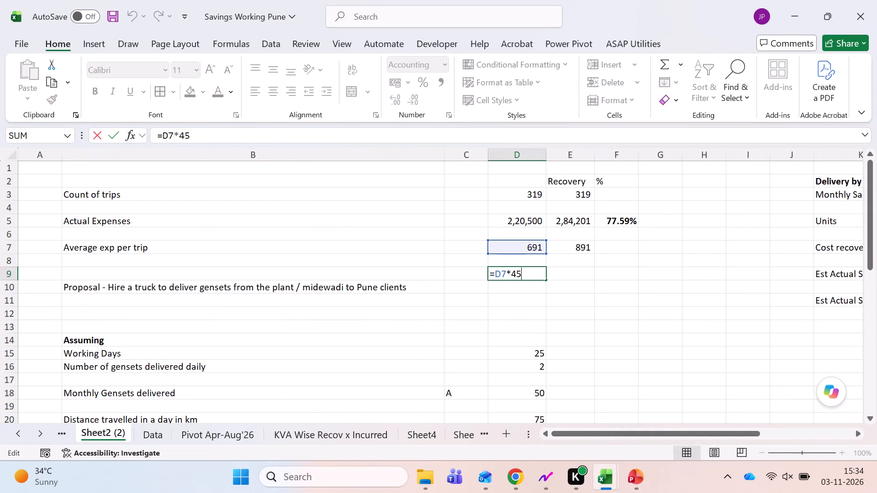
{"action": "key", "text": "Escape"}
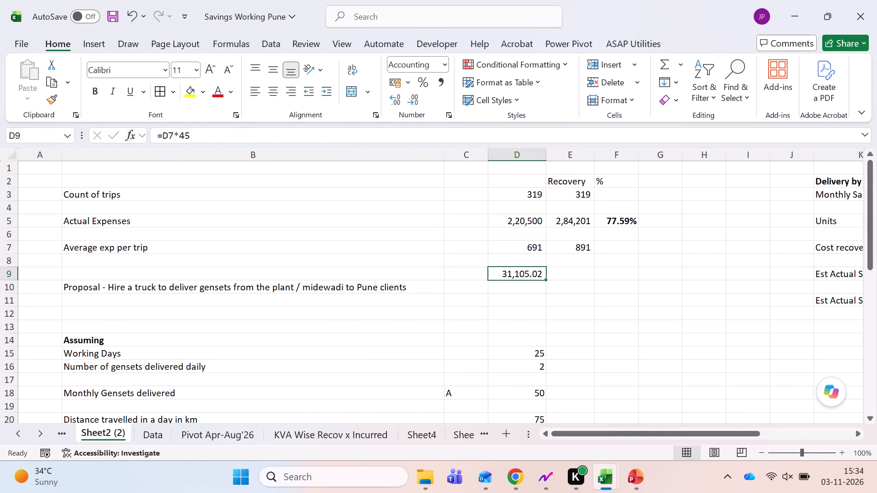
{"action": "key", "text": "Up"}
{"action": "key", "text": "Up"}
{"action": "key", "text": "F2"}
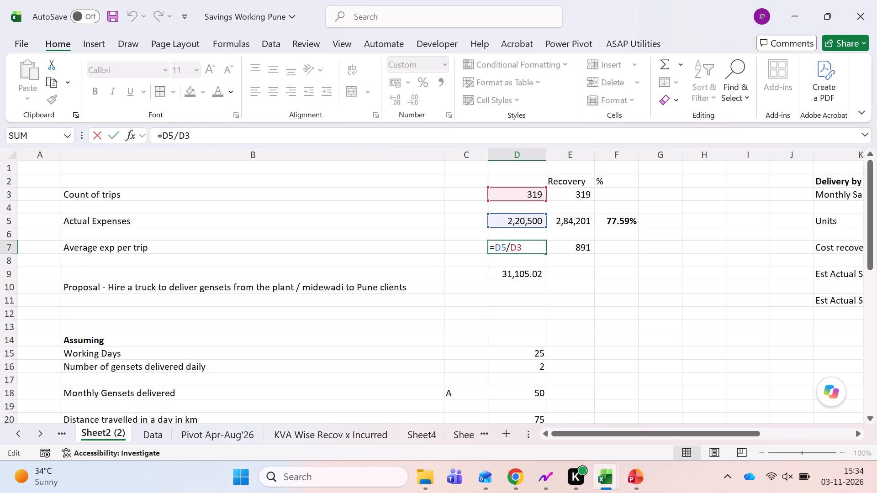
{"action": "key", "text": "Escape"}
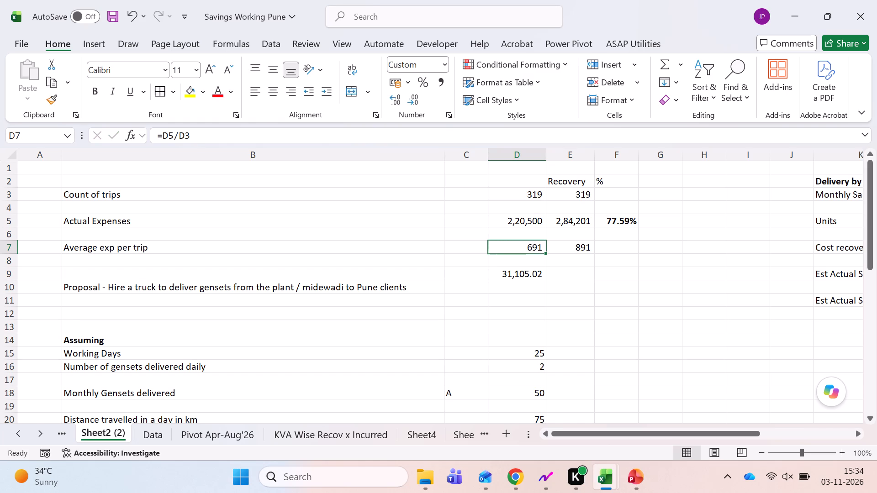
{"action": "key", "text": "F2"}
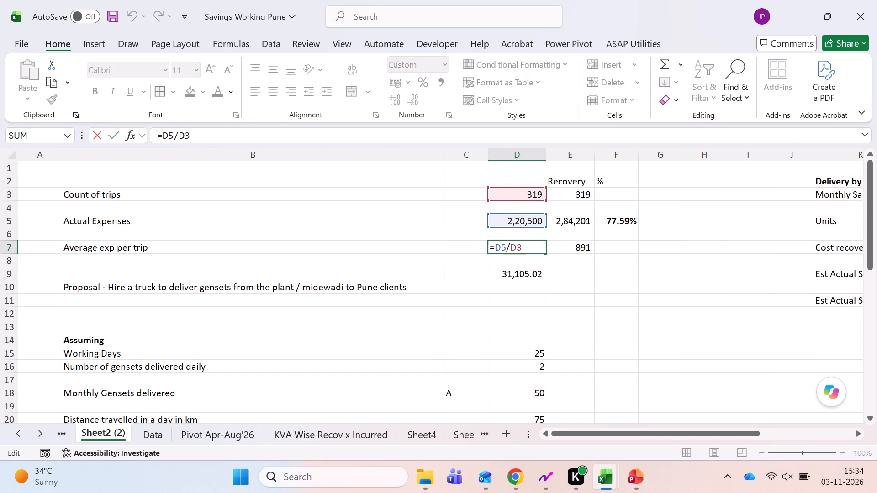
{"action": "key", "text": "Escape"}
Check the subtotals above the Transport Charges Recovered and Actual Transport Cost Incurred columns on the Data sheet.
{"action": "key", "text": "ctrl+Page_Down"}
{"action": "key", "text": "ctrl+Up"}
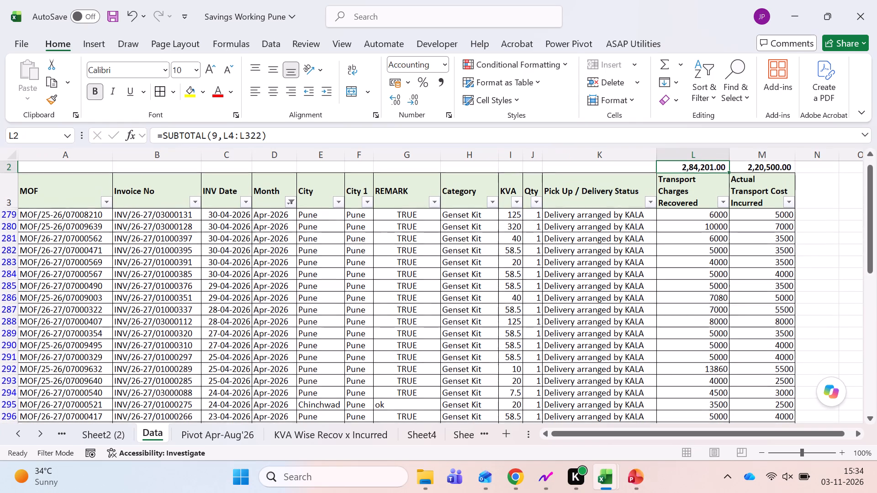
{"action": "key", "text": "Up"}
{"action": "key", "text": "Down"}
{"action": "key", "text": "Down"}
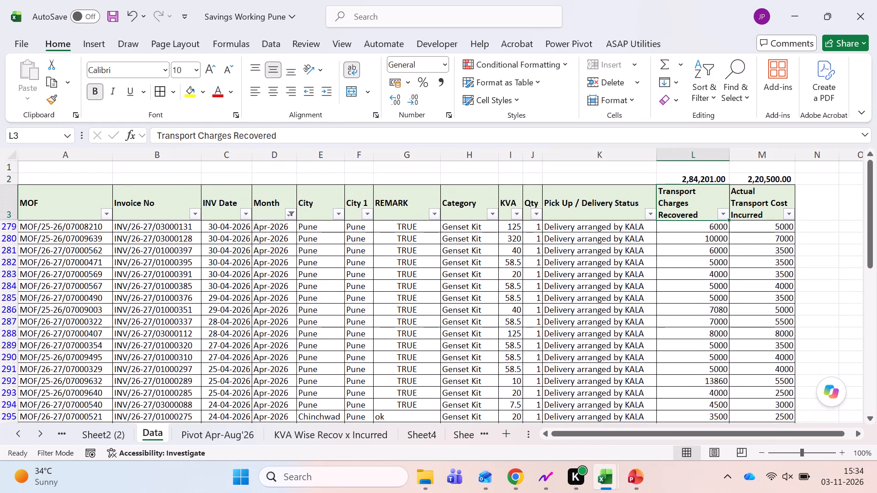
Go back to Sheet2 (2) and re-examine the formula in D9 above the truck hire proposal.
{"action": "key", "text": "ctrl+Page_Up"}
{"action": "key", "text": "ctrl+Left"}
{"action": "key", "text": "ctrl+Left"}
{"action": "key", "text": "ctrl+Left"}
{"action": "key", "text": "Right"}
{"action": "key", "text": "Right"}
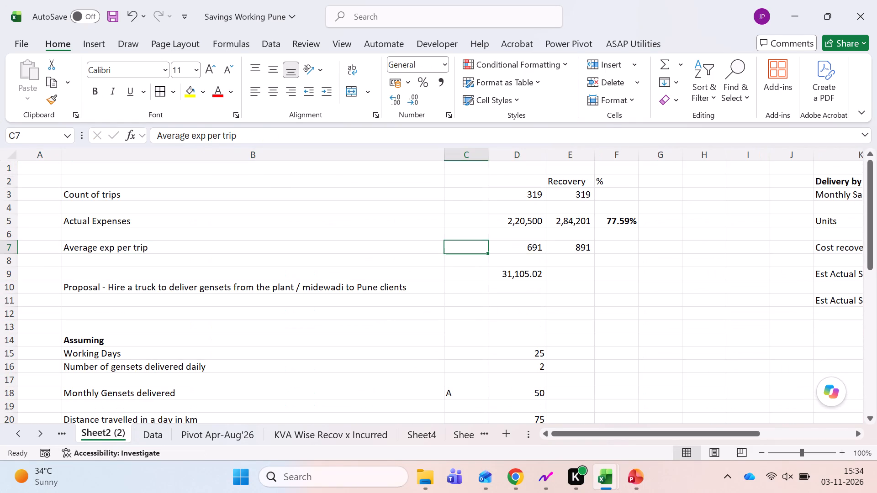
{"action": "key", "text": "Down"}
{"action": "key", "text": "Down"}
{"action": "key", "text": "Down"}
{"action": "key", "text": "Down"}
{"action": "key", "text": "Up"}
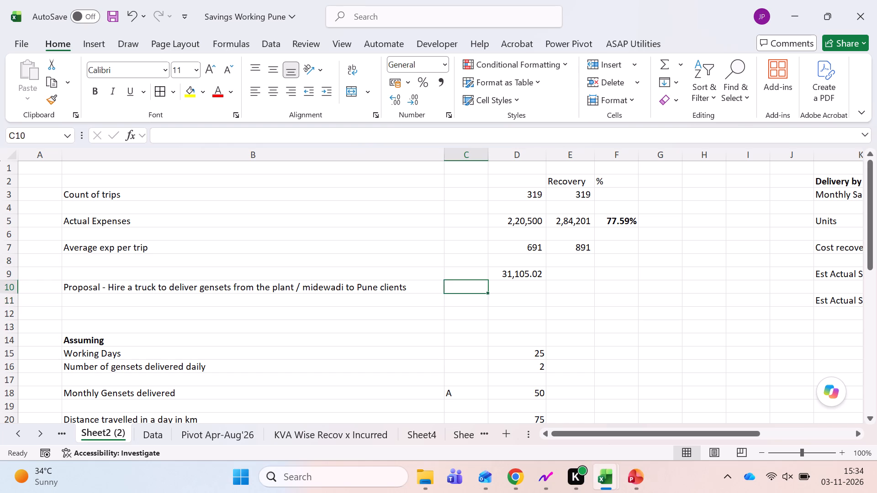
{"action": "key", "text": "Up"}
{"action": "key", "text": "Right"}
{"action": "key", "text": "F2"}
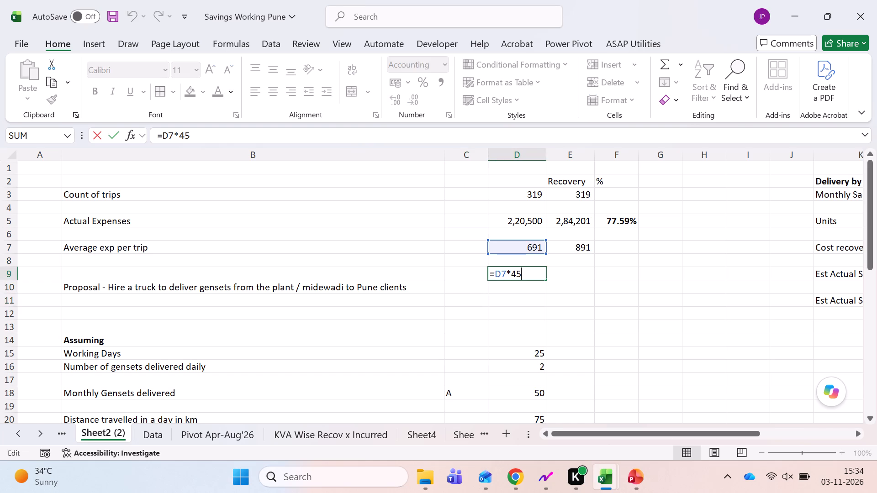
{"action": "key", "text": "Escape"}
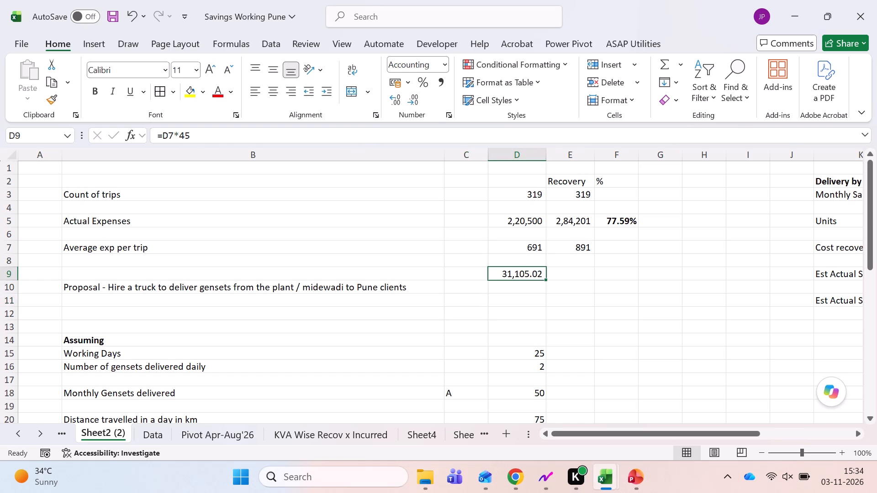
{"action": "key", "text": "F2"}
{"action": "key", "text": "Escape"}
{"action": "key", "text": "F2"}
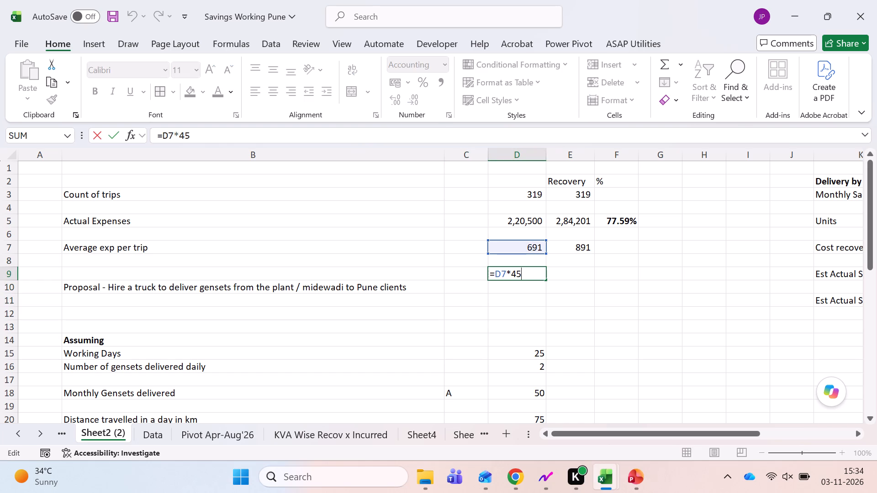
{"action": "key", "text": "Escape"}
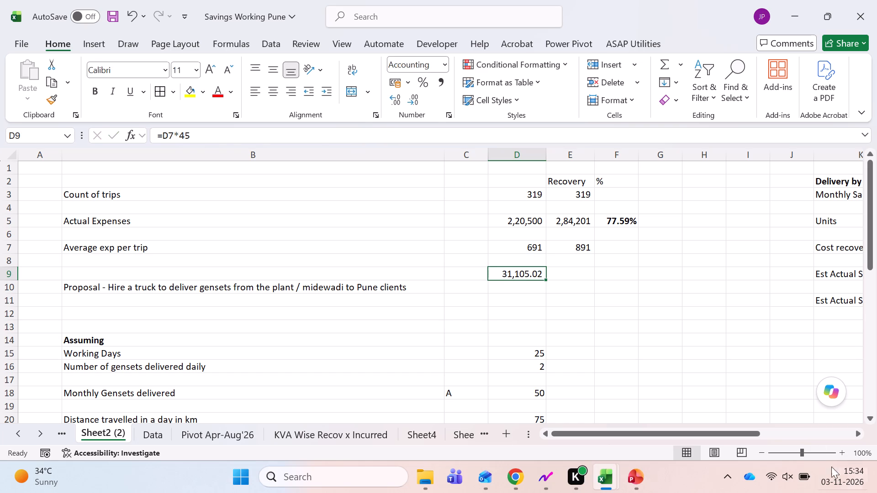
Look up April 2026 in the system calendar to work out the month's working days.
{"action": "left_click", "coordinate": [838, 482]}
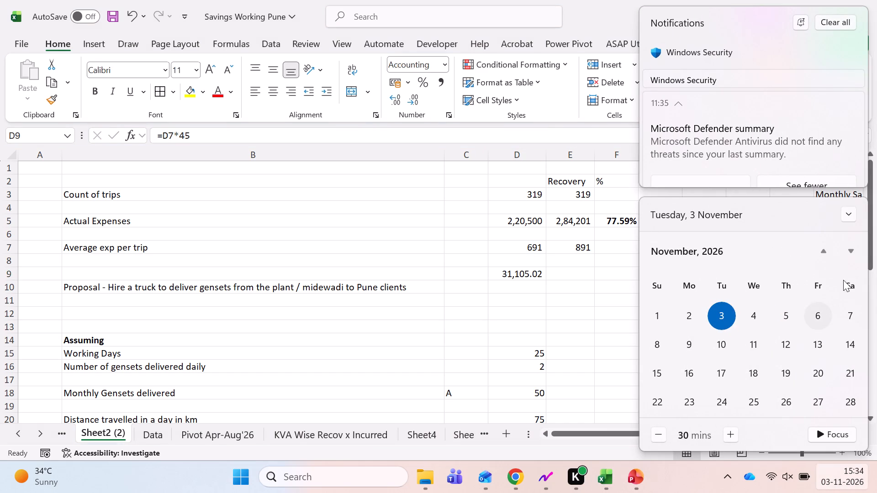
{"action": "triple_click", "coordinate": [826, 249]}
{"action": "double_click", "coordinate": [826, 249]}
{"action": "double_click", "coordinate": [826, 249]}
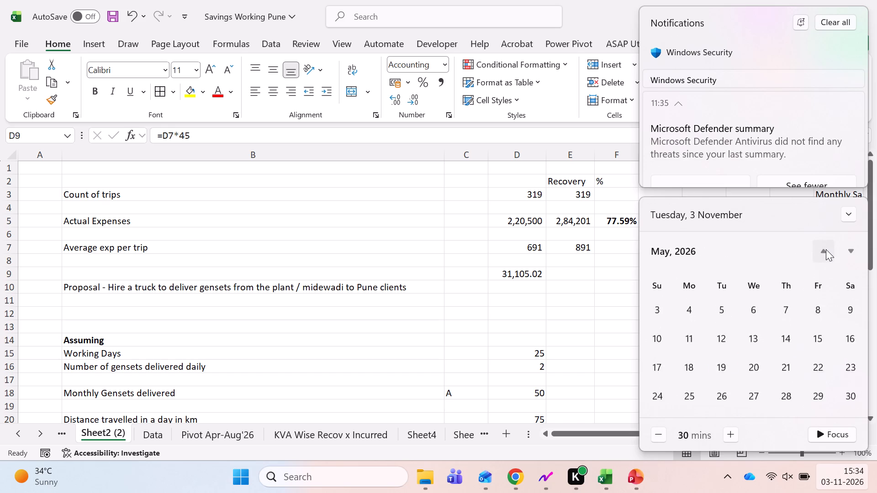
{"action": "double_click", "coordinate": [826, 249]}
{"action": "left_click", "coordinate": [843, 255]}
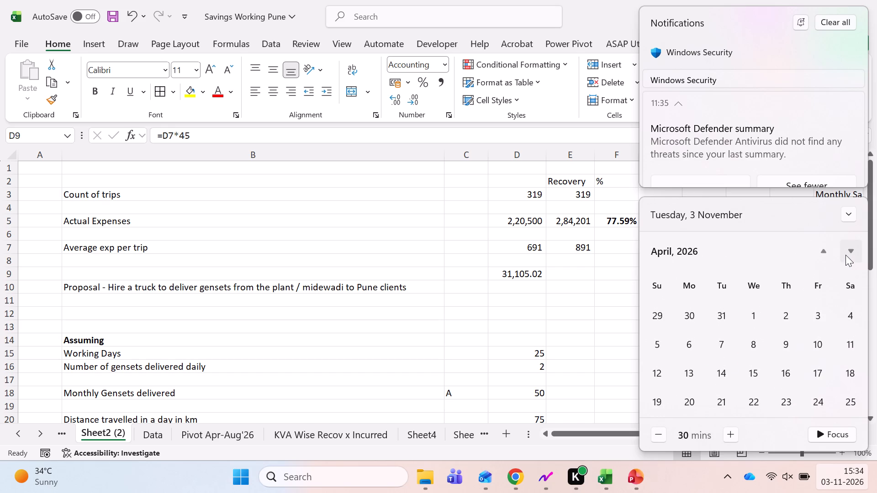
{"action": "scroll", "coordinate": [697, 355], "scroll_direction": "down", "scroll_amount": 1}
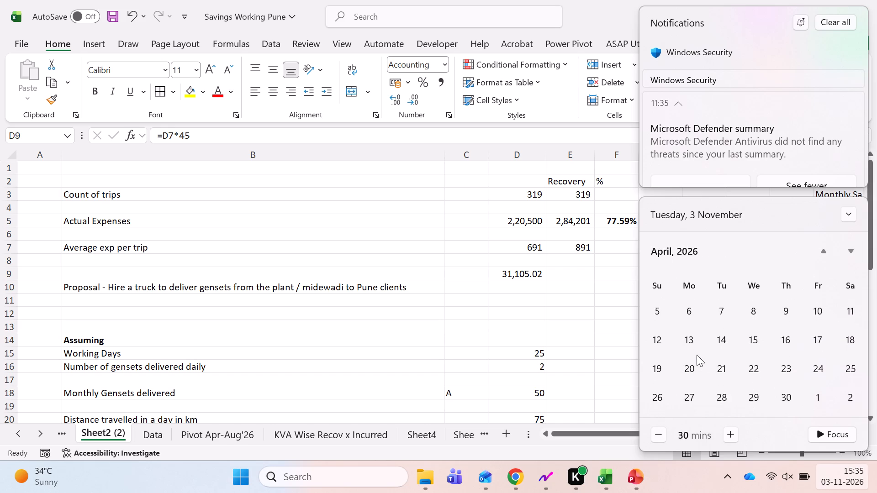
{"action": "scroll", "coordinate": [697, 355], "scroll_direction": "down", "scroll_amount": 2}
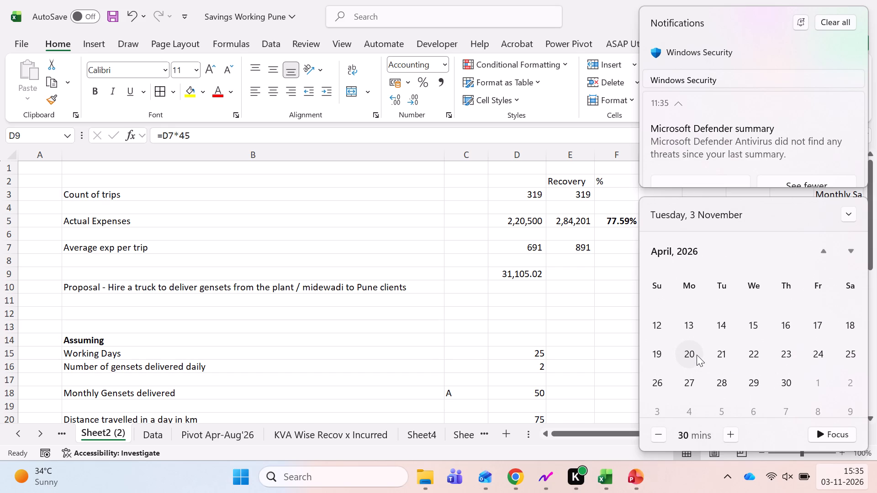
{"action": "left_click", "coordinate": [488, 361]}
Set Working Days in the assumptions on Sheet2 (2) to 26.
{"action": "left_click", "coordinate": [530, 353]}
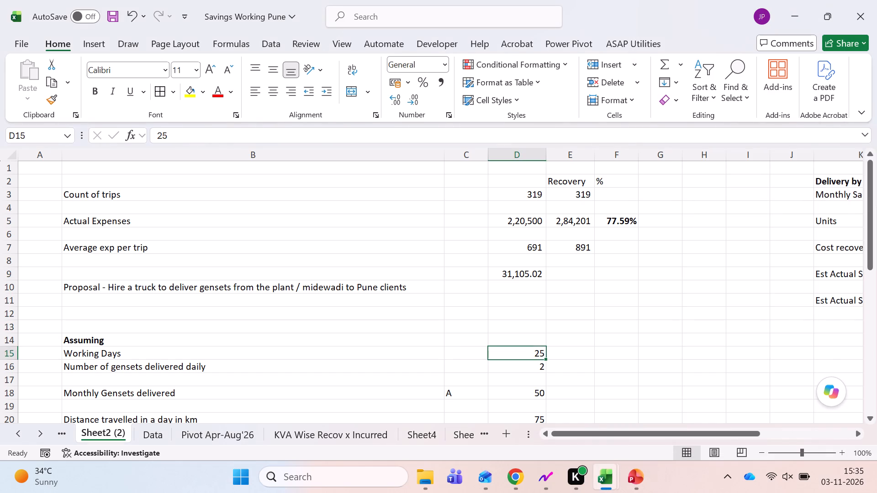
{"action": "type", "text": "26"}
{"action": "key", "text": "Return"}
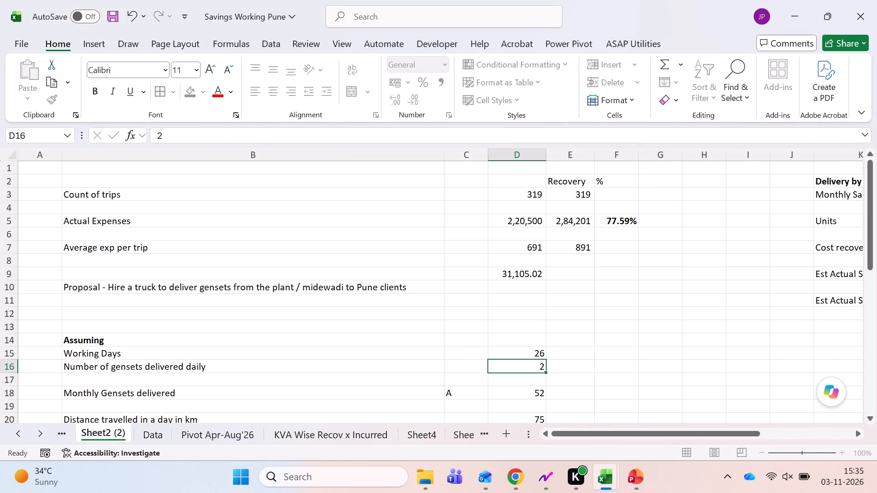
Review the daily Grand Total genset counts for Apr-2026 in the Pivot Apr-Aug'26 sheet.
{"action": "scroll", "coordinate": [503, 327], "scroll_direction": "down", "scroll_amount": 1}
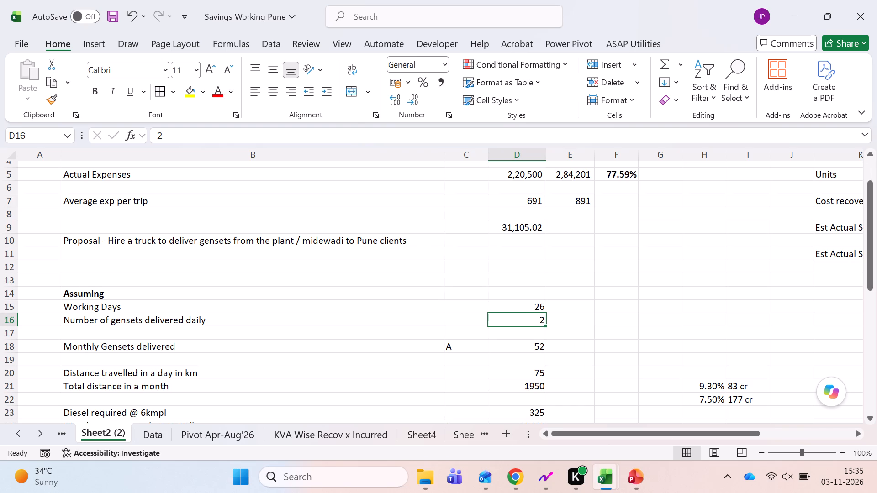
{"action": "key", "text": "ctrl+Page_Down"}
{"action": "key", "text": "ctrl+Page_Down"}
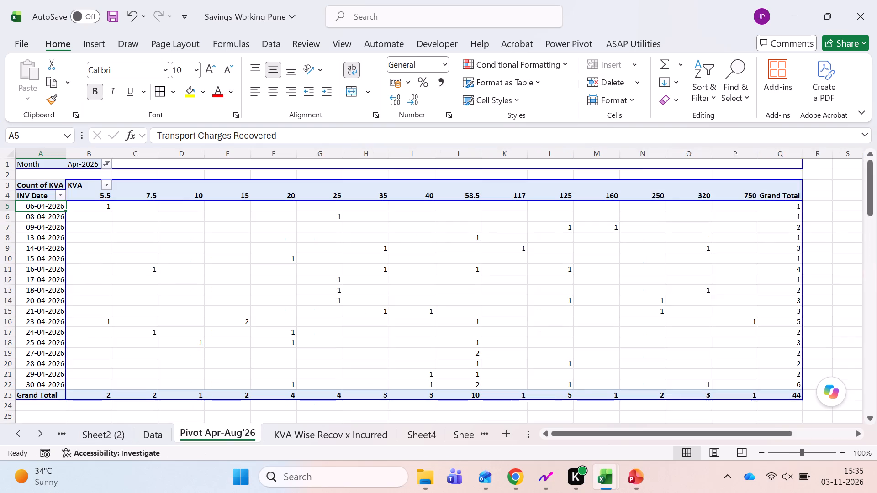
{"action": "key", "text": "Right"}
{"action": "key", "text": "Left"}
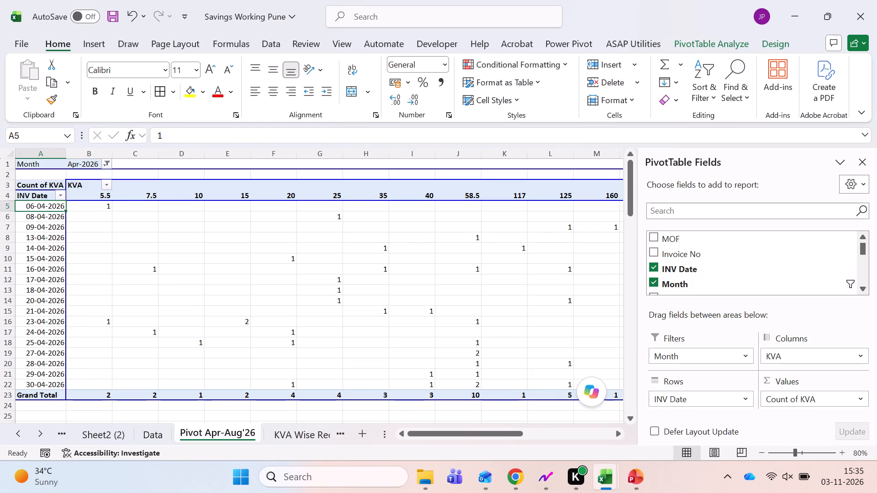
{"action": "key", "text": "shift+Right"}
{"action": "key", "text": "Right"}
{"action": "key", "text": "Right"}
{"action": "key", "text": "ctrl+Right"}
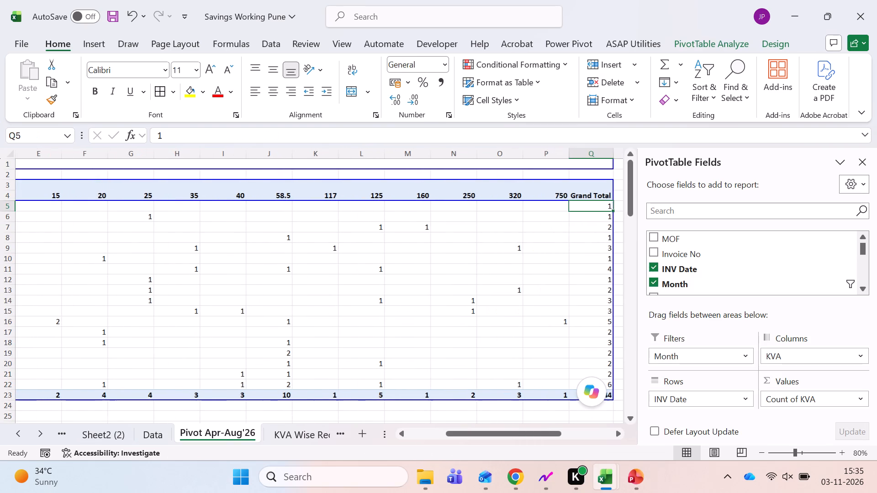
{"action": "key", "text": "Down"}
{"action": "key", "text": "Down"}
{"action": "key", "text": "Down"}
{"action": "key", "text": "Down"}
{"action": "key", "text": "Down"}
{"action": "key", "text": "Down"}
{"action": "key", "text": "Down"}
{"action": "key", "text": "Down"}
{"action": "key", "text": "Down"}
{"action": "key", "text": "Down"}
{"action": "key", "text": "Down"}
{"action": "key", "text": "Down"}
{"action": "key", "text": "Down"}
{"action": "key", "text": "Down"}
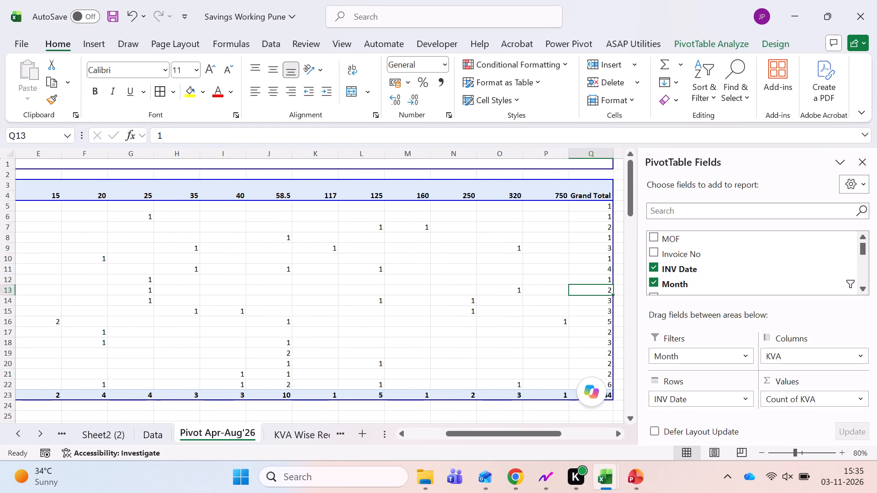
{"action": "key", "text": "Down"}
{"action": "key", "text": "Down"}
{"action": "key", "text": "Down"}
{"action": "key", "text": "Up"}
{"action": "key", "text": "Up"}
{"action": "key", "text": "Up"}
{"action": "key", "text": "Up"}
{"action": "key", "text": "Up"}
{"action": "key", "text": "Up"}
{"action": "key", "text": "Up"}
{"action": "key", "text": "Up"}
{"action": "key", "text": "Up"}
{"action": "key", "text": "Up"}
{"action": "key", "text": "Up"}
{"action": "key", "text": "Up"}
{"action": "key", "text": "Up"}
{"action": "key", "text": "Up"}
{"action": "key", "text": "Up"}
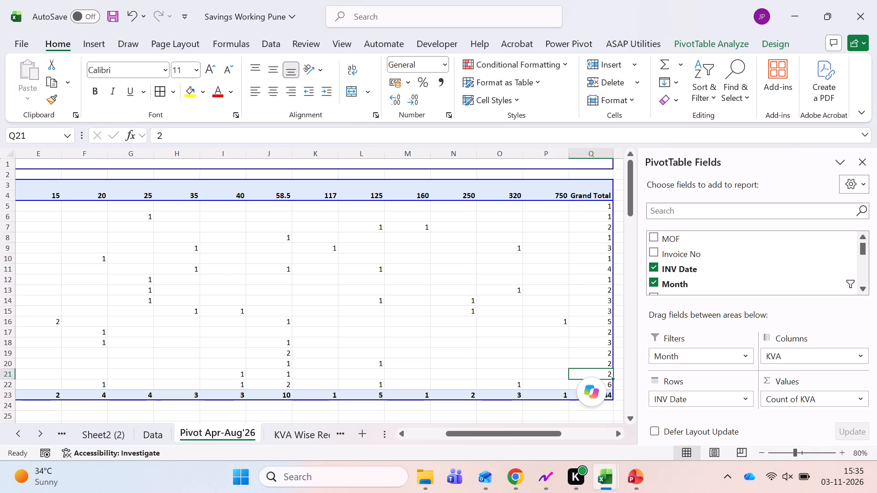
{"action": "key", "text": "Up"}
{"action": "key", "text": "Up"}
{"action": "key", "text": "Up"}
{"action": "key", "text": "Down"}
{"action": "key", "text": "Down"}
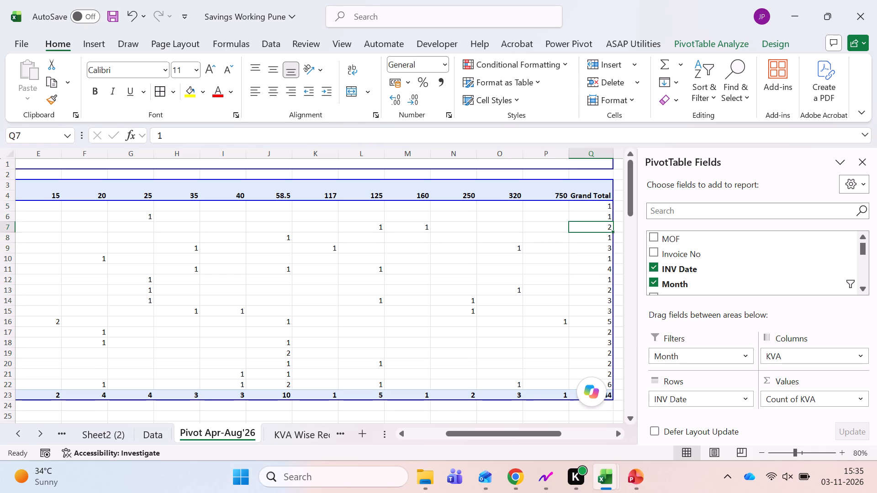
{"action": "key", "text": "Down"}
Return to Sheet2 (2) and check the Monthly Gensets delivered formula and the daily distance assumption.
{"action": "key", "text": "ctrl+Page_Up"}
{"action": "key", "text": "ctrl+Page_Up"}
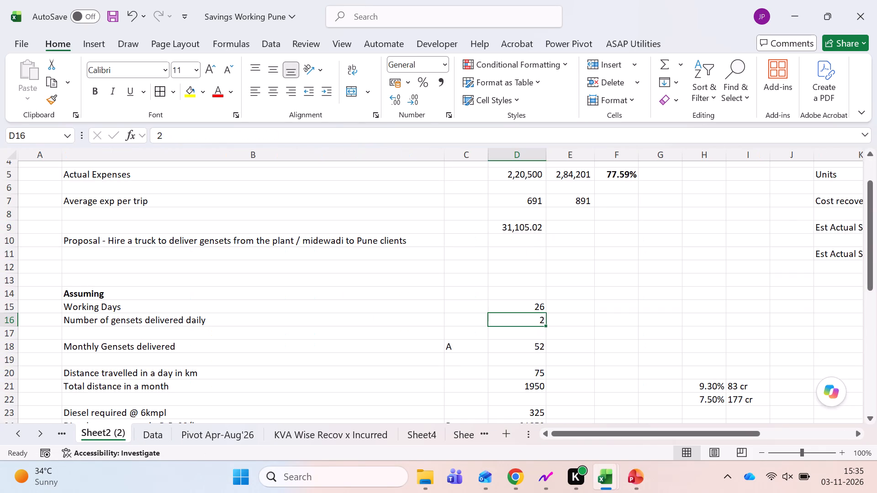
{"action": "key", "text": "Down"}
{"action": "key", "text": "Down"}
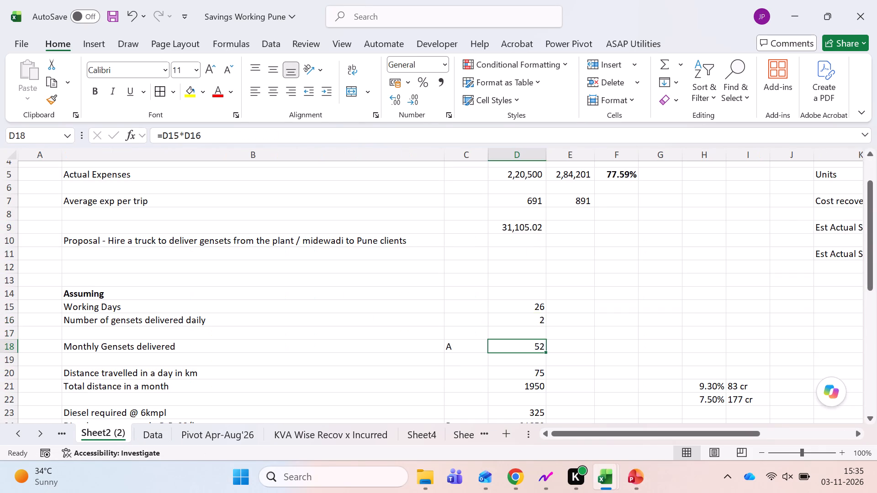
{"action": "key", "text": "F2"}
{"action": "key", "text": "Escape"}
{"action": "key", "text": "Down"}
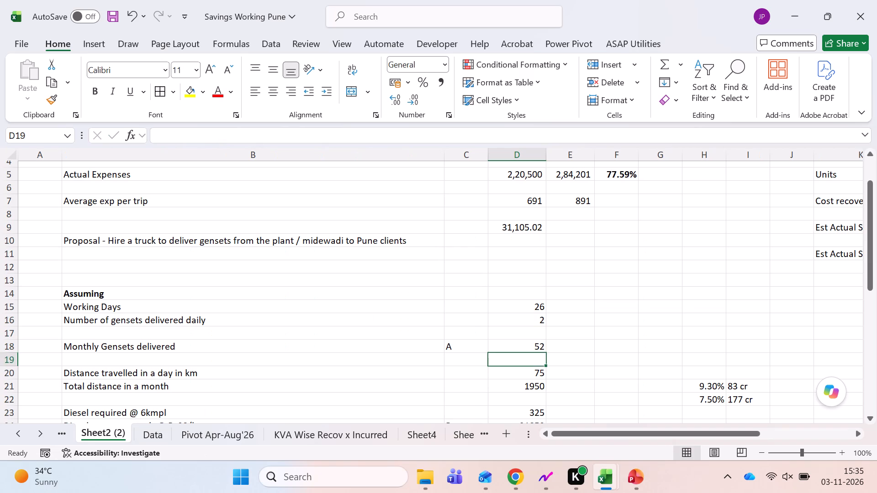
{"action": "key", "text": "Down"}
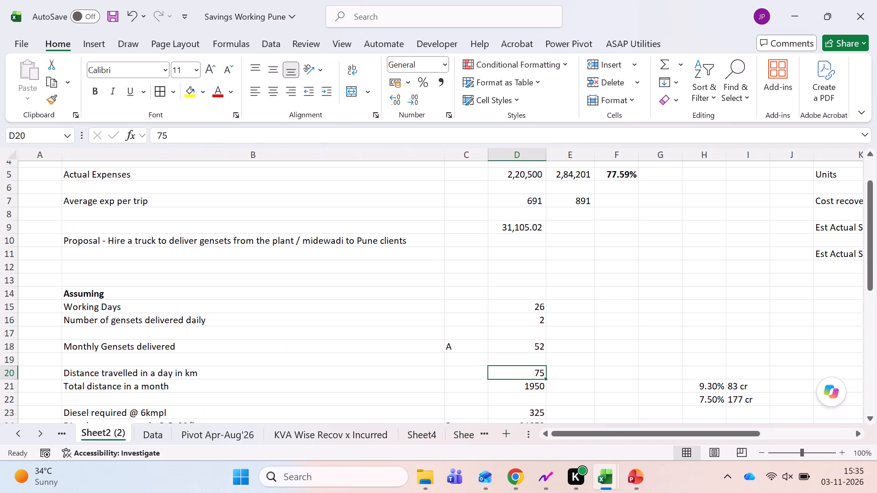
Check the Total distance in a month formula and look over the diesel and truck rental rows beneath it.
{"action": "key", "text": "Down"}
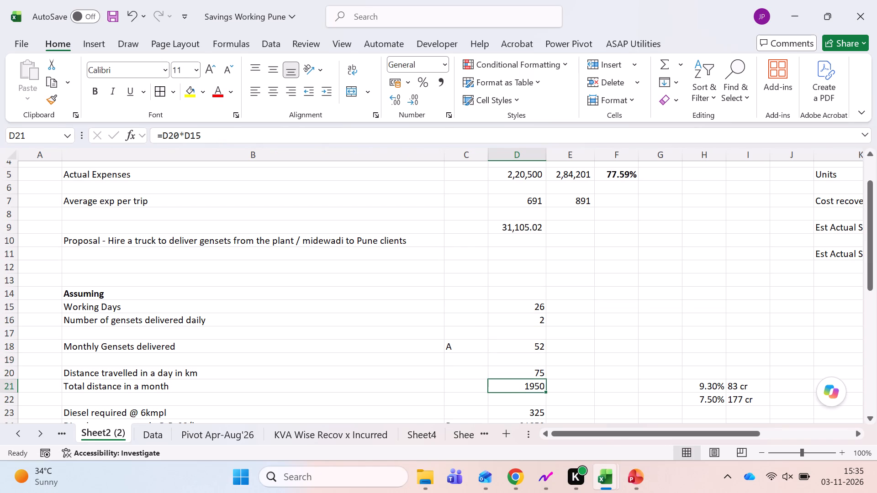
{"action": "key", "text": "F2"}
{"action": "key", "text": "Escape"}
{"action": "key", "text": "F2"}
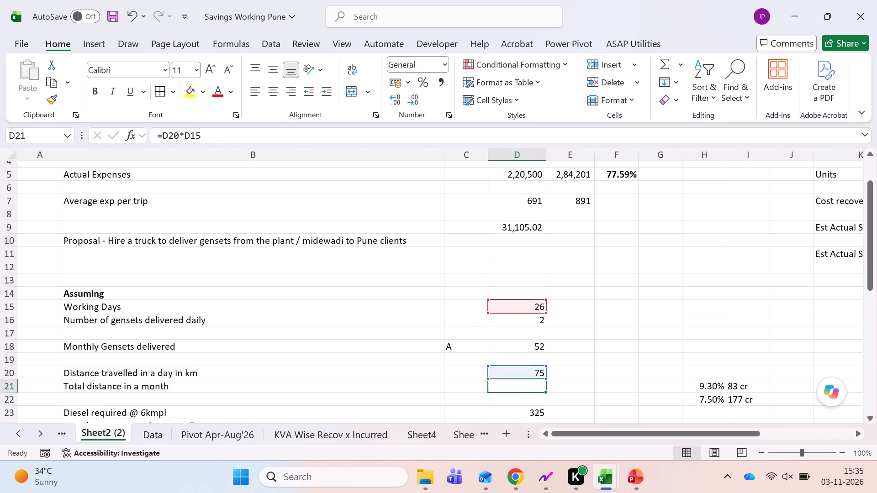
{"action": "key", "text": "Escape"}
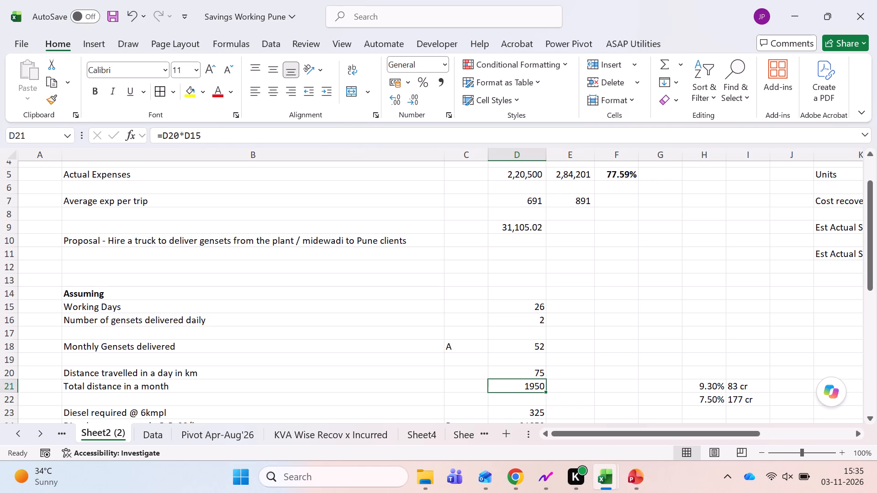
{"action": "key", "text": "Down"}
{"action": "key", "text": "Down"}
{"action": "key", "text": "Down"}
{"action": "key", "text": "Down"}
{"action": "key", "text": "Down"}
{"action": "key", "text": "Down"}
Change the diesel requirement label in B23 to read "Diesel required @ 5kmpl".
{"action": "key", "text": "Up"}
{"action": "key", "text": "Up"}
{"action": "key", "text": "Up"}
{"action": "key", "text": "Up"}
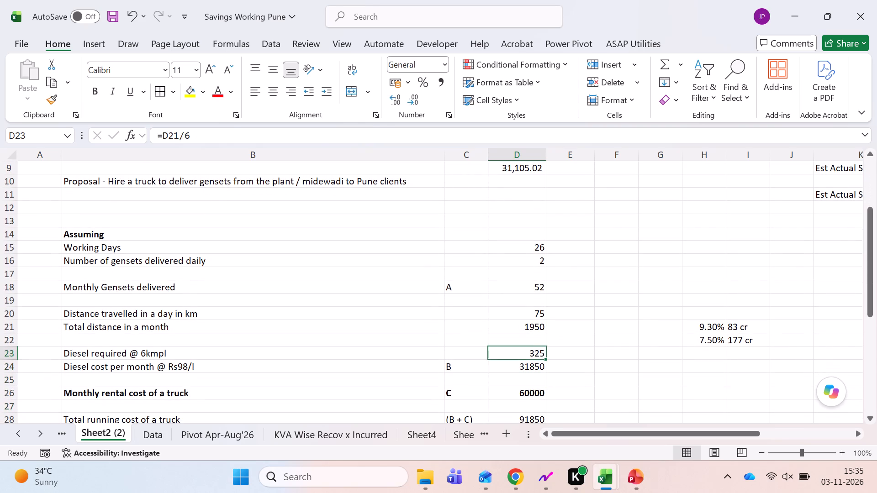
{"action": "key", "text": "Left"}
{"action": "key", "text": "Left"}
{"action": "key", "text": "Left"}
{"action": "key", "text": "Right"}
{"action": "key", "text": "F2"}
{"action": "key", "text": "Left"}
{"action": "key", "text": "Left"}
{"action": "key", "text": "Left"}
{"action": "key", "text": "Left"}
{"action": "key", "text": "Left"}
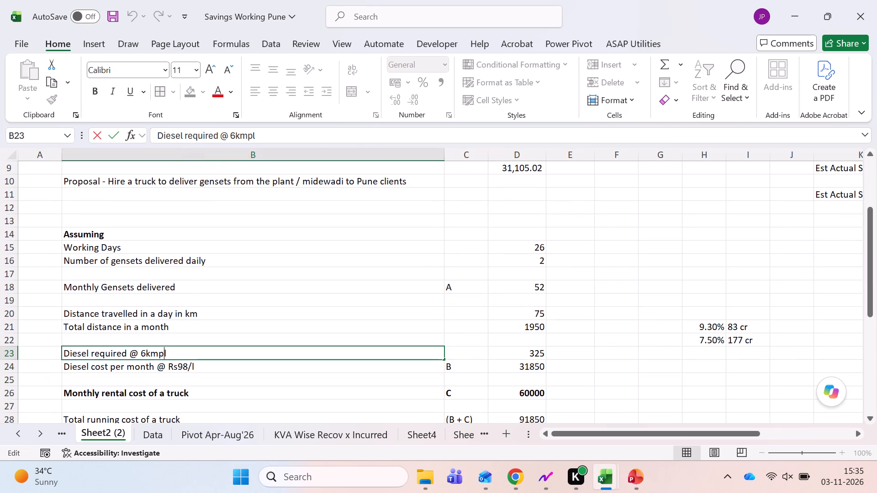
{"action": "key", "text": "Right"}
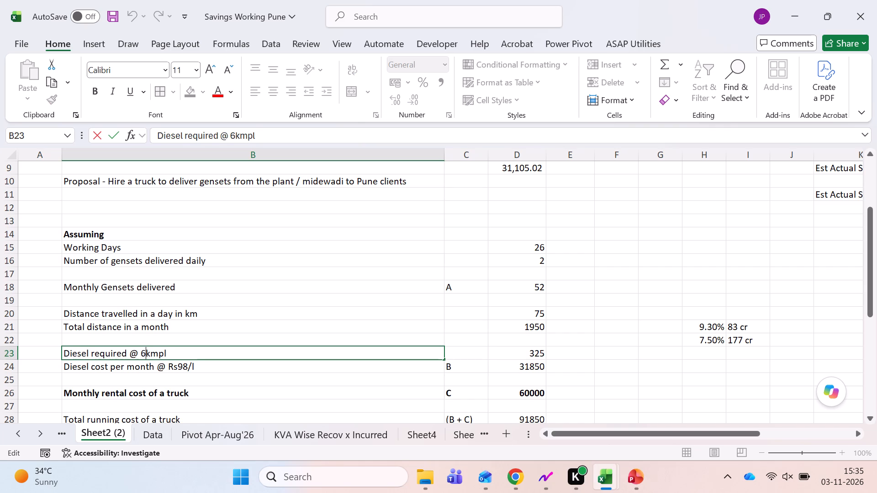
{"action": "key", "text": "BackSpace"}
{"action": "key", "text": "5"}
{"action": "key", "text": "Return"}
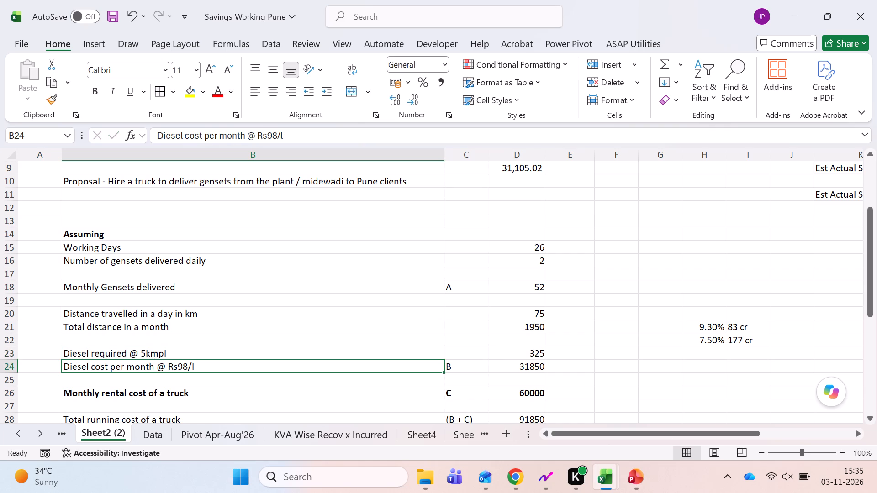
Check the diesel cost formula and change the Diesel required formula in D23 to =D21/5.
{"action": "key", "text": "Right"}
{"action": "key", "text": "Right"}
{"action": "key", "text": "F2"}
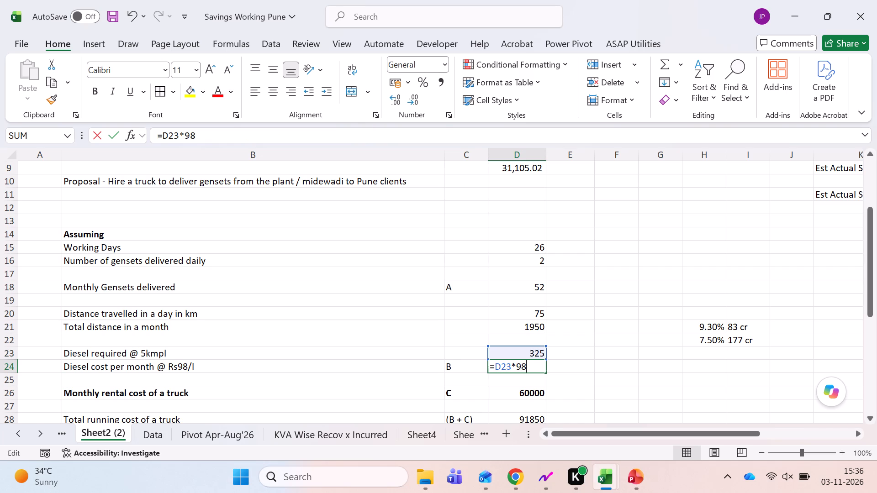
{"action": "key", "text": "Escape"}
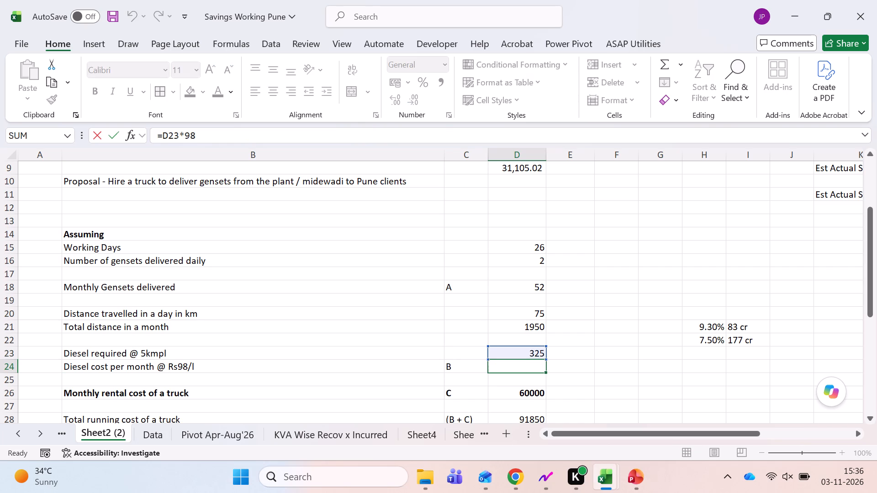
{"action": "key", "text": "Down"}
{"action": "key", "text": "Up"}
{"action": "key", "text": "Up"}
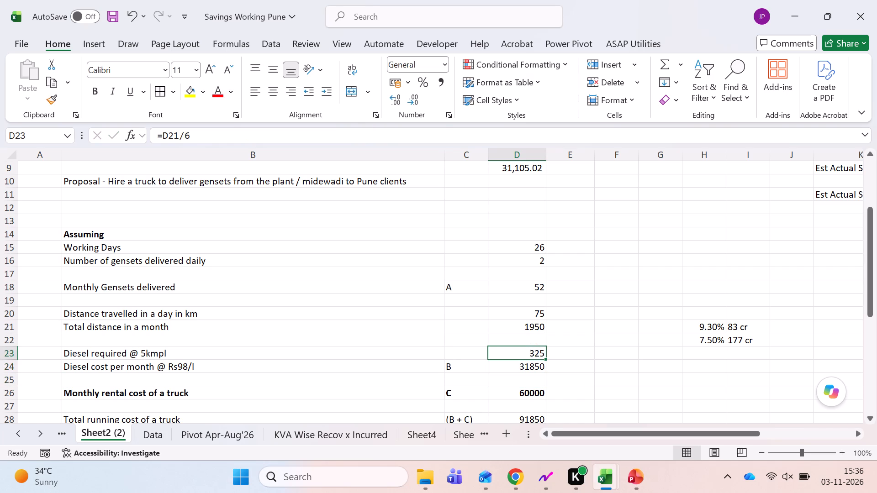
{"action": "key", "text": "Down"}
{"action": "key", "text": "Up"}
{"action": "key", "text": "F2"}
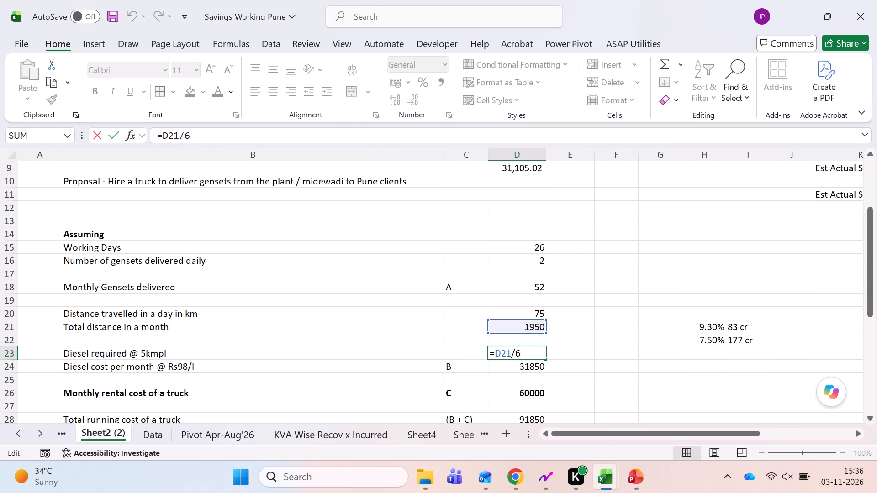
{"action": "key", "text": "BackSpace"}
{"action": "key", "text": "5"}
{"action": "key", "text": "Return"}
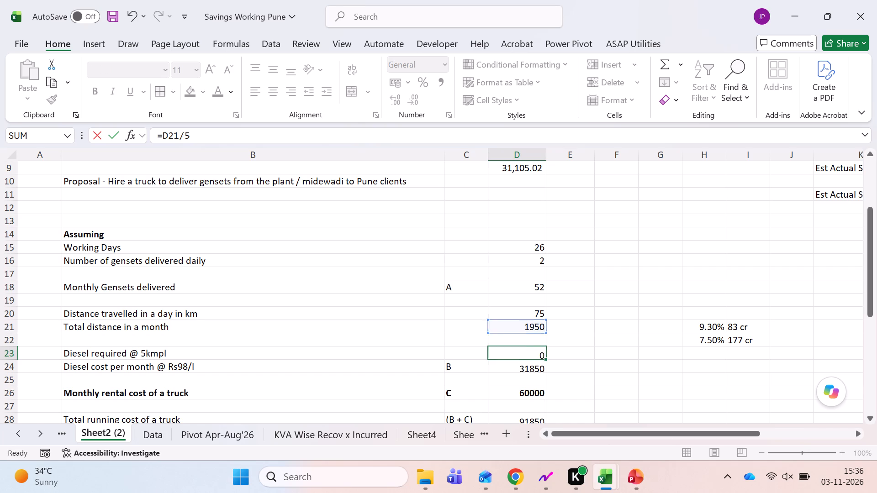
{"action": "key", "text": "Down"}
{"action": "key", "text": "Up"}
{"action": "key", "text": "Up"}
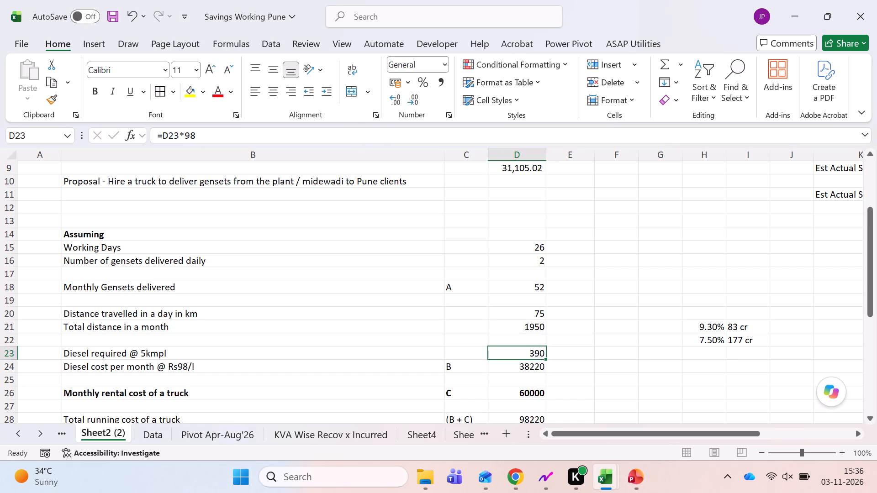
Review the Monthly rental cost of a truck and the formula behind Total running cost of a truck.
{"action": "key", "text": "Down"}
{"action": "key", "text": "Down"}
{"action": "key", "text": "Down"}
{"action": "key", "text": "Down"}
{"action": "key", "text": "Down"}
{"action": "key", "text": "Down"}
{"action": "key", "text": "Down"}
{"action": "key", "text": "Down"}
{"action": "key", "text": "Down"}
{"action": "key", "text": "Up"}
{"action": "key", "text": "Up"}
{"action": "key", "text": "Up"}
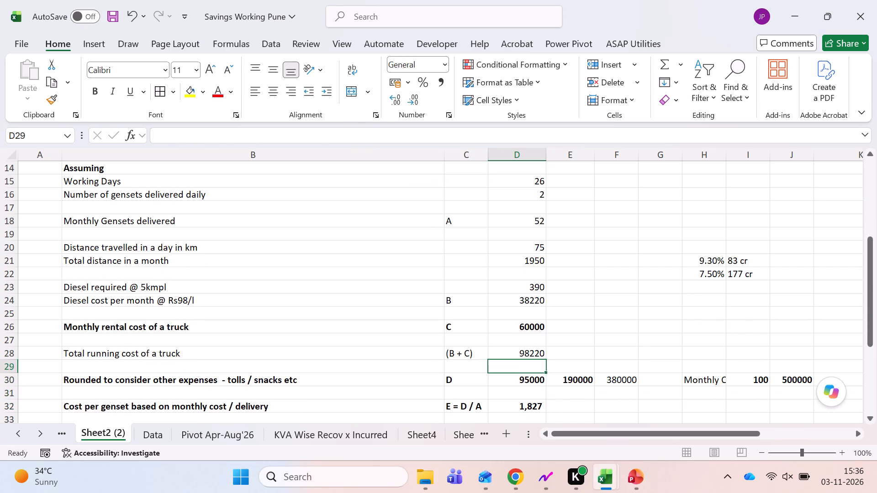
{"action": "key", "text": "Up"}
{"action": "key", "text": "Up"}
{"action": "key", "text": "Up"}
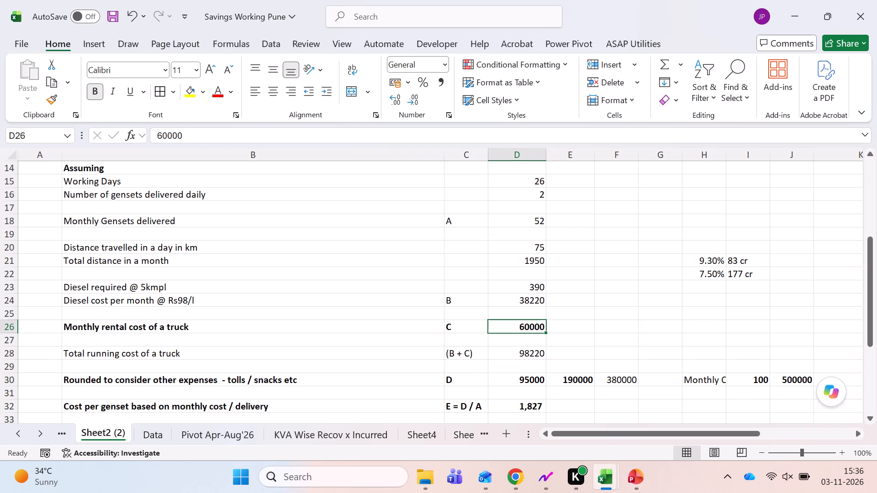
{"action": "key", "text": "6"}
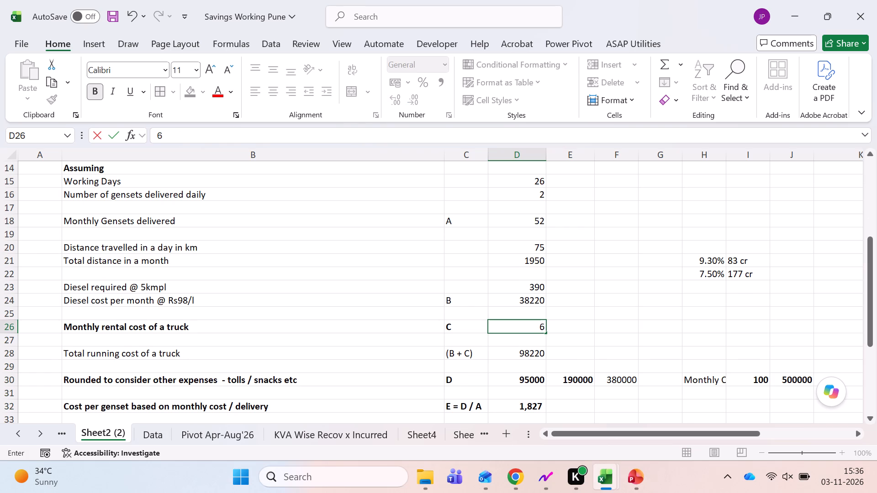
{"action": "key", "text": "Escape"}
{"action": "key", "text": "Down"}
{"action": "key", "text": "Down"}
{"action": "key", "text": "F2"}
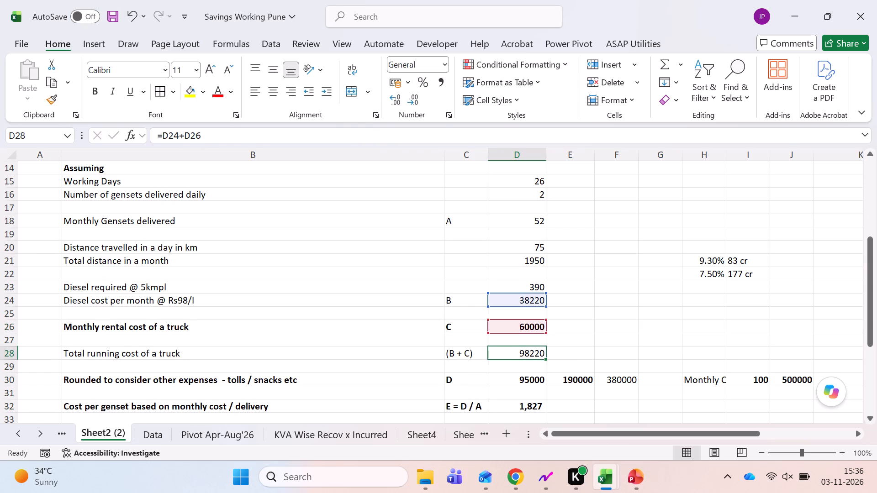
{"action": "key", "text": "Escape"}
Examine the rounded monthly truck cost in row 30 and the related formulas and values across columns E to J.
{"action": "key", "text": "Down"}
{"action": "key", "text": "Down"}
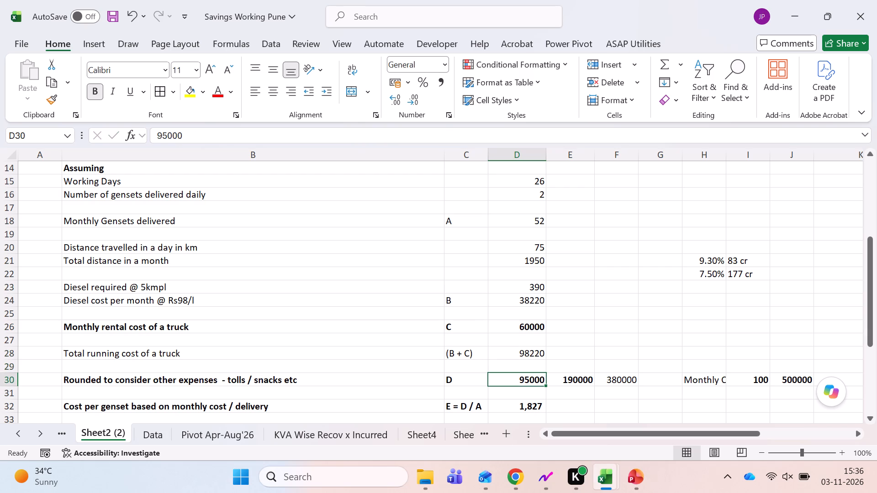
{"action": "key", "text": "F2"}
{"action": "key", "text": "Escape"}
{"action": "key", "text": "Right"}
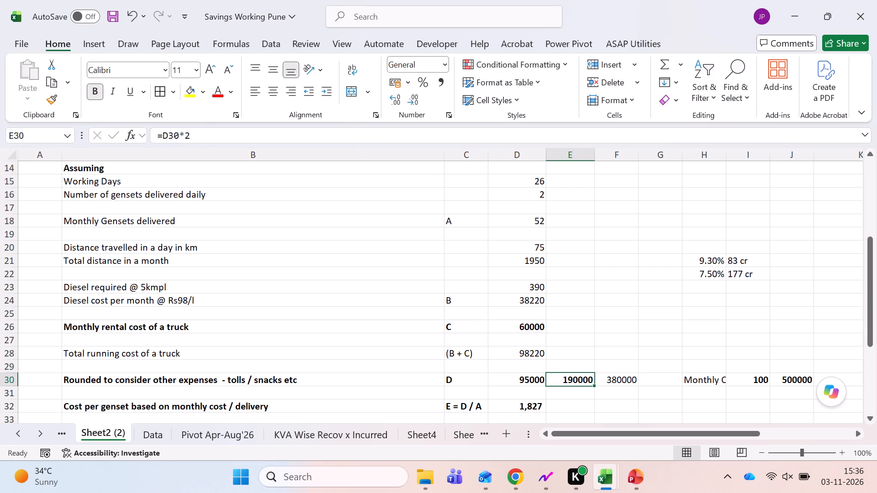
{"action": "key", "text": "F2"}
{"action": "key", "text": "Escape"}
{"action": "key", "text": "Right"}
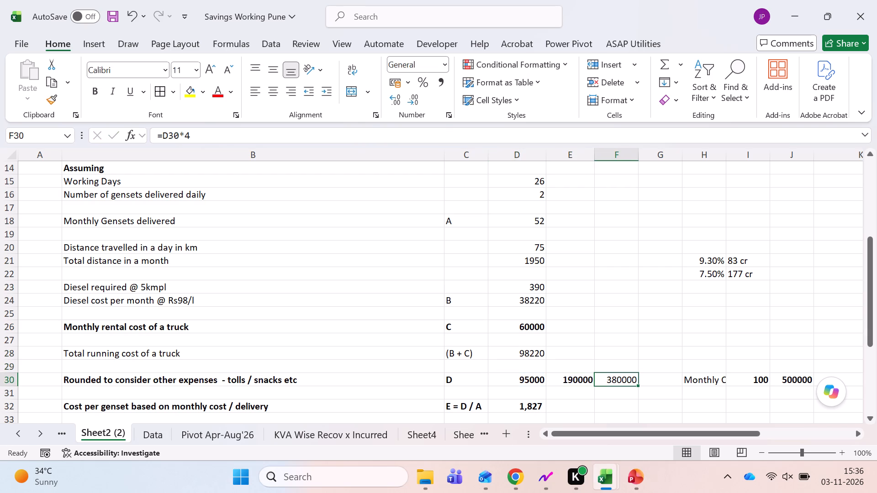
{"action": "key", "text": "F2"}
{"action": "key", "text": "Escape"}
{"action": "key", "text": "Right"}
{"action": "key", "text": "Right"}
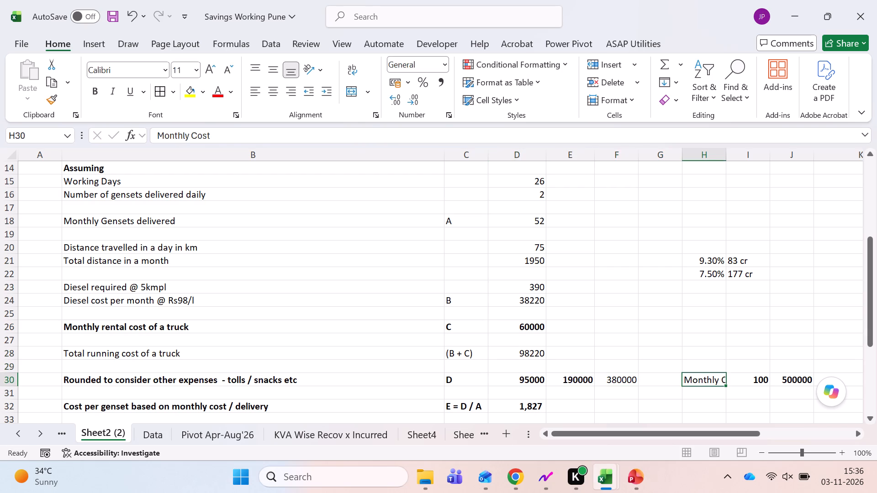
{"action": "key", "text": "Right"}
{"action": "key", "text": "F2"}
{"action": "key", "text": "Escape"}
{"action": "key", "text": "Right"}
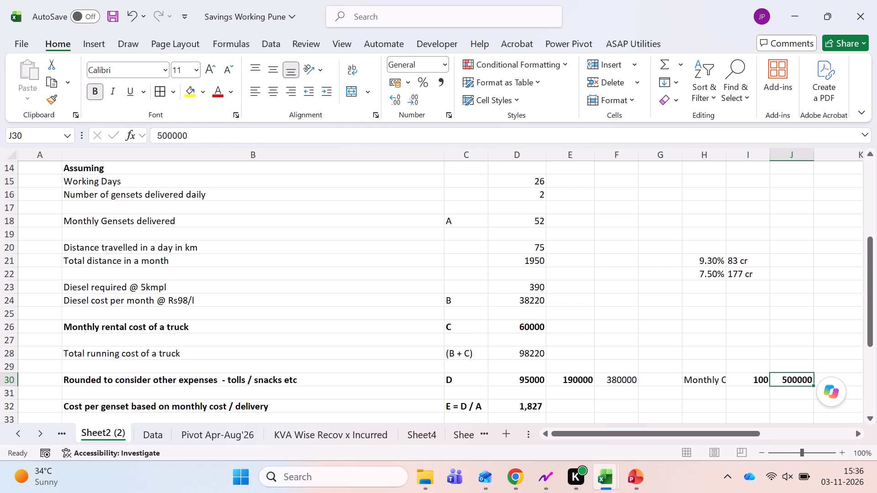
{"action": "key", "text": "F2"}
{"action": "key", "text": "Escape"}
{"action": "key", "text": "Left"}
{"action": "key", "text": "Left"}
{"action": "key", "text": "Left"}
{"action": "key", "text": "Left"}
{"action": "key", "text": "Left"}
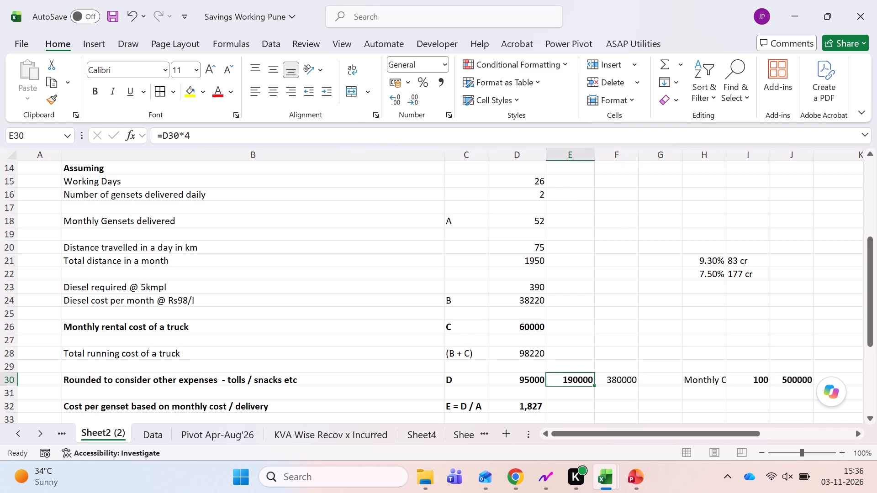
Check which cells the Cost per genset based on monthly cost / delivery formula in D32 refers to.
{"action": "key", "text": "Down"}
{"action": "key", "text": "Down"}
{"action": "key", "text": "Down"}
{"action": "key", "text": "Down"}
{"action": "key", "text": "Down"}
{"action": "key", "text": "Down"}
{"action": "key", "text": "Down"}
{"action": "key", "text": "Left"}
{"action": "key", "text": "Up"}
{"action": "key", "text": "Up"}
{"action": "key", "text": "Up"}
{"action": "key", "text": "Up"}
{"action": "key", "text": "Up"}
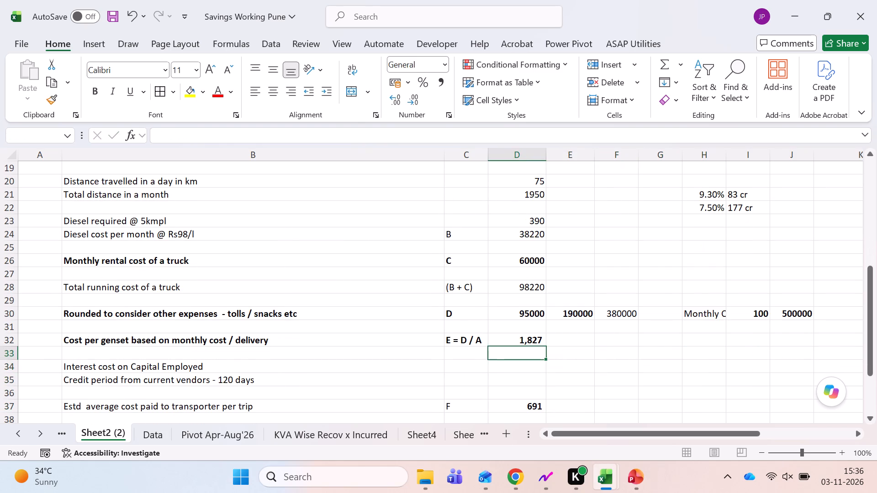
{"action": "key", "text": "F2"}
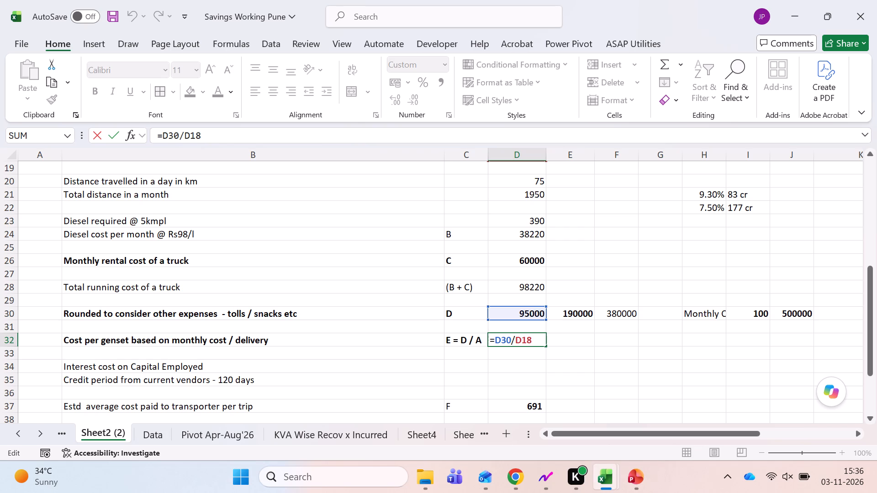
{"action": "scroll", "coordinate": [497, 317], "scroll_direction": "up", "scroll_amount": 1}
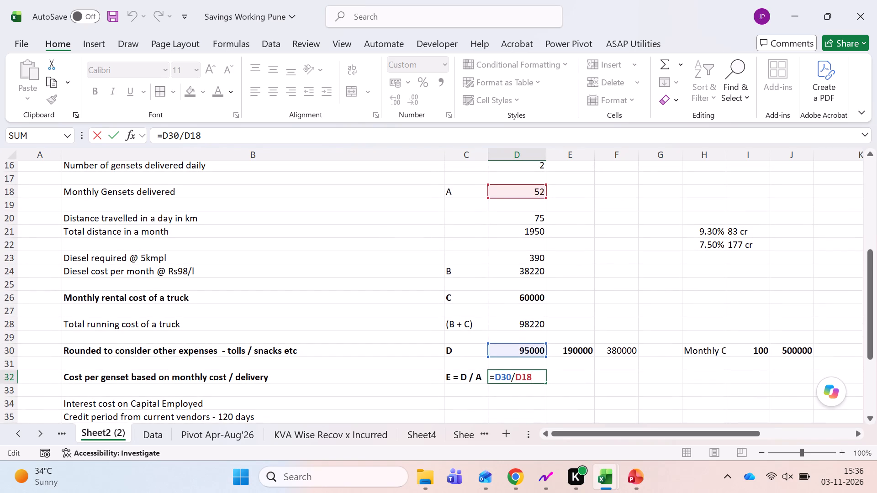
{"action": "scroll", "coordinate": [497, 317], "scroll_direction": "down", "scroll_amount": 1}
{"action": "key", "text": "Return"}
{"action": "key", "text": "Up"}
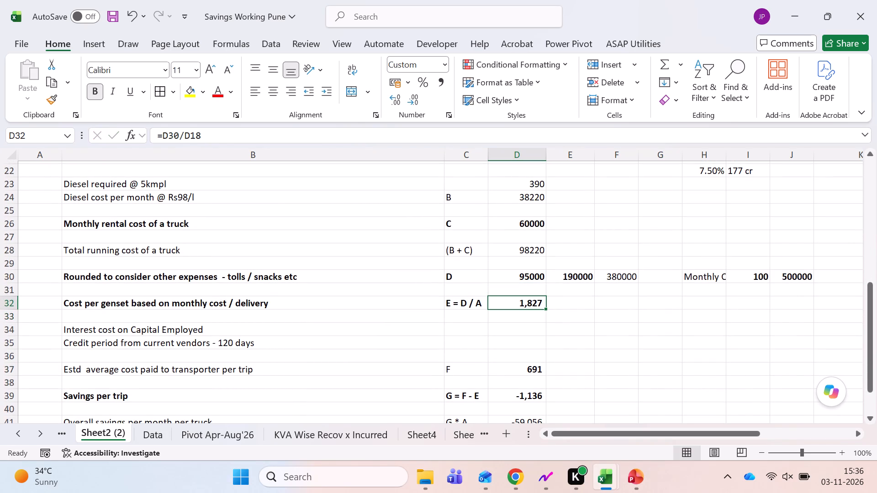
Check the source of the estimated average transporter cost per trip in D37 and review the Savings per trip formula.
{"action": "scroll", "coordinate": [497, 317], "scroll_direction": "down", "scroll_amount": 1}
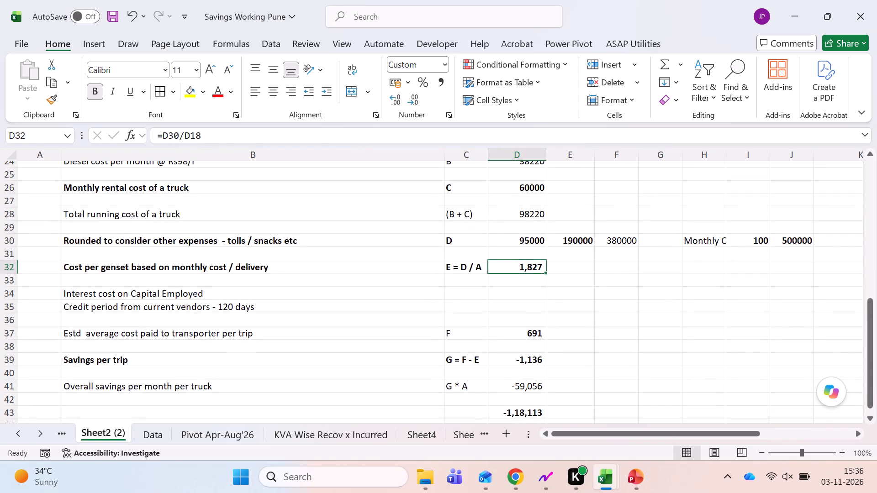
{"action": "left_click", "coordinate": [529, 330]}
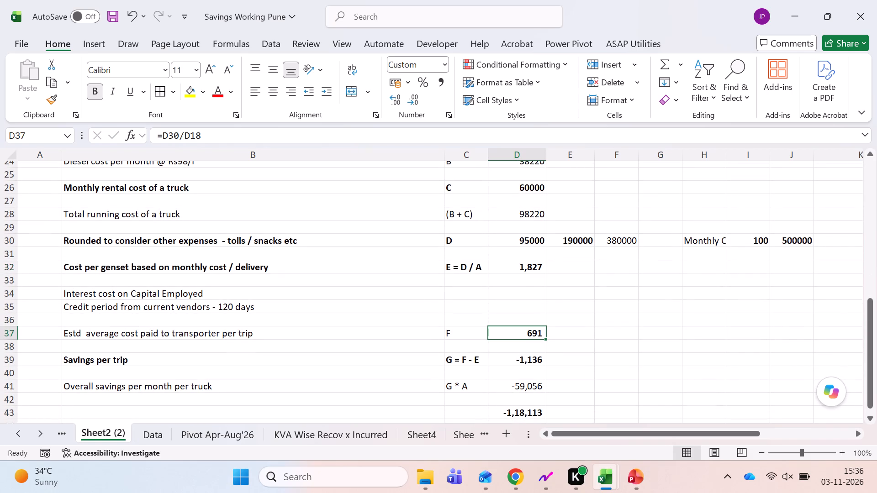
{"action": "key", "text": "F2"}
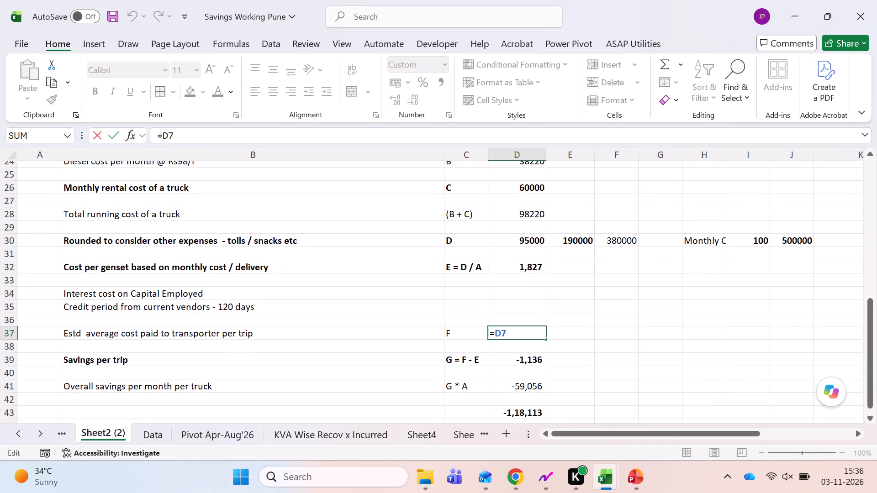
{"action": "scroll", "coordinate": [562, 356], "scroll_direction": "up", "scroll_amount": 6}
{"action": "scroll", "coordinate": [562, 356], "scroll_direction": "down", "scroll_amount": 2}
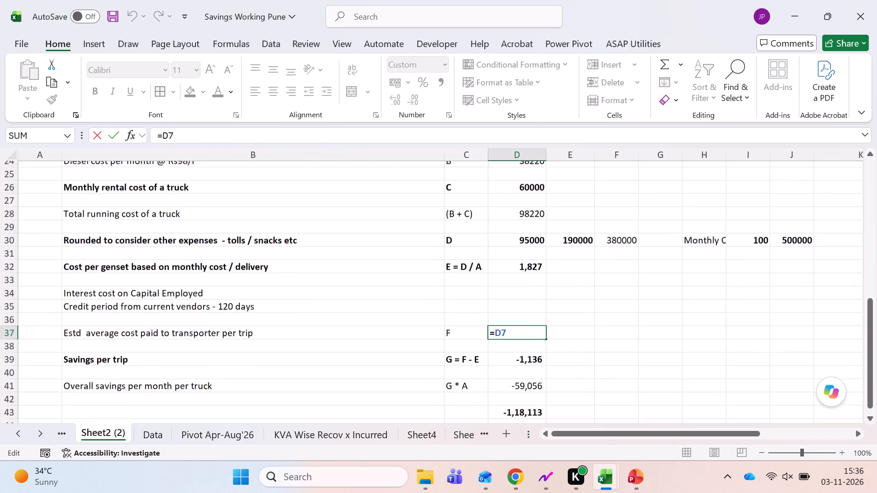
{"action": "scroll", "coordinate": [562, 356], "scroll_direction": "down", "scroll_amount": 2}
{"action": "key", "text": "Return"}
{"action": "key", "text": "Return"}
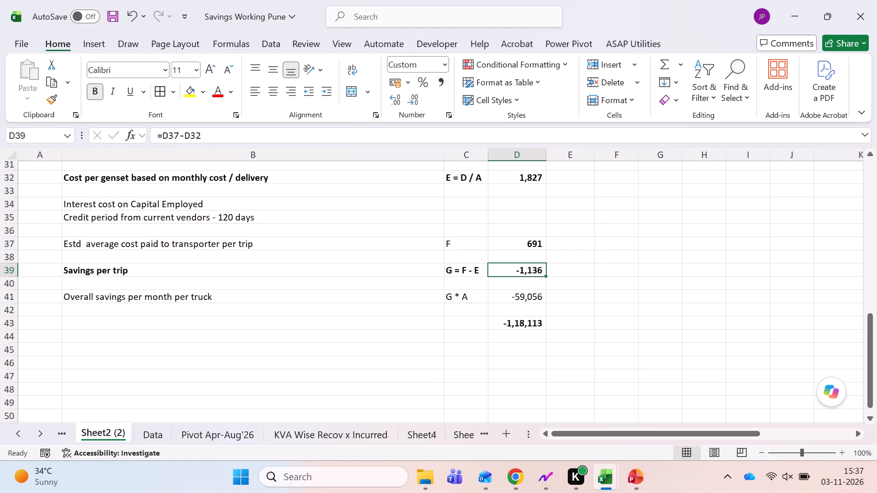
{"action": "key", "text": "Down"}
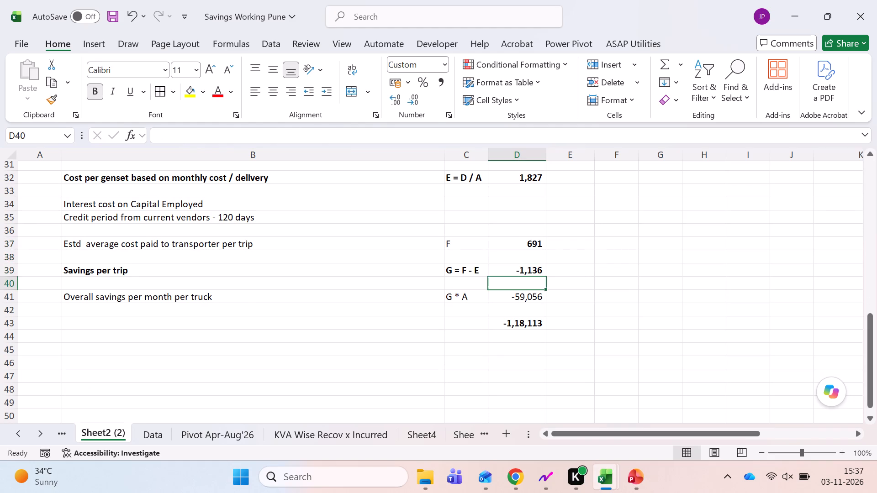
{"action": "key", "text": "Down"}
{"action": "key", "text": "Up"}
Check which cells the Savings per trip formula in D39 refers to, leaving it unchanged.
{"action": "key", "text": "Up"}
{"action": "key", "text": "F2"}
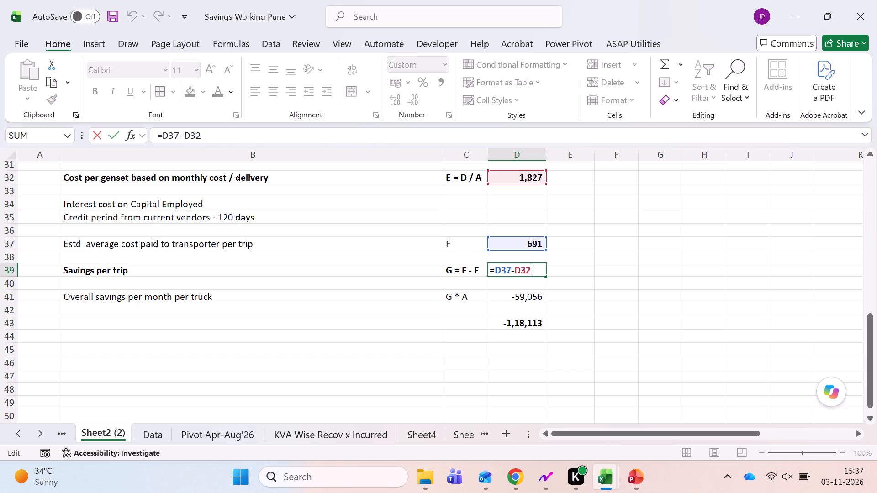
{"action": "scroll", "coordinate": [562, 356], "scroll_direction": "up", "scroll_amount": 1}
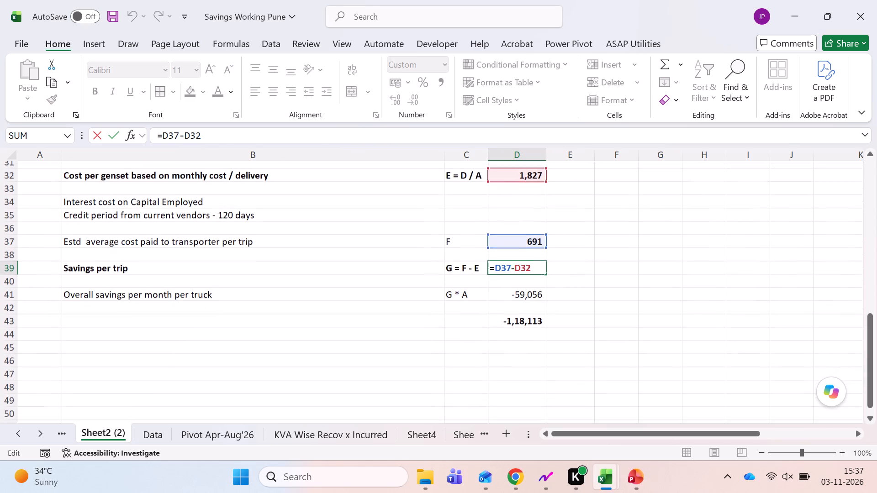
{"action": "key", "text": "Escape"}
Look through the Data, pivot, KVA Wise Recov x Incurred, Sheet4 and Sheet1 sheets, and return to Sheet2 (2).
{"action": "key", "text": "ctrl+Page_Down"}
{"action": "key", "text": "ctrl+Page_Down"}
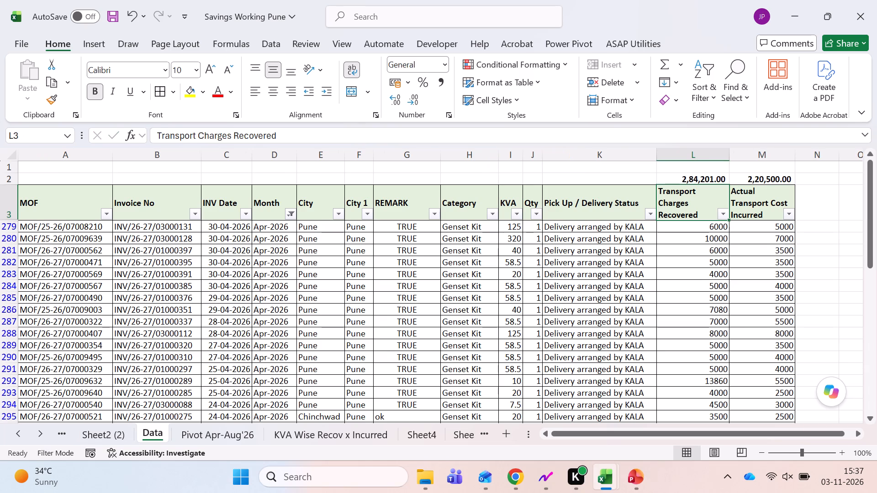
{"action": "key", "text": "ctrl+Page_Down"}
{"action": "key", "text": "ctrl+Page_Down"}
{"action": "key", "text": "ctrl+Page_Down"}
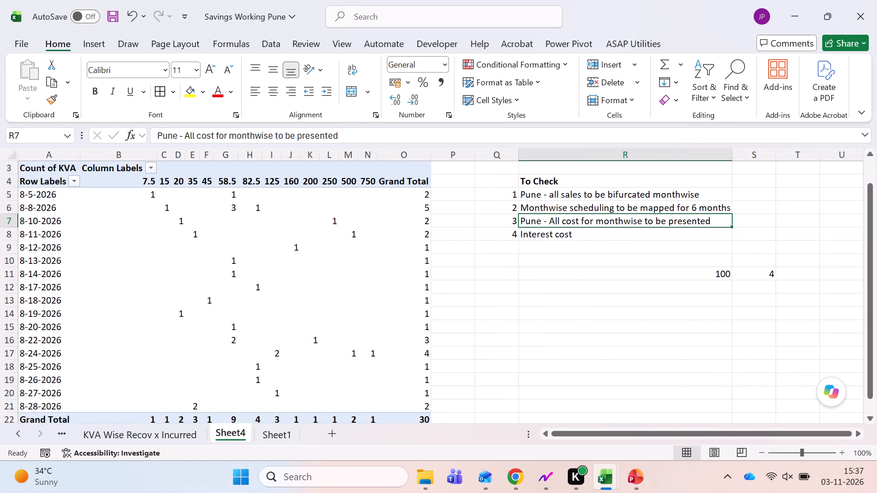
{"action": "key", "text": "ctrl+Page_Down"}
{"action": "key", "text": "ctrl+Page_Up"}
{"action": "key", "text": "ctrl+Page_Up"}
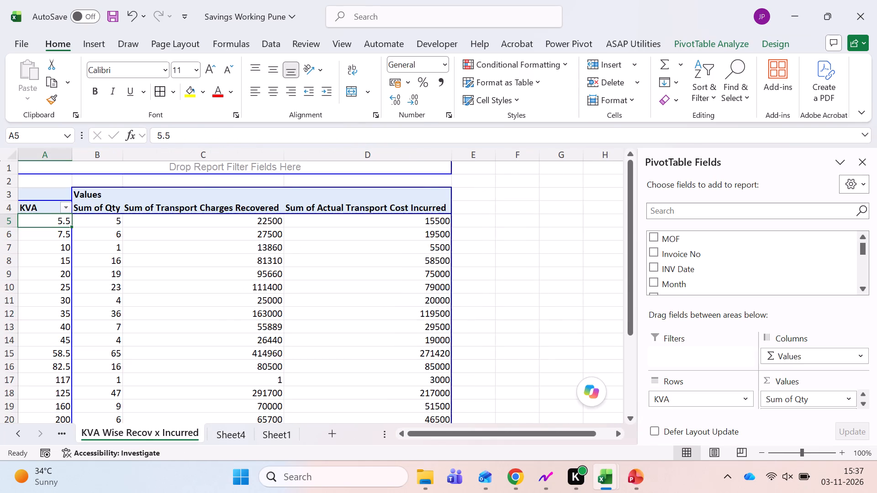
{"action": "key", "text": "ctrl+Page_Up"}
{"action": "key", "text": "ctrl+Page_Up"}
{"action": "key", "text": "ctrl+Page_Up"}
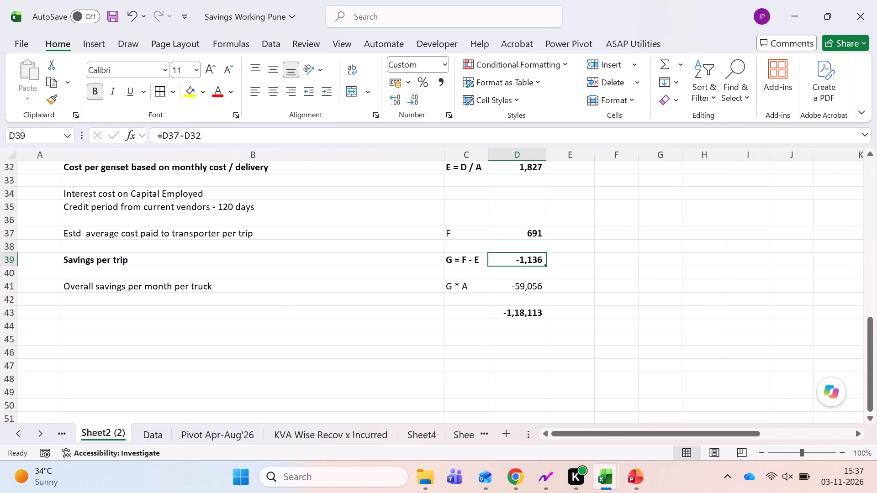
Review the April working on Sheet2 from the truck hire proposal down to the overall savings per month.
{"action": "key", "text": "ctrl+Page_Up"}
{"action": "key", "text": "ctrl+Page_Up"}
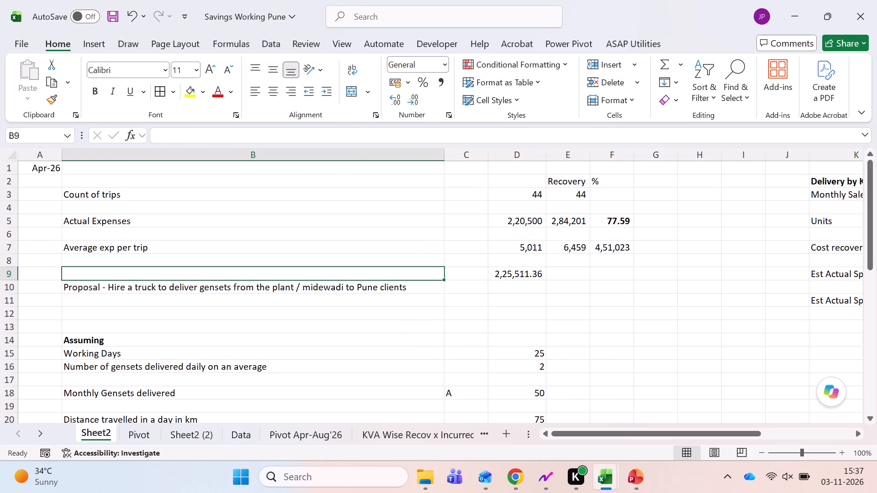
{"action": "key", "text": "ctrl+Down"}
{"action": "key", "text": "ctrl+Down"}
{"action": "key", "text": "ctrl+Down"}
{"action": "key", "text": "ctrl+Down"}
{"action": "key", "text": "ctrl+Down"}
{"action": "key", "text": "ctrl+Down"}
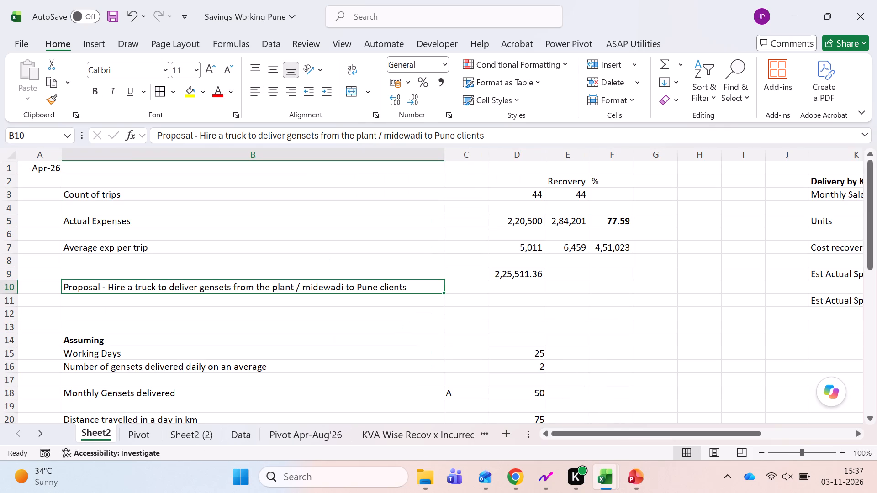
{"action": "key", "text": "ctrl+Down"}
{"action": "key", "text": "ctrl+Down"}
{"action": "key", "text": "ctrl+Down"}
{"action": "key", "text": "ctrl+Down"}
{"action": "key", "text": "ctrl+Down"}
{"action": "key", "text": "ctrl+Down"}
{"action": "key", "text": "ctrl+Down"}
{"action": "key", "text": "ctrl+Down"}
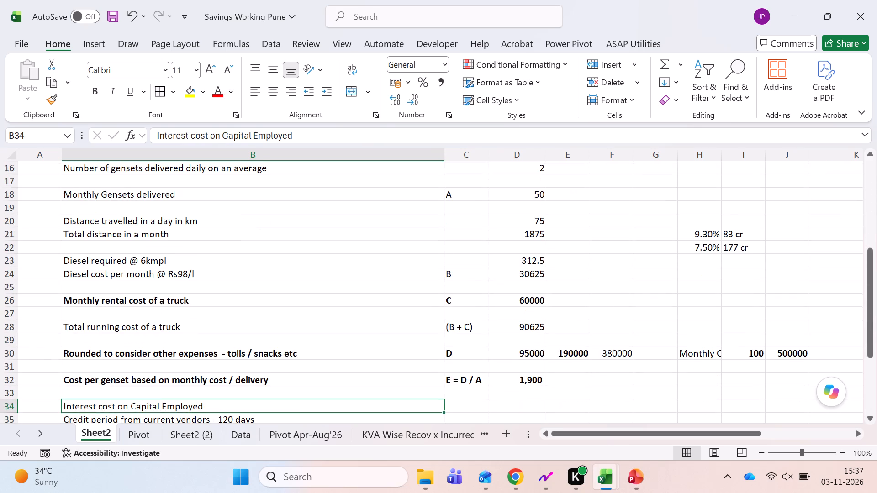
{"action": "key", "text": "ctrl+Down"}
{"action": "key", "text": "ctrl+Down"}
{"action": "key", "text": "ctrl+Down"}
{"action": "key", "text": "ctrl+Down"}
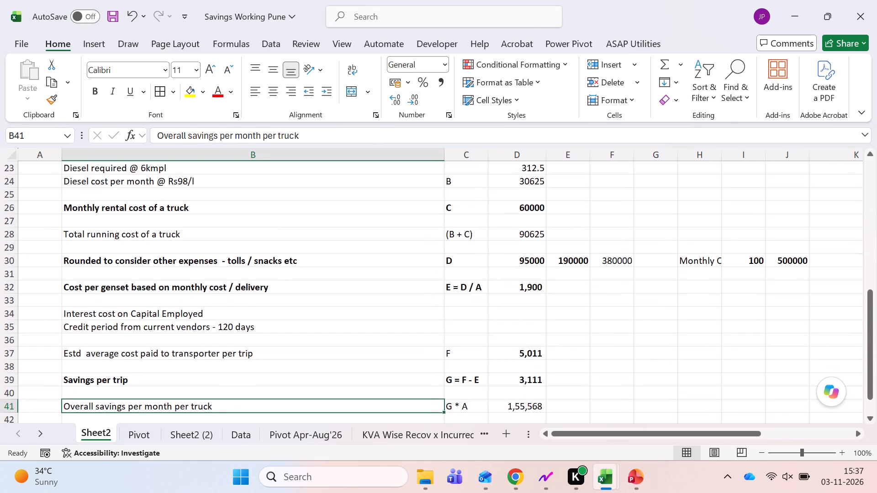
{"action": "key", "text": "Down"}
{"action": "key", "text": "Down"}
{"action": "key", "text": "Down"}
{"action": "key", "text": "Down"}
{"action": "key", "text": "Down"}
{"action": "key", "text": "Down"}
Examine the trip count, actual expenses and average expense per trip at the top of Sheet2 (2) for comparison.
{"action": "key", "text": "ctrl+Page_Down"}
{"action": "key", "text": "ctrl+Page_Down"}
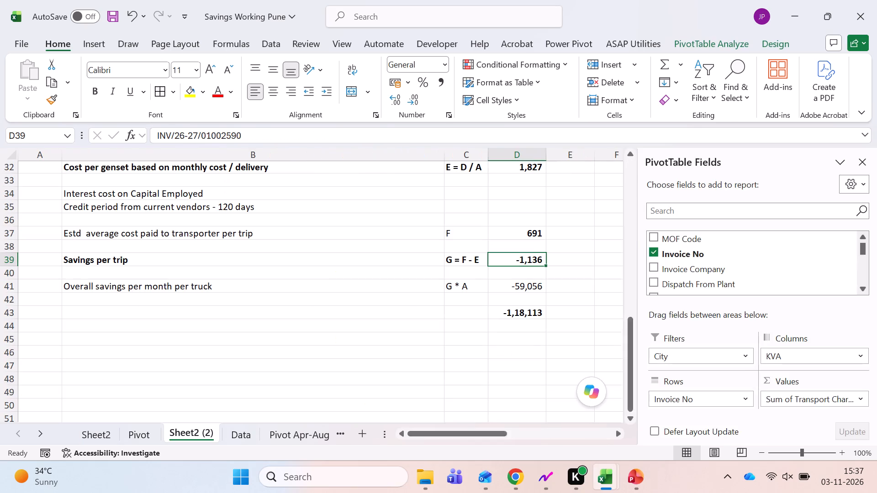
{"action": "key", "text": "ctrl+Up"}
{"action": "key", "text": "ctrl+Up"}
{"action": "key", "text": "ctrl+Up"}
{"action": "key", "text": "ctrl+Up"}
{"action": "key", "text": "ctrl+Up"}
{"action": "key", "text": "ctrl+Up"}
{"action": "key", "text": "ctrl+Up"}
{"action": "key", "text": "ctrl+Up"}
{"action": "key", "text": "ctrl+Up"}
{"action": "key", "text": "ctrl+Up"}
{"action": "key", "text": "ctrl+Up"}
{"action": "key", "text": "ctrl+Up"}
{"action": "key", "text": "ctrl+Up"}
{"action": "key", "text": "ctrl+Up"}
{"action": "key", "text": "ctrl+Up"}
{"action": "key", "text": "ctrl+Up"}
{"action": "key", "text": "ctrl+Up"}
{"action": "key", "text": "ctrl+Up"}
{"action": "key", "text": "ctrl+Up"}
{"action": "key", "text": "ctrl+Up"}
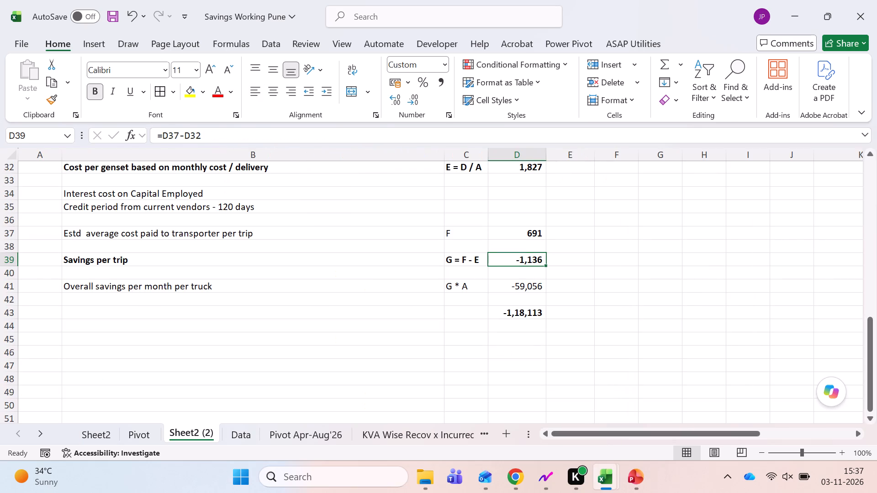
{"action": "key", "text": "Down"}
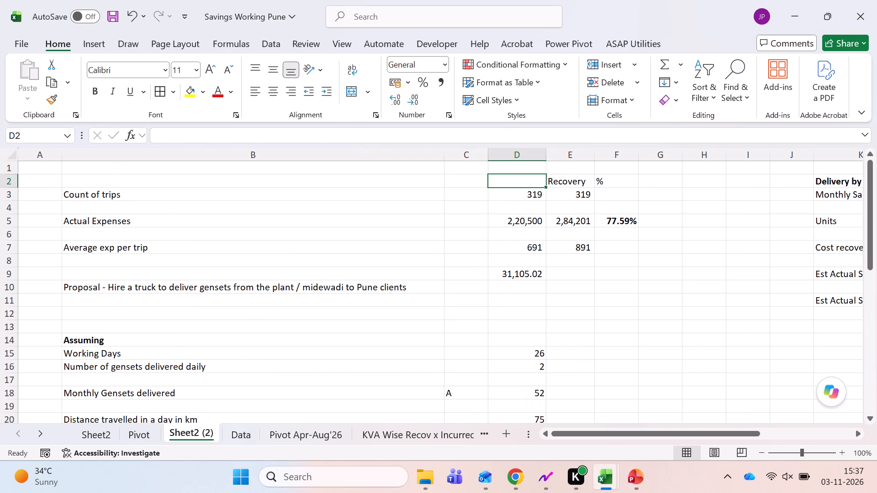
{"action": "key", "text": "Down"}
{"action": "key", "text": "Down"}
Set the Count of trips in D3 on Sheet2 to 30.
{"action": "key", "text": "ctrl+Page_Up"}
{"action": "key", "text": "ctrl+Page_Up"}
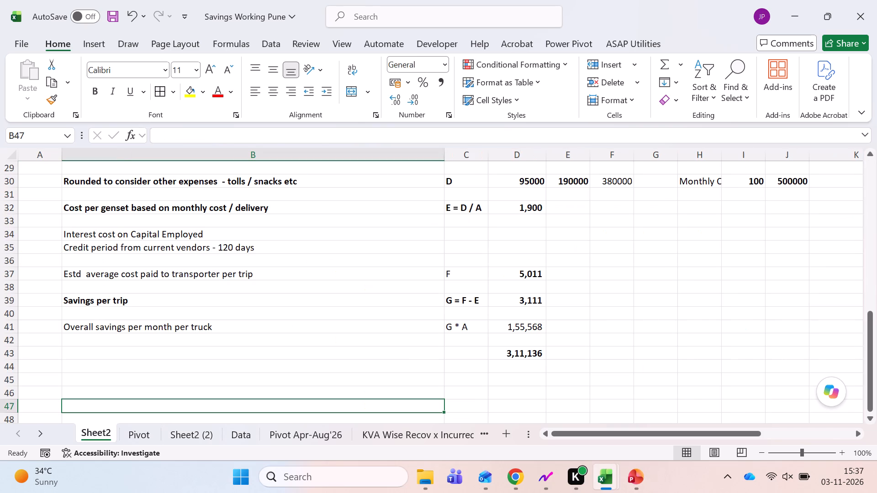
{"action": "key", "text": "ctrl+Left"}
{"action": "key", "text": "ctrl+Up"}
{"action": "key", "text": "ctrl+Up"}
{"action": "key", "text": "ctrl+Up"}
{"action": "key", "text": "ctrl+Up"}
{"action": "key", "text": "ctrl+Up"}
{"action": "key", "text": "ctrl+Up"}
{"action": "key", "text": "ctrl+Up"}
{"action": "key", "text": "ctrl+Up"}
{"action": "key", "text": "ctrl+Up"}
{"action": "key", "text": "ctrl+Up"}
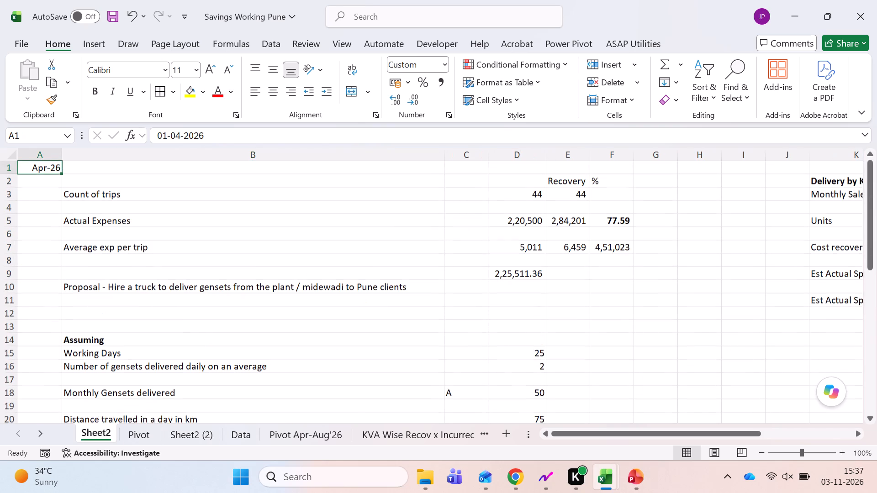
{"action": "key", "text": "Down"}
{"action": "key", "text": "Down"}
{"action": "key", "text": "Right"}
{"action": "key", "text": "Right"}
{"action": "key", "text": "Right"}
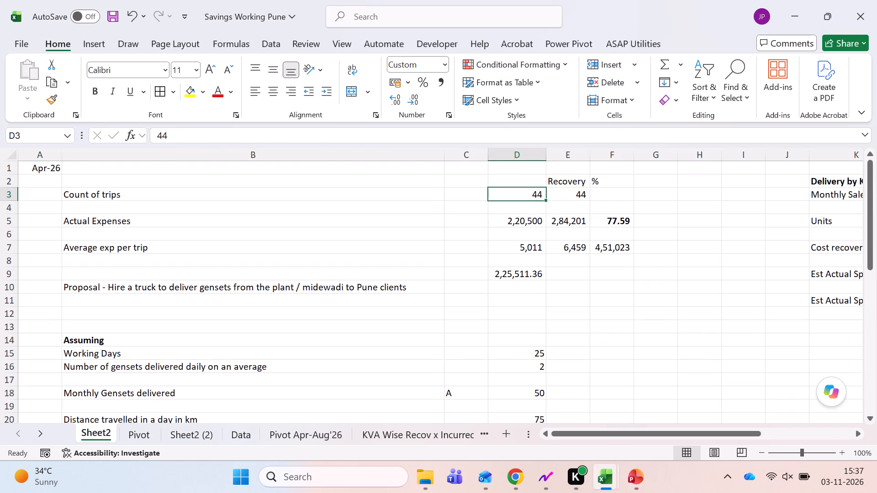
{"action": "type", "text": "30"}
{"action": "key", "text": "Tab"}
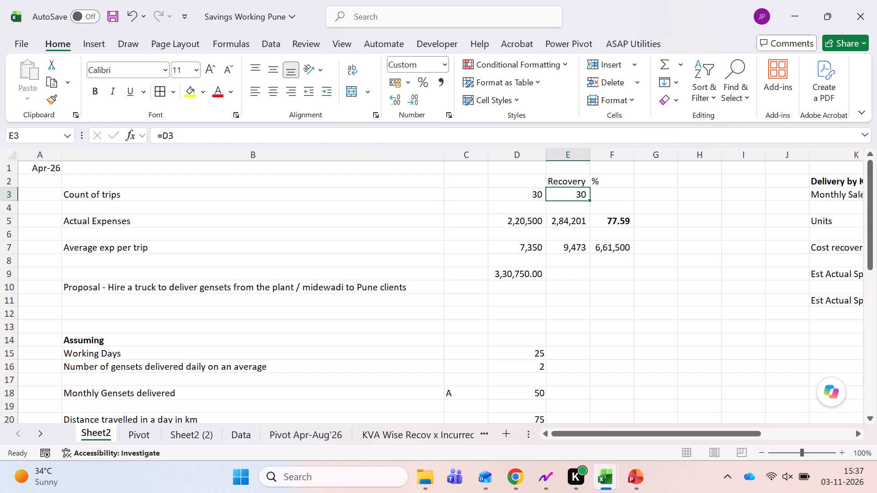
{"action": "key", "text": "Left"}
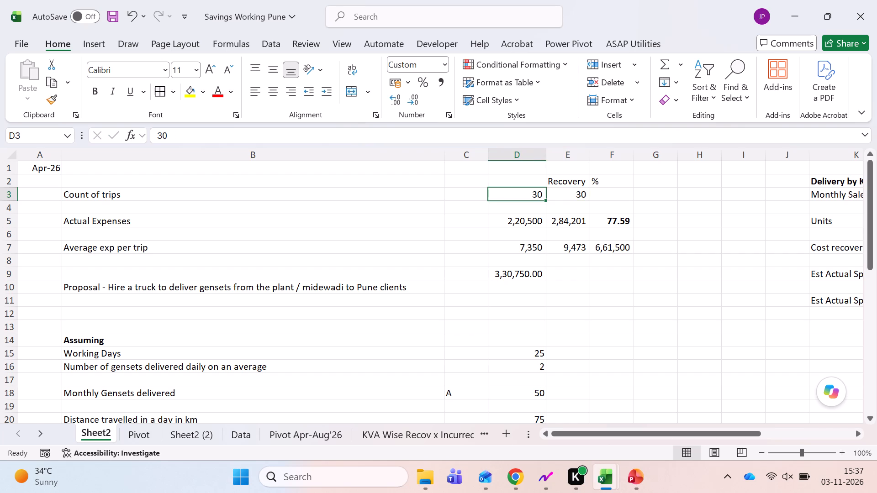
Close the Savings Working Pune workbook without saving the changes.
{"action": "left_click", "coordinate": [859, 11]}
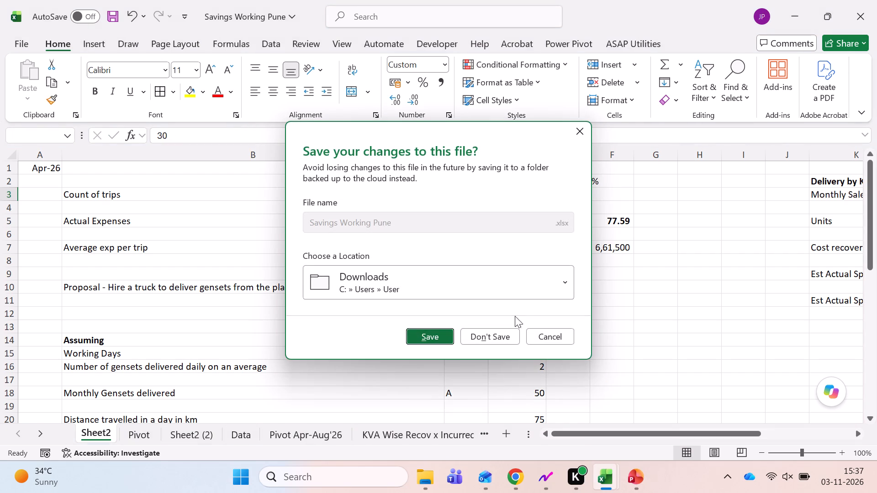
{"action": "left_click", "coordinate": [505, 336]}
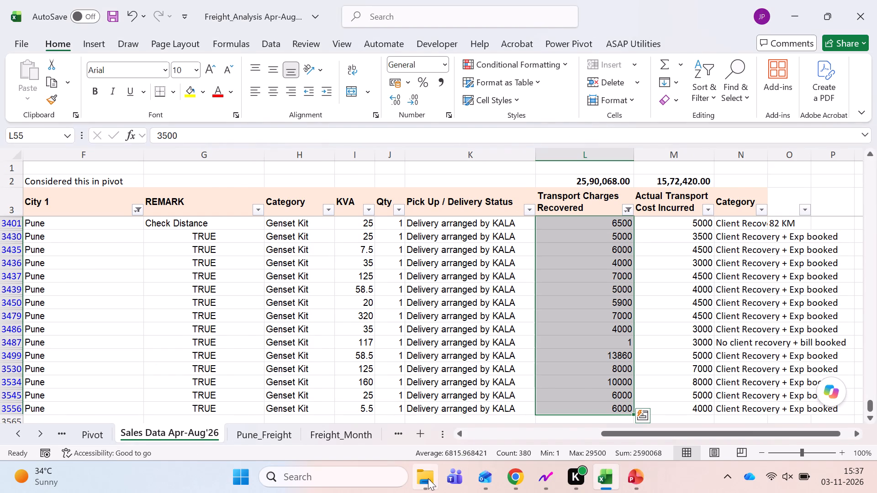
Reopen the Savings Working Pune workbook from File Explorer, view its saved Sheet2, and close it again.
{"action": "left_click", "coordinate": [428, 478]}
{"action": "double_click", "coordinate": [203, 136]}
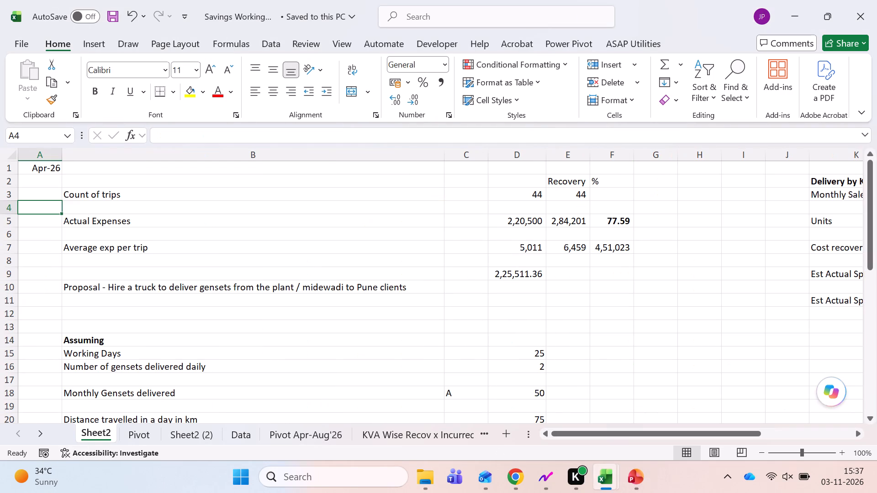
{"action": "left_click", "coordinate": [876, 0]}
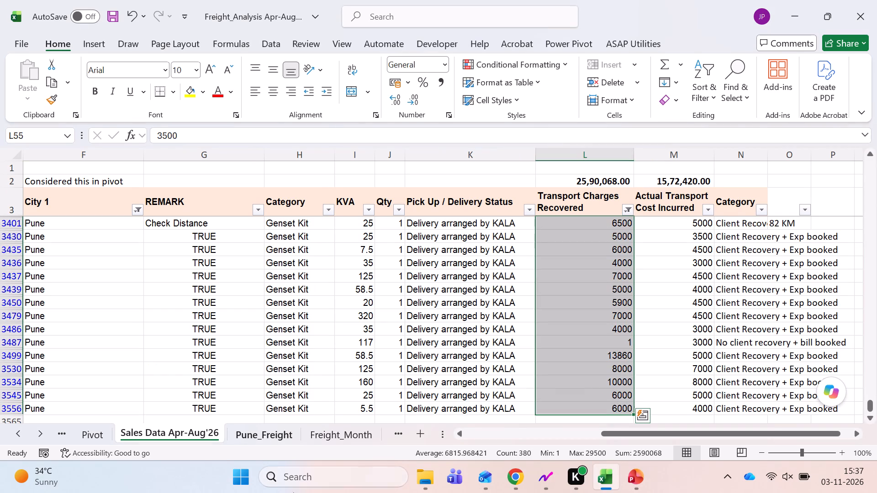
Reopen the Savings Working Pune workbook from File Explorer, check the Count of trips in D3 on Sheet2 (2), and close it.
{"action": "left_click", "coordinate": [420, 483]}
{"action": "double_click", "coordinate": [173, 133]}
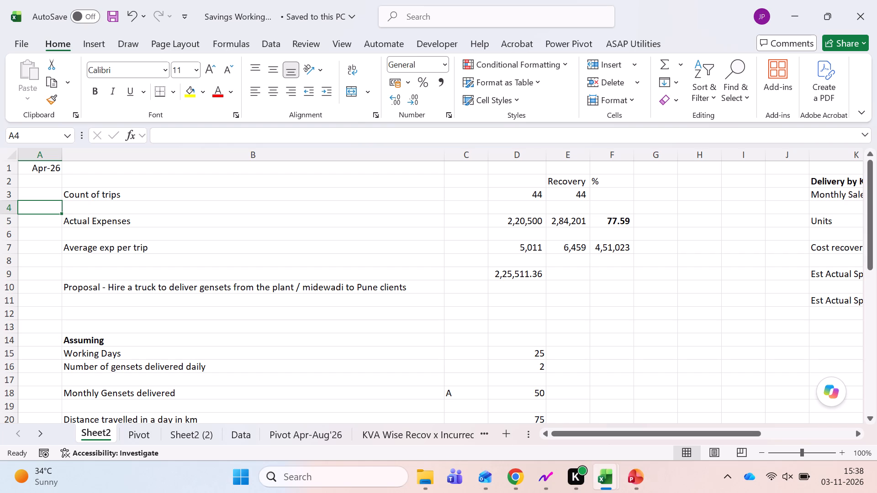
{"action": "left_click", "coordinate": [187, 430]}
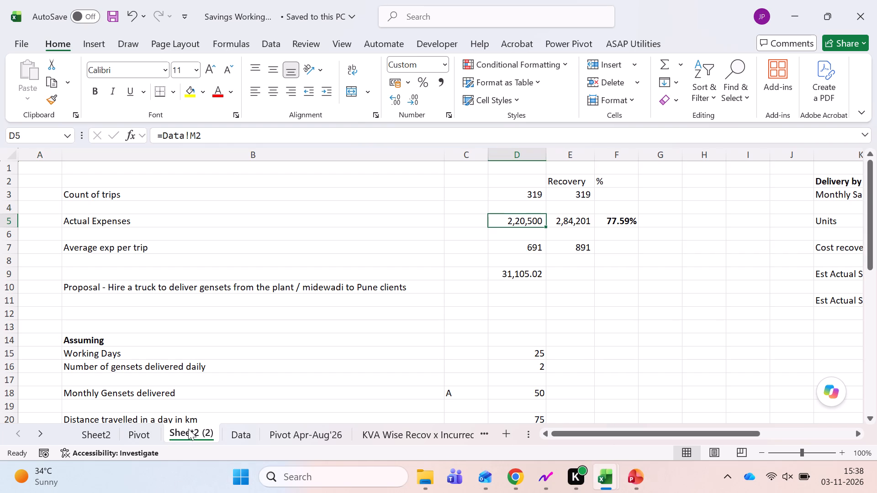
{"action": "left_click", "coordinate": [523, 189]}
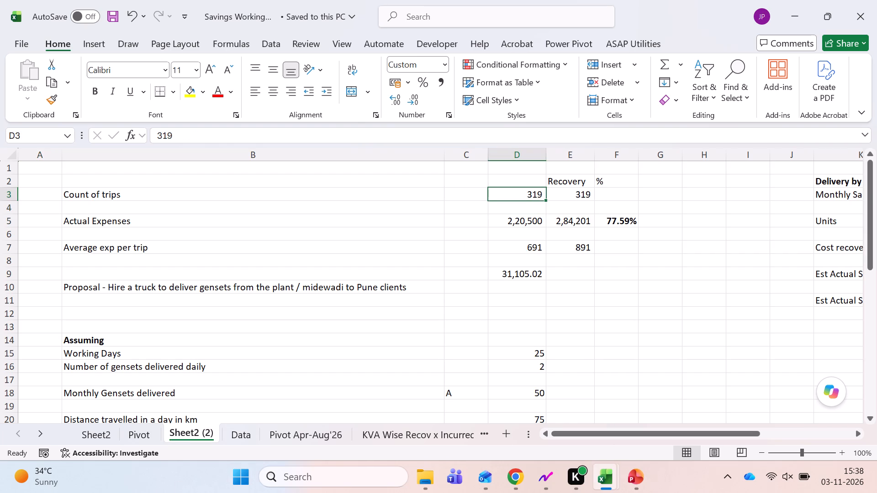
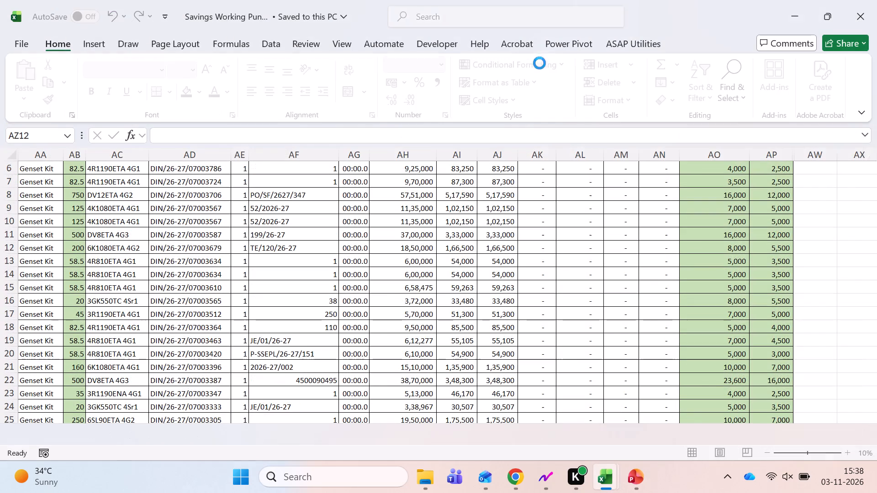
Rename the worksheet holding the Genset Kit delivery rows, after Sheet4, as Sample 30 Case.
{"action": "right_click", "coordinate": [234, 434]}
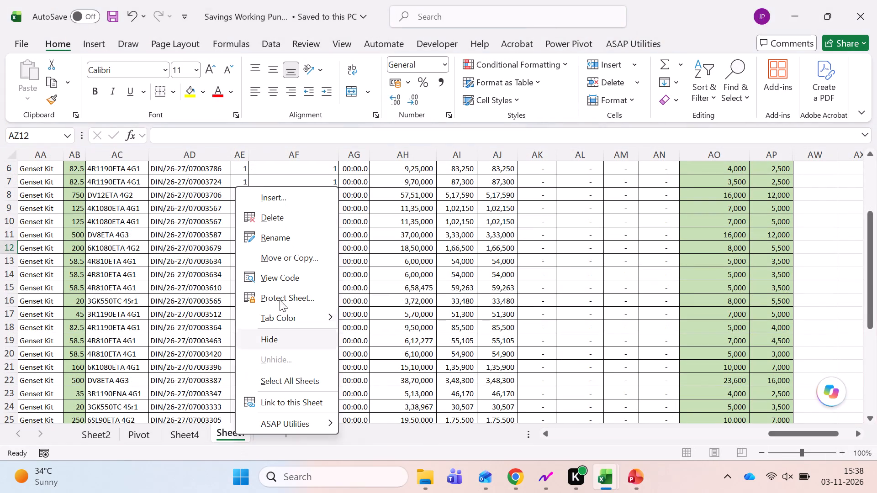
{"action": "left_click", "coordinate": [285, 236]}
{"action": "type", "text": "Sampl"}
{"action": "key", "text": "space"}
{"action": "key", "text": "BackSpace"}
{"action": "type", "text": "e 30 Case"}
{"action": "key", "text": "Return"}
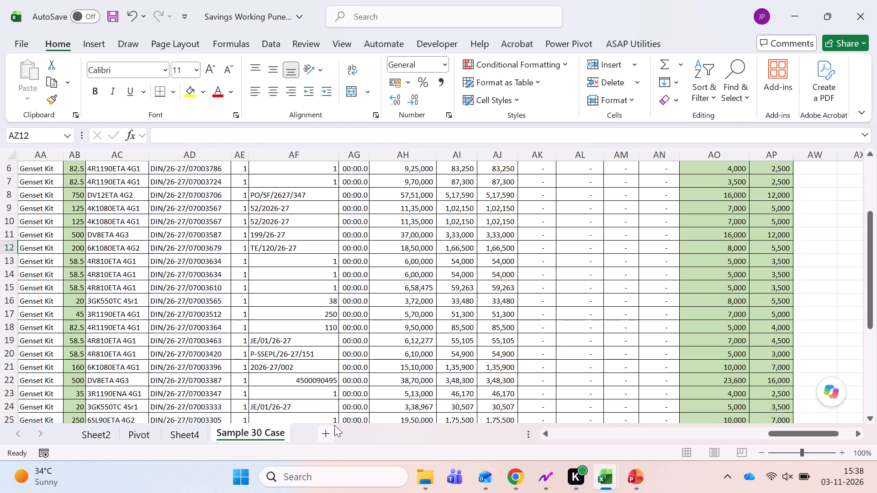
Add a new worksheet after Sample 30 Case and name it Sales in which Transport Includ.
{"action": "left_click", "coordinate": [332, 431]}
{"action": "right_click", "coordinate": [332, 432]}
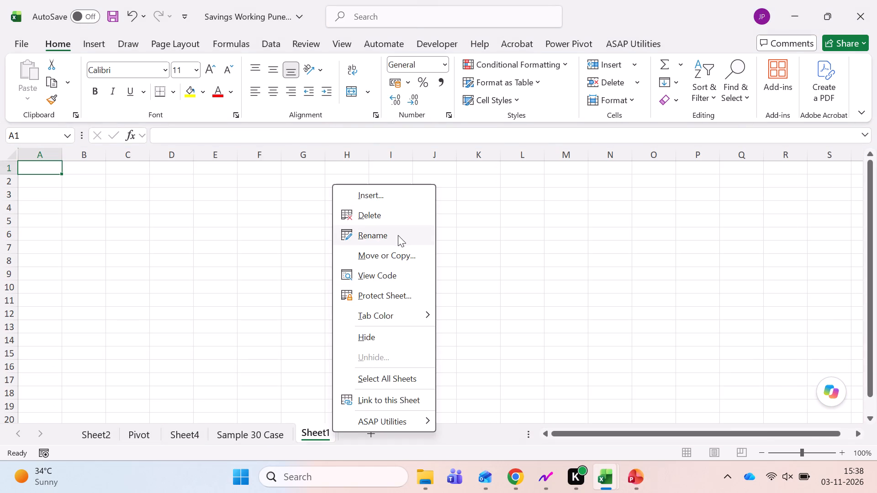
{"action": "left_click", "coordinate": [398, 235]}
{"action": "type", "text": "Sa"}
{"action": "type", "text": "les"}
{"action": "key", "text": "space"}
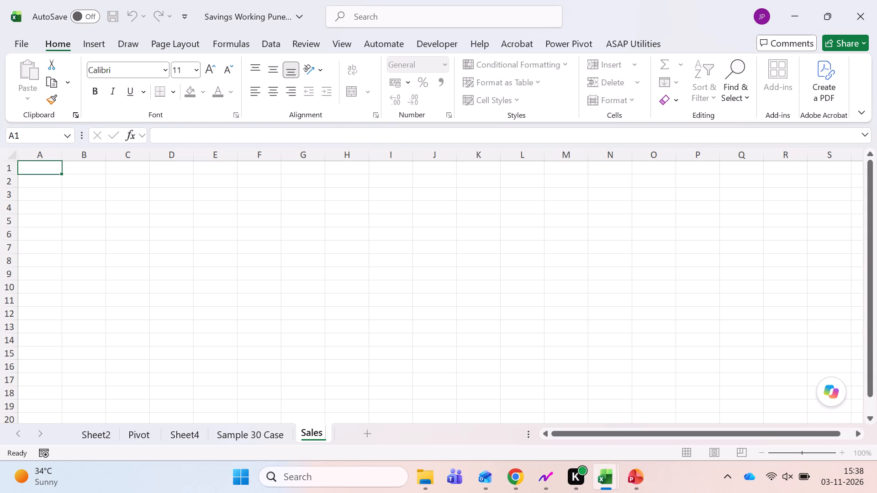
{"action": "type", "text": "in which Transport Include"}
{"action": "key", "text": "Return"}
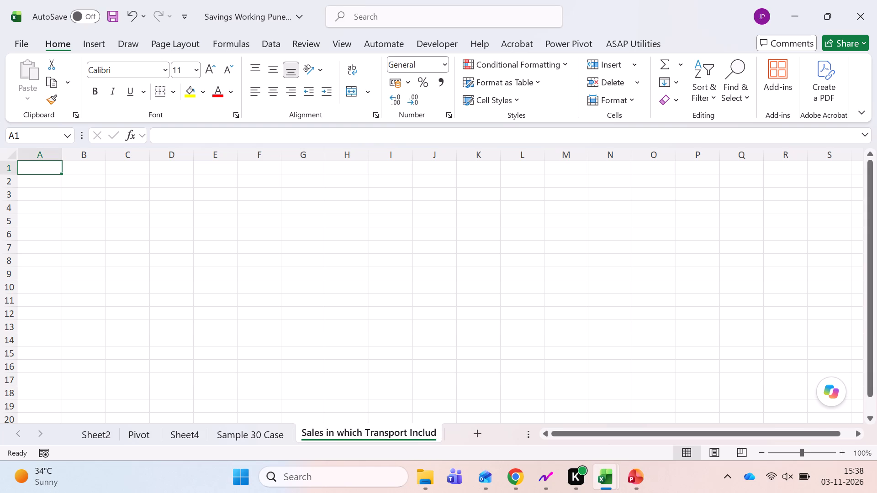
Switch to the Freight_Analysis Apr-Aug 2026 workbook and look through its sales data and freight summary sheets.
{"action": "key", "text": "alt+Tab"}
{"action": "key", "text": "ctrl+Page_Down"}
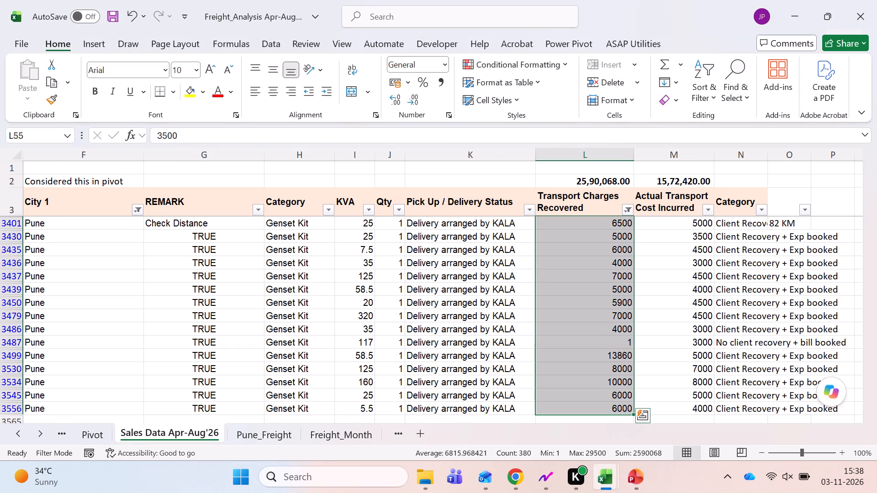
{"action": "key", "text": "ctrl+Page_Down"}
{"action": "key", "text": "ctrl+Page_Down"}
{"action": "key", "text": "ctrl+Page_Down"}
{"action": "key", "text": "ctrl+Page_Up"}
{"action": "key", "text": "ctrl+Page_Up"}
{"action": "key", "text": "ctrl+Page_Up"}
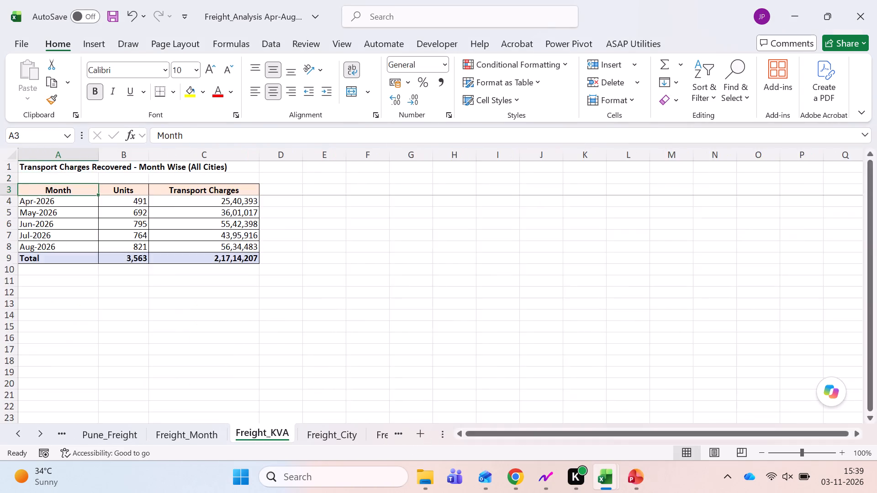
{"action": "key", "text": "ctrl+Page_Up"}
Close the Freight_Analysis Apr-Aug 2026 workbook, saving its changes in Downloads.
{"action": "left_click", "coordinate": [858, 16]}
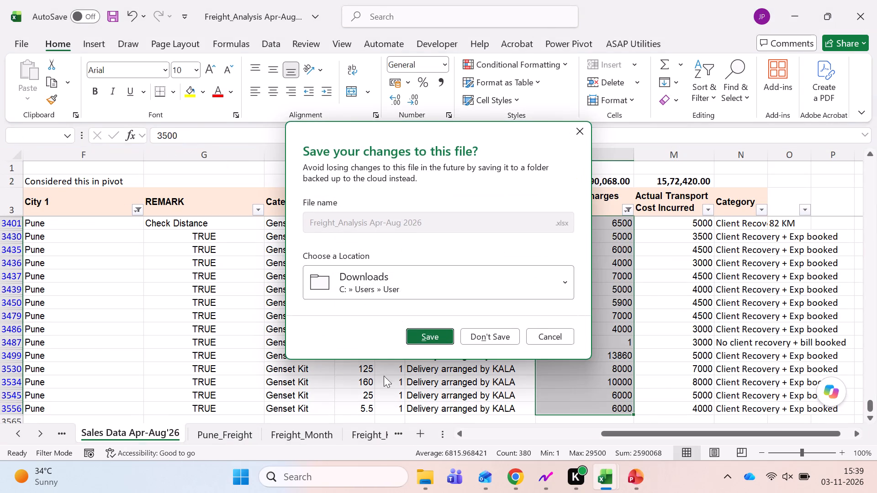
{"action": "left_click", "coordinate": [420, 333]}
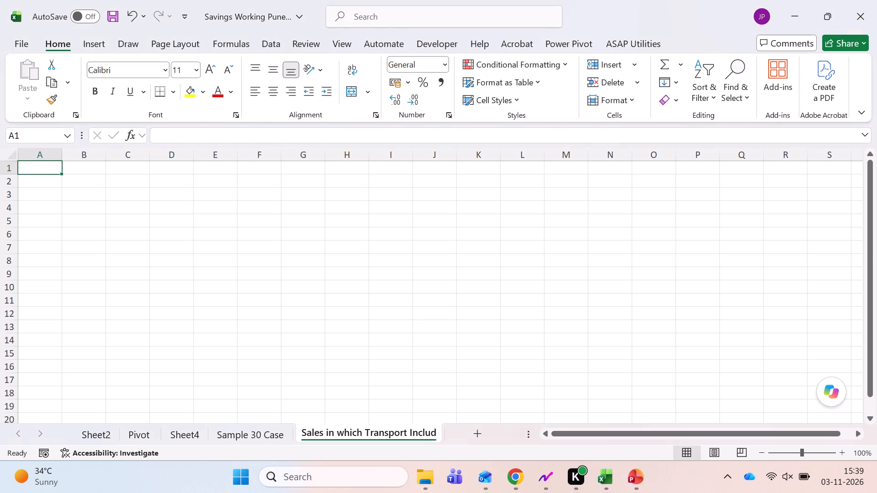
Open the Savings Working Pune workbook from the Downloads folder in File Explorer.
{"action": "left_click", "coordinate": [421, 475]}
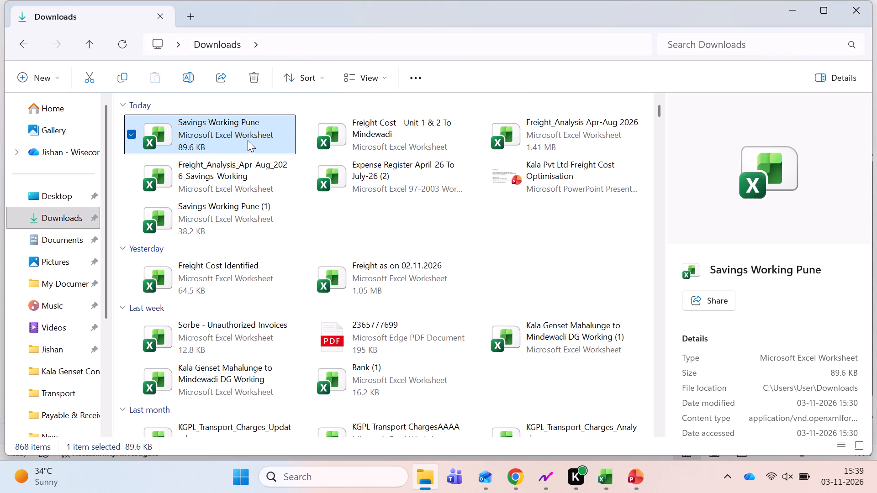
{"action": "double_click", "coordinate": [248, 140]}
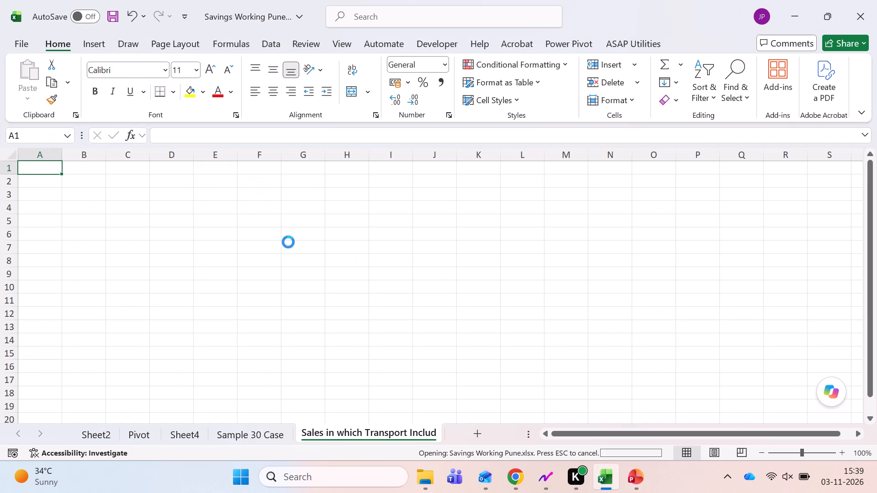
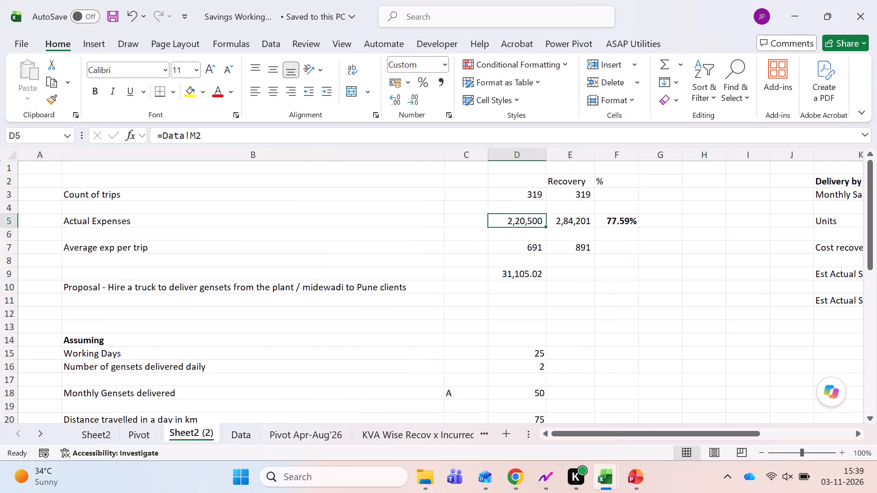
Remove the filters from the Data sheet of the Savings Working Pune workbook.
{"action": "key", "text": "ctrl+Page_Down"}
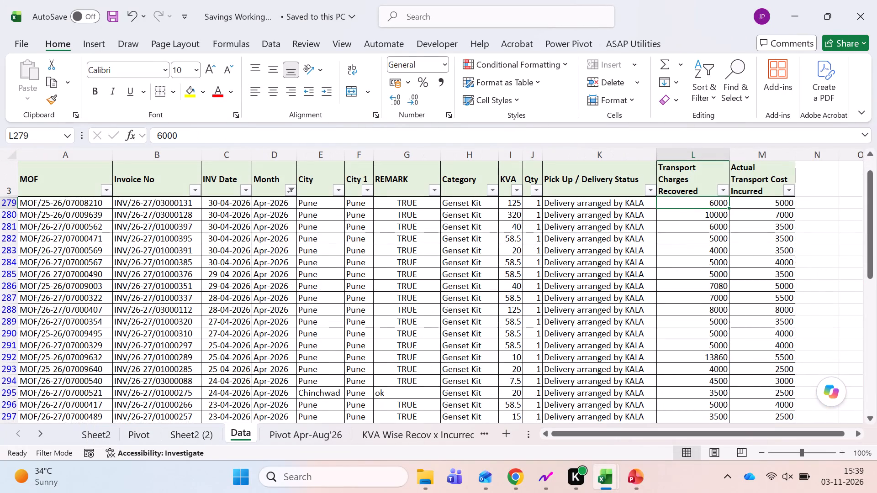
{"action": "key", "text": "ctrl+shift+l"}
{"action": "left_click", "coordinate": [148, 217]}
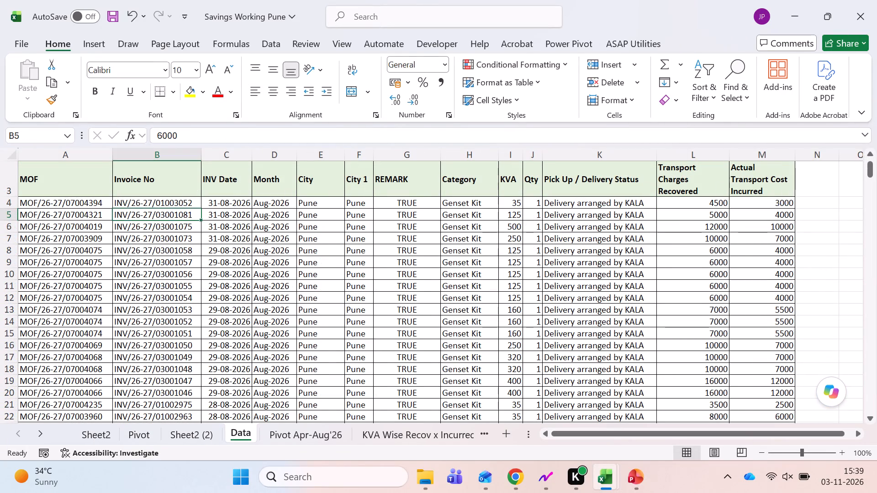
Copy the entire Data sheet into the Sales in which Transport Includ sheet of the other savings workbook and save it.
{"action": "key", "text": "Left"}
{"action": "key", "text": "ctrl+Left"}
{"action": "key", "text": "ctrl+Left"}
{"action": "left_click", "coordinate": [7, 147]}
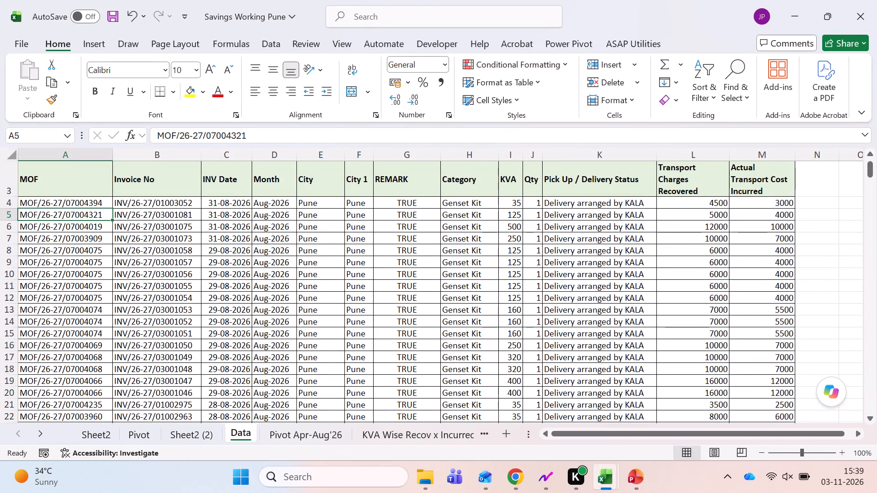
{"action": "left_click", "coordinate": [10, 150]}
{"action": "key", "text": "ctrl+c"}
{"action": "key", "text": "alt+Tab"}
{"action": "left_click", "coordinate": [10, 150]}
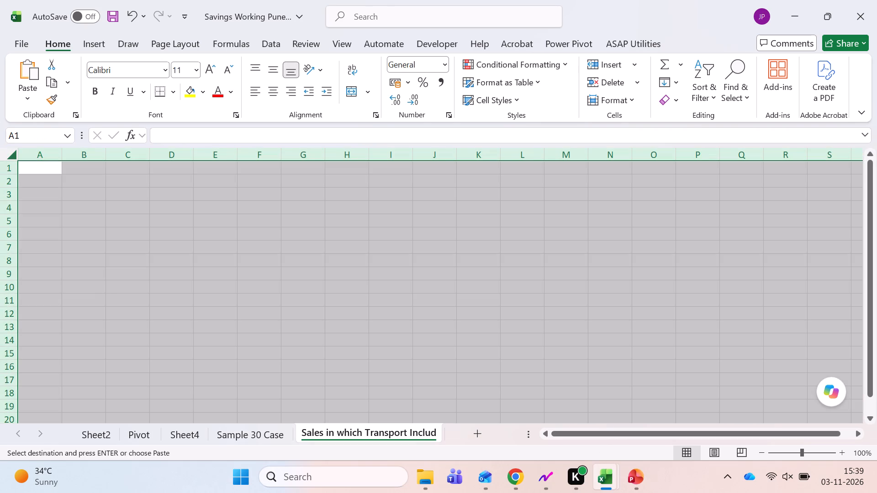
{"action": "key", "text": "ctrl+v"}
{"action": "left_click", "coordinate": [70, 213]}
{"action": "key", "text": "ctrl+s"}
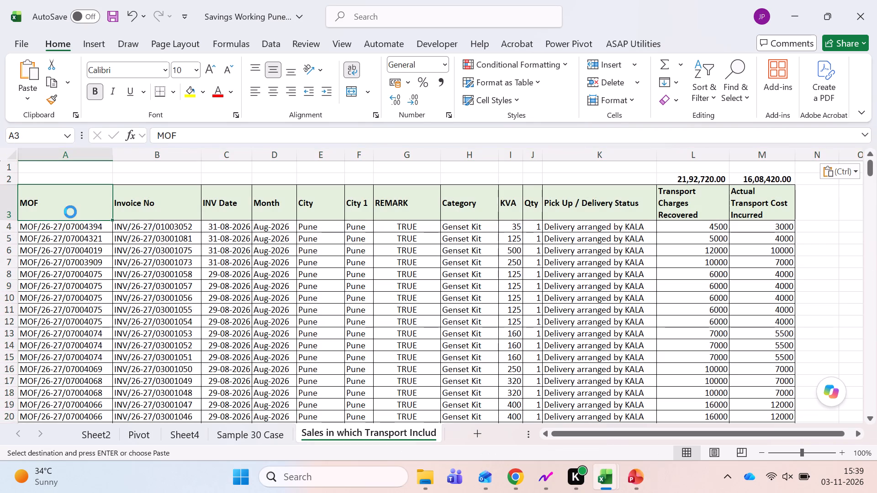
{"action": "key", "text": "ctrl+Right"}
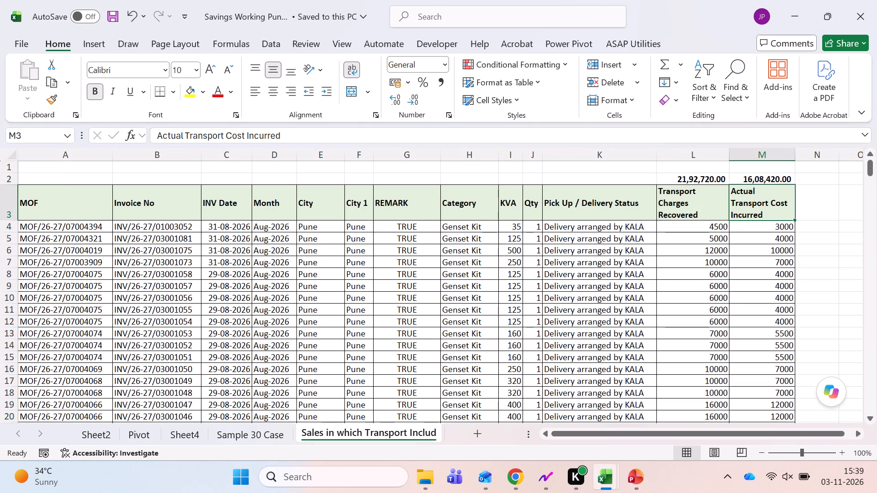
{"action": "key", "text": "ctrl+Left"}
{"action": "key", "text": "ctrl+s"}
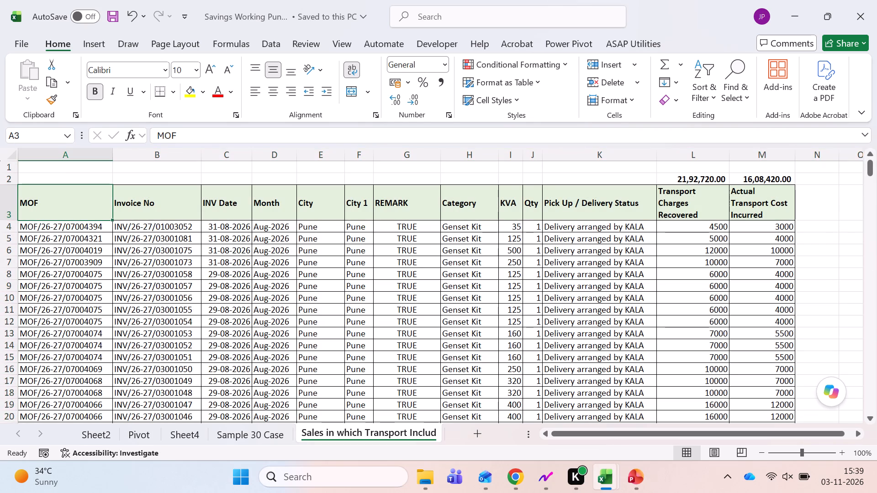
Copy the whole Pivot Apr-Aug'26 sheet into a new worksheet after Sales in which Transport Includ.
{"action": "key", "text": "alt+Tab"}
{"action": "key", "text": "ctrl+Page_Down"}
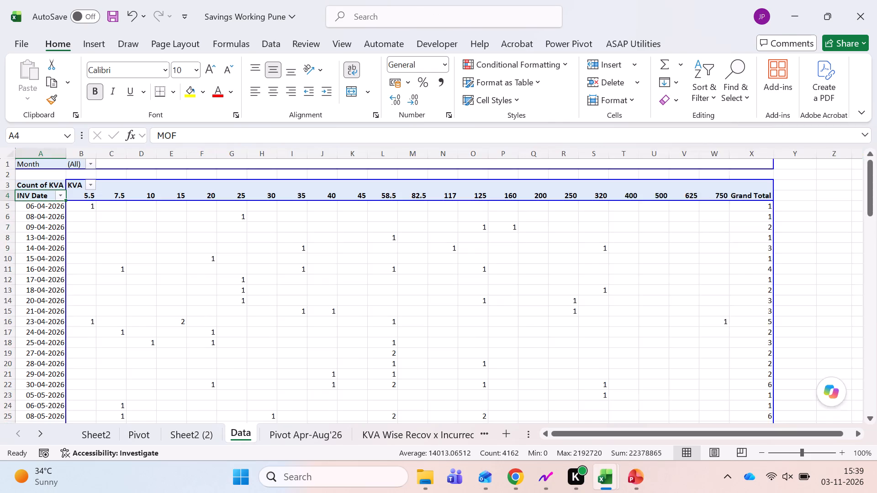
{"action": "left_click", "coordinate": [6, 149]}
{"action": "key", "text": "ctrl+c"}
{"action": "key", "text": "alt+Tab"}
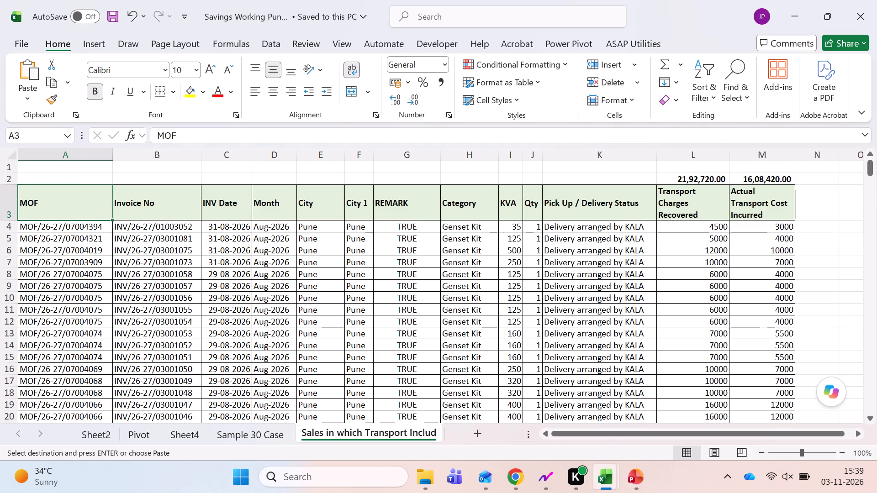
{"action": "left_click", "coordinate": [473, 431]}
{"action": "left_click", "coordinate": [8, 152]}
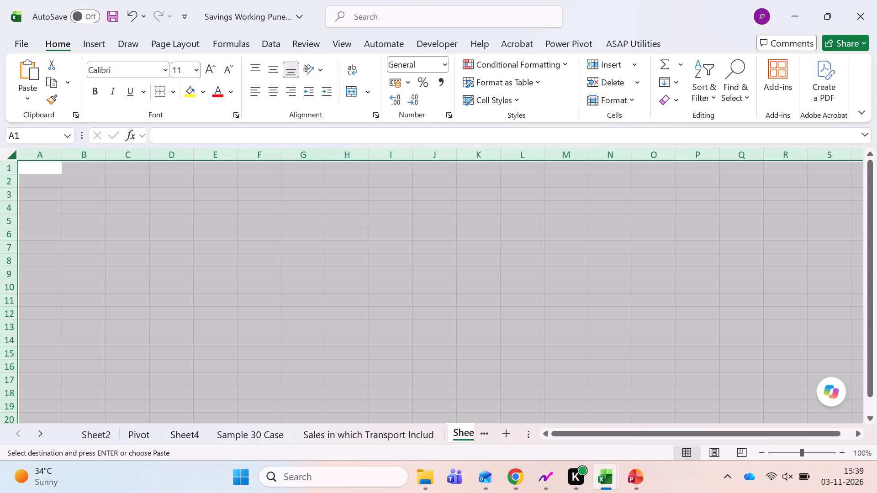
{"action": "key", "text": "ctrl+v"}
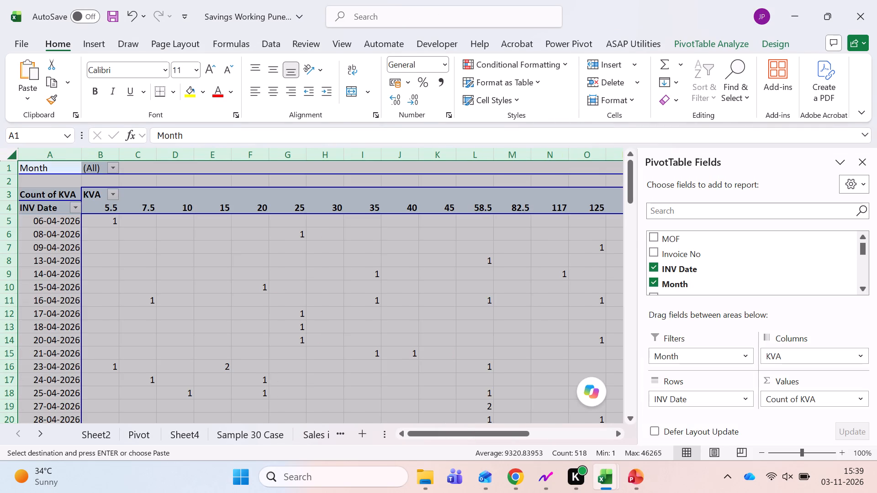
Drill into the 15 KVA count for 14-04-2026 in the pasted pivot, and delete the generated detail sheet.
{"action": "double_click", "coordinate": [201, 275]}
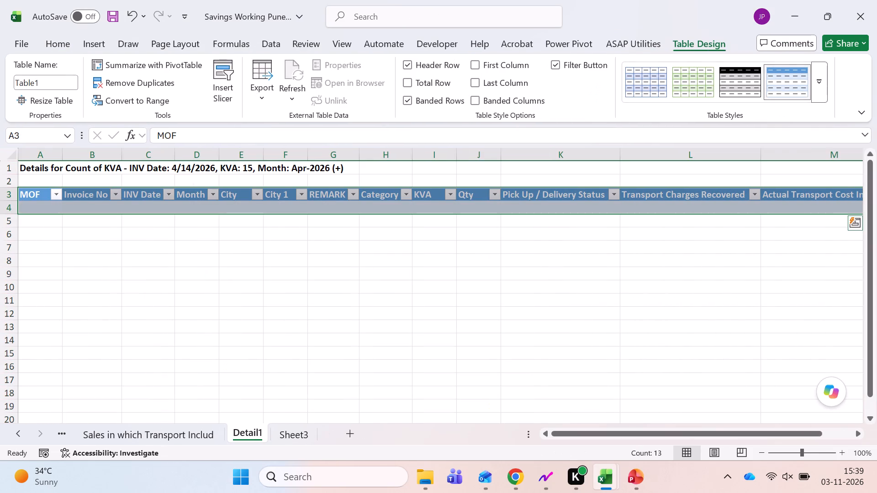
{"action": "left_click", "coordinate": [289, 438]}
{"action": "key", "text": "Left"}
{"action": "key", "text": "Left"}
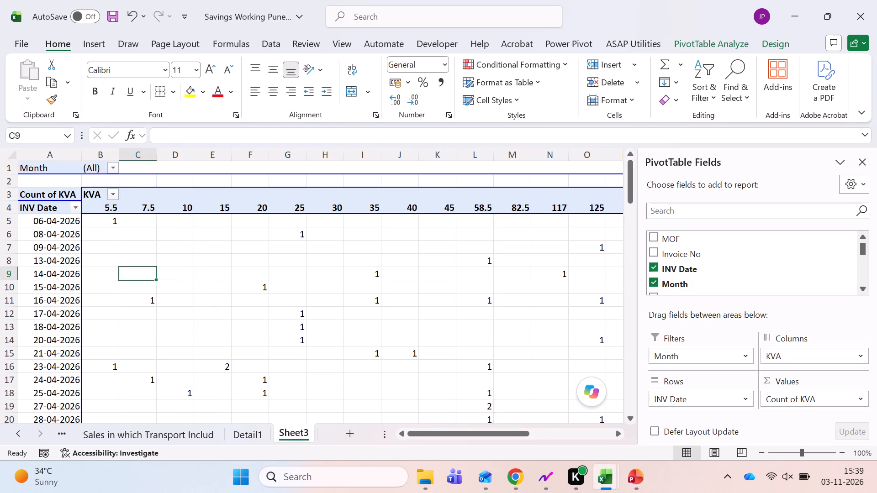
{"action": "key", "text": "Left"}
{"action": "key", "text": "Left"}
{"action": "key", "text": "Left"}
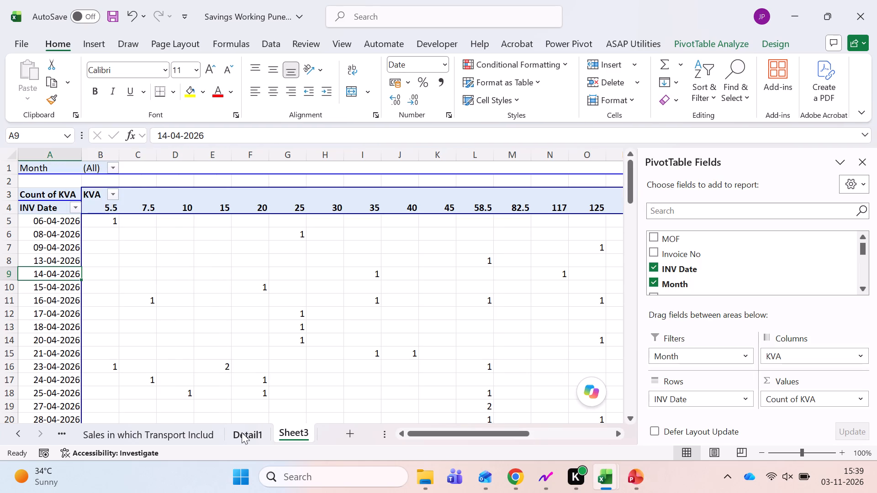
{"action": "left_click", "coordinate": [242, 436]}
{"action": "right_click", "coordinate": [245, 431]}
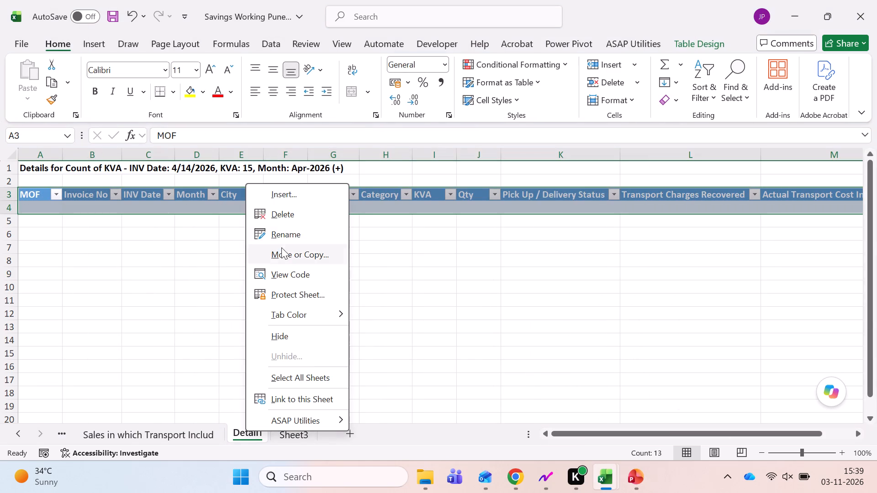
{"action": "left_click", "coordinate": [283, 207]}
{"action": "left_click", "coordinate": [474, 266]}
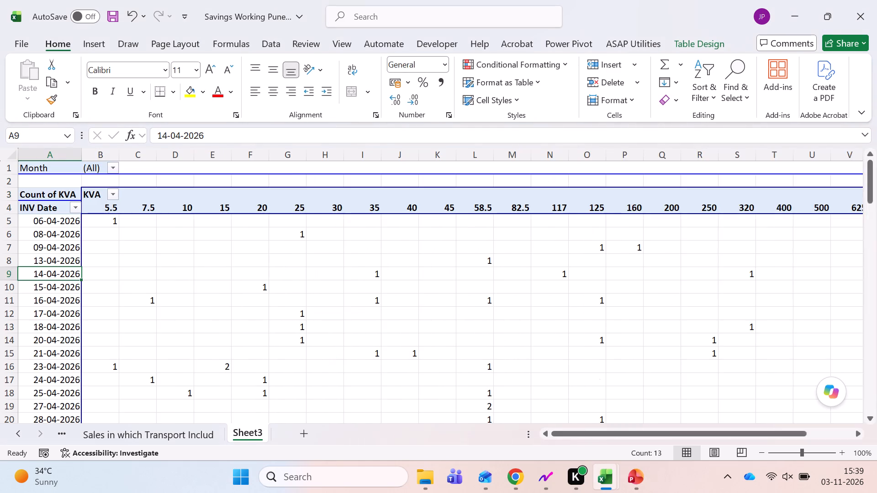
Rename the pasted pivot's worksheet Sheet3 as Pivot Apr-Aug.
{"action": "key", "text": "ctrl+Left"}
{"action": "key", "text": "alt+Tab"}
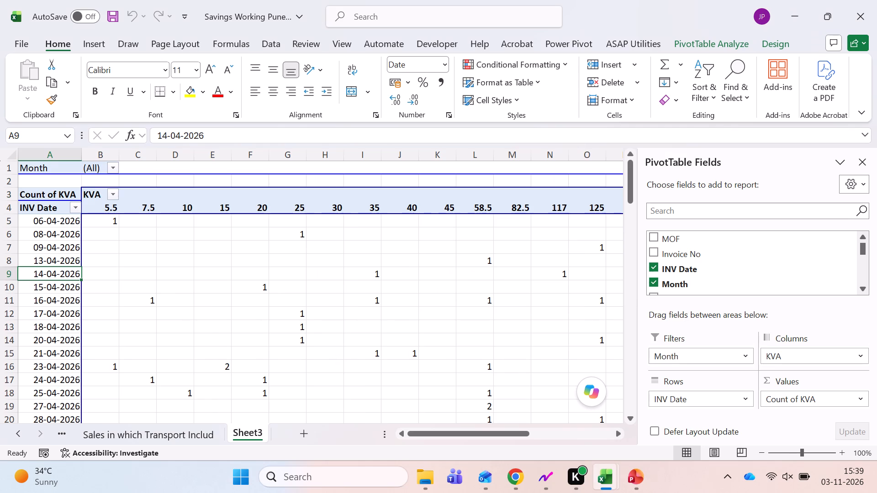
{"action": "key", "text": "alt+Tab"}
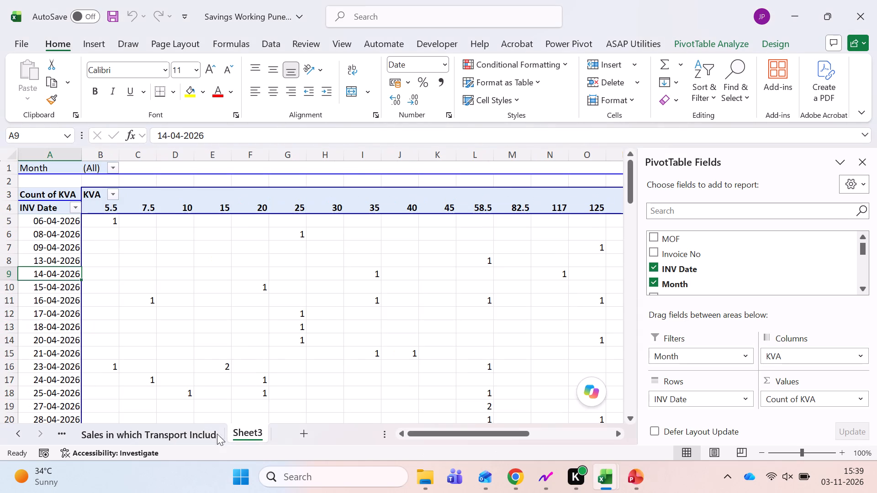
{"action": "right_click", "coordinate": [245, 432]}
{"action": "left_click", "coordinate": [288, 232]}
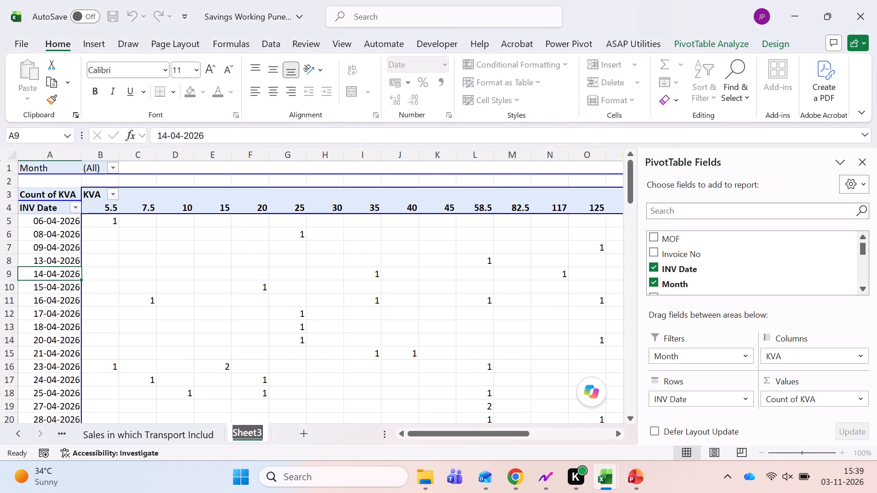
{"action": "type", "text": "Pivot Apr-Aug"}
{"action": "key", "text": "Return"}
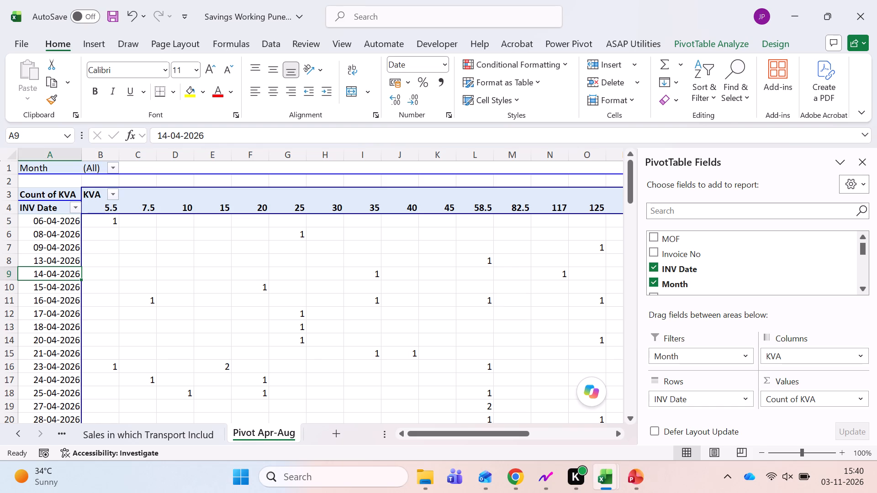
Copy the whole KVA Wise Recov x Incurred sheet from Savings Working Pune into a new worksheet after Pivot Apr-Aug.
{"action": "key", "text": "alt+Tab"}
{"action": "key", "text": "ctrl+Page_Up"}
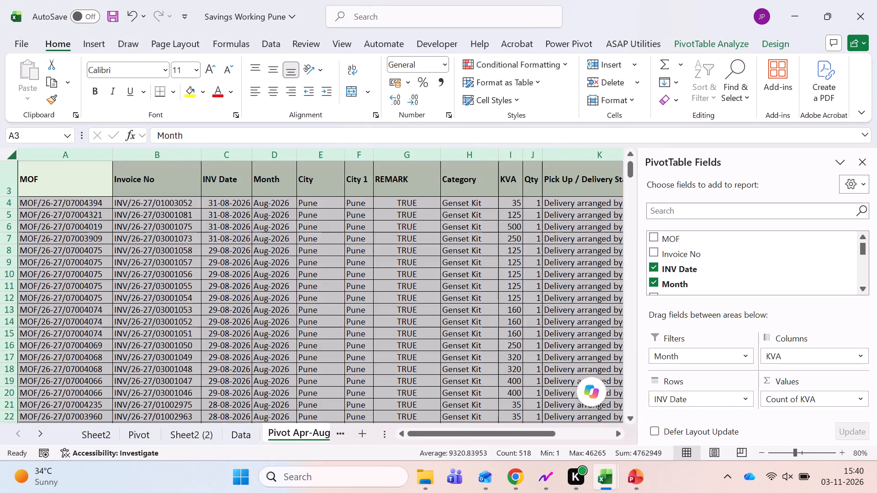
{"action": "key", "text": "ctrl+Page_Down"}
{"action": "key", "text": "ctrl+Page_Down"}
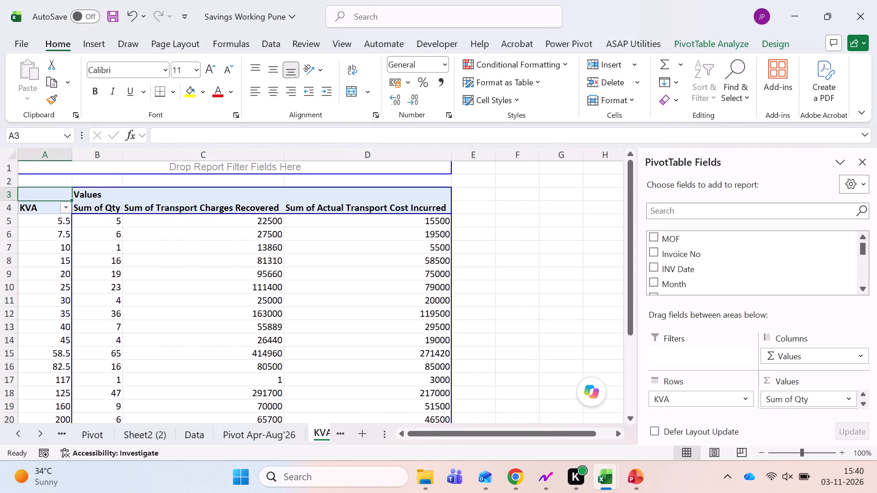
{"action": "left_click", "coordinate": [8, 157]}
{"action": "key", "text": "ctrl+c"}
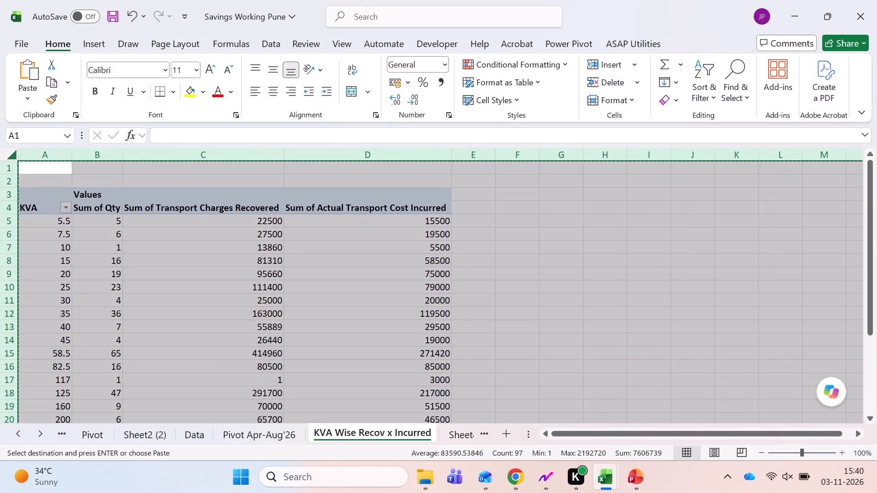
{"action": "key", "text": "alt+Tab"}
{"action": "left_click", "coordinate": [338, 431]}
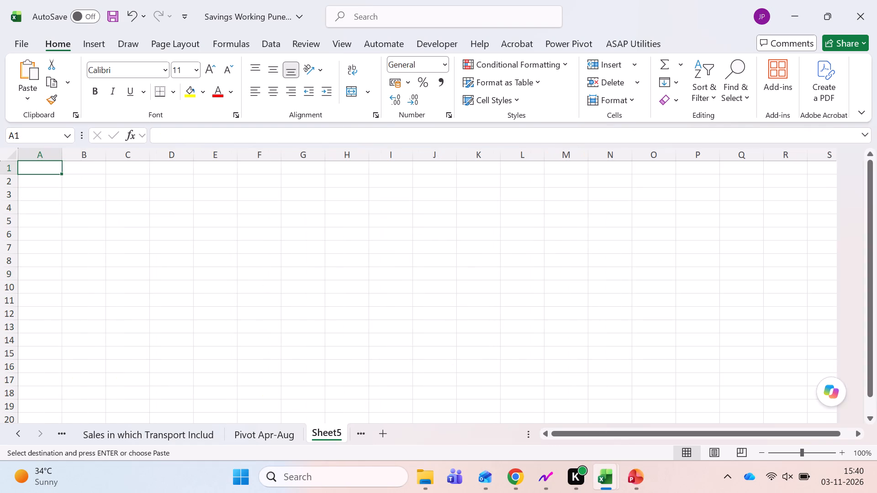
{"action": "left_click", "coordinate": [11, 144]}
{"action": "left_click", "coordinate": [13, 166]}
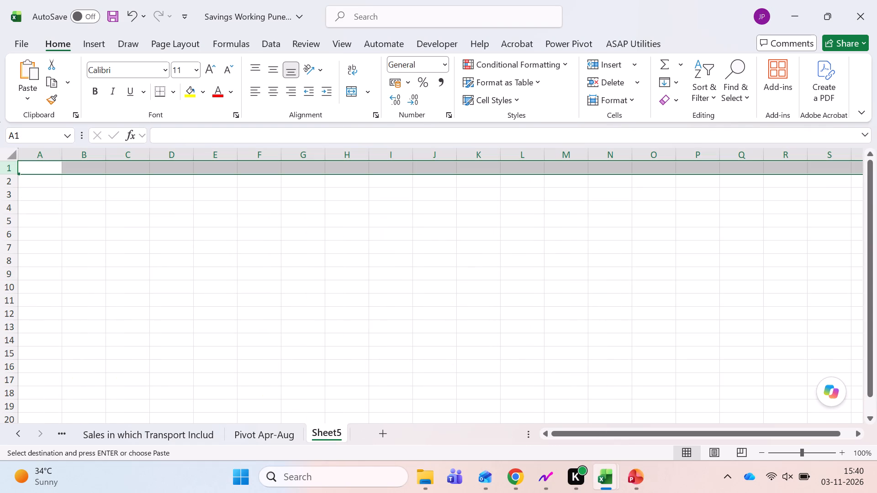
{"action": "left_click", "coordinate": [11, 147]}
{"action": "left_click", "coordinate": [14, 154]}
{"action": "key", "text": "ctrl+v"}
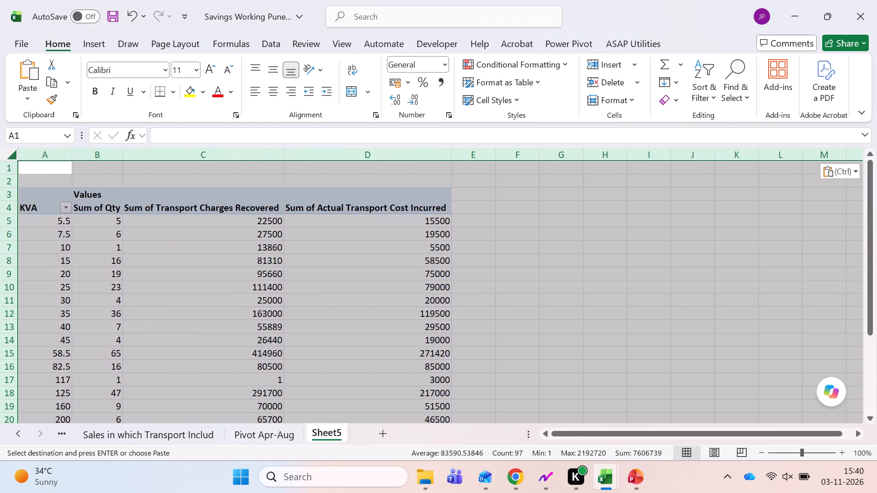
Rename the new KVA-wise pivot worksheet as KVA Wise Recov + Incurr.
{"action": "left_click", "coordinate": [212, 293]}
{"action": "right_click", "coordinate": [314, 430]}
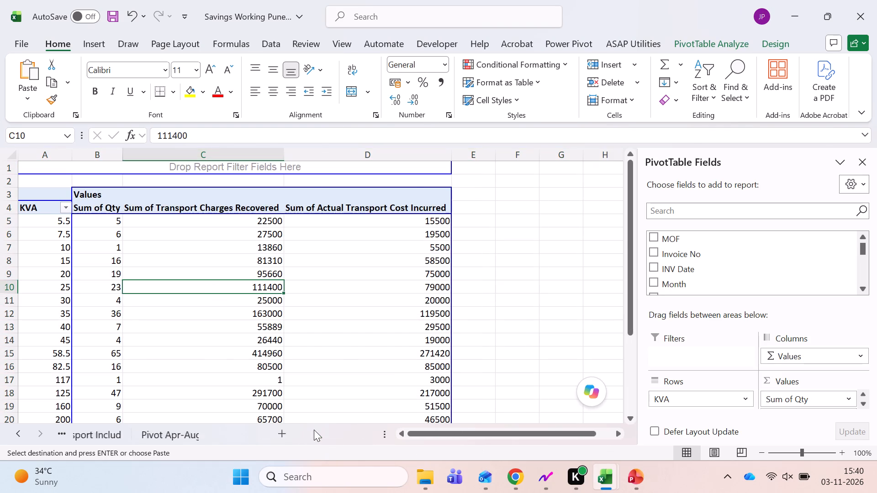
{"action": "left_click", "coordinate": [348, 237]}
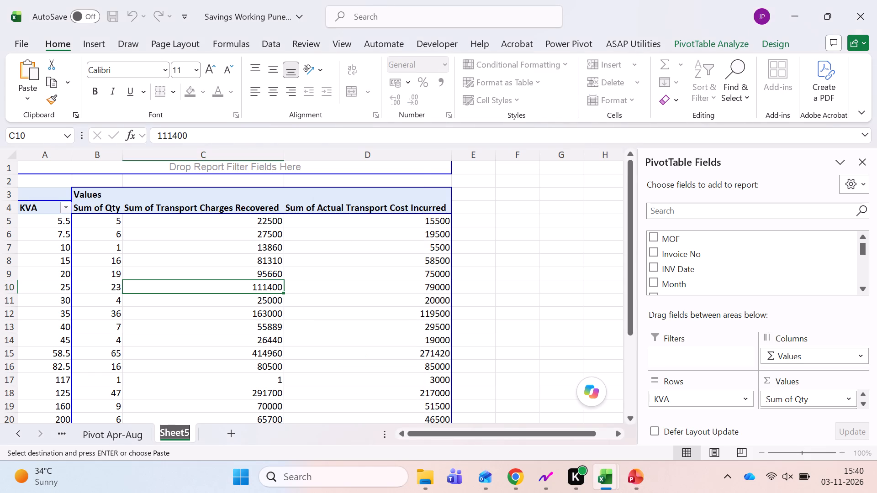
{"action": "type", "text": "KVA Wise Recov"}
{"action": "key", "text": "space"}
{"action": "type", "text": "+ Icu"}
{"action": "key", "text": "BackSpace"}
{"action": "key", "text": "BackSpace"}
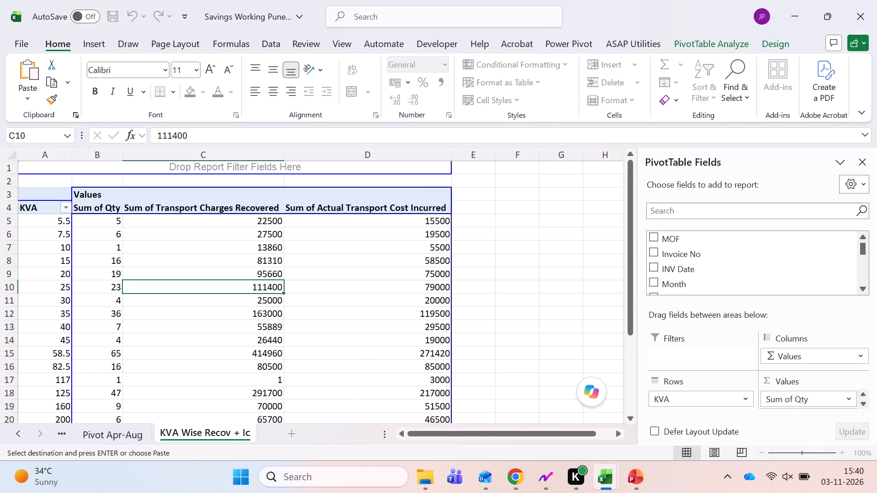
{"action": "type", "text": "ncurr"}
{"action": "key", "text": "Return"}
Go back to Sheet4 and examine its To Check list and the formula in cell S11.
{"action": "key", "text": "ctrl+Left"}
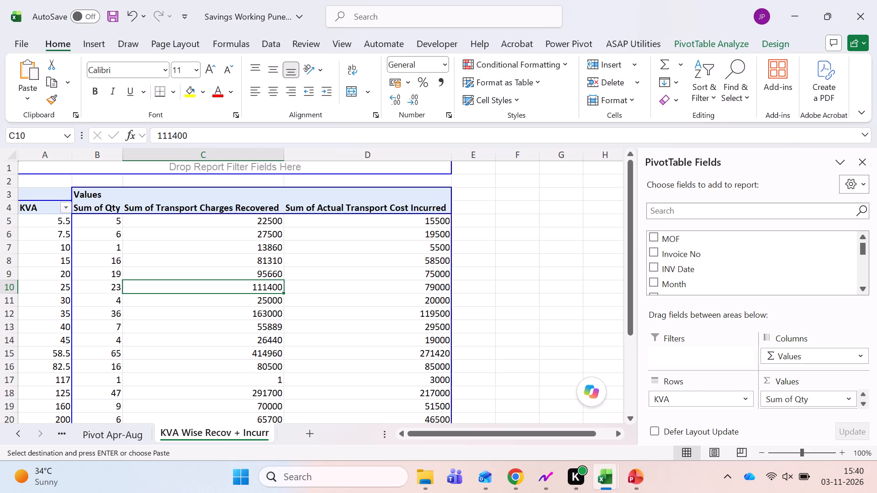
{"action": "key", "text": "ctrl+Left"}
{"action": "key", "text": "ctrl+Left"}
{"action": "key", "text": "ctrl+Page_Up"}
{"action": "key", "text": "ctrl+Page_Up"}
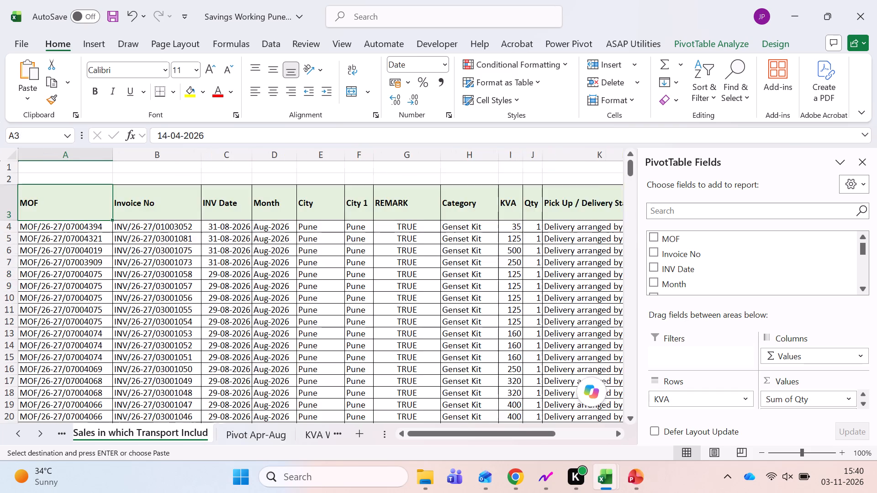
{"action": "key", "text": "ctrl+Page_Up"}
{"action": "key", "text": "ctrl+Page_Up"}
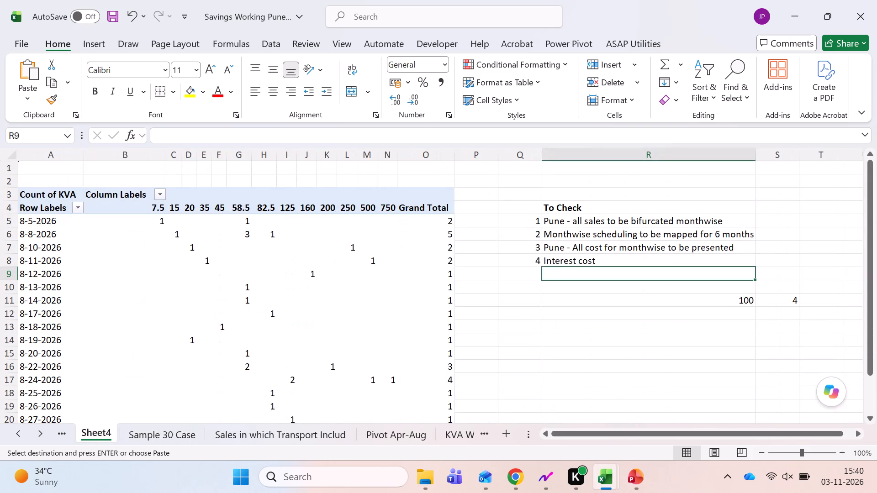
{"action": "key", "text": "Down"}
{"action": "key", "text": "Down"}
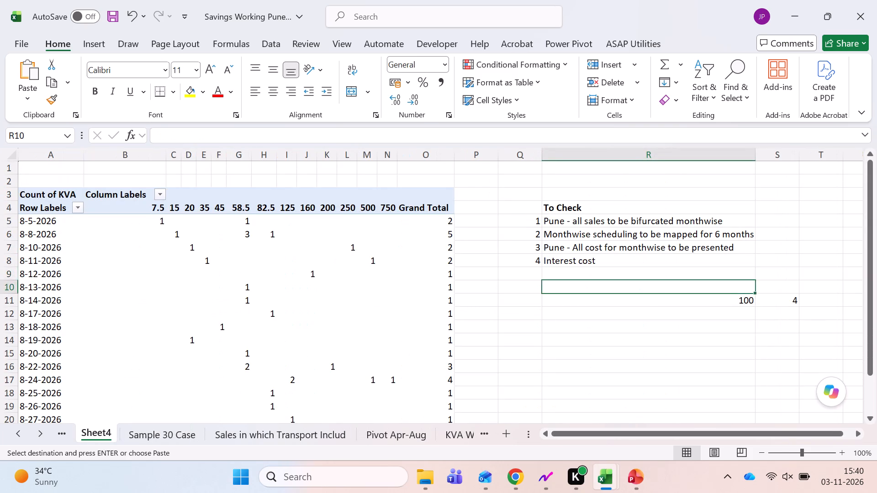
{"action": "key", "text": "Right"}
{"action": "key", "text": "F2"}
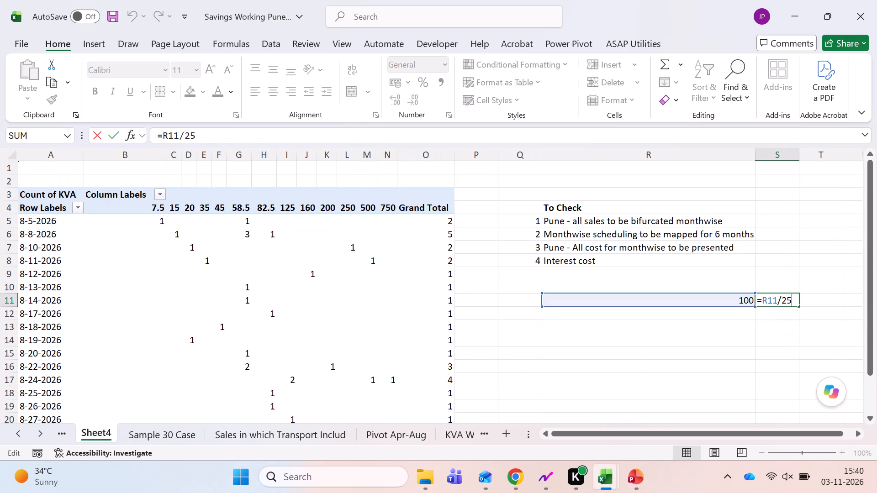
{"action": "key", "text": "Escape"}
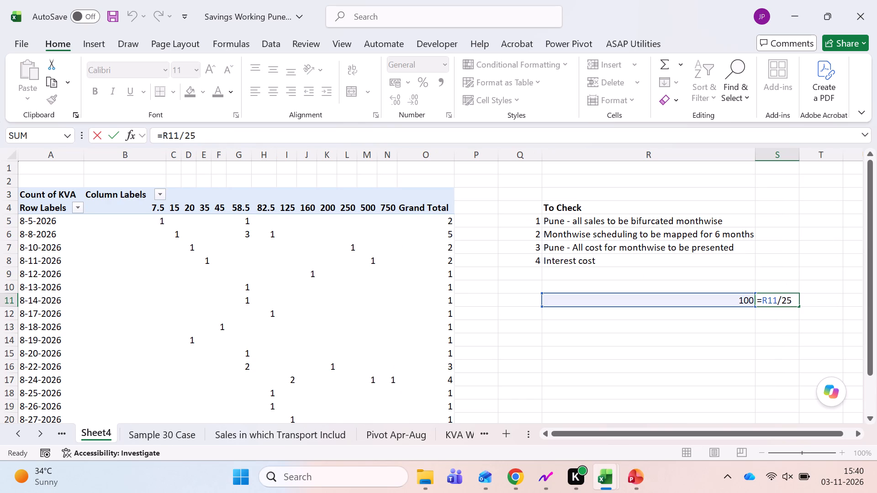
Check the Grand Total column of the Count of KVA pivot on Sheet4 from its header to its last row.
{"action": "key", "text": "Left"}
{"action": "key", "text": "Left"}
{"action": "key", "text": "ctrl+Left"}
{"action": "key", "text": "ctrl+Down"}
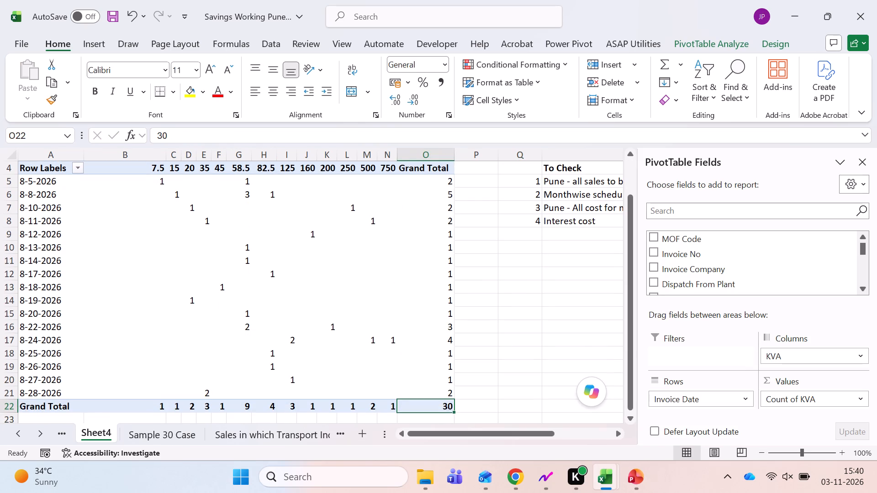
{"action": "key", "text": "ctrl+Up"}
{"action": "key", "text": "ctrl+Up"}
{"action": "key", "text": "Down"}
{"action": "key", "text": "Down"}
{"action": "key", "text": "Down"}
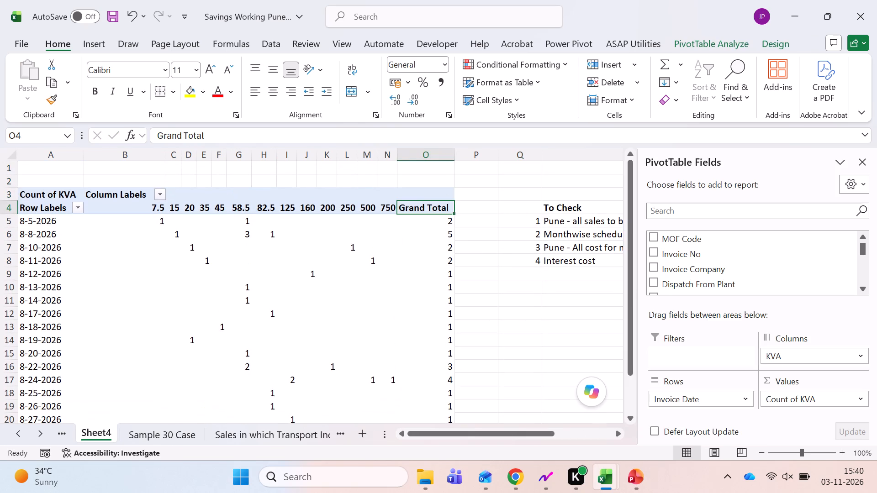
{"action": "key", "text": "ctrl+Down"}
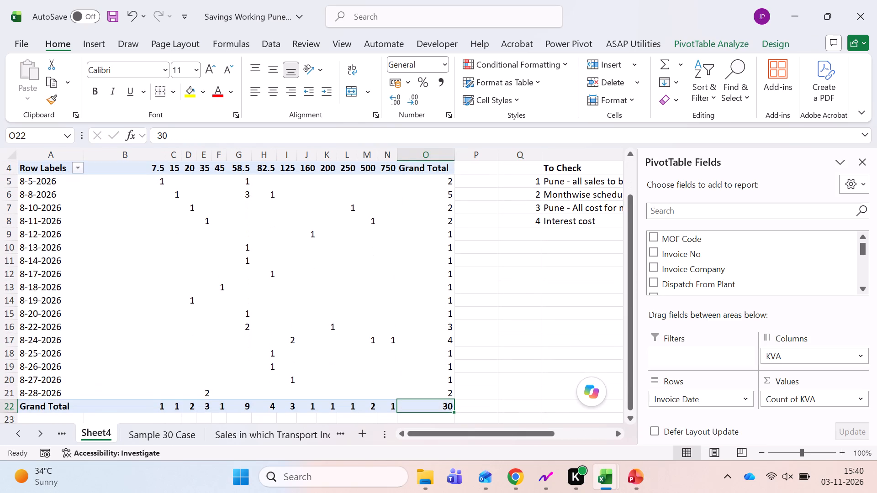
{"action": "key", "text": "ctrl+Up"}
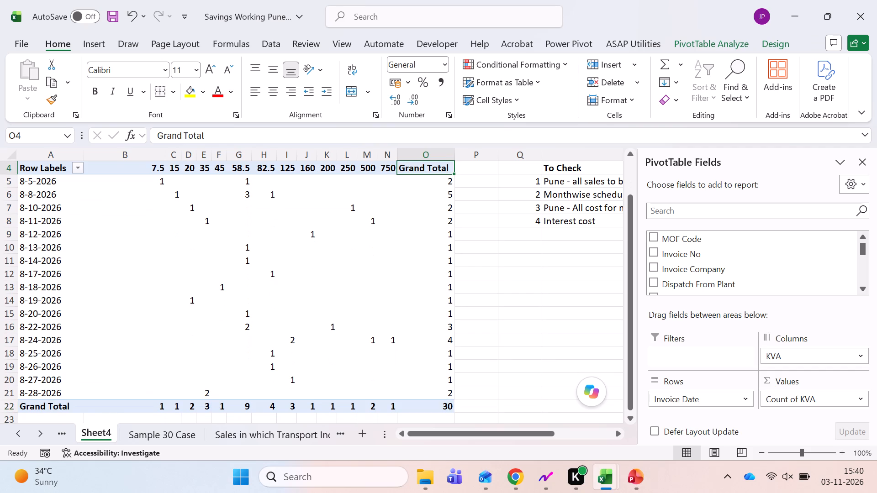
{"action": "key", "text": "Up"}
{"action": "key", "text": "Down"}
{"action": "key", "text": "Down"}
Go to Sheet2 and examine the count of trips formula and the extent of the working.
{"action": "key", "text": "ctrl+Page_Up"}
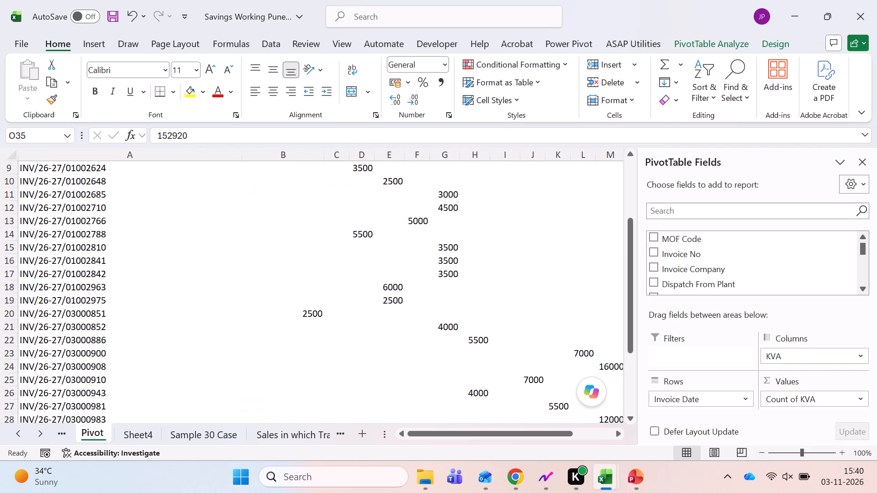
{"action": "key", "text": "ctrl+Page_Up"}
{"action": "key", "text": "ctrl+Up"}
{"action": "key", "text": "ctrl+Up"}
{"action": "key", "text": "ctrl+Up"}
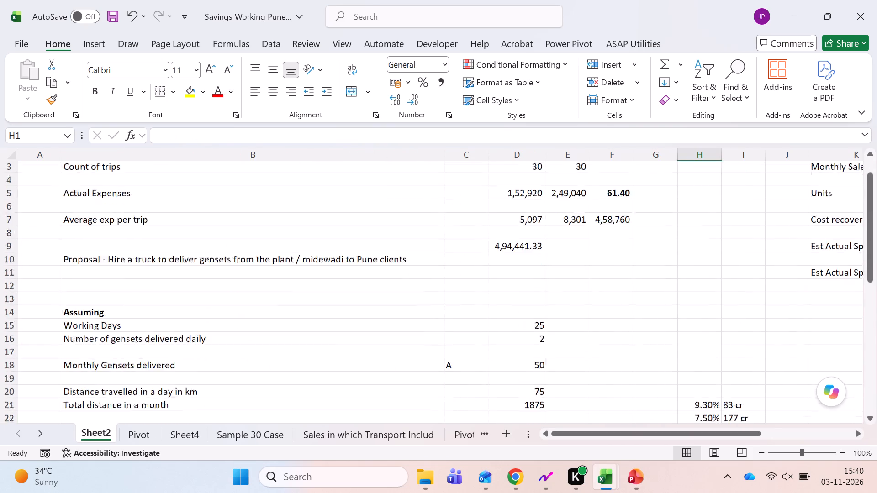
{"action": "key", "text": "ctrl+Up"}
{"action": "key", "text": "Down"}
{"action": "key", "text": "Down"}
{"action": "key", "text": "Left"}
{"action": "key", "text": "Left"}
{"action": "key", "text": "Left"}
{"action": "key", "text": "Left"}
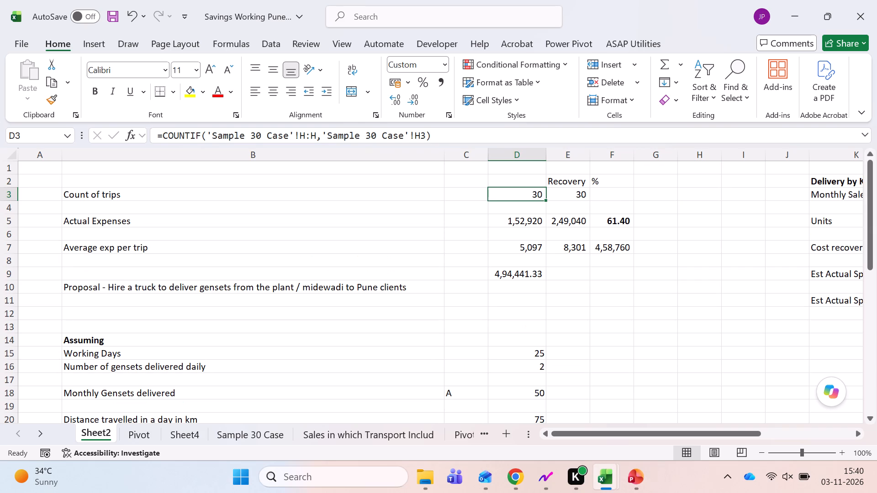
{"action": "key", "text": "ctrl+End"}
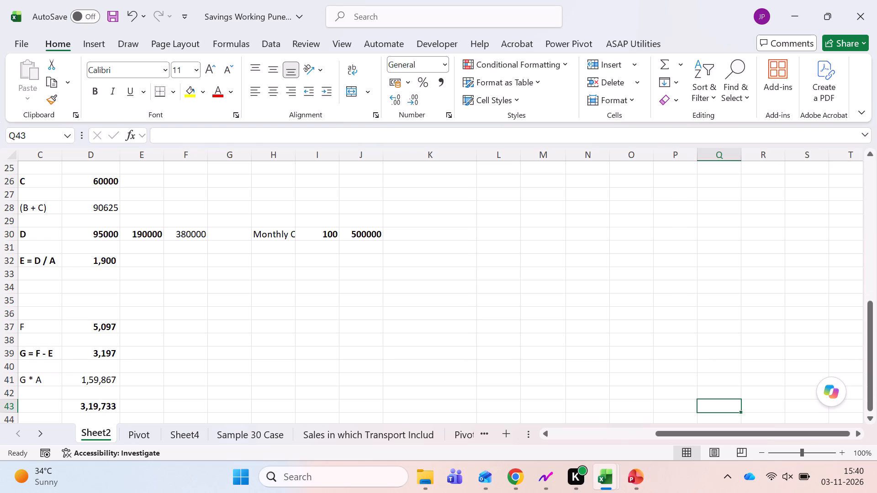
Examine the transport charges pivot on the Pivot worksheet, including its City filter and KVA column headings.
{"action": "key", "text": "ctrl+Page_Down"}
{"action": "key", "text": "ctrl+Left"}
{"action": "key", "text": "ctrl+Left"}
{"action": "key", "text": "ctrl+Left"}
{"action": "key", "text": "ctrl+Up"}
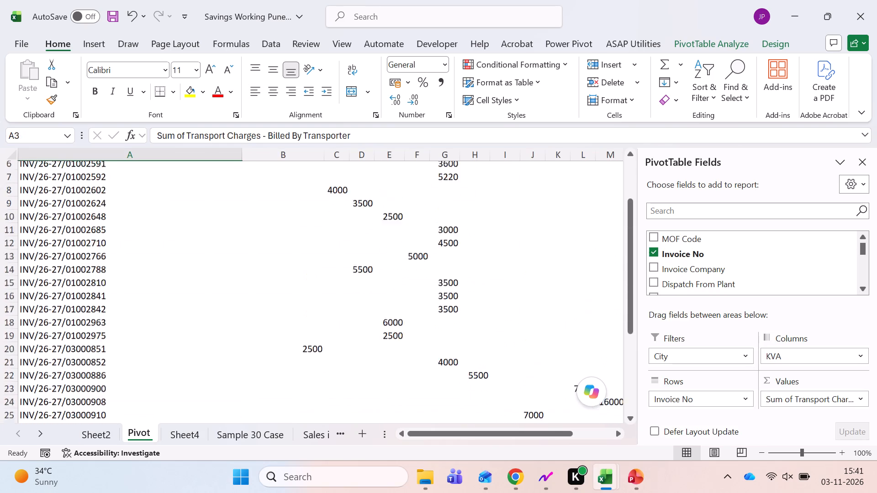
{"action": "key", "text": "ctrl+Up"}
{"action": "key", "text": "ctrl+Up"}
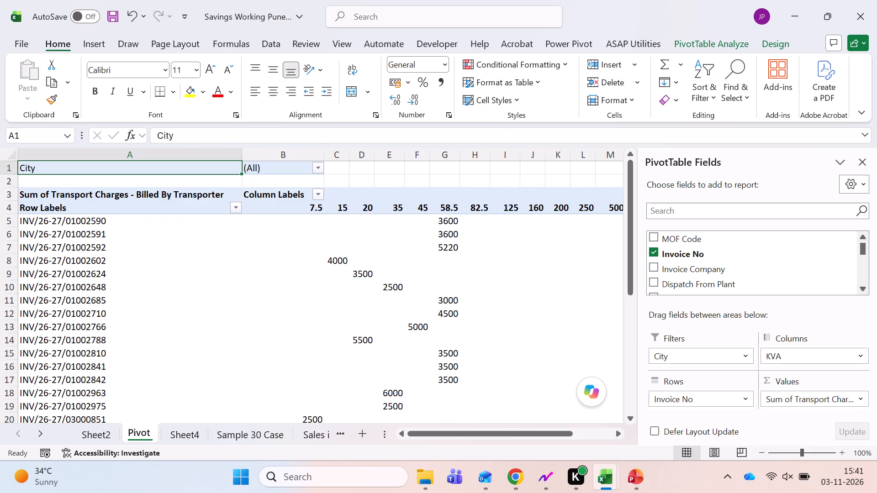
{"action": "key", "text": "Right"}
{"action": "key", "text": "Up"}
{"action": "key", "text": "Up"}
{"action": "key", "text": "Up"}
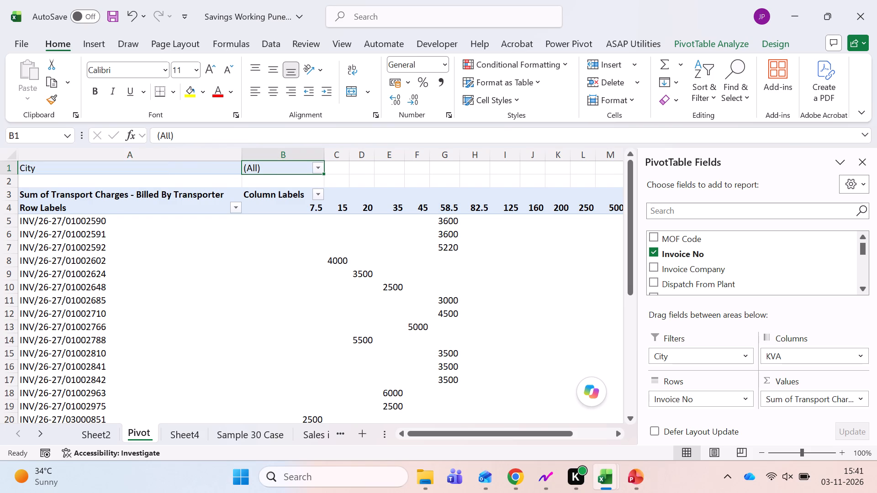
{"action": "key", "text": "Down"}
{"action": "key", "text": "Down"}
{"action": "key", "text": "Down"}
{"action": "key", "text": "Right"}
{"action": "key", "text": "Right"}
{"action": "key", "text": "Right"}
{"action": "key", "text": "Right"}
{"action": "key", "text": "Right"}
{"action": "key", "text": "Right"}
{"action": "key", "text": "Right"}
{"action": "key", "text": "Right"}
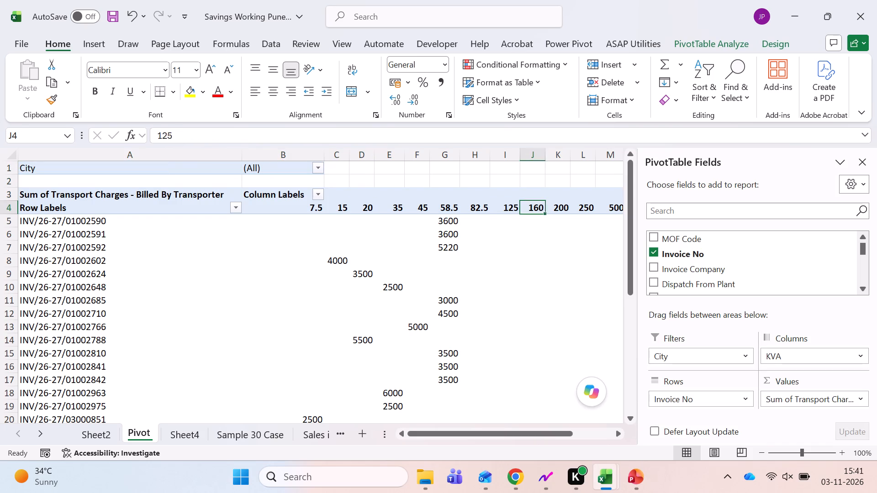
{"action": "key", "text": "Right"}
{"action": "key", "text": "Right"}
{"action": "key", "text": "Right"}
{"action": "key", "text": "Right"}
{"action": "key", "text": "ctrl+Left"}
{"action": "key", "text": "ctrl+Left"}
{"action": "key", "text": "ctrl+Left"}
{"action": "key", "text": "ctrl+Left"}
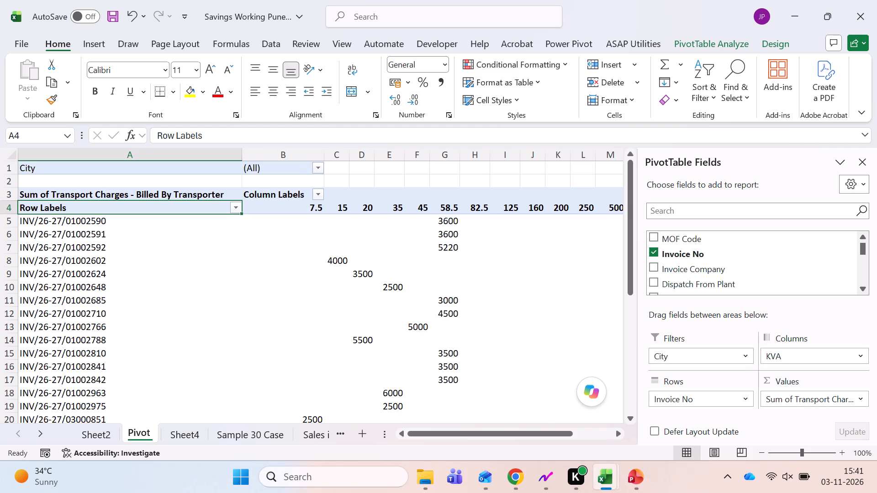
Hide the Pivot worksheet.
{"action": "right_click", "coordinate": [136, 433]}
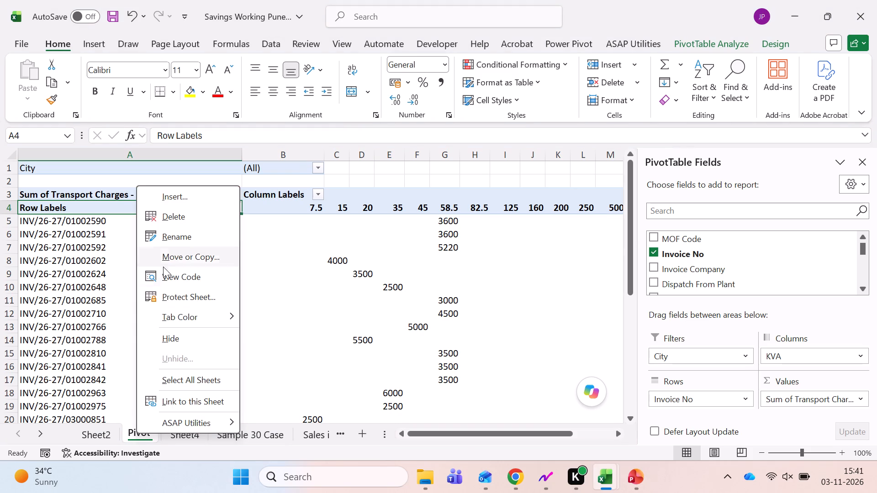
{"action": "left_click", "coordinate": [177, 335]}
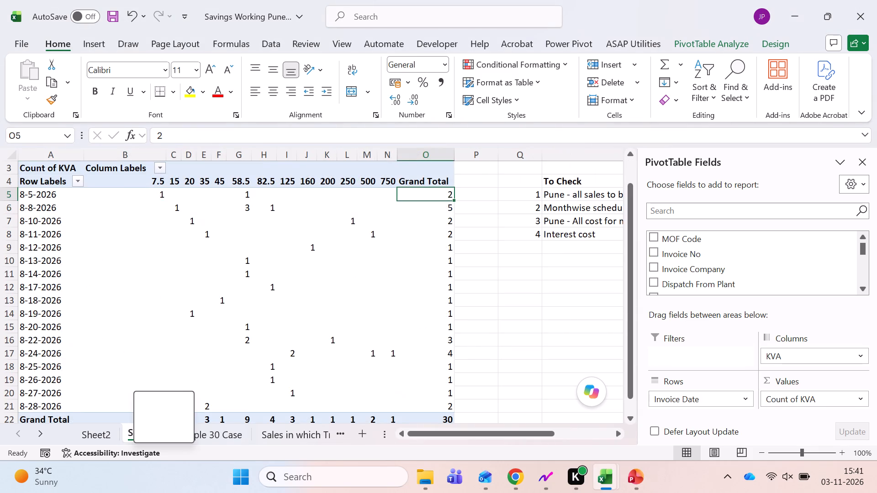
Review the truck cost and savings calculation on Sheet2, including the formula for overall savings per month per truck.
{"action": "key", "text": "ctrl+Page_Up"}
{"action": "key", "text": "ctrl+Left"}
{"action": "key", "text": "ctrl+Left"}
{"action": "key", "text": "ctrl+Left"}
{"action": "key", "text": "ctrl+Up"}
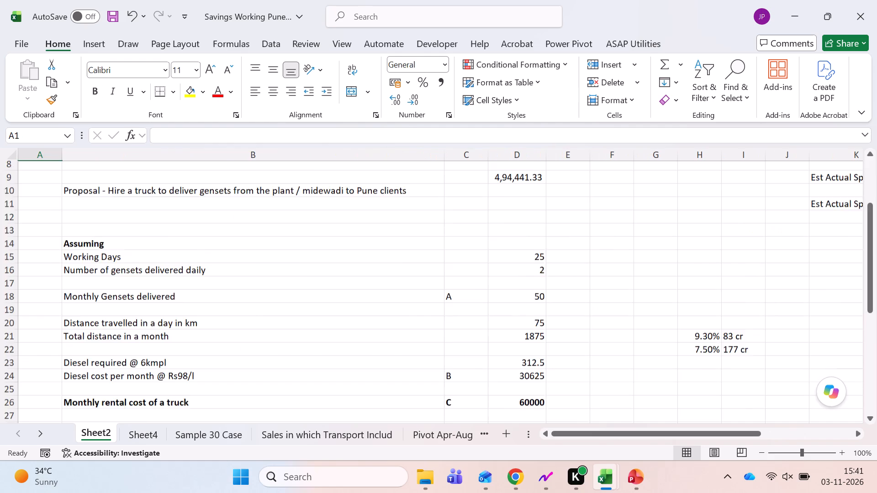
{"action": "key", "text": "ctrl+Down"}
{"action": "key", "text": "ctrl+Right"}
{"action": "key", "text": "ctrl+Left"}
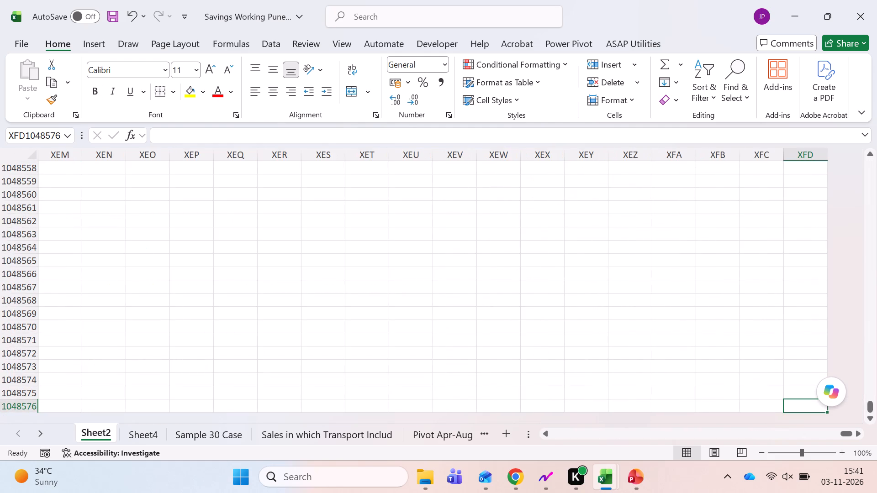
{"action": "key", "text": "Right"}
{"action": "key", "text": "ctrl+Up"}
{"action": "key", "text": "Up"}
{"action": "key", "text": "Up"}
{"action": "key", "text": "Up"}
{"action": "key", "text": "Up"}
{"action": "key", "text": "Up"}
{"action": "key", "text": "Up"}
{"action": "key", "text": "Up"}
{"action": "key", "text": "Up"}
{"action": "key", "text": "Up"}
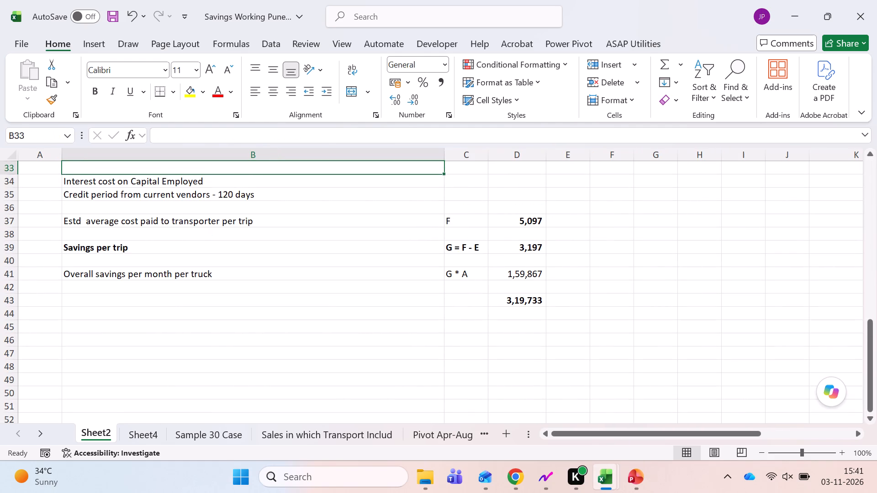
{"action": "key", "text": "Down"}
{"action": "key", "text": "Down"}
{"action": "key", "text": "Down"}
{"action": "key", "text": "Down"}
{"action": "key", "text": "Down"}
{"action": "key", "text": "Down"}
{"action": "key", "text": "Down"}
{"action": "key", "text": "Down"}
{"action": "key", "text": "Down"}
{"action": "key", "text": "Up"}
{"action": "key", "text": "Right"}
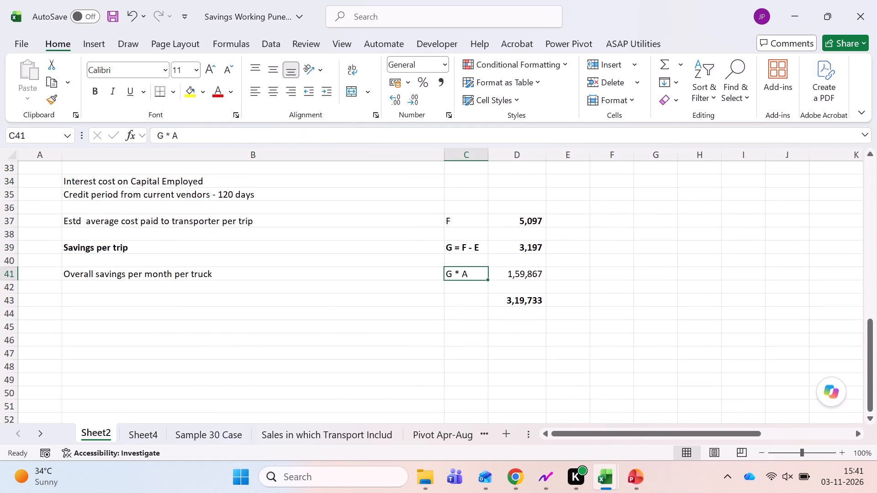
{"action": "key", "text": "Right"}
{"action": "key", "text": "F2"}
{"action": "key", "text": "Escape"}
{"action": "key", "text": "Right"}
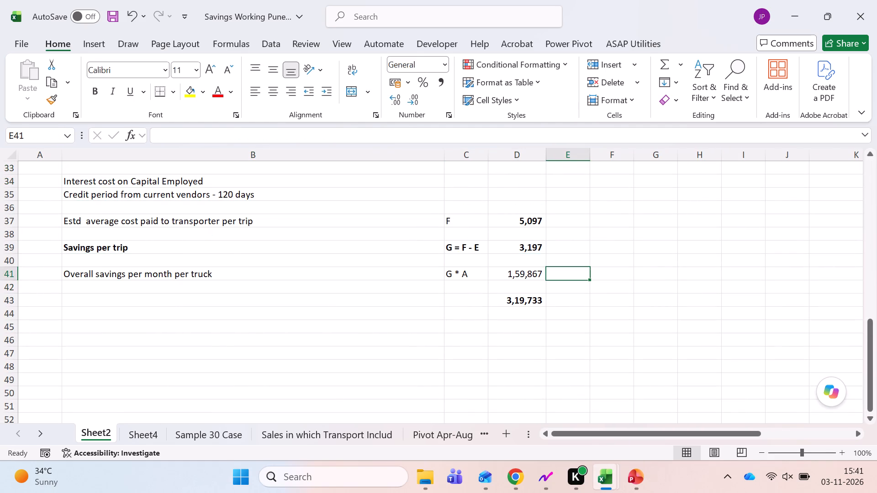
{"action": "key", "text": "ctrl+Up"}
{"action": "key", "text": "Left"}
{"action": "key", "text": "Left"}
{"action": "key", "text": "Left"}
{"action": "key", "text": "ctrl+Up"}
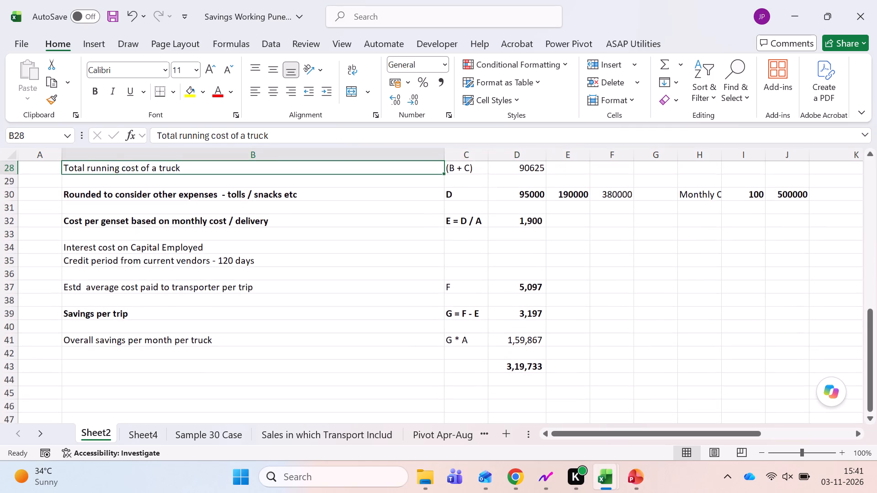
{"action": "key", "text": "Down"}
{"action": "key", "text": "Down"}
{"action": "key", "text": "Left"}
{"action": "key", "text": "Left"}
{"action": "key", "text": "Up"}
{"action": "key", "text": "Up"}
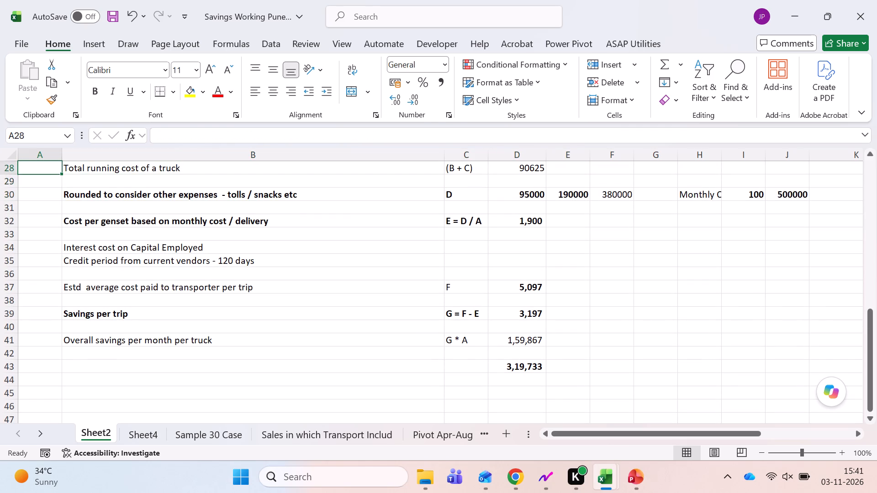
Review the trip count and expense figures and the Delivery by KALA monthly table in the upper rows of Sheet2.
{"action": "key", "text": "ctrl+Up"}
{"action": "key", "text": "Up"}
{"action": "key", "text": "Down"}
{"action": "key", "text": "Down"}
{"action": "key", "text": "Right"}
{"action": "key", "text": "Right"}
{"action": "key", "text": "Right"}
{"action": "key", "text": "Right"}
{"action": "key", "text": "Right"}
{"action": "key", "text": "Right"}
{"action": "key", "text": "Right"}
{"action": "key", "text": "Right"}
{"action": "key", "text": "Right"}
{"action": "key", "text": "Right"}
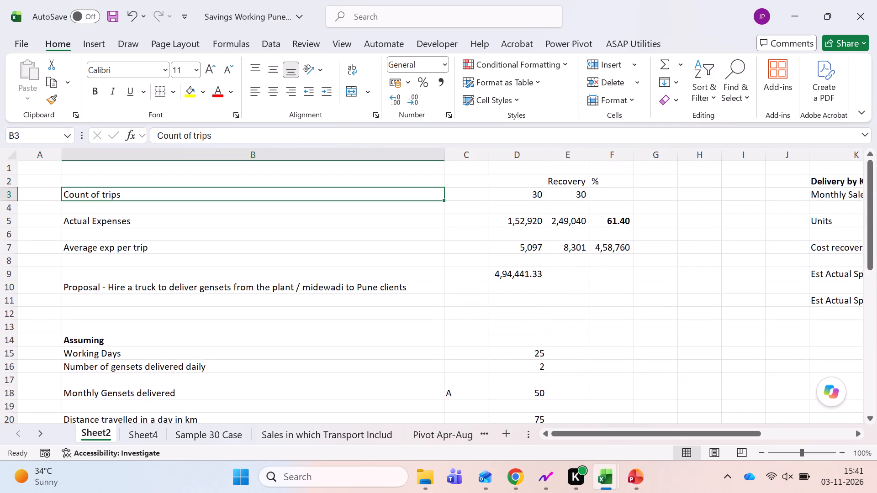
{"action": "key", "text": "Right"}
{"action": "key", "text": "Left"}
{"action": "key", "text": "ctrl+Left"}
{"action": "key", "text": "ctrl+Left"}
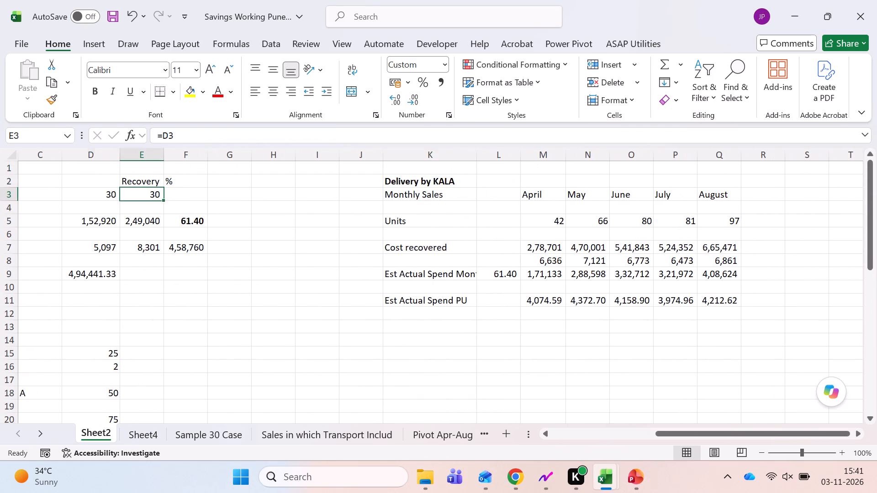
{"action": "key", "text": "ctrl+Left"}
{"action": "key", "text": "ctrl+Left"}
{"action": "key", "text": "ctrl+Left"}
{"action": "key", "text": "Right"}
Save the workbook.
{"action": "key", "text": "ctrl+s"}
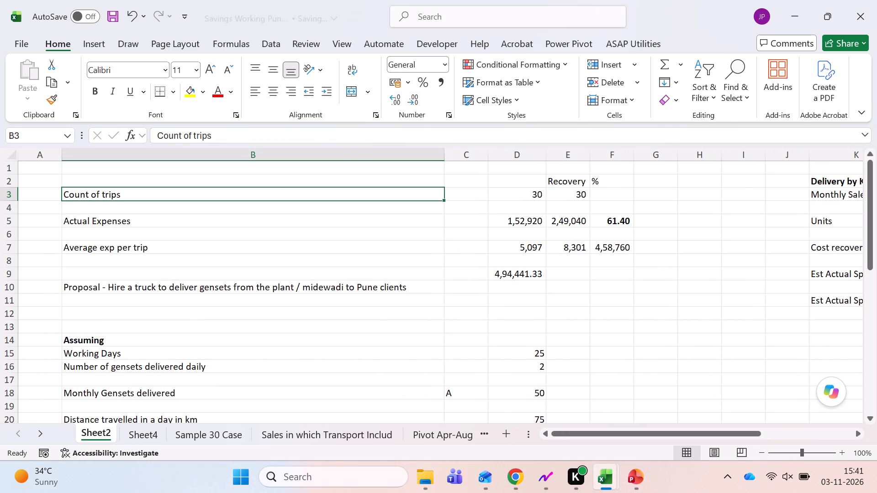
Create a copy of Sheet2 at the end of the same workbook.
{"action": "right_click", "coordinate": [102, 437]}
{"action": "left_click", "coordinate": [150, 264]}
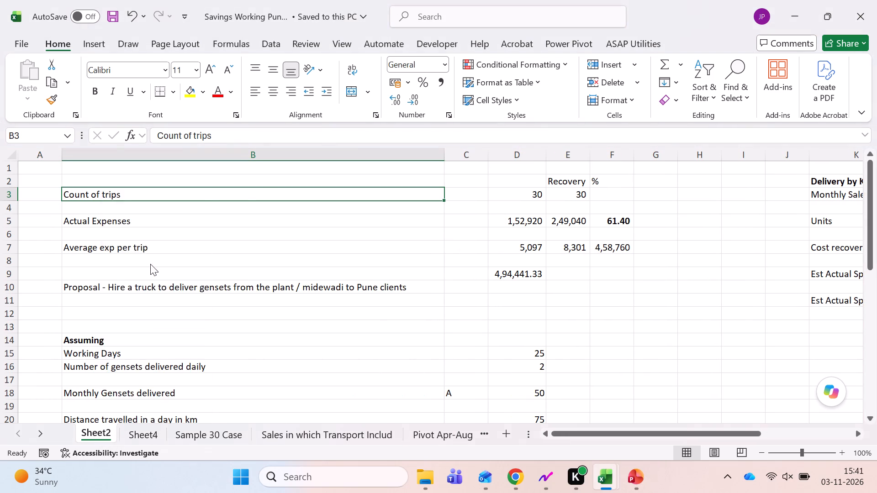
{"action": "left_click", "coordinate": [84, 346]}
{"action": "left_click", "coordinate": [95, 383]}
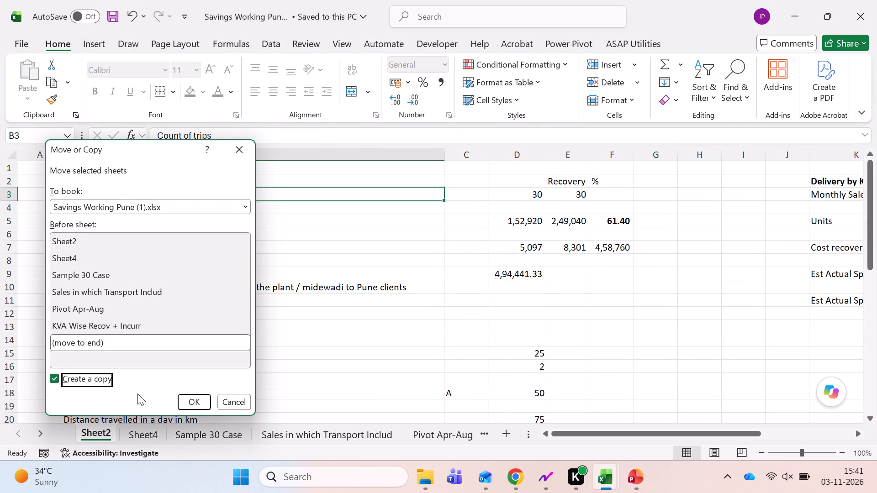
{"action": "left_click", "coordinate": [186, 403]}
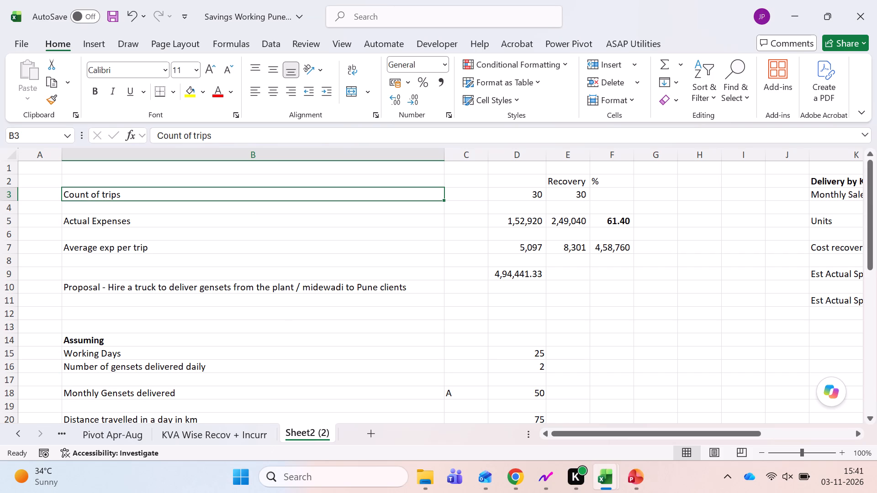
{"action": "key", "text": "Right"}
{"action": "key", "text": "Right"}
{"action": "key", "text": "Right"}
{"action": "key", "text": "Left"}
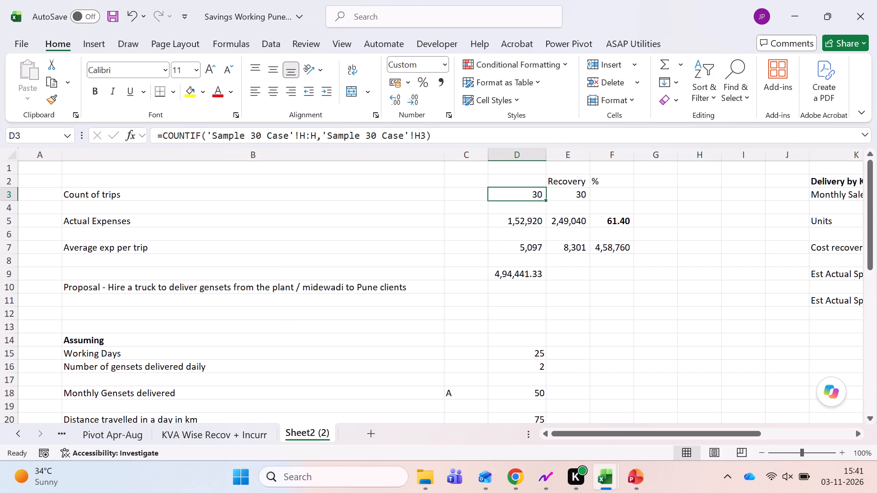
Filter the pivot on Pivot Apr-Aug by Month to show only Apr-2026.
{"action": "key", "text": "ctrl+Page_Up"}
{"action": "key", "text": "ctrl+Page_Up"}
{"action": "key", "text": "ctrl+Up"}
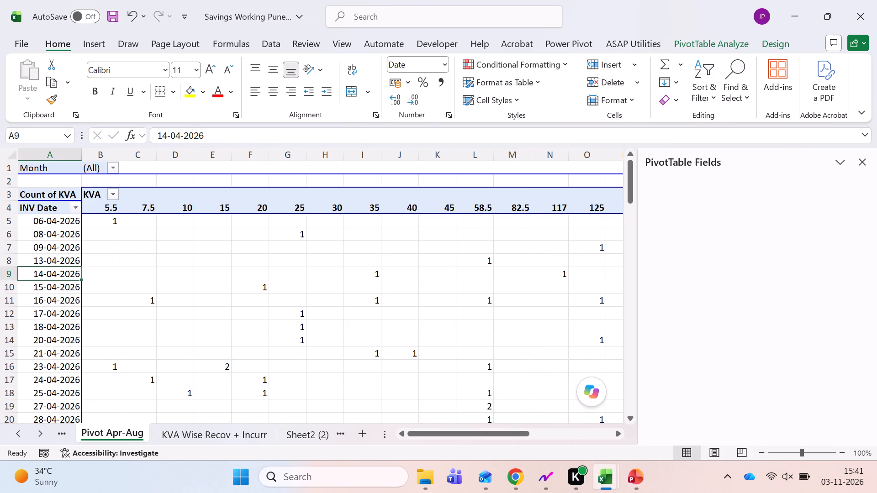
{"action": "key", "text": "ctrl+Up"}
{"action": "left_click", "coordinate": [114, 170]}
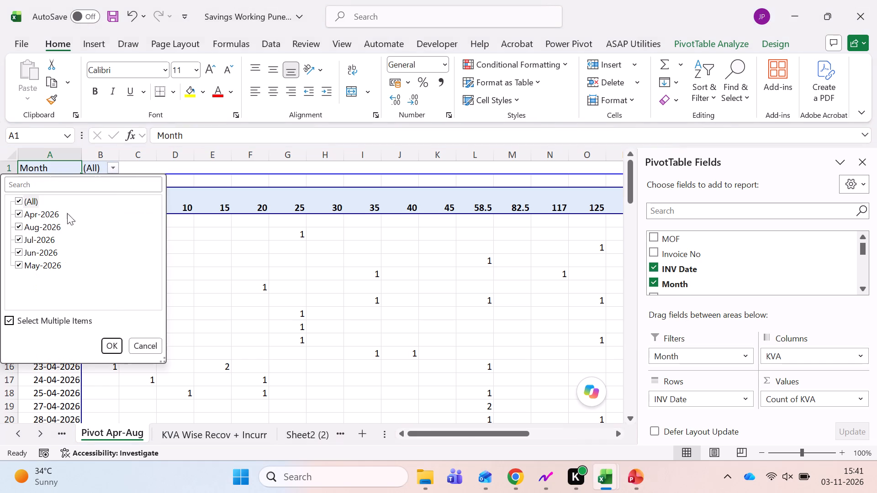
{"action": "left_click", "coordinate": [24, 197]}
{"action": "left_click", "coordinate": [26, 205]}
{"action": "left_click", "coordinate": [36, 215]}
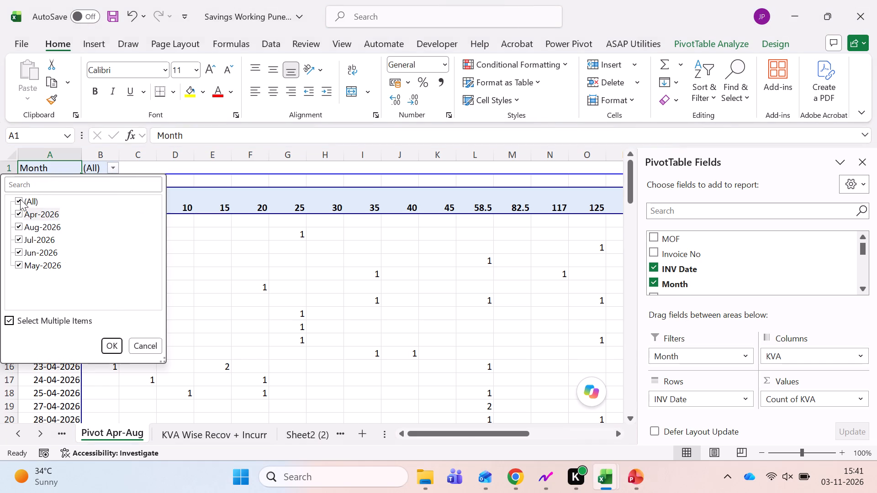
{"action": "left_click", "coordinate": [20, 199]}
{"action": "left_click", "coordinate": [24, 217]}
{"action": "left_click", "coordinate": [16, 209]}
{"action": "left_click", "coordinate": [110, 341]}
{"action": "key", "text": "Right"}
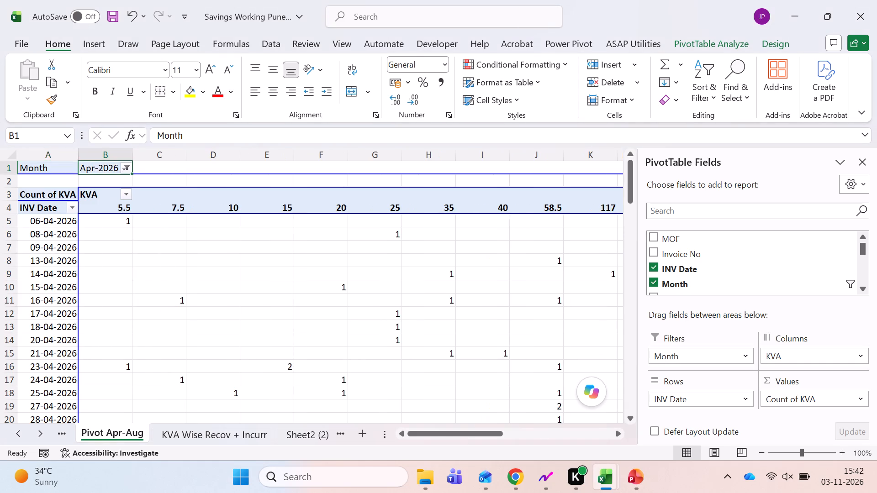
Enter 44, the April grand total from Pivot Apr-Aug, as the Count of trips on Sheet2 (2).
{"action": "key", "text": "ctrl+Right"}
{"action": "key", "text": "Down"}
{"action": "key", "text": "ctrl+Left"}
{"action": "key", "text": "Down"}
{"action": "key", "text": "Down"}
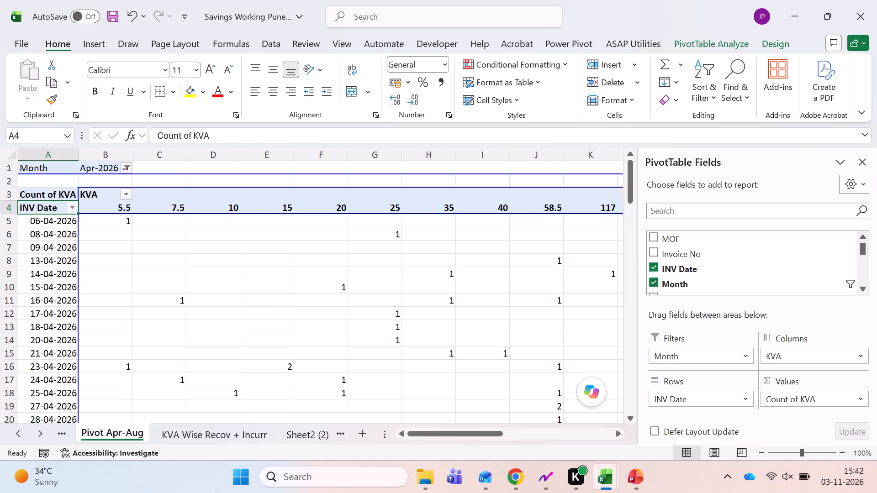
{"action": "key", "text": "ctrl+Right"}
{"action": "key", "text": "Down"}
{"action": "key", "text": "ctrl+Down"}
{"action": "key", "text": "Down"}
{"action": "key", "text": "Up"}
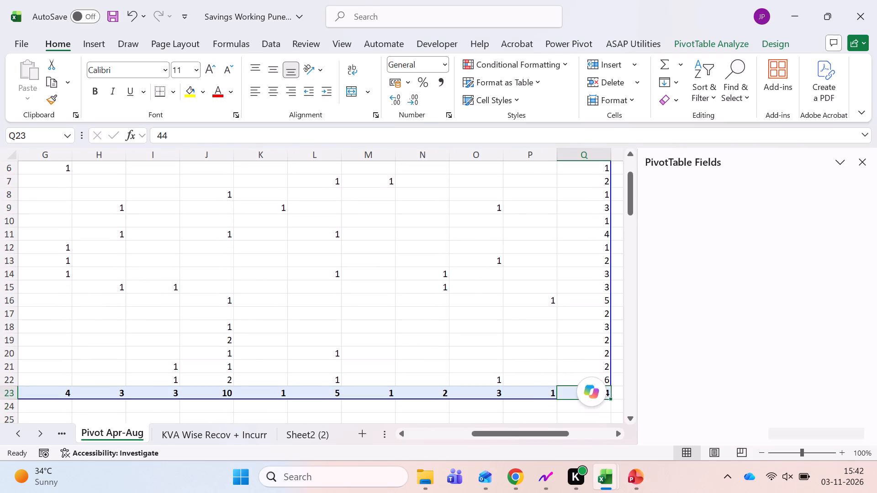
{"action": "key", "text": "ctrl+Page_Down"}
{"action": "key", "text": "ctrl+Page_Down"}
{"action": "type", "text": "44"}
{"action": "key", "text": "Tab"}
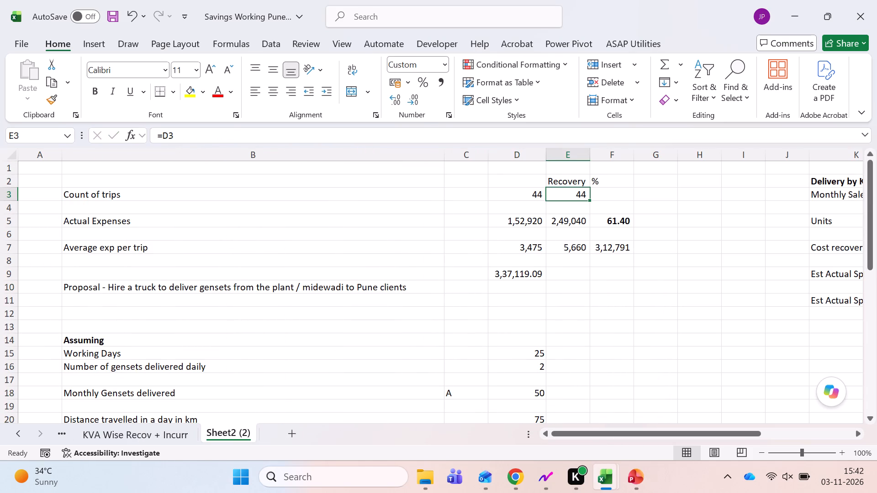
Compare the formulas behind the Actual Expenses amount and its Recovery amount on Sheet2 (2).
{"action": "key", "text": "Down"}
{"action": "key", "text": "Down"}
{"action": "key", "text": "Left"}
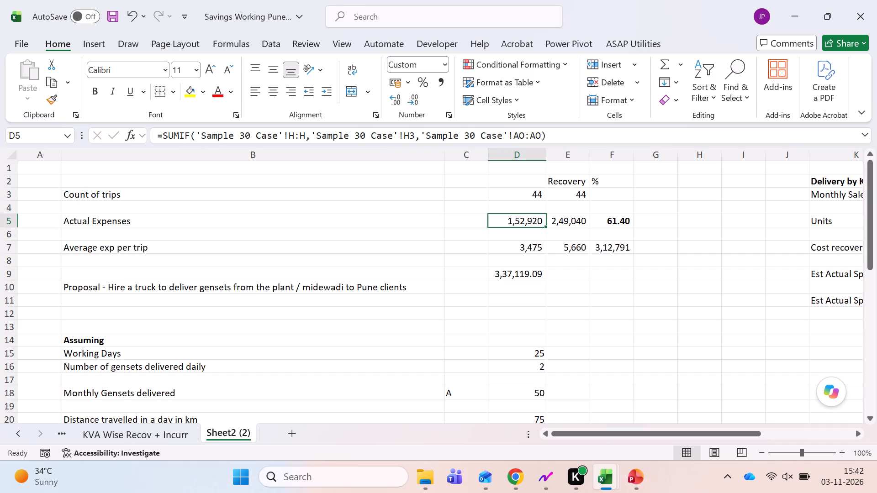
{"action": "key", "text": "Right"}
{"action": "key", "text": "Left"}
{"action": "key", "text": "Right"}
{"action": "key", "text": "Left"}
Add filters to the header row of the "Sales in which Transport Includ…" sheet.
{"action": "key", "text": "ctrl+Page_Up"}
{"action": "key", "text": "ctrl+Page_Up"}
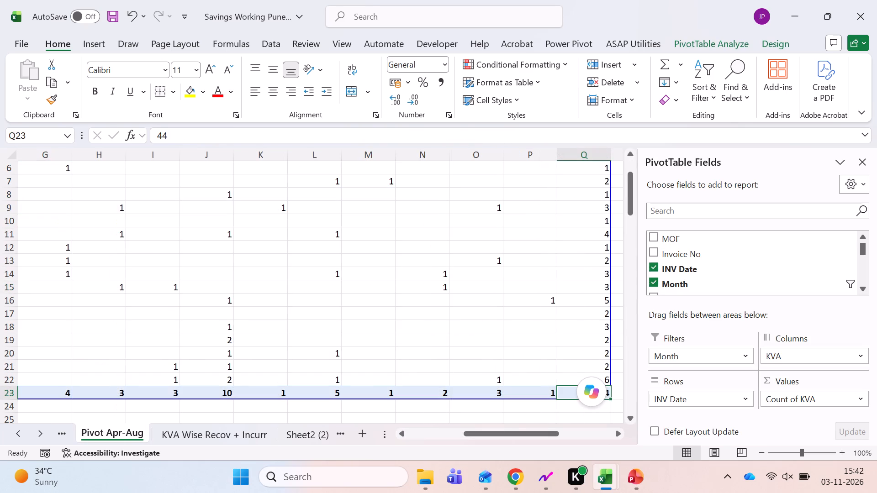
{"action": "key", "text": "ctrl+Page_Up"}
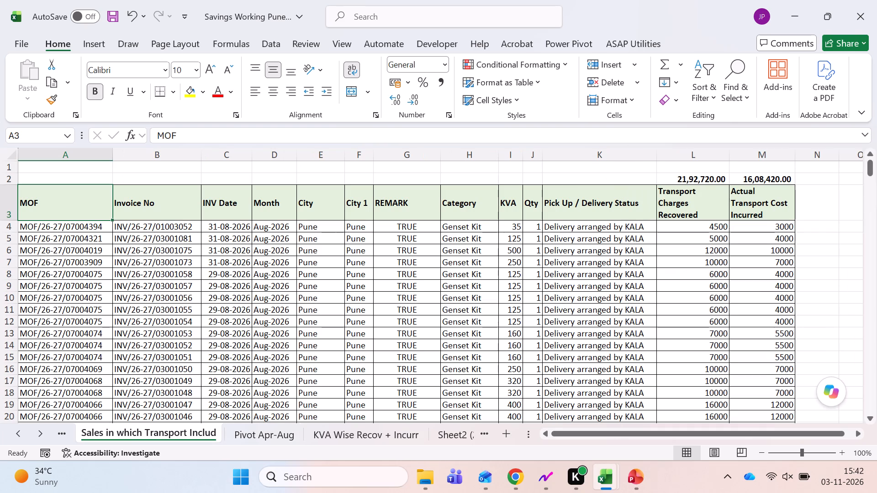
{"action": "key", "text": "ctrl+Up"}
{"action": "key", "text": "Down"}
{"action": "key", "text": "Down"}
{"action": "key", "text": "shift+space"}
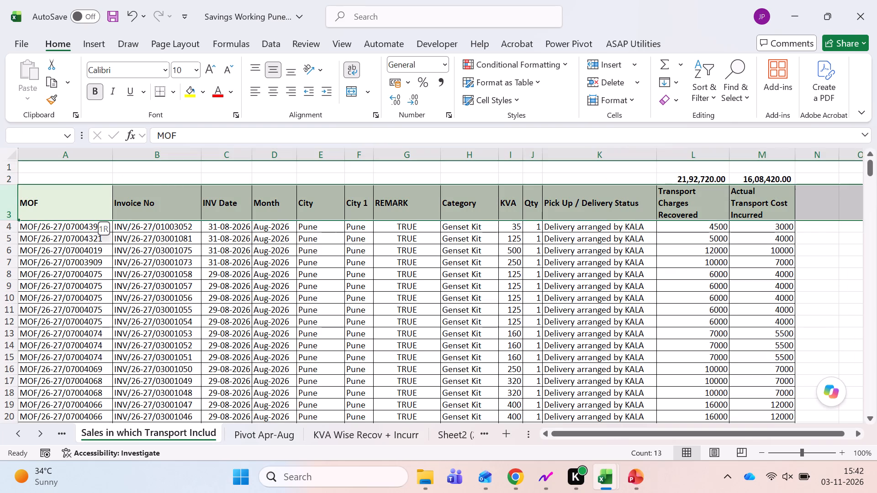
{"action": "key", "text": "ctrl+shift+l"}
Filter the sales list by Month to show only Apr-2026.
{"action": "key", "text": "Right"}
{"action": "key", "text": "ctrl+Right"}
{"action": "key", "text": "Left"}
{"action": "key", "text": "Left"}
{"action": "key", "text": "Left"}
{"action": "key", "text": "Left"}
{"action": "key", "text": "Left"}
{"action": "key", "text": "Left"}
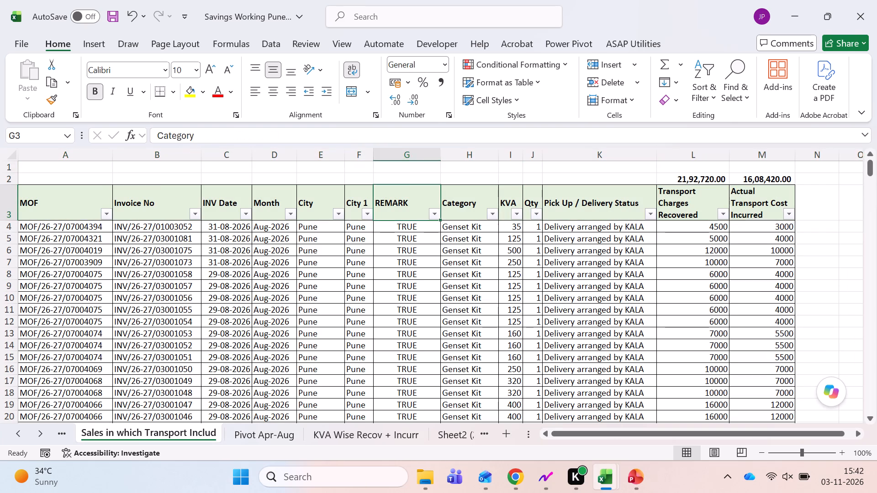
{"action": "key", "text": "Left"}
{"action": "key", "text": "Left"}
{"action": "key", "text": "Left"}
{"action": "key", "text": "alt+Down"}
{"action": "key", "text": "alt+Down"}
{"action": "key", "text": "alt+Down"}
{"action": "key", "text": "alt+Down"}
{"action": "key", "text": "alt+Down"}
{"action": "key", "text": "alt+Down"}
{"action": "key", "text": "alt+Down"}
{"action": "key", "text": "alt+Down"}
{"action": "key", "text": "alt+Down"}
{"action": "key", "text": "Down"}
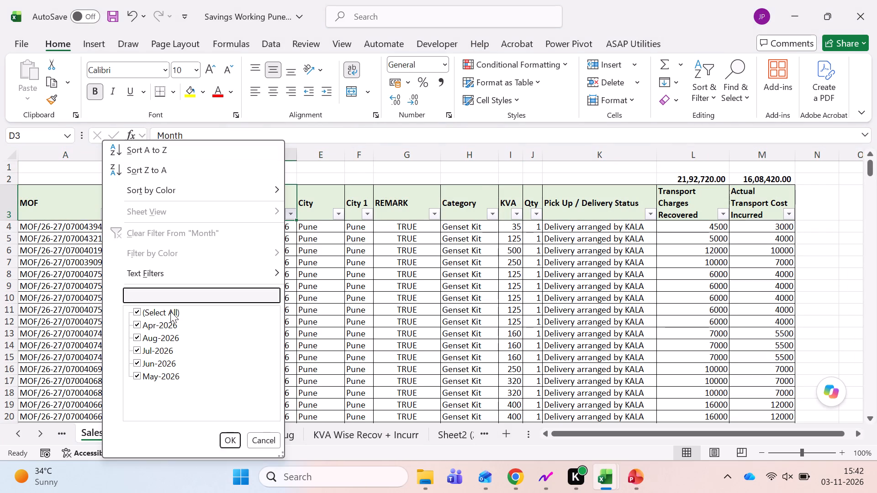
{"action": "key", "text": "Down"}
{"action": "key", "text": "space"}
{"action": "key", "text": "Down"}
{"action": "key", "text": "space"}
{"action": "key", "text": "Return"}
Copy the Actual Transport Cost Incurred subtotal and paste it as a value, 220500, into Actual Expenses (D5) on Sheet2 (2).
{"action": "key", "text": "Right"}
{"action": "key", "text": "Right"}
{"action": "key", "text": "Right"}
{"action": "key", "text": "Right"}
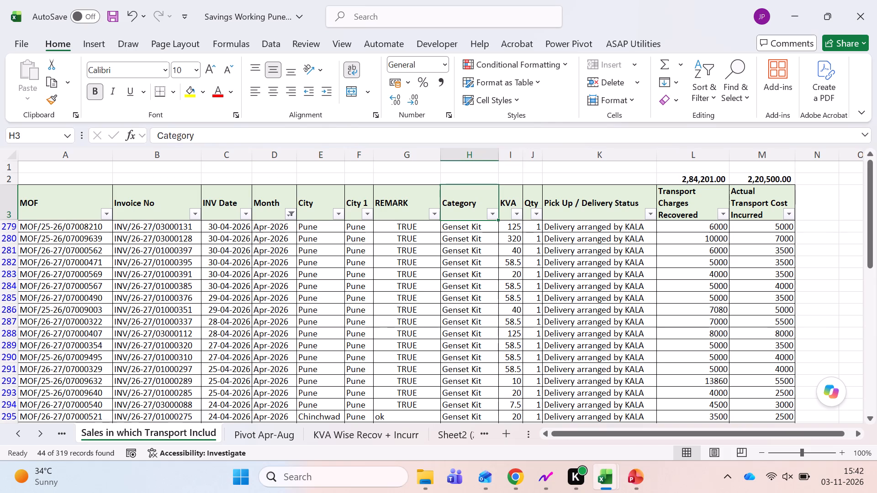
{"action": "key", "text": "Right"}
{"action": "key", "text": "Right"}
{"action": "key", "text": "Right"}
{"action": "key", "text": "Right"}
{"action": "key", "text": "Right"}
{"action": "key", "text": "Up"}
{"action": "key", "text": "ctrl+c"}
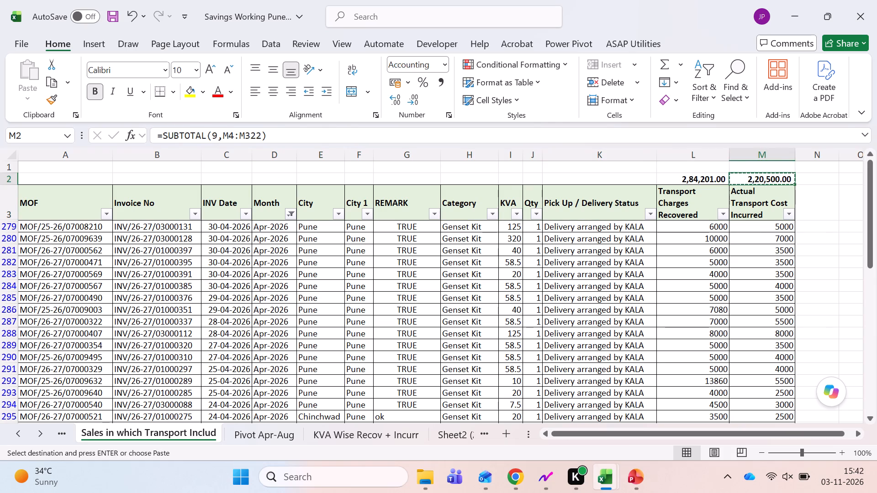
{"action": "key", "text": "ctrl+Page_Down"}
{"action": "key", "text": "ctrl+Page_Down"}
{"action": "key", "text": "ctrl+Page_Down"}
{"action": "key", "text": "Right"}
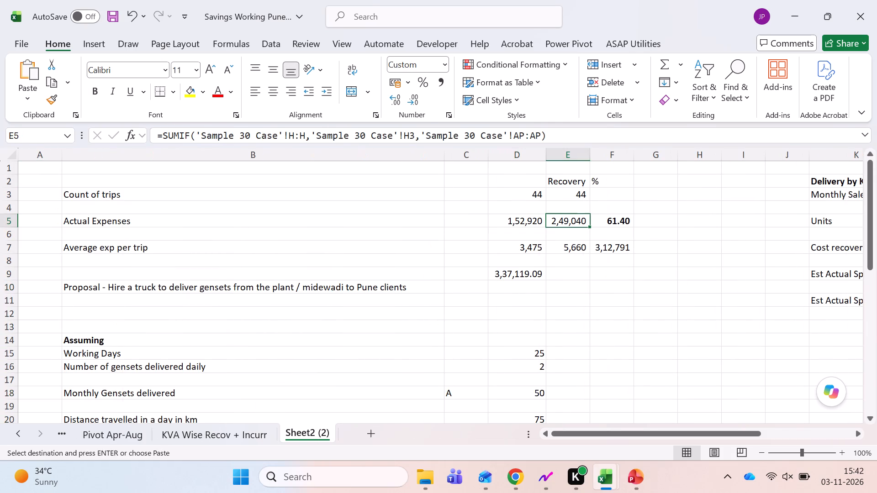
{"action": "key", "text": "alt+e"}
{"action": "key", "text": "s"}
{"action": "key", "text": "Escape"}
{"action": "key", "text": "Left"}
{"action": "key", "text": "alt+e"}
{"action": "type", "text": "sv"}
{"action": "key", "text": "Return"}
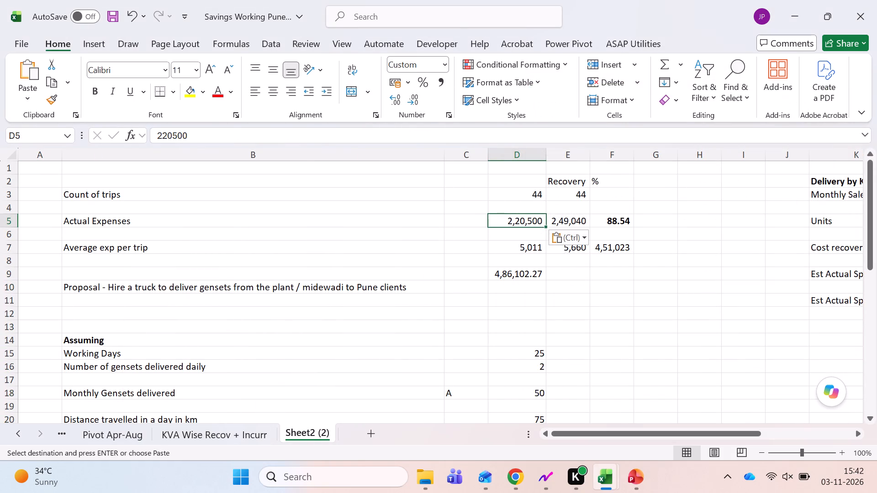
Copy the Transport Charges Recovered subtotal and paste it as a value, 284201, into the Recovery cell E5 on Sheet2 (2).
{"action": "key", "text": "ctrl+Page_Up"}
{"action": "key", "text": "ctrl+Page_Up"}
{"action": "key", "text": "ctrl+Page_Up"}
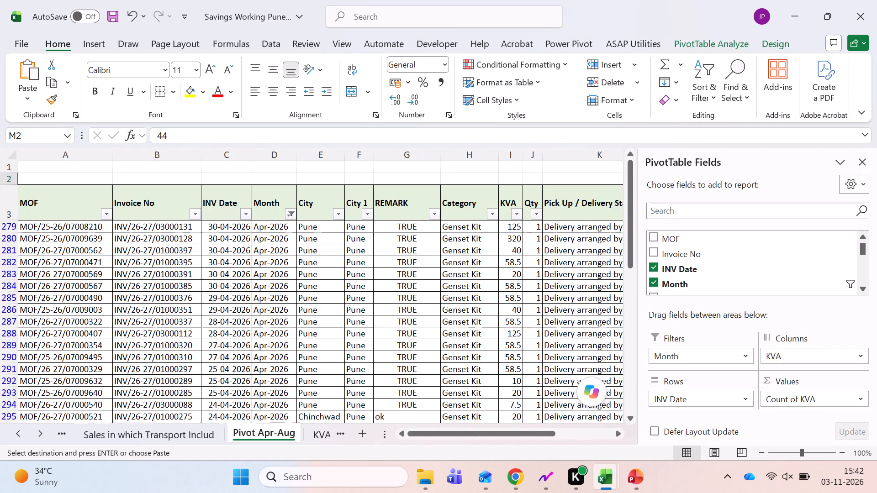
{"action": "key", "text": "Left"}
{"action": "key", "text": "ctrl+c"}
{"action": "key", "text": "ctrl+Page_Down"}
{"action": "key", "text": "ctrl+Page_Down"}
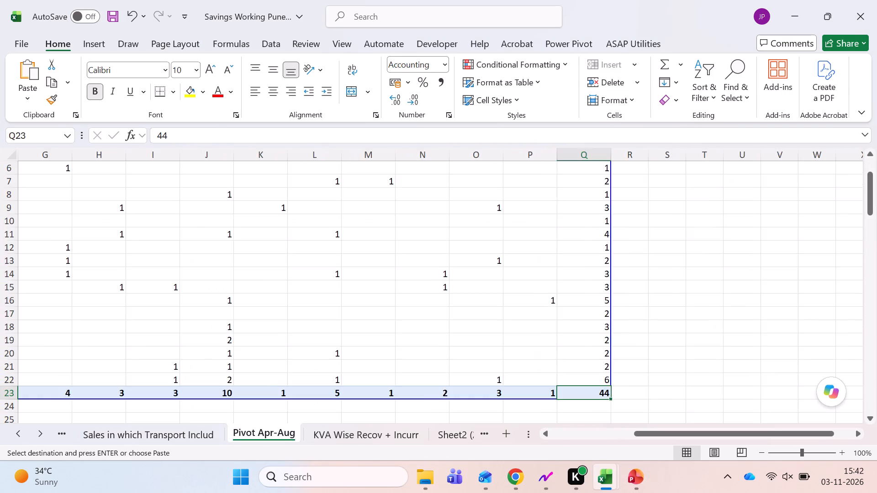
{"action": "key", "text": "ctrl+Page_Down"}
{"action": "key", "text": "Right"}
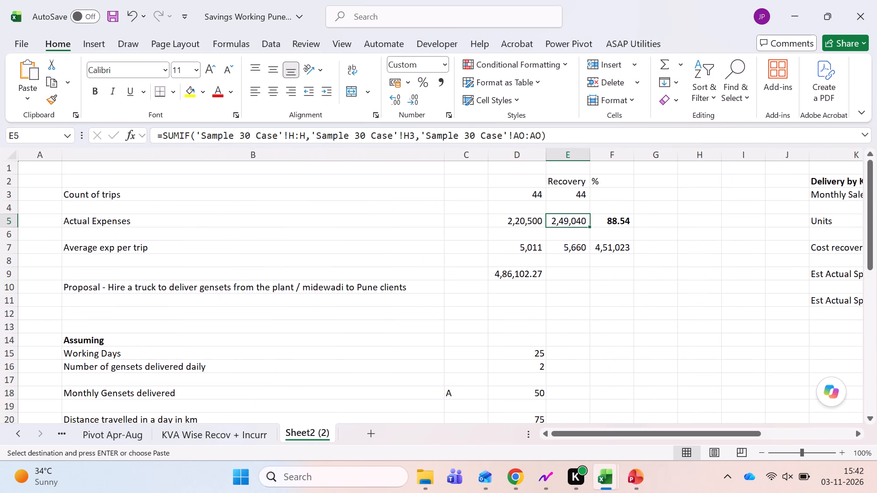
{"action": "key", "text": "alt+e"}
{"action": "type", "text": "sv"}
{"action": "key", "text": "Return"}
{"action": "key", "text": "Right"}
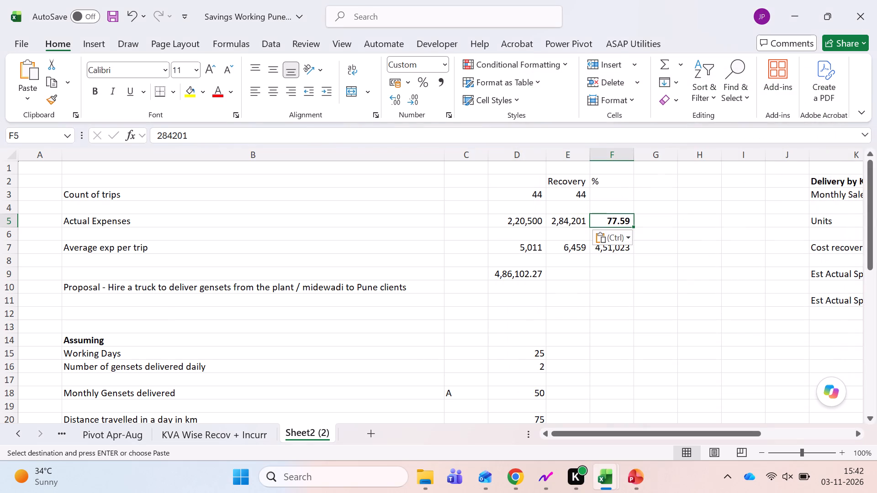
Check the average-per-trip formulas in D7 and E7, and clear the extra figure beside them in F7.
{"action": "left_click", "coordinate": [519, 247]}
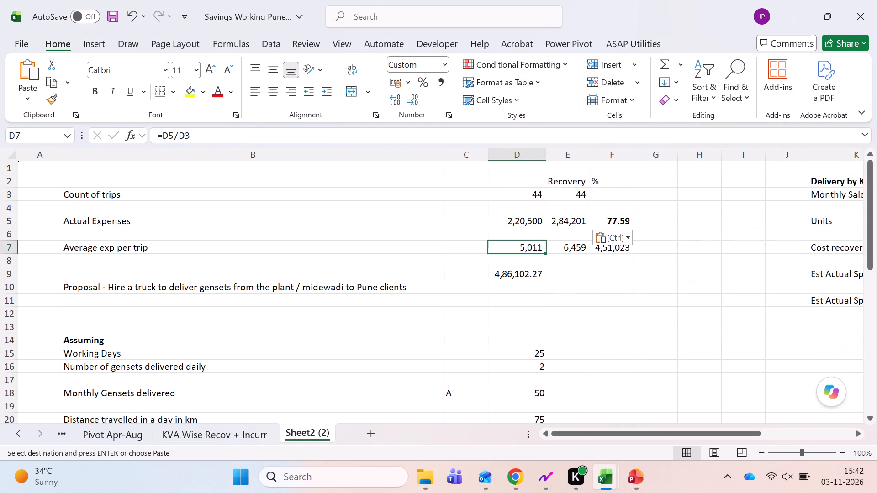
{"action": "key", "text": "F2"}
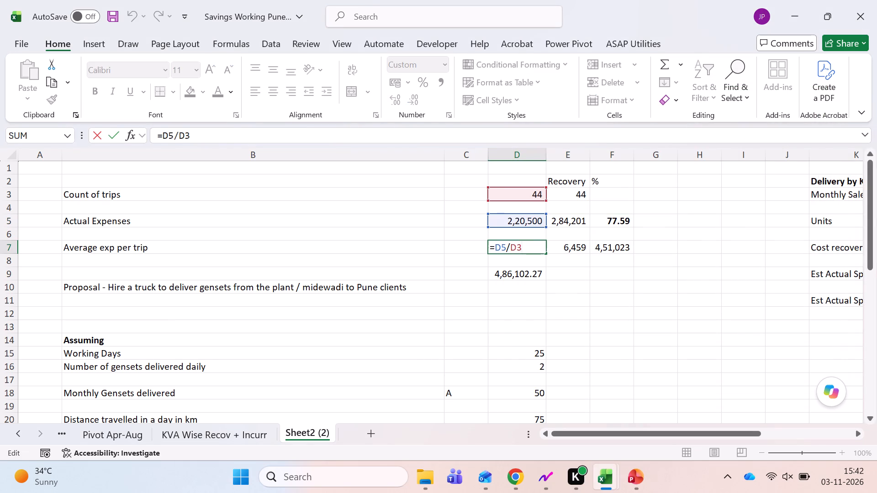
{"action": "key", "text": "Escape"}
{"action": "key", "text": "Right"}
{"action": "key", "text": "F2"}
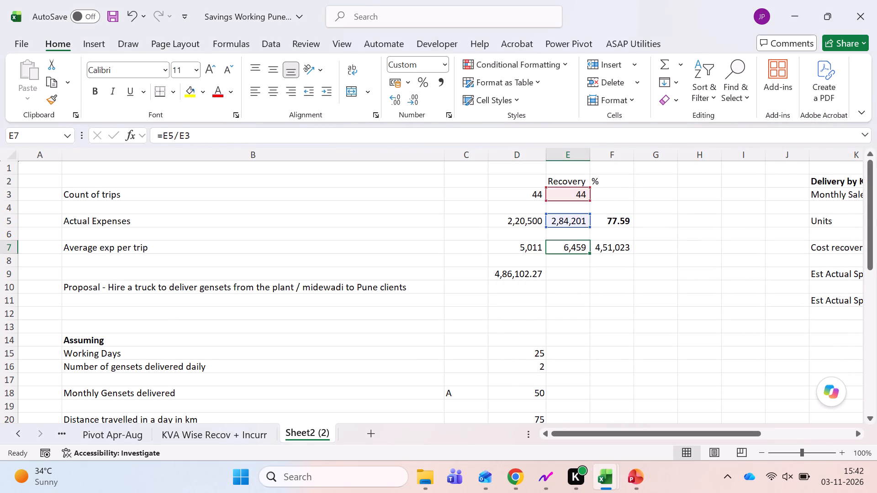
{"action": "key", "text": "Escape"}
{"action": "key", "text": "Right"}
{"action": "key", "text": "Delete"}
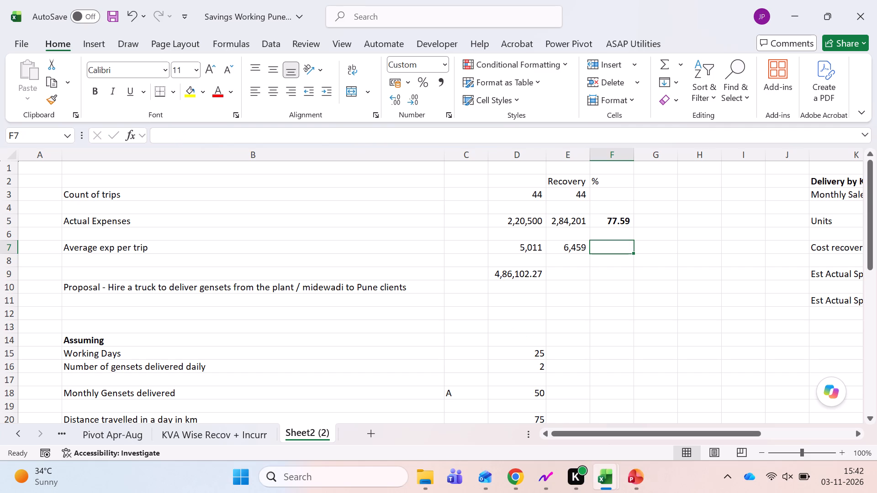
Save the workbook.
{"action": "key", "text": "Left"}
{"action": "key", "text": "Left"}
{"action": "key", "text": "ctrl+s"}
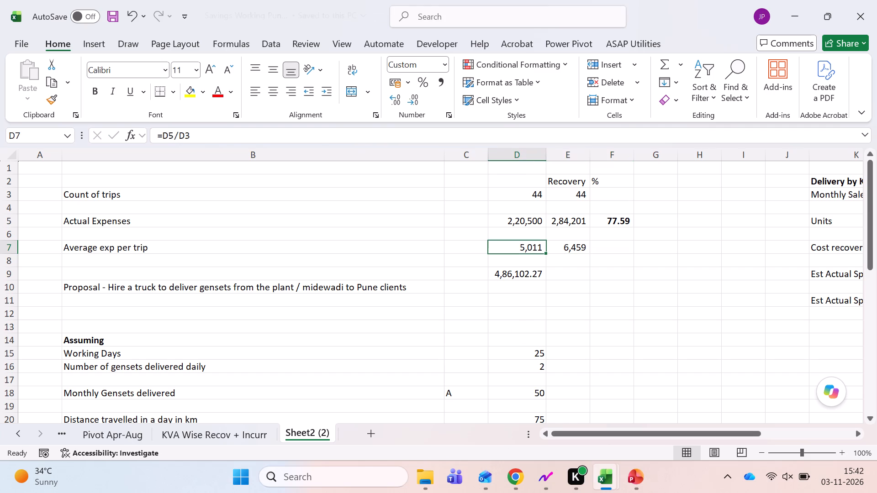
Inspect the formula in D9 below the average expense per trip.
{"action": "key", "text": "Down"}
{"action": "key", "text": "Down"}
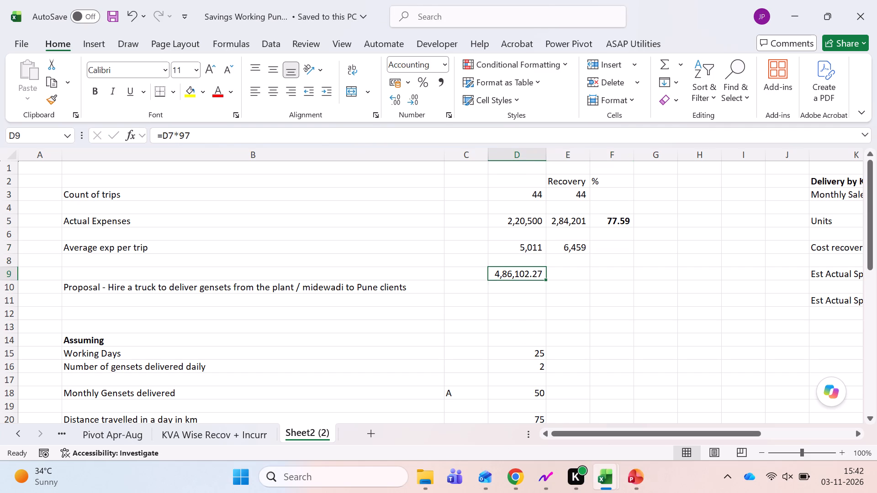
{"action": "key", "text": "F2"}
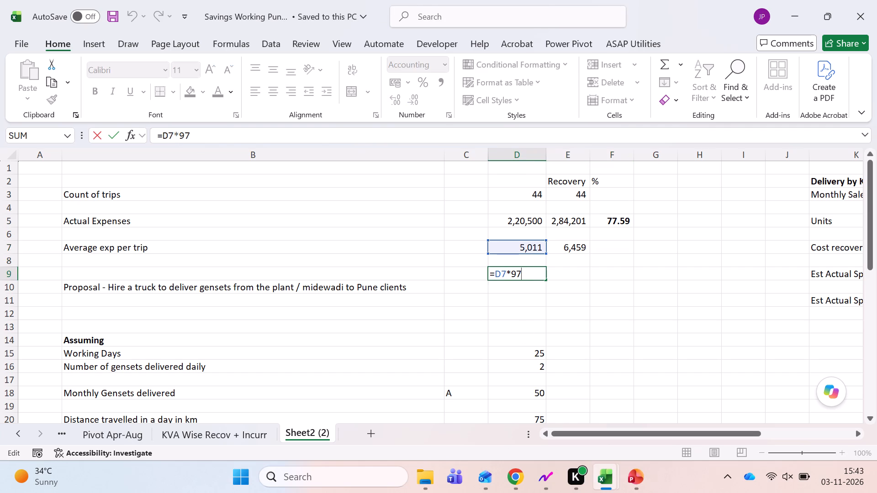
{"action": "key", "text": "Escape"}
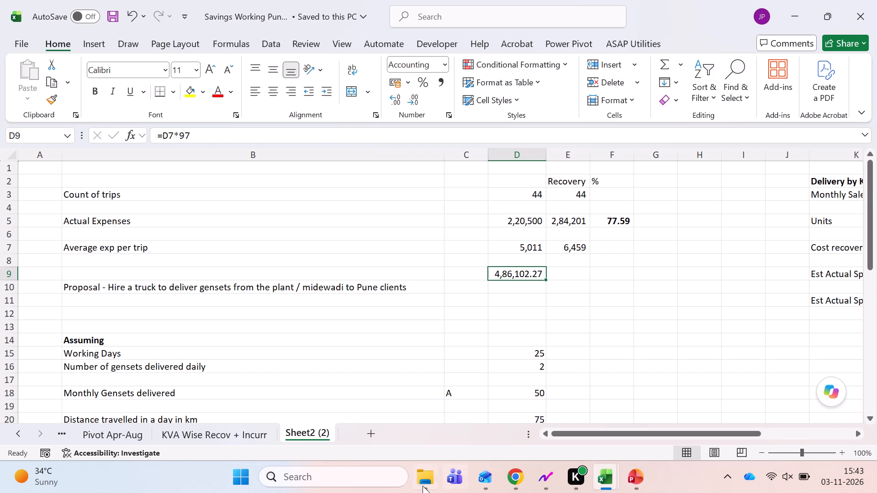
Open the Freight_Analysis Apr-Aug 2026 workbook from the Downloads folder.
{"action": "left_click", "coordinate": [431, 475]}
{"action": "left_click", "coordinate": [432, 473]}
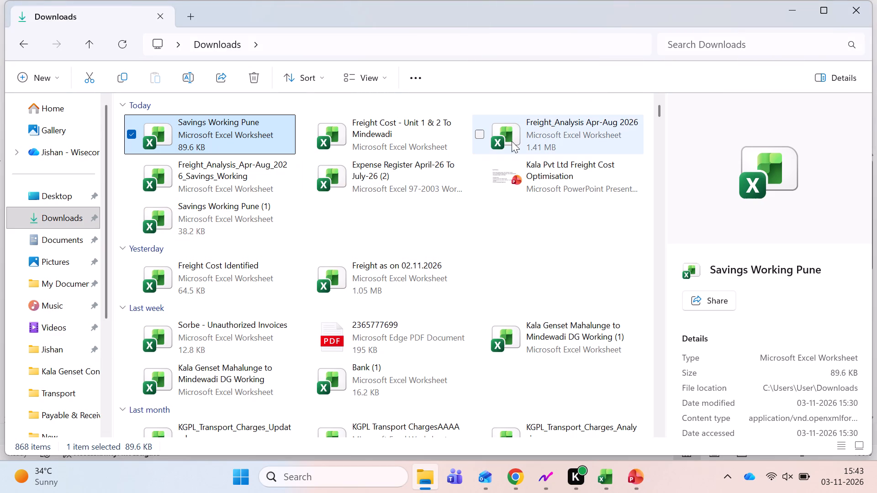
{"action": "left_click", "coordinate": [582, 136]}
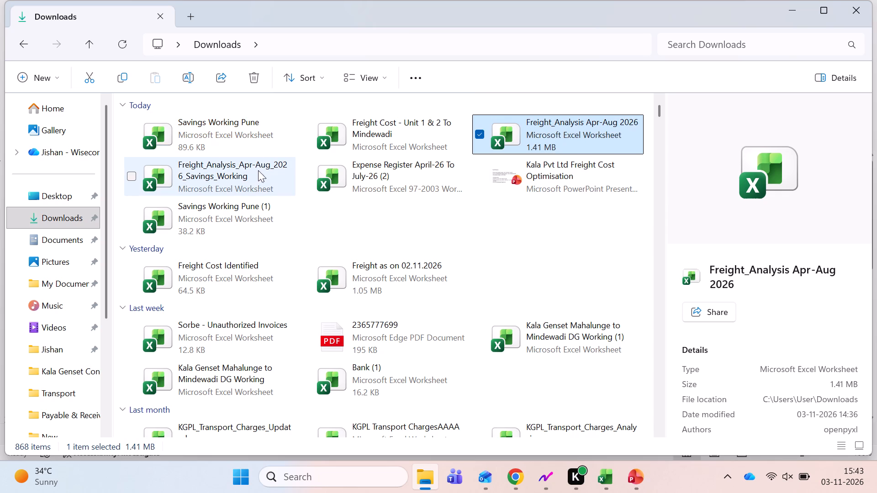
{"action": "double_click", "coordinate": [541, 141]}
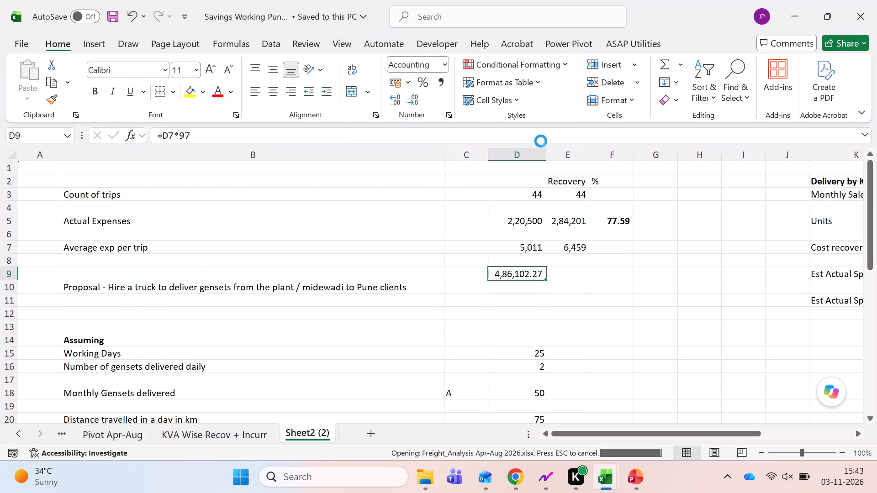
Clear the existing filters from the Sales Data Apr-Aug'26 table and reapply filtering to its header row.
{"action": "left_click", "coordinate": [433, 264]}
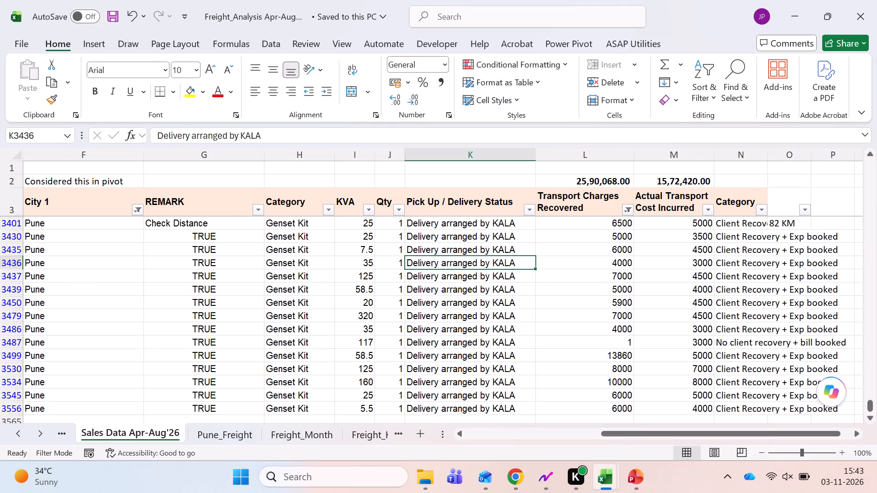
{"action": "key", "text": "ctrl+Up"}
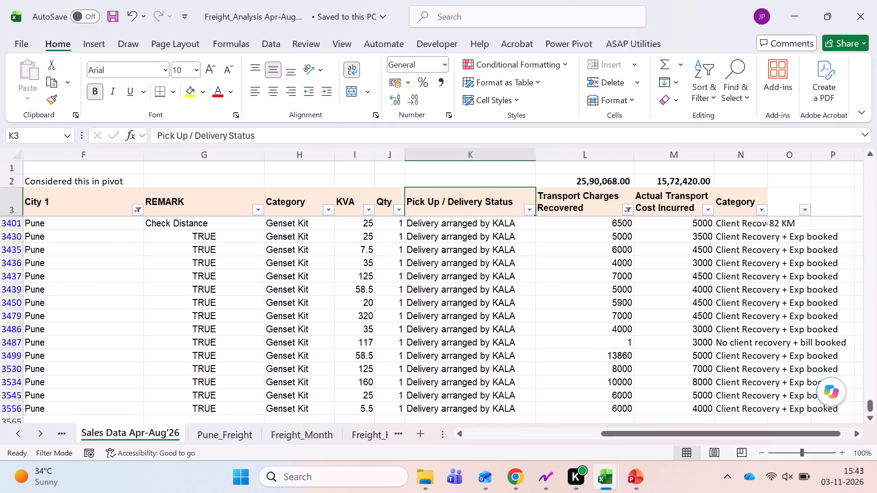
{"action": "key", "text": "Down"}
{"action": "key", "text": "ctrl+Left"}
{"action": "key", "text": "Right"}
{"action": "key", "text": "Right"}
{"action": "key", "text": "Right"}
{"action": "key", "text": "Right"}
{"action": "key", "text": "Right"}
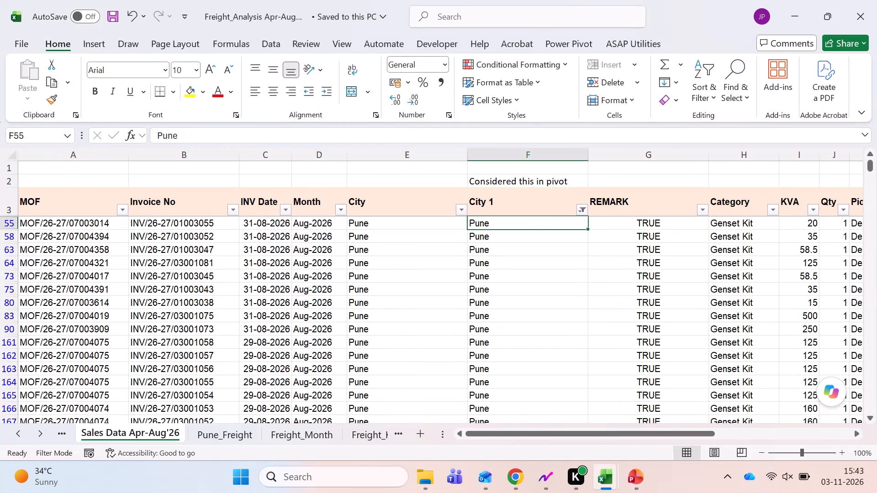
{"action": "key", "text": "Left"}
{"action": "key", "text": "Left"}
{"action": "key", "text": "Up"}
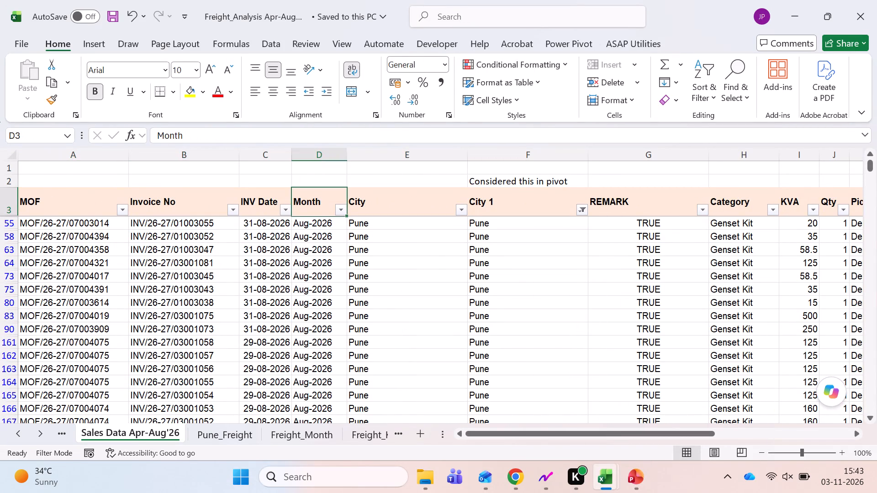
{"action": "key", "text": "ctrl+shift+l"}
{"action": "key", "text": "shift+space"}
{"action": "key", "text": "ctrl+shift+l"}
{"action": "key", "text": "Right"}
{"action": "key", "text": "Left"}
{"action": "key", "text": "alt+Down"}
{"action": "key", "text": "alt+Down"}
{"action": "key", "text": "alt+Down"}
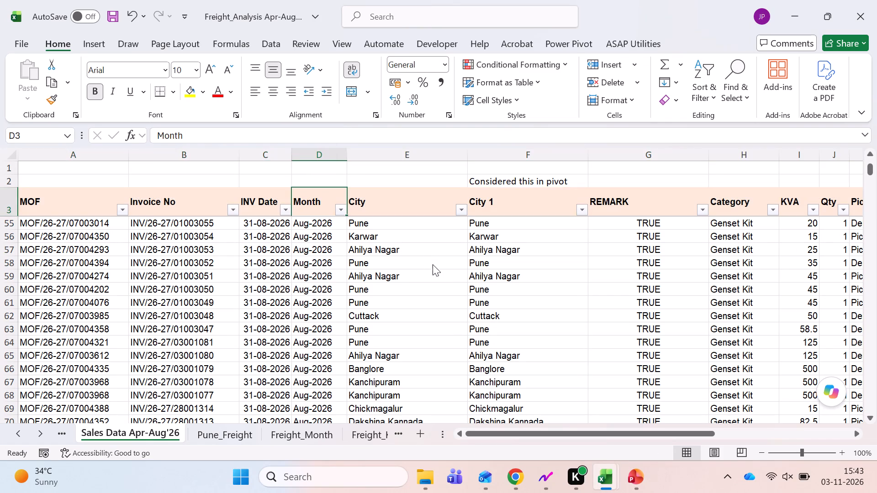
{"action": "key", "text": "Escape"}
{"action": "key", "text": "Down"}
{"action": "key", "text": "ctrl+shift+Down"}
{"action": "key", "text": "Up"}
{"action": "key", "text": "Down"}
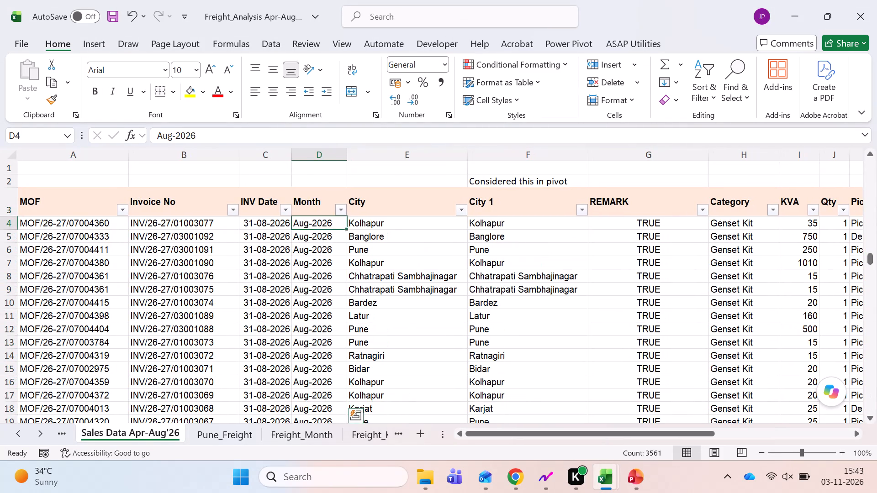
Filter the Month column to Apr-2026 only and select the filtered month entries.
{"action": "key", "text": "Up"}
{"action": "key", "text": "alt+Down"}
{"action": "key", "text": "Down"}
{"action": "key", "text": "Down"}
{"action": "key", "text": "Down"}
{"action": "key", "text": "Down"}
{"action": "key", "text": "Down"}
{"action": "key", "text": "Down"}
{"action": "key", "text": "Down"}
{"action": "key", "text": "Down"}
{"action": "key", "text": "Down"}
{"action": "key", "text": "space"}
{"action": "key", "text": "Down"}
{"action": "key", "text": "space"}
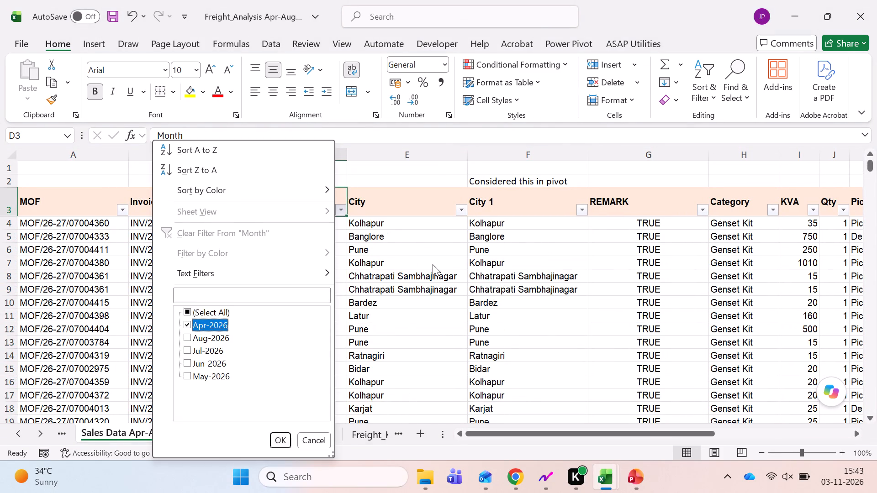
{"action": "key", "text": "Return"}
{"action": "key", "text": "Left"}
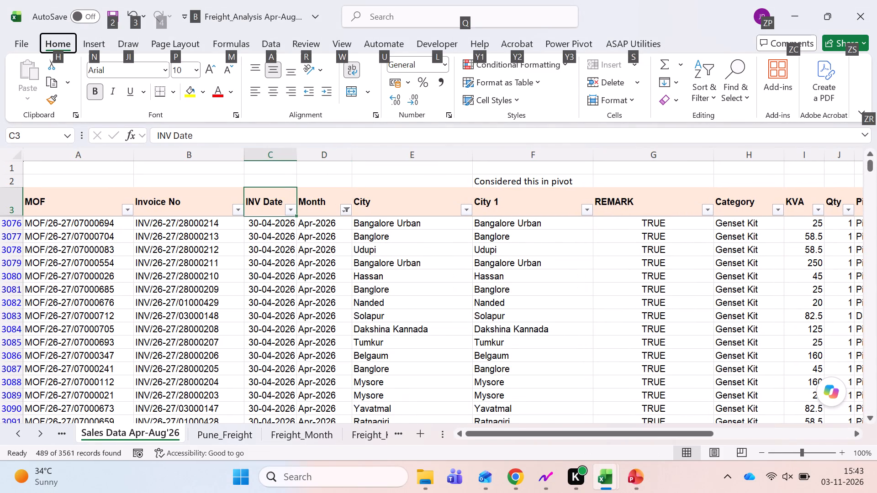
{"action": "key", "text": "Escape"}
{"action": "key", "text": "Right"}
{"action": "key", "text": "Down"}
{"action": "key", "text": "ctrl+shift+Down"}
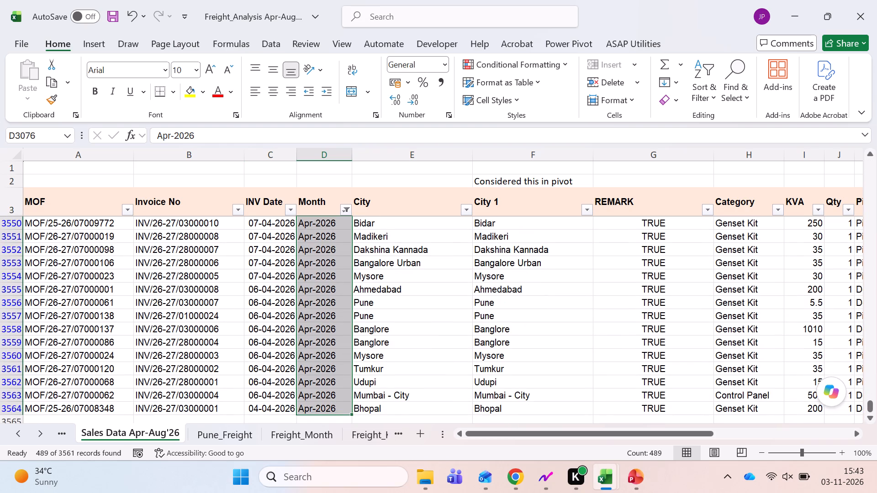
Filter the City 1 column to Pune and select the matching entries to check their number.
{"action": "key", "text": "Up"}
{"action": "key", "text": "Right"}
{"action": "key", "text": "Right"}
{"action": "key", "text": "Down"}
{"action": "key", "text": "Up"}
{"action": "key", "text": "alt+Down"}
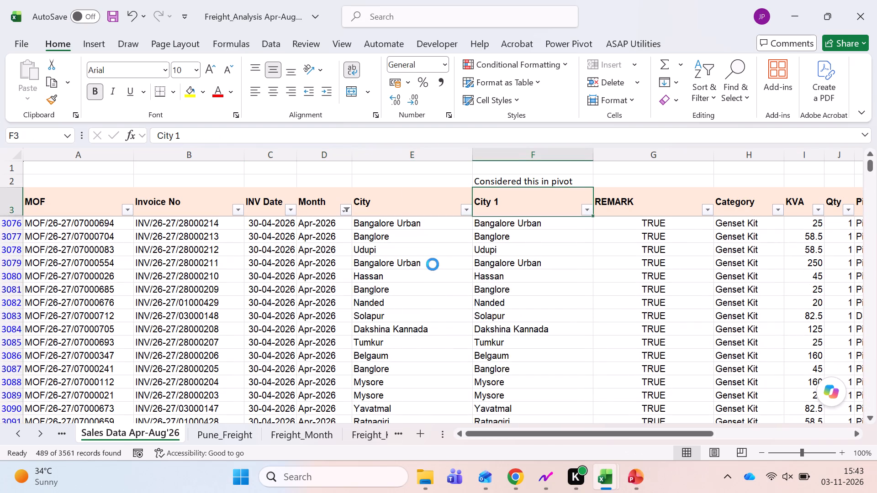
{"action": "key", "text": "alt+Down"}
{"action": "key", "text": "alt+Down"}
{"action": "key", "text": "alt+Down"}
{"action": "key", "text": "alt+Down"}
{"action": "key", "text": "alt+Down"}
{"action": "key", "text": "alt+Down"}
{"action": "key", "text": "alt+Down"}
{"action": "key", "text": "alt+Down"}
{"action": "key", "text": "Down"}
{"action": "type", "text": "pune"}
{"action": "key", "text": "Return"}
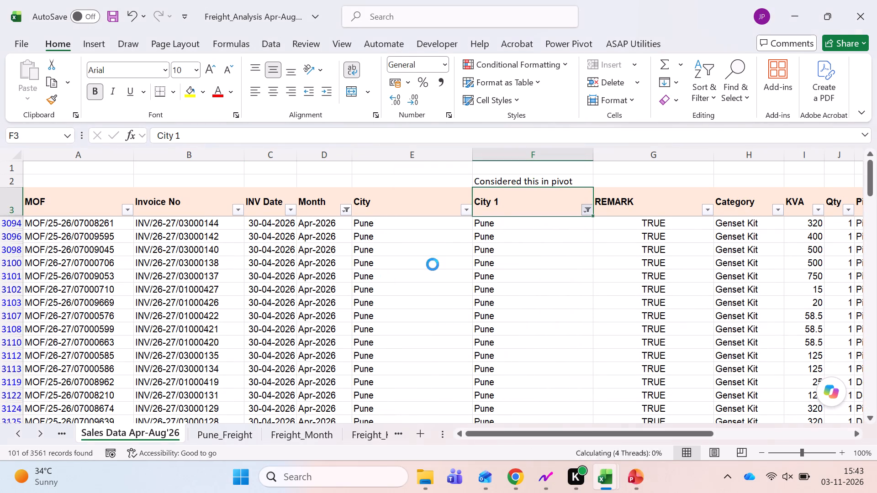
{"action": "key", "text": "Down"}
{"action": "key", "text": "ctrl+shift+Down"}
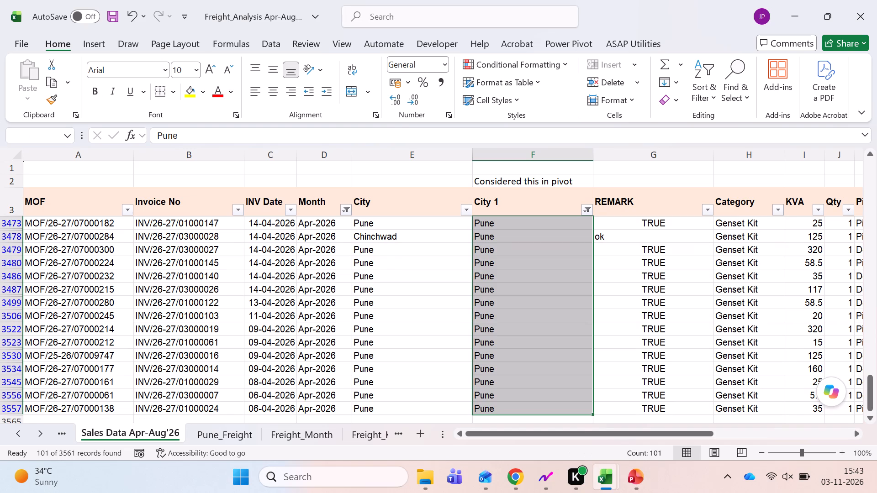
{"action": "key", "text": "Up"}
{"action": "key", "text": "Down"}
{"action": "key", "text": "Up"}
Exclude 0 from the Transport Charges Recovered filter and select the column's remaining entries.
{"action": "key", "text": "ctrl+Right"}
{"action": "key", "text": "Left"}
{"action": "key", "text": "Left"}
{"action": "key", "text": "alt+Down"}
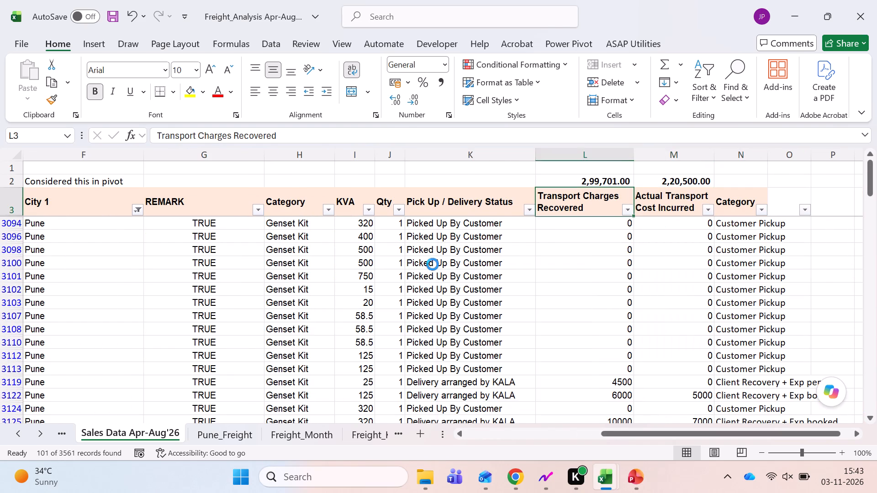
{"action": "key", "text": "alt+Down"}
{"action": "key", "text": "alt+Down"}
{"action": "key", "text": "alt+Down"}
{"action": "key", "text": "alt+Down"}
{"action": "key", "text": "alt+Down"}
{"action": "key", "text": "alt+Down"}
{"action": "key", "text": "alt+Down"}
{"action": "key", "text": "alt+Down"}
{"action": "key", "text": "alt+Down"}
{"action": "key", "text": "alt+Down"}
{"action": "key", "text": "alt+Down"}
{"action": "key", "text": "space"}
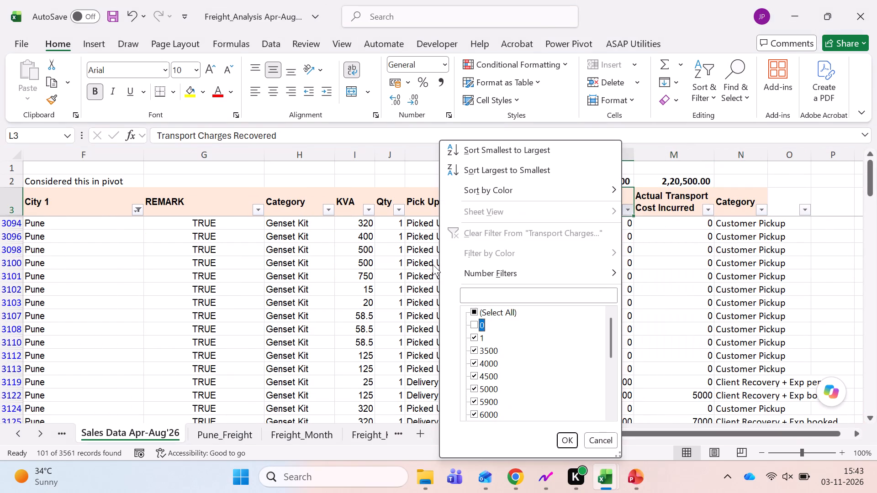
{"action": "key", "text": "Return"}
{"action": "key", "text": "Down"}
{"action": "key", "text": "ctrl+shift+Down"}
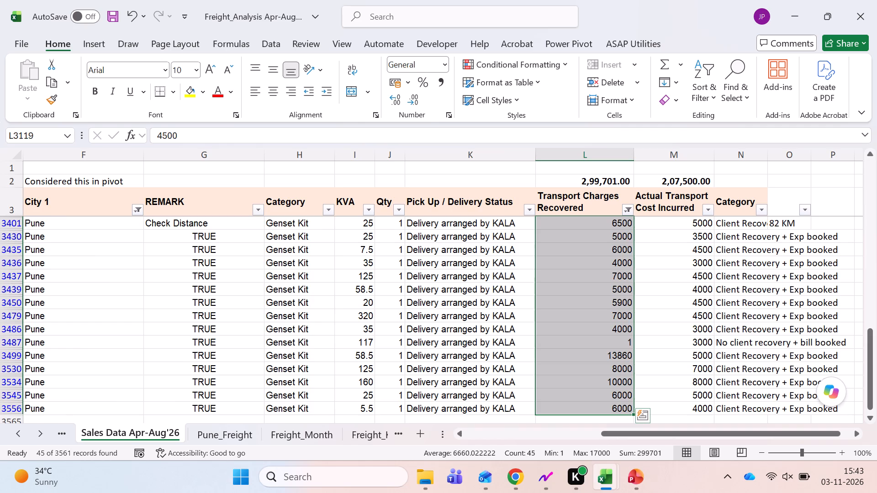
Switch back to the savings workbook, change the D9 formula to =D7*45, and save.
{"action": "key", "text": "alt+Tab"}
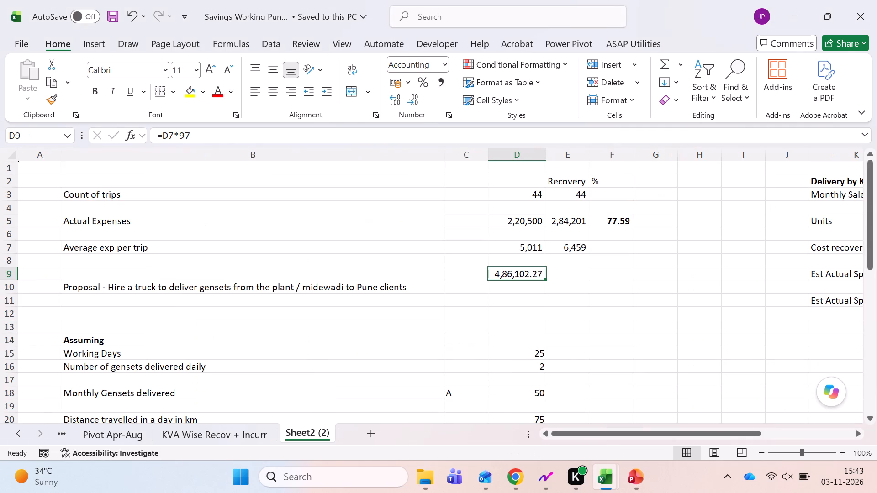
{"action": "key", "text": "F2"}
{"action": "key", "text": "BackSpace"}
{"action": "key", "text": "BackSpace"}
{"action": "type", "text": "45"}
{"action": "key", "text": "Return"}
{"action": "key", "text": "Down"}
{"action": "key", "text": "Up"}
{"action": "key", "text": "Up"}
{"action": "key", "text": "ctrl+s"}
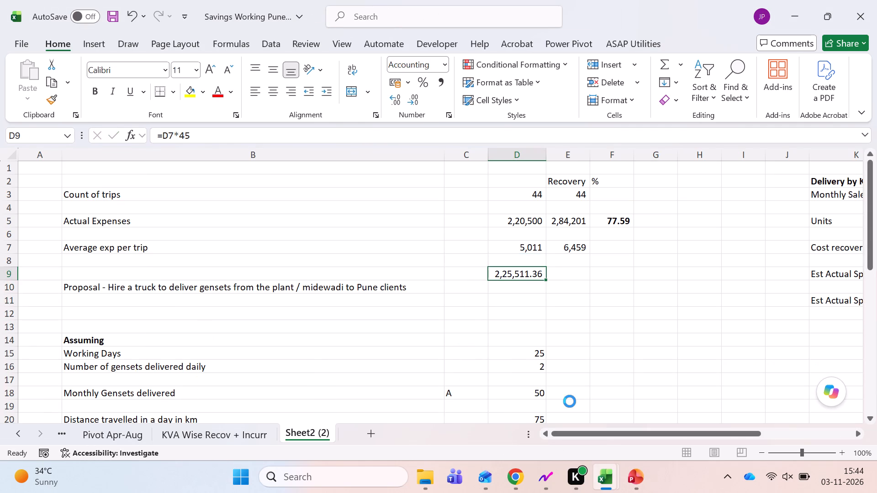
Set Working Days to 26 in the assumptions.
{"action": "left_click", "coordinate": [529, 346]}
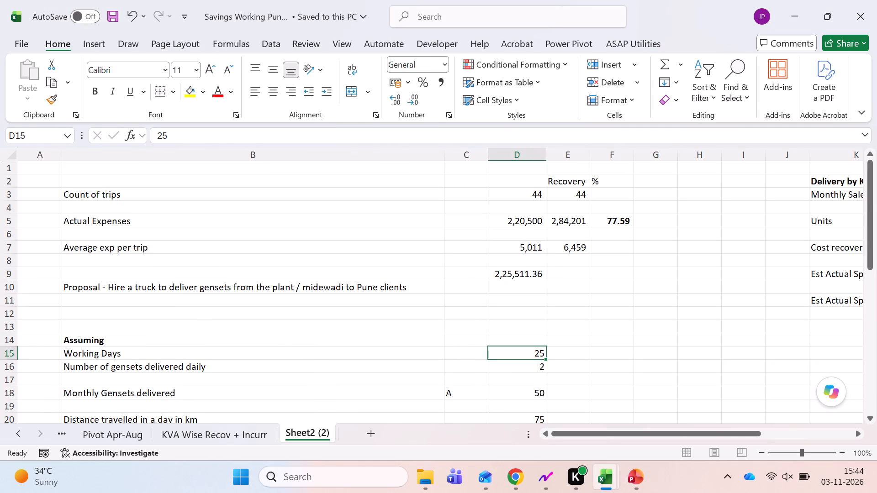
{"action": "scroll", "coordinate": [517, 344], "scroll_direction": "down", "scroll_amount": 1}
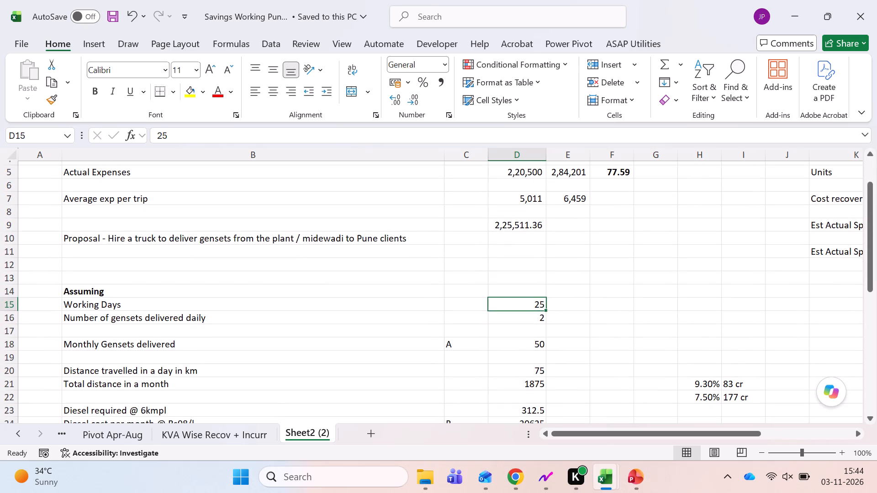
{"action": "type", "text": "26"}
{"action": "key", "text": "Return"}
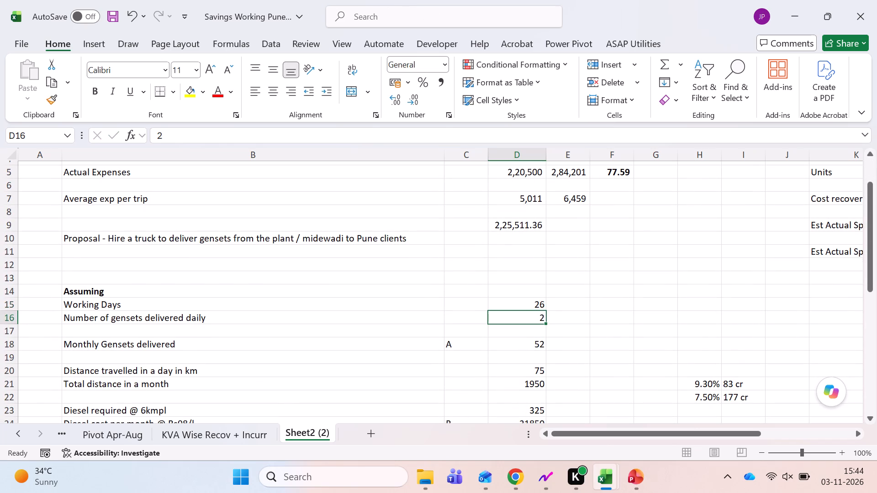
Review the monthly gensets delivered, daily distance and truck running cost figures in the assumptions.
{"action": "scroll", "coordinate": [513, 308], "scroll_direction": "down", "scroll_amount": 1}
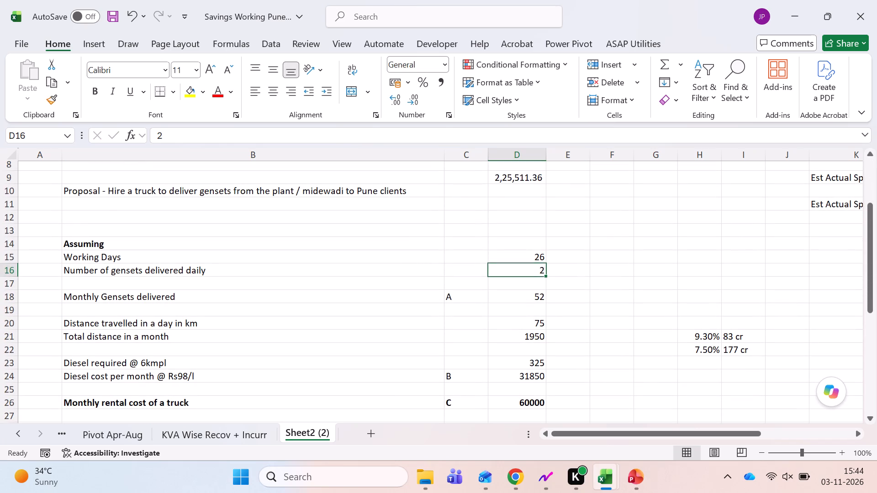
{"action": "left_click", "coordinate": [516, 299]}
{"action": "left_click", "coordinate": [523, 328]}
{"action": "scroll", "coordinate": [496, 309], "scroll_direction": "down", "scroll_amount": 1}
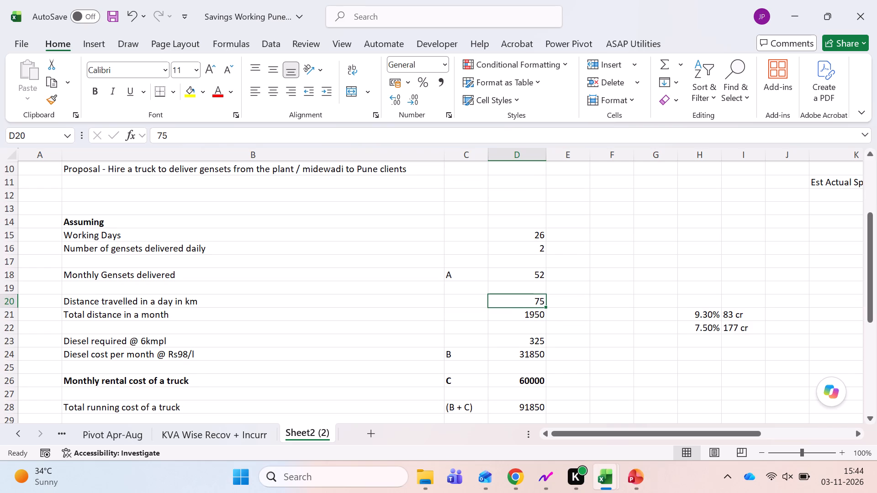
Examine the cities of the April 2026 Pune deliveries in the sheet of sales with transport included.
{"action": "key", "text": "ctrl+Page_Up"}
{"action": "key", "text": "ctrl+Page_Up"}
{"action": "key", "text": "ctrl+Page_Up"}
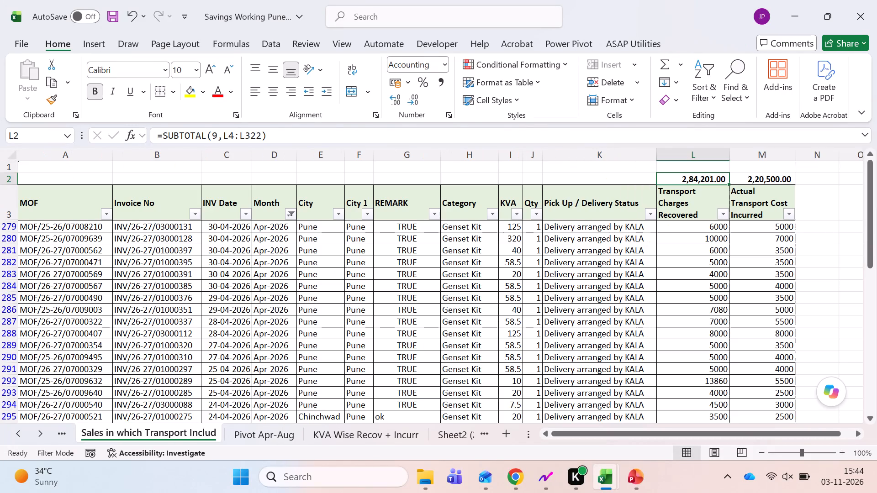
{"action": "key", "text": "Down"}
{"action": "key", "text": "ctrl+Left"}
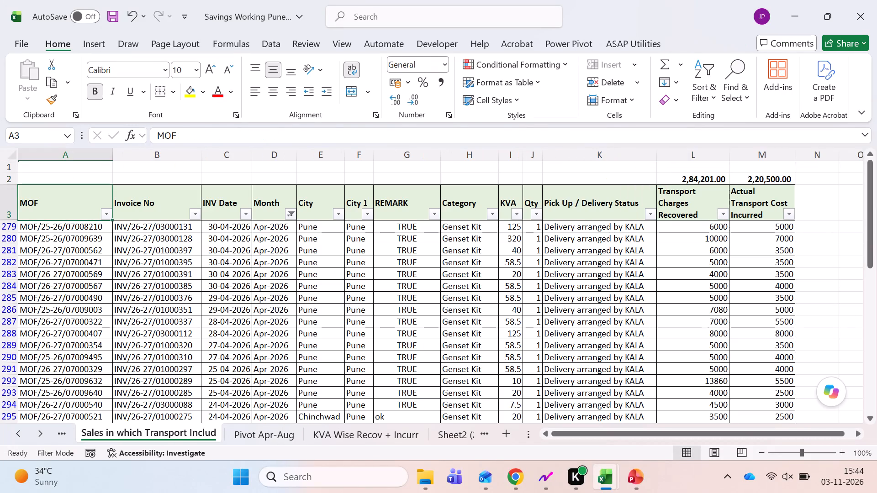
{"action": "key", "text": "ctrl+Left"}
{"action": "key", "text": "Right"}
{"action": "key", "text": "Right"}
{"action": "key", "text": "Right"}
{"action": "key", "text": "Down"}
{"action": "key", "text": "Down"}
{"action": "key", "text": "Down"}
{"action": "key", "text": "Down"}
{"action": "key", "text": "Down"}
{"action": "key", "text": "Down"}
{"action": "key", "text": "Down"}
{"action": "key", "text": "Down"}
{"action": "key", "text": "Down"}
{"action": "key", "text": "Down"}
{"action": "key", "text": "Down"}
{"action": "key", "text": "Down"}
{"action": "key", "text": "Down"}
{"action": "key", "text": "Down"}
{"action": "key", "text": "Down"}
{"action": "key", "text": "Down"}
{"action": "key", "text": "Down"}
{"action": "key", "text": "Down"}
{"action": "key", "text": "Down"}
{"action": "key", "text": "Down"}
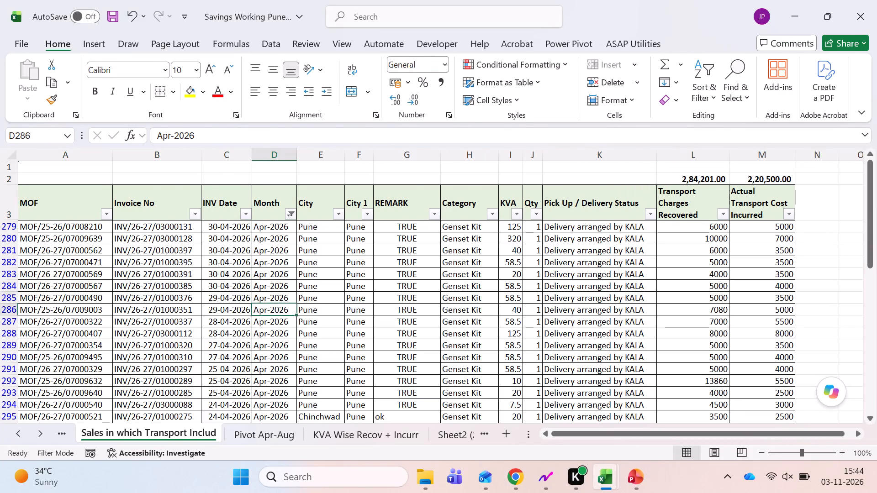
{"action": "key", "text": "Right"}
{"action": "key", "text": "Down"}
{"action": "key", "text": "Down"}
{"action": "key", "text": "Down"}
{"action": "key", "text": "Down"}
{"action": "key", "text": "Down"}
{"action": "key", "text": "Down"}
{"action": "key", "text": "Down"}
{"action": "key", "text": "Down"}
{"action": "key", "text": "Down"}
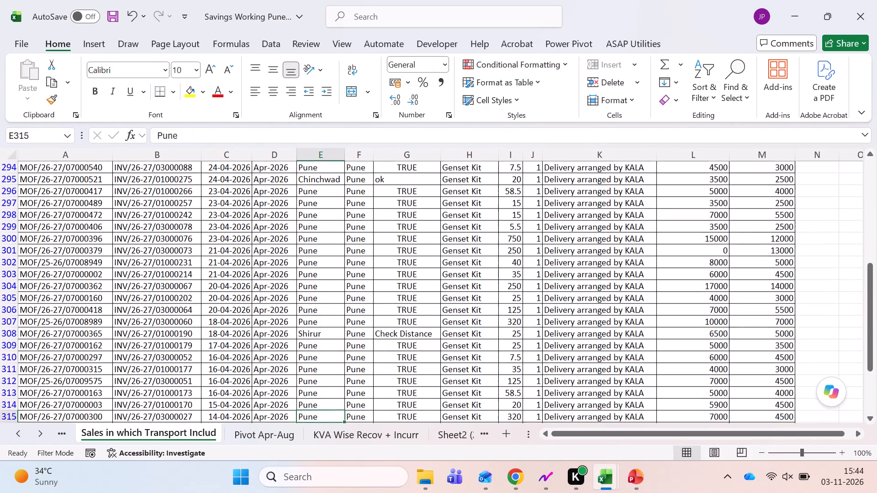
{"action": "key", "text": "Down"}
{"action": "key", "text": "Up"}
{"action": "key", "text": "Up"}
{"action": "key", "text": "Up"}
{"action": "key", "text": "Up"}
{"action": "key", "text": "Up"}
{"action": "key", "text": "Up"}
{"action": "key", "text": "Up"}
{"action": "key", "text": "Up"}
{"action": "key", "text": "Up"}
{"action": "key", "text": "Up"}
{"action": "key", "text": "Up"}
{"action": "key", "text": "Up"}
{"action": "key", "text": "Up"}
{"action": "key", "text": "Up"}
{"action": "key", "text": "Up"}
{"action": "key", "text": "Up"}
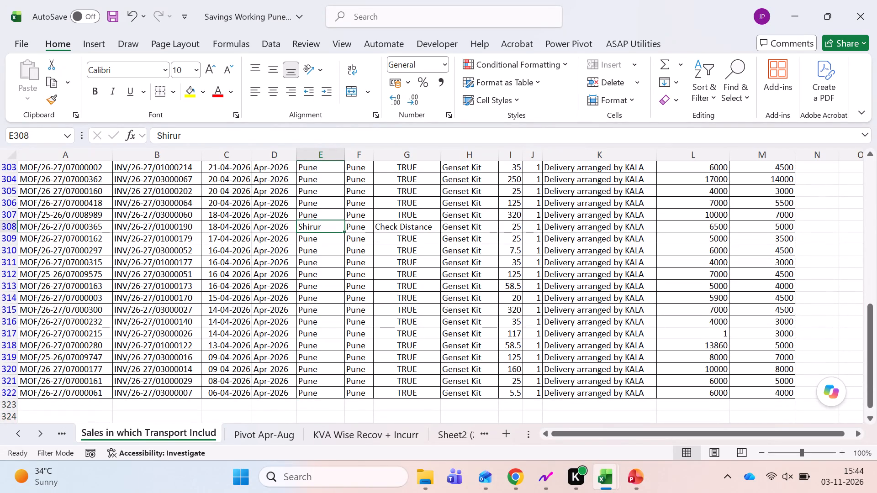
Examine the cities, remarks and transport charges of the April 2026 Pune deliveries back up to the first rows of the list.
{"action": "key", "text": "Up"}
{"action": "key", "text": "Up"}
{"action": "key", "text": "Up"}
{"action": "key", "text": "Up"}
{"action": "key", "text": "Up"}
{"action": "key", "text": "Up"}
{"action": "key", "text": "Up"}
{"action": "key", "text": "Up"}
{"action": "key", "text": "Up"}
{"action": "key", "text": "Up"}
{"action": "key", "text": "Up"}
{"action": "key", "text": "Up"}
{"action": "key", "text": "Up"}
{"action": "key", "text": "Up"}
{"action": "key", "text": "Up"}
{"action": "key", "text": "Up"}
{"action": "key", "text": "Up"}
{"action": "key", "text": "Up"}
{"action": "key", "text": "Up"}
{"action": "key", "text": "Up"}
{"action": "key", "text": "Up"}
{"action": "key", "text": "Up"}
{"action": "key", "text": "Up"}
{"action": "key", "text": "Up"}
{"action": "key", "text": "Up"}
{"action": "key", "text": "Up"}
{"action": "key", "text": "Up"}
{"action": "key", "text": "Up"}
{"action": "key", "text": "Up"}
{"action": "key", "text": "Up"}
{"action": "key", "text": "Up"}
{"action": "key", "text": "Up"}
{"action": "key", "text": "Up"}
{"action": "key", "text": "Up"}
{"action": "key", "text": "Up"}
{"action": "key", "text": "Up"}
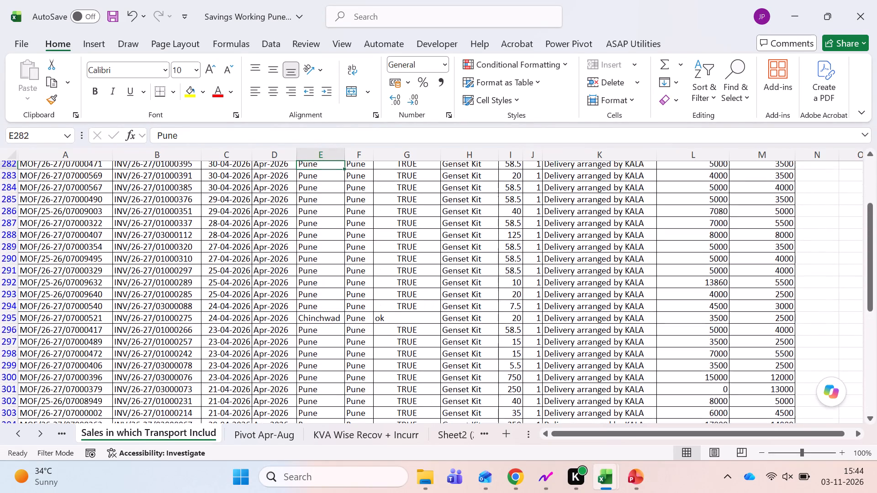
{"action": "key", "text": "Down"}
{"action": "key", "text": "Down"}
{"action": "key", "text": "Down"}
{"action": "key", "text": "Down"}
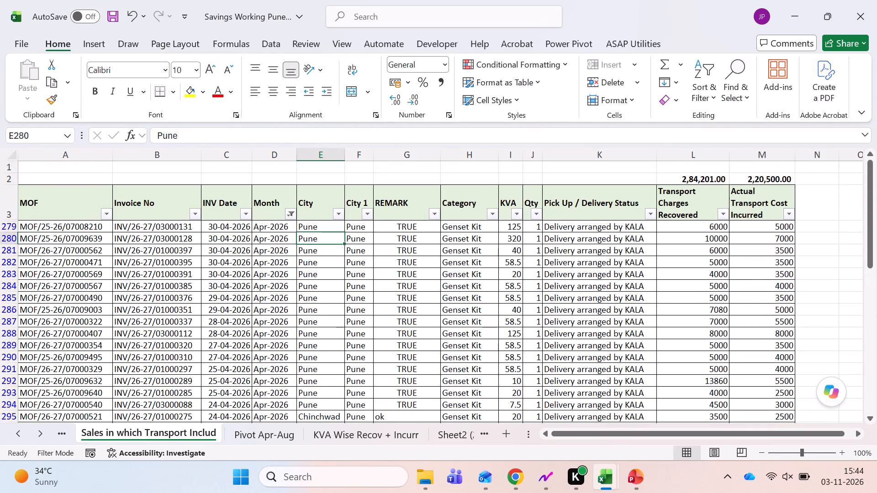
{"action": "key", "text": "Up"}
Check the freight analysis workbook briefly, return to Sheet2 (2) and inspect the formula for total distance in a month.
{"action": "key", "text": "alt+Tab"}
{"action": "key", "text": "alt+Tab"}
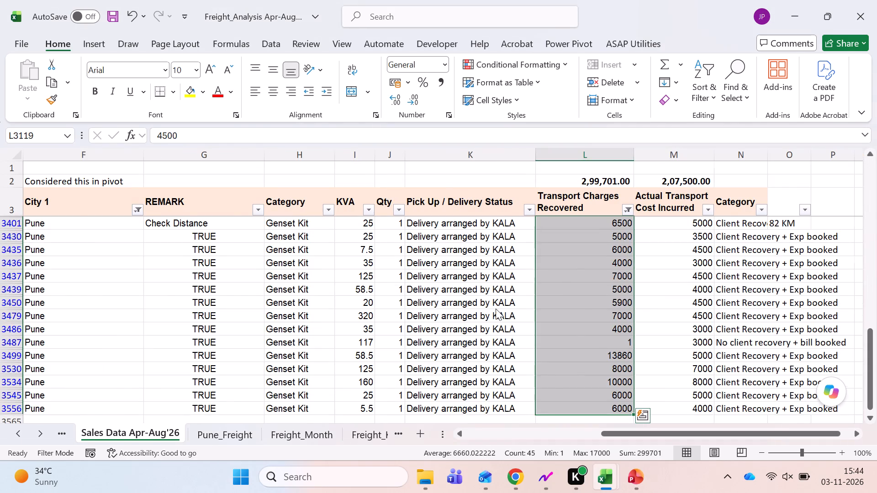
{"action": "key", "text": "ctrl+Page_Down"}
{"action": "key", "text": "ctrl+Page_Down"}
{"action": "key", "text": "ctrl+Page_Down"}
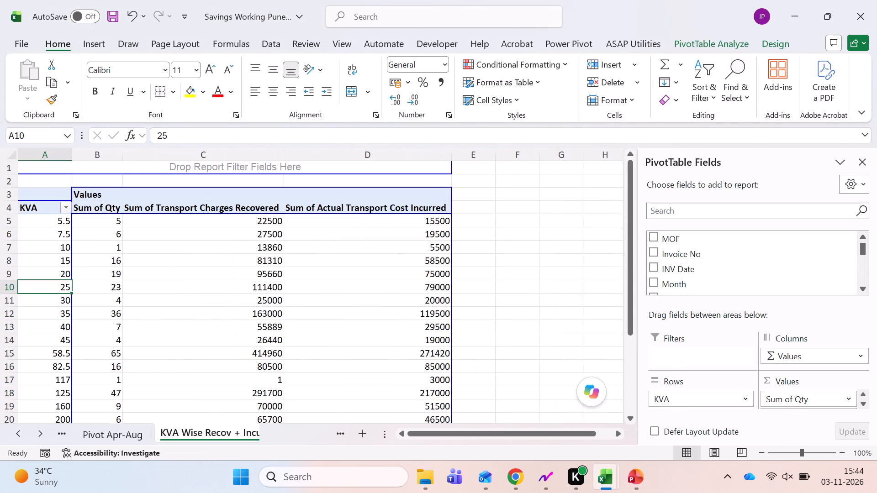
{"action": "key", "text": "Down"}
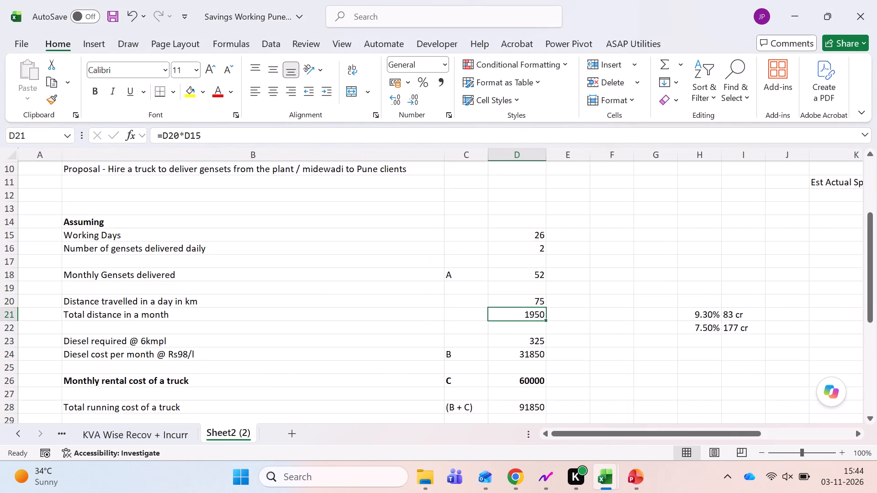
{"action": "key", "text": "F2"}
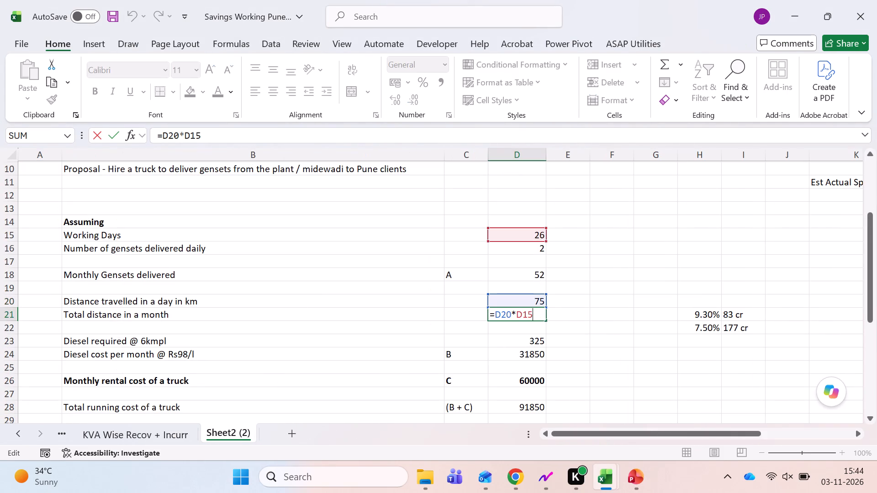
{"action": "key", "text": "Escape"}
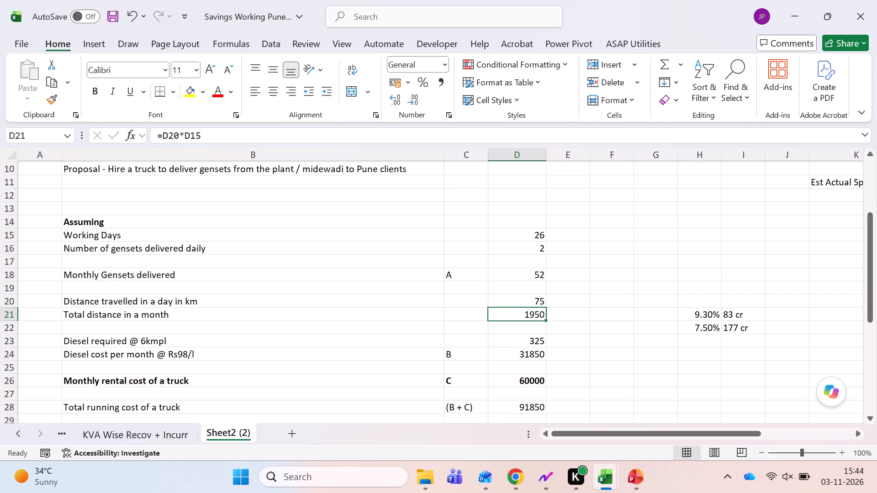
{"action": "key", "text": "Down"}
{"action": "key", "text": "Down"}
{"action": "key", "text": "Left"}
{"action": "key", "text": "Left"}
{"action": "key", "text": "Left"}
{"action": "key", "text": "Right"}
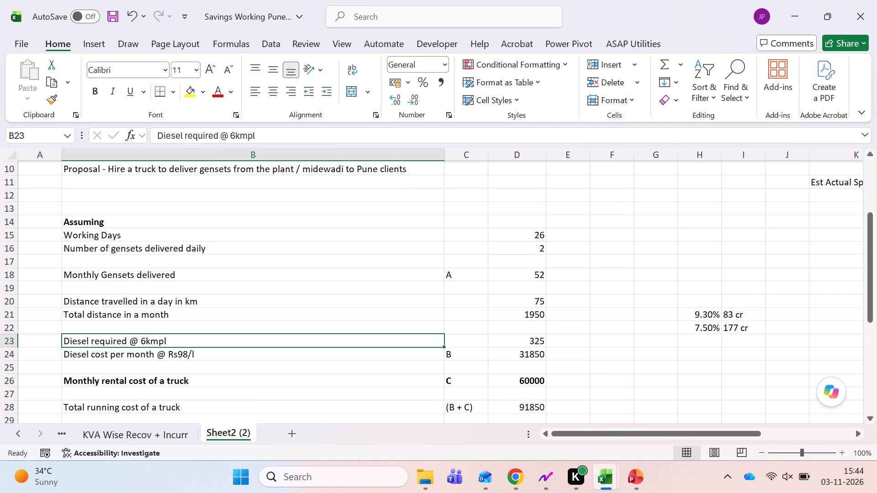
{"action": "key", "text": "F2"}
{"action": "key", "text": "Left"}
{"action": "key", "text": "Left"}
{"action": "key", "text": "Left"}
{"action": "key", "text": "Left"}
{"action": "key", "text": "Left"}
{"action": "key", "text": "Right"}
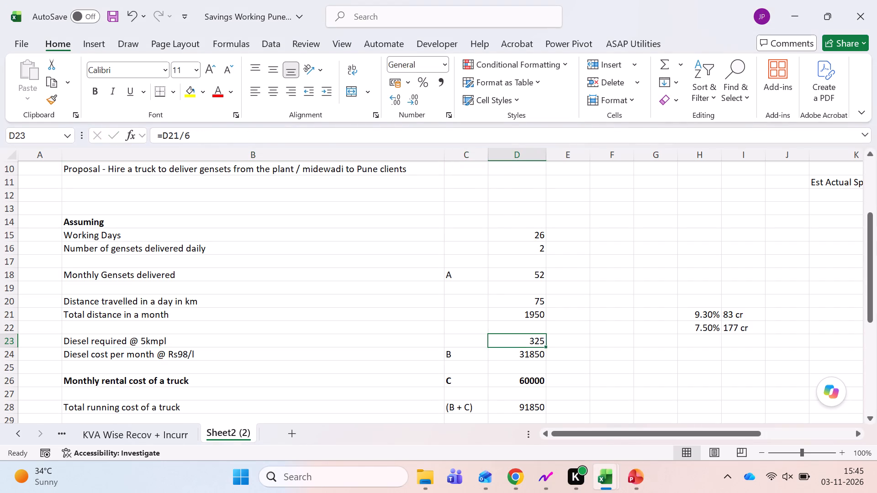
{"action": "key", "text": "F2"}
{"action": "key", "text": "BackSpace"}
{"action": "key", "text": "5"}
{"action": "key", "text": "Return"}
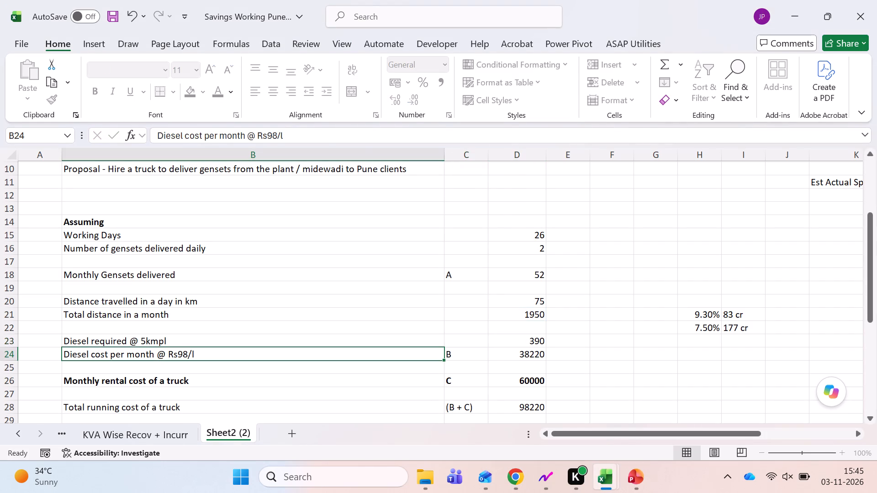
{"action": "key", "text": "Right"}
{"action": "key", "text": "ctrl+s"}
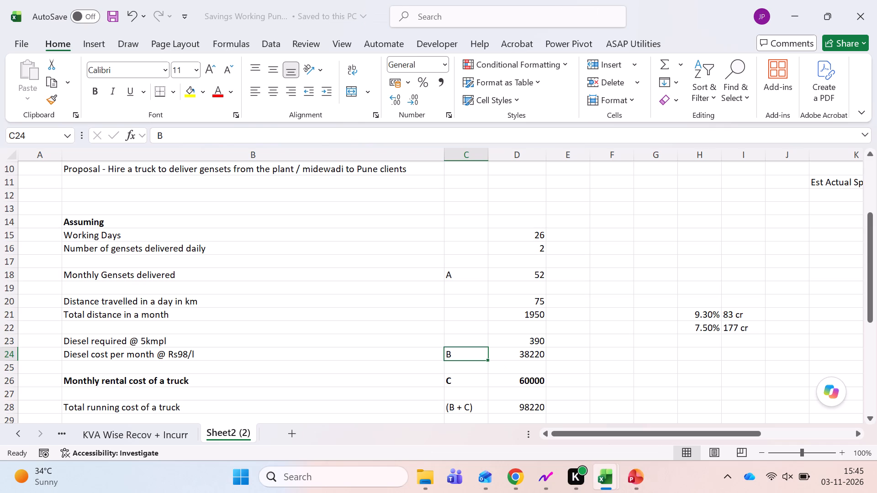
Review the truck rental cost, the savings figures and the formula behind the total running cost of a truck.
{"action": "scroll", "coordinate": [498, 343], "scroll_direction": "down", "scroll_amount": 1}
{"action": "left_click", "coordinate": [512, 329]}
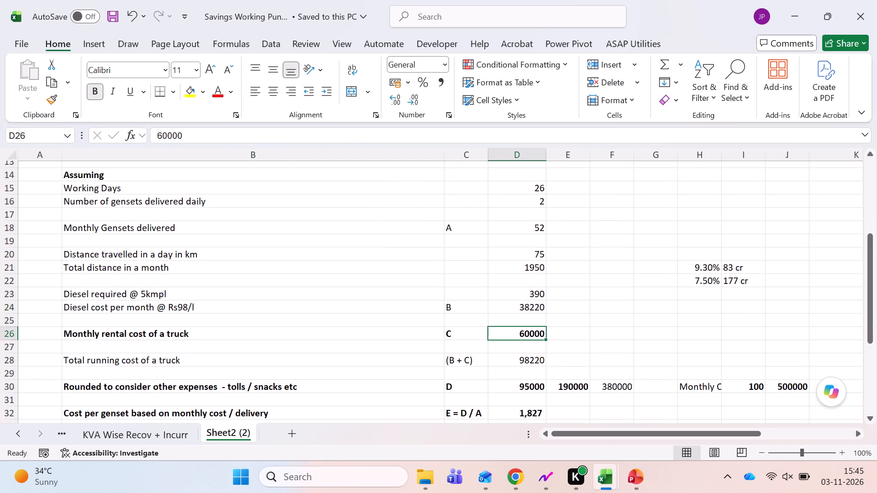
{"action": "scroll", "coordinate": [512, 368], "scroll_direction": "down", "scroll_amount": 3}
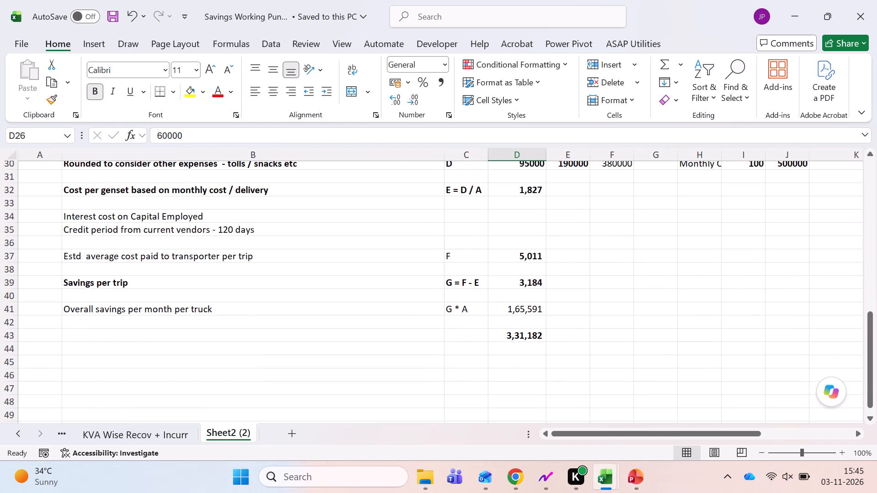
{"action": "scroll", "coordinate": [512, 368], "scroll_direction": "up", "scroll_amount": 2}
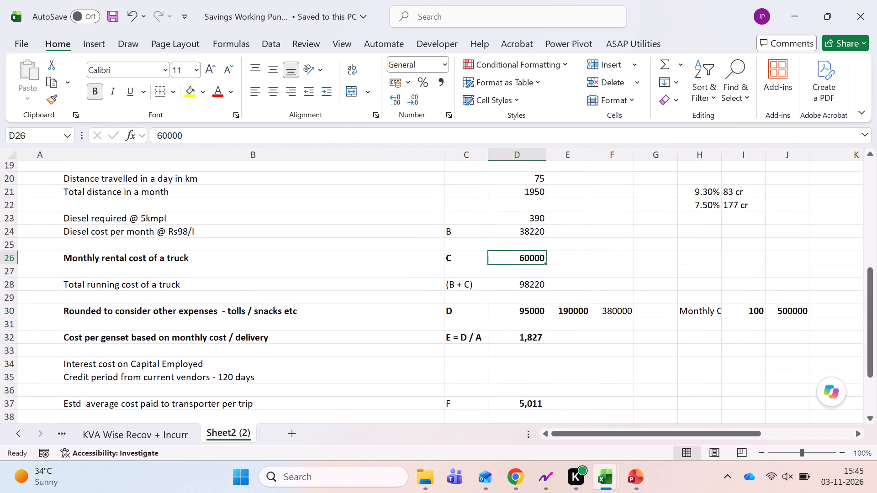
{"action": "left_click", "coordinate": [519, 285]}
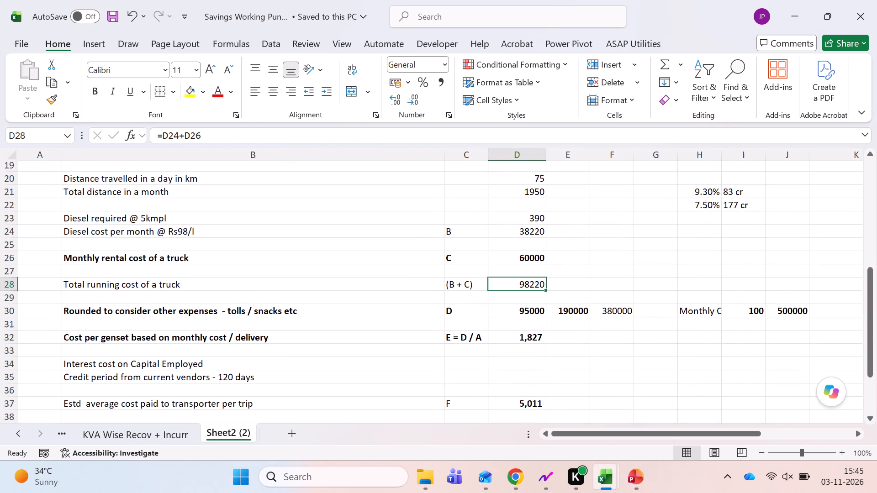
{"action": "key", "text": "F2"}
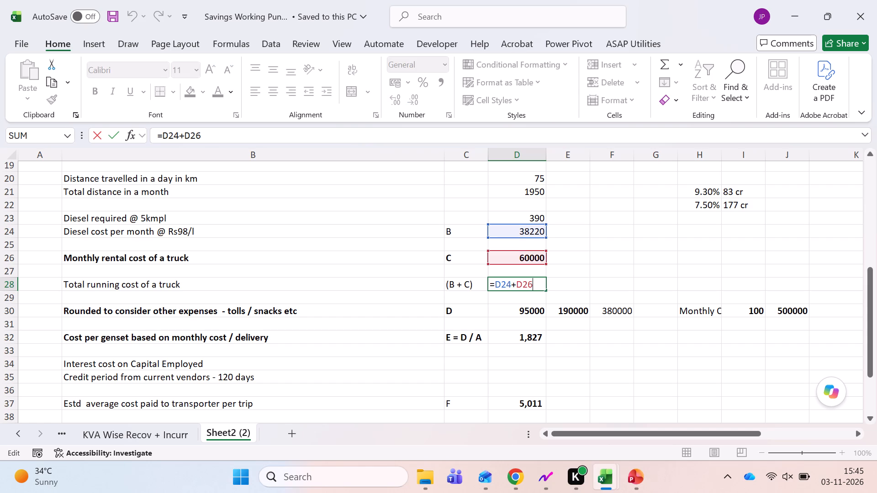
{"action": "key", "text": "Escape"}
Clear the stray percentage and crore notes from cells H21:I22.
{"action": "left_click", "coordinate": [648, 266]}
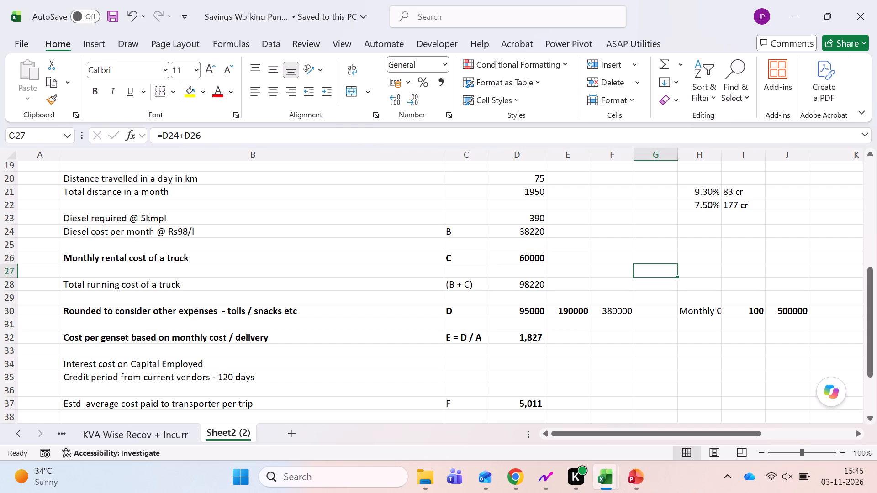
{"action": "left_click", "coordinate": [692, 197]}
{"action": "left_click", "coordinate": [713, 190]}
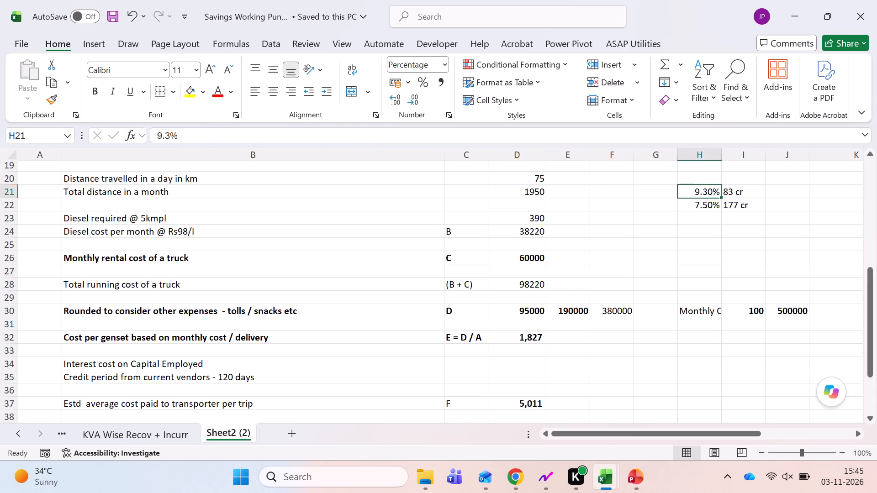
{"action": "left_click", "coordinate": [733, 191]}
{"action": "left_click", "coordinate": [704, 204]}
{"action": "left_click", "coordinate": [724, 205]}
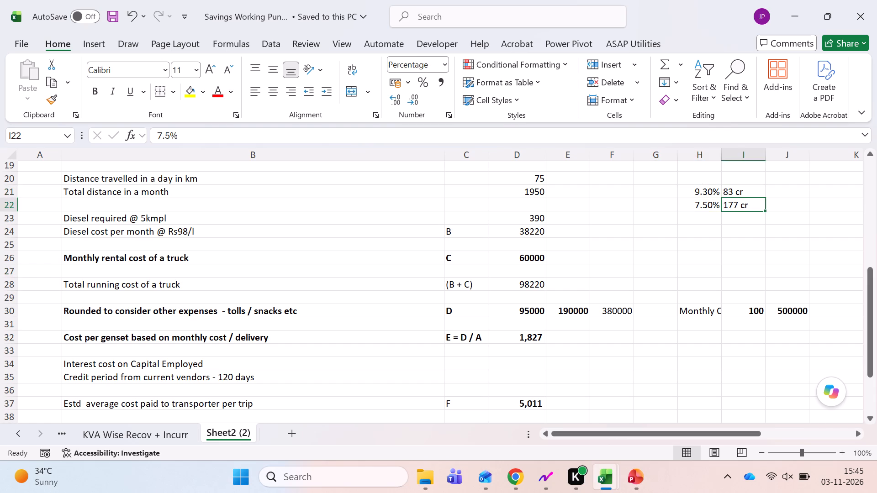
{"action": "left_click", "coordinate": [704, 197]}
{"action": "scroll", "coordinate": [704, 197], "scroll_direction": "up", "scroll_amount": 1}
{"action": "key", "text": "shift+Right"}
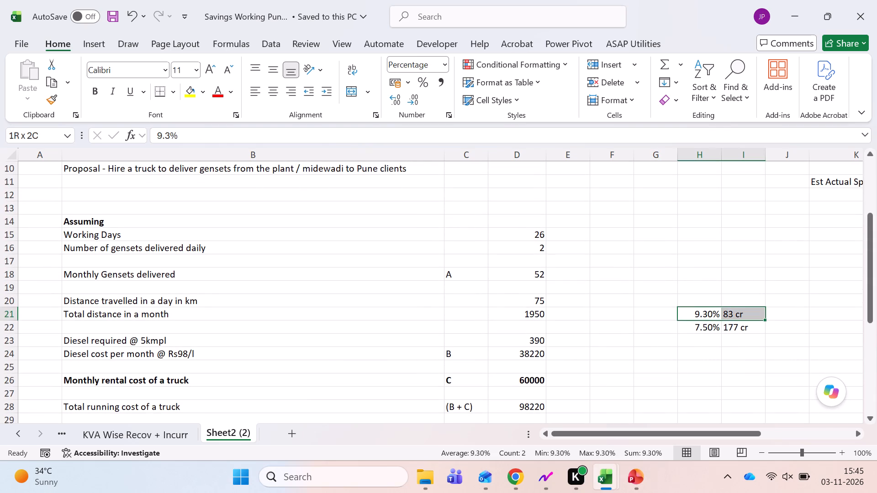
{"action": "key", "text": "shift+Down"}
{"action": "key", "text": "Delete"}
Compare the rounded truck cost in D30 with the truck cost assumptions on the original Sheet2.
{"action": "scroll", "coordinate": [593, 345], "scroll_direction": "down", "scroll_amount": 1}
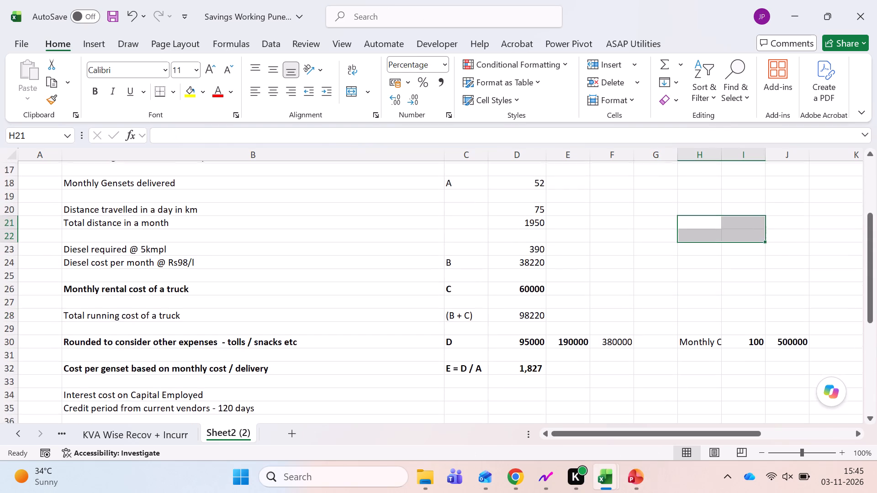
{"action": "scroll", "coordinate": [593, 345], "scroll_direction": "down", "scroll_amount": 1}
{"action": "left_click", "coordinate": [519, 306]}
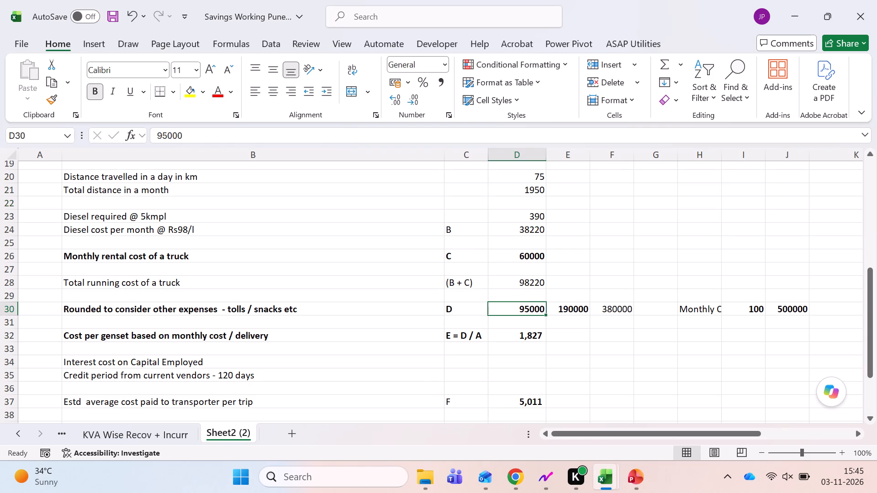
{"action": "key", "text": "ctrl+Page_Up"}
{"action": "key", "text": "ctrl+Page_Up"}
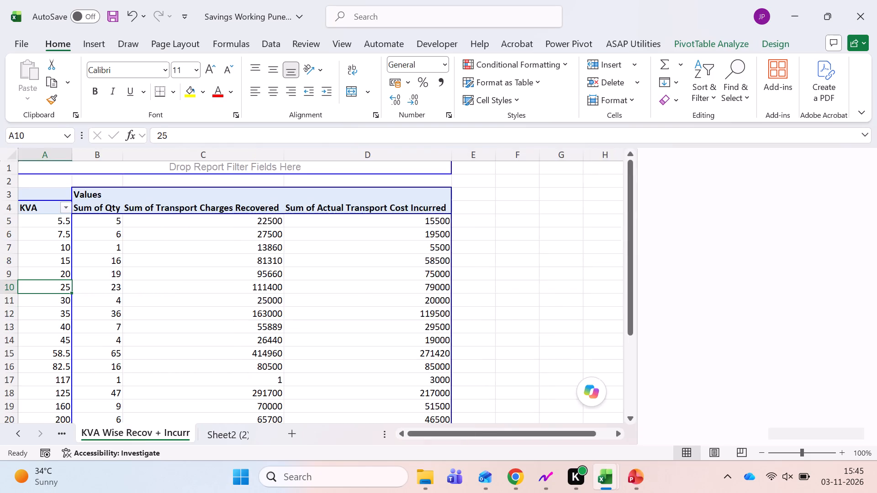
{"action": "key", "text": "ctrl+Page_Up"}
{"action": "key", "text": "ctrl+Page_Up"}
{"action": "key", "text": "ctrl+Page_Up"}
{"action": "key", "text": "ctrl+Page_Up"}
{"action": "key", "text": "ctrl+Page_Up"}
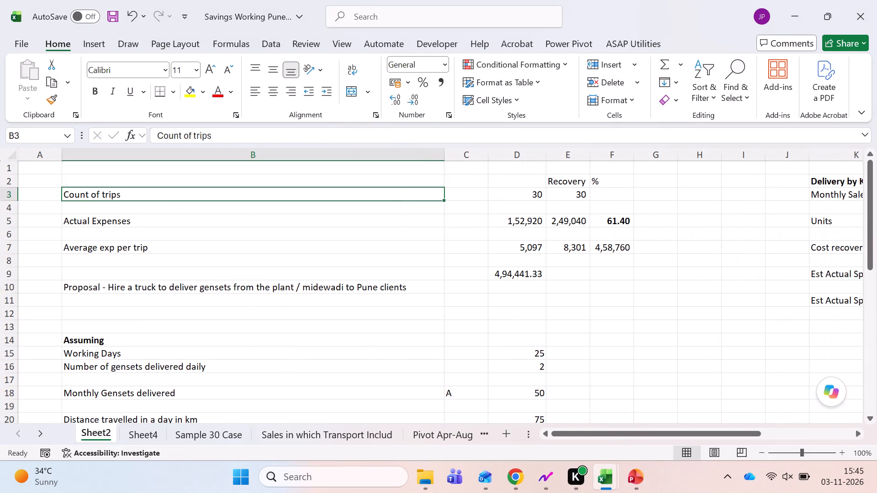
{"action": "scroll", "coordinate": [421, 357], "scroll_direction": "down", "scroll_amount": 3}
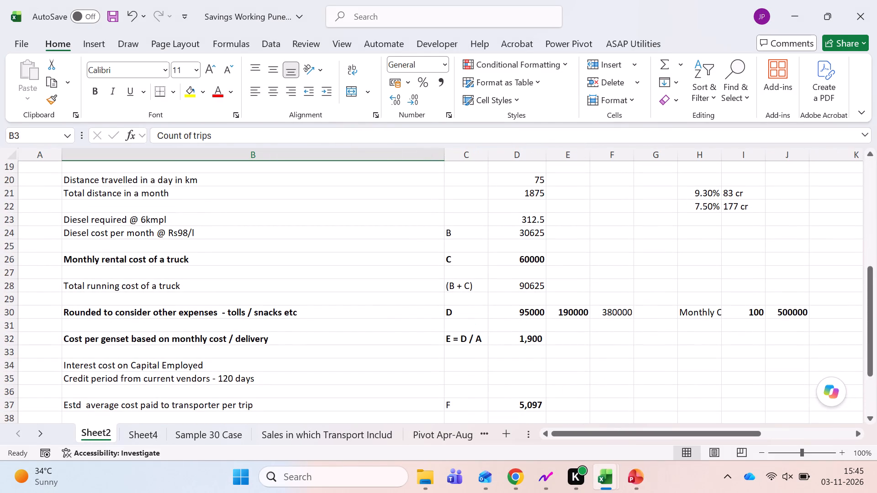
{"action": "key", "text": "ctrl+Page_Down"}
{"action": "key", "text": "ctrl+Page_Down"}
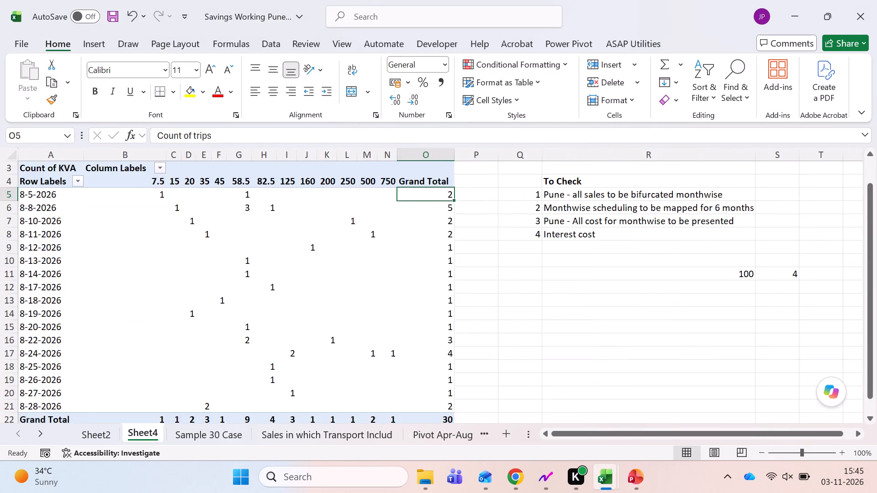
{"action": "key", "text": "ctrl+Page_Down"}
{"action": "key", "text": "ctrl+Page_Down"}
{"action": "key", "text": "ctrl+Page_Down"}
{"action": "key", "text": "ctrl+Page_Down"}
{"action": "key", "text": "ctrl+Page_Down"}
{"action": "key", "text": "ctrl+Page_Down"}
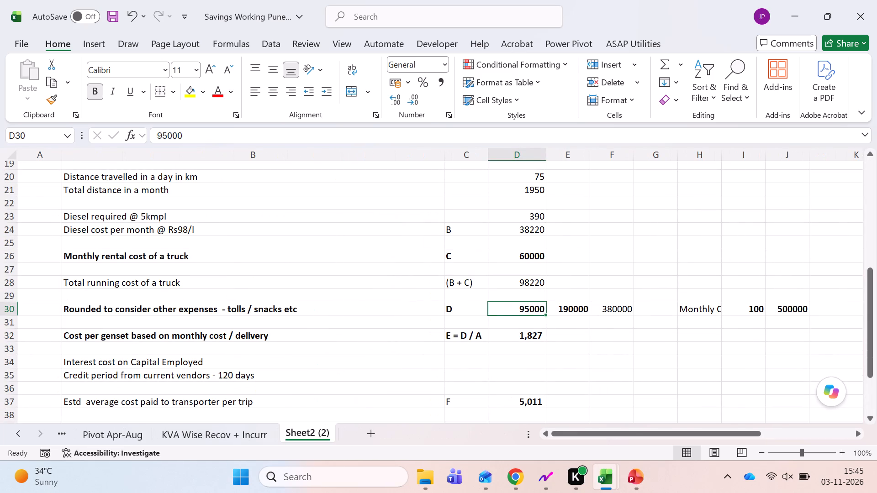
Set the rounded monthly truck cost including tolls and snacks in D30 to 100000.
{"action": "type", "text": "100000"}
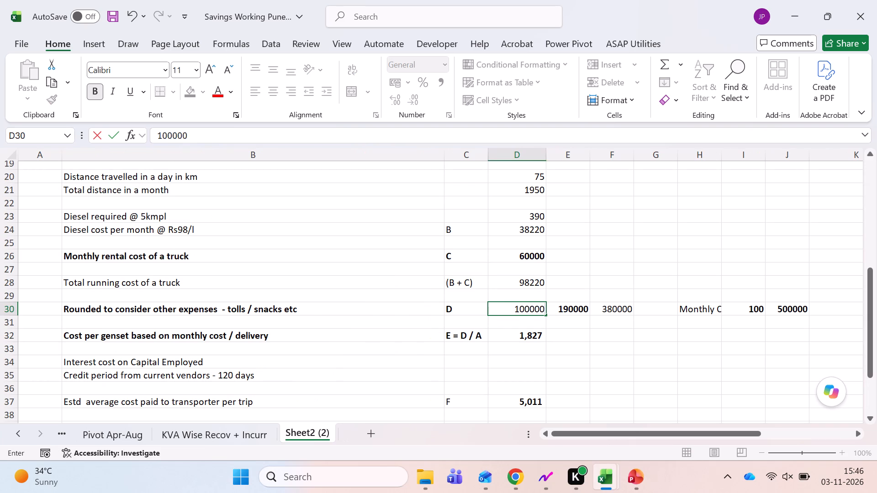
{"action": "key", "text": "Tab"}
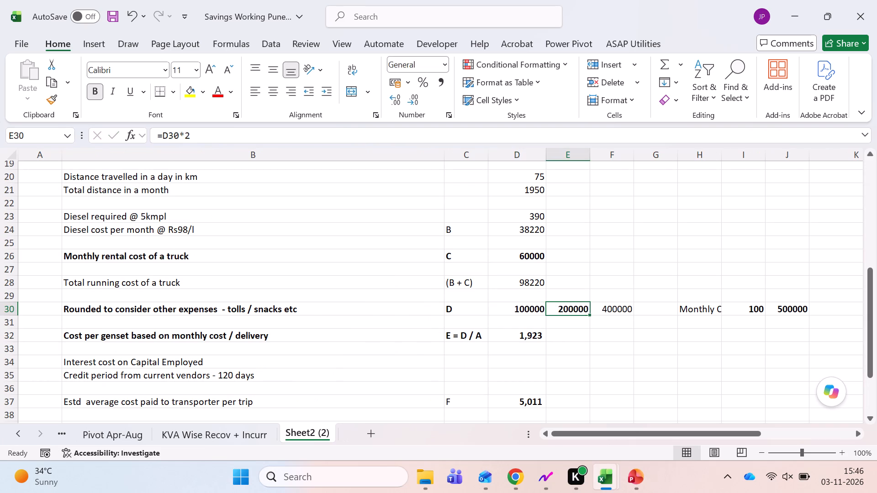
Examine the side figures beside the rounded truck cost in row 30, including the Monthly Cost entries in H30:J30.
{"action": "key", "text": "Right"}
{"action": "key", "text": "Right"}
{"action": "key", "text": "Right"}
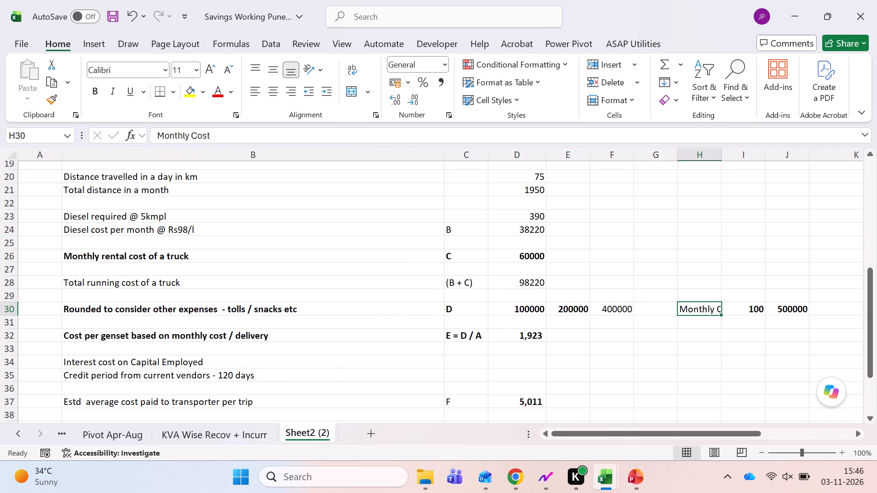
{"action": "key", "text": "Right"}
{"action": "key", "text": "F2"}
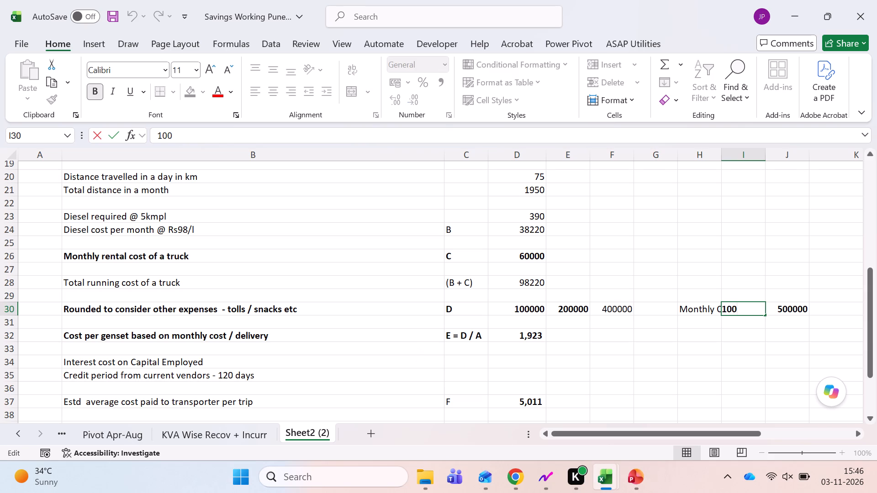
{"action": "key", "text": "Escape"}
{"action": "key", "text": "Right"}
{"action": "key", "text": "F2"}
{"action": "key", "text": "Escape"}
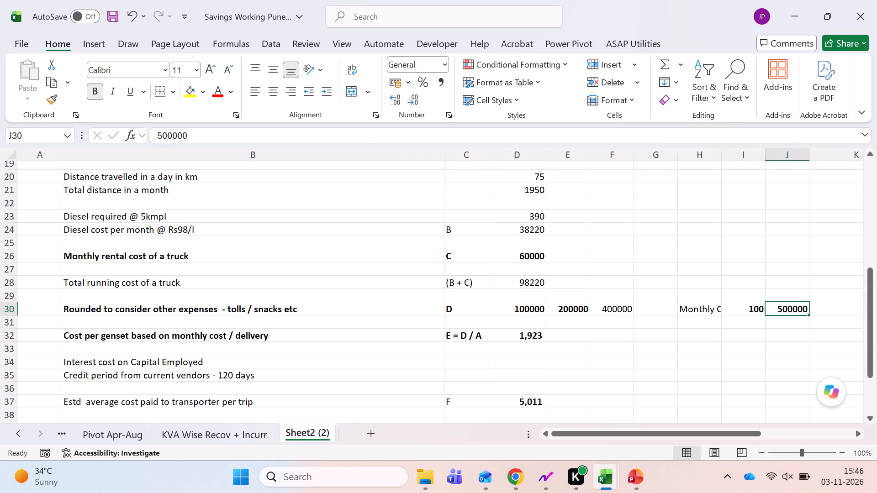
{"action": "scroll", "coordinate": [511, 318], "scroll_direction": "up", "scroll_amount": 2}
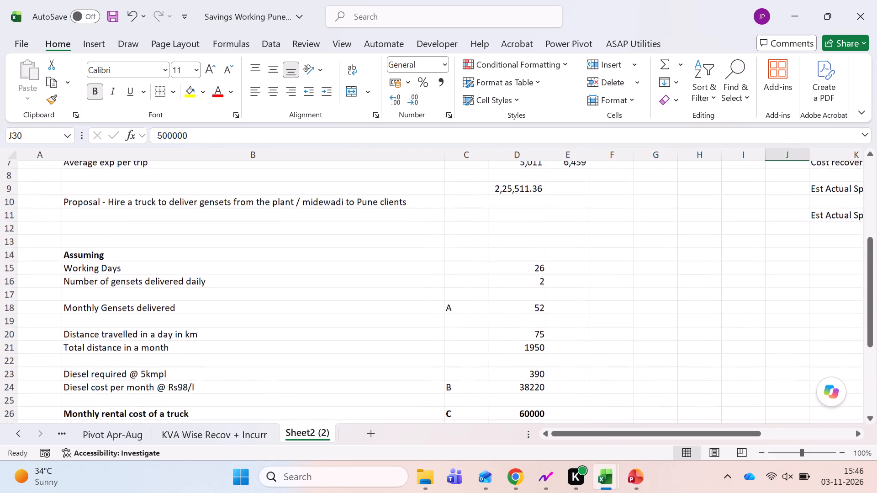
{"action": "scroll", "coordinate": [511, 318], "scroll_direction": "up", "scroll_amount": 2}
{"action": "scroll", "coordinate": [511, 318], "scroll_direction": "down", "scroll_amount": 2}
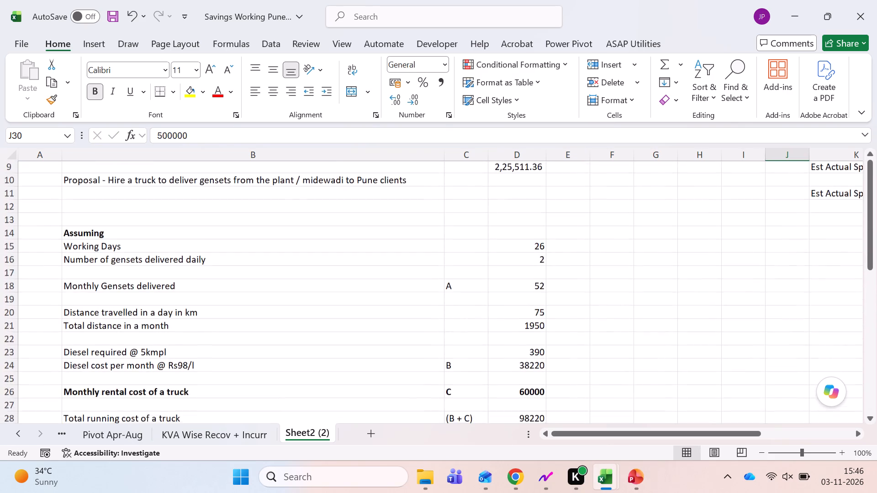
{"action": "scroll", "coordinate": [511, 318], "scroll_direction": "down", "scroll_amount": 1}
{"action": "scroll", "coordinate": [511, 318], "scroll_direction": "up", "scroll_amount": 1}
{"action": "key", "text": "shift+Left"}
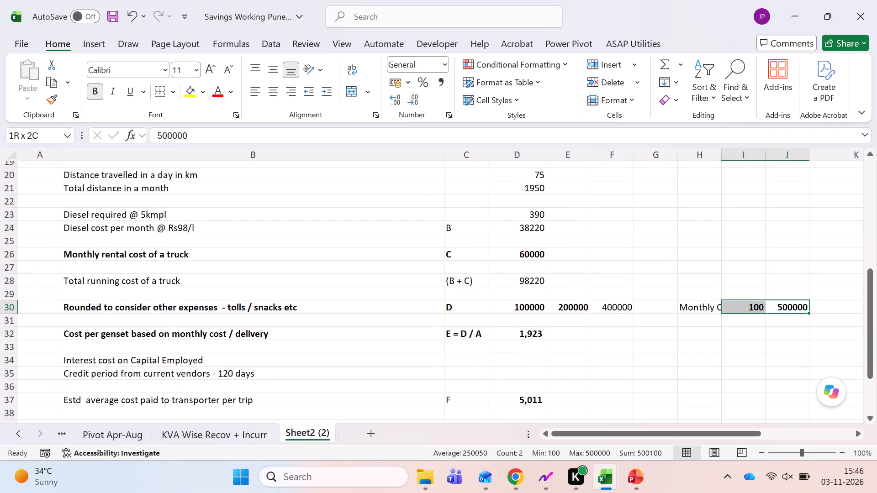
{"action": "key", "text": "Left"}
{"action": "key", "text": "Left"}
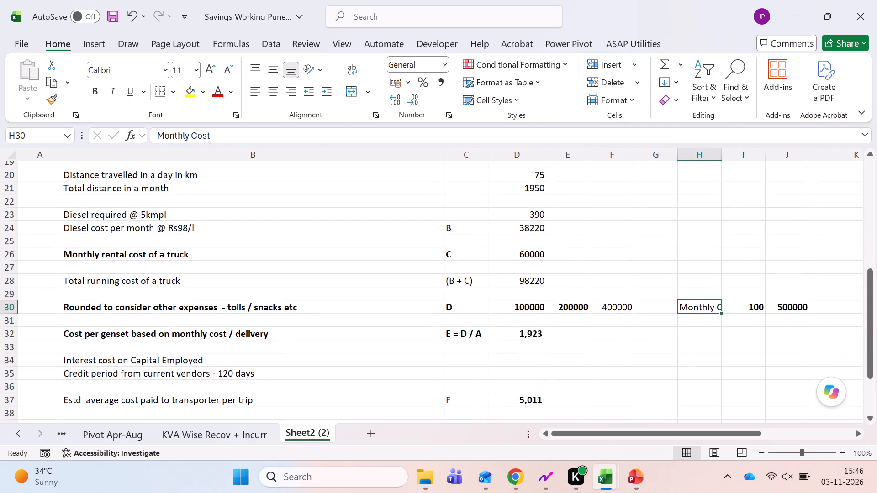
{"action": "scroll", "coordinate": [511, 318], "scroll_direction": "down", "scroll_amount": 1}
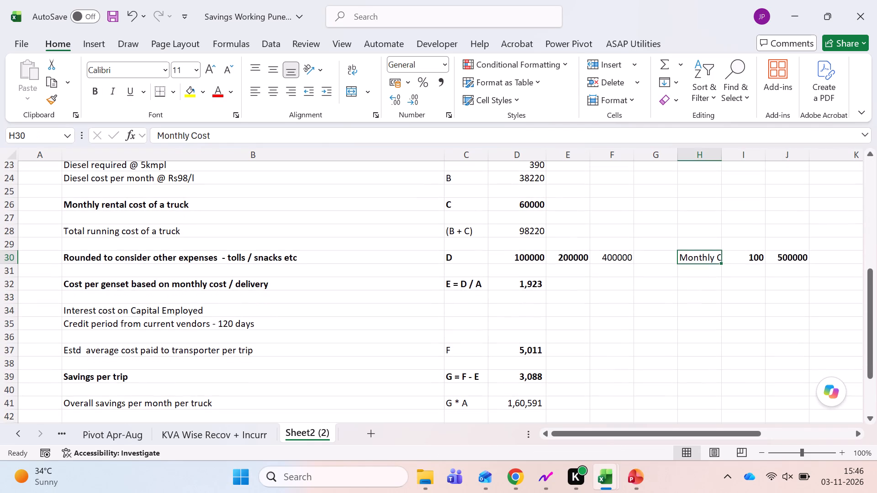
Trace the cost per genset formula in D32 back to the monthly gensets delivered formula in D18.
{"action": "left_click", "coordinate": [516, 287]}
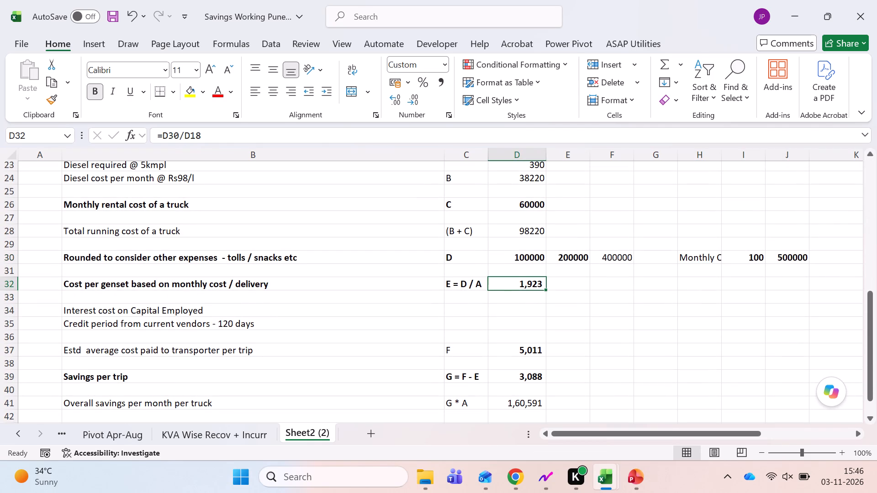
{"action": "key", "text": "F2"}
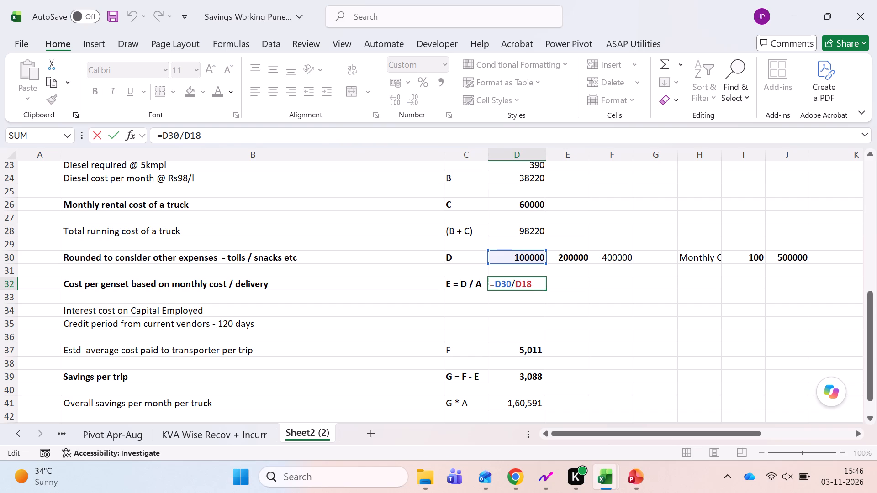
{"action": "scroll", "coordinate": [503, 362], "scroll_direction": "up", "scroll_amount": 2}
{"action": "scroll", "coordinate": [503, 362], "scroll_direction": "down", "scroll_amount": 1}
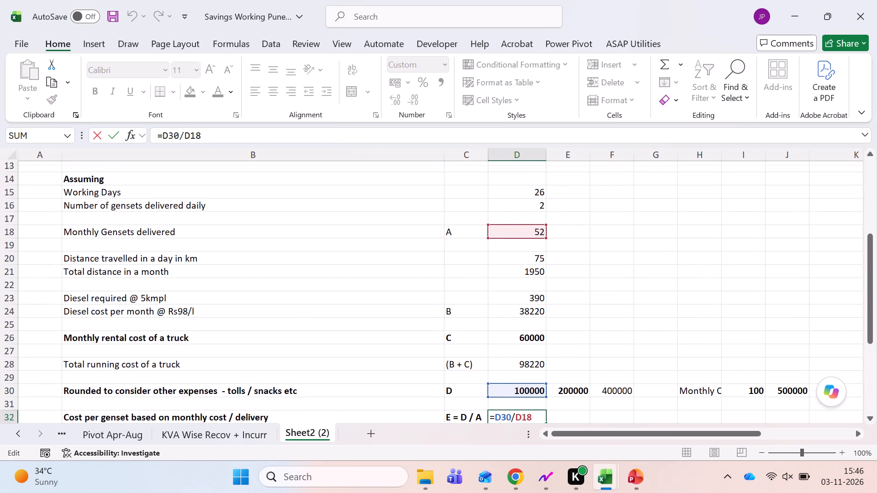
{"action": "scroll", "coordinate": [503, 362], "scroll_direction": "down", "scroll_amount": 2}
{"action": "scroll", "coordinate": [503, 362], "scroll_direction": "up", "scroll_amount": 1}
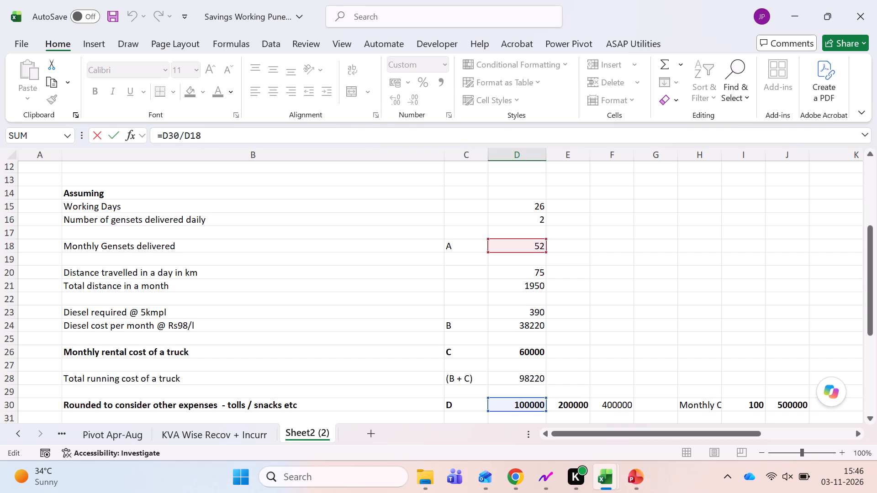
{"action": "left_click", "coordinate": [668, 252]}
{"action": "left_click", "coordinate": [518, 247]}
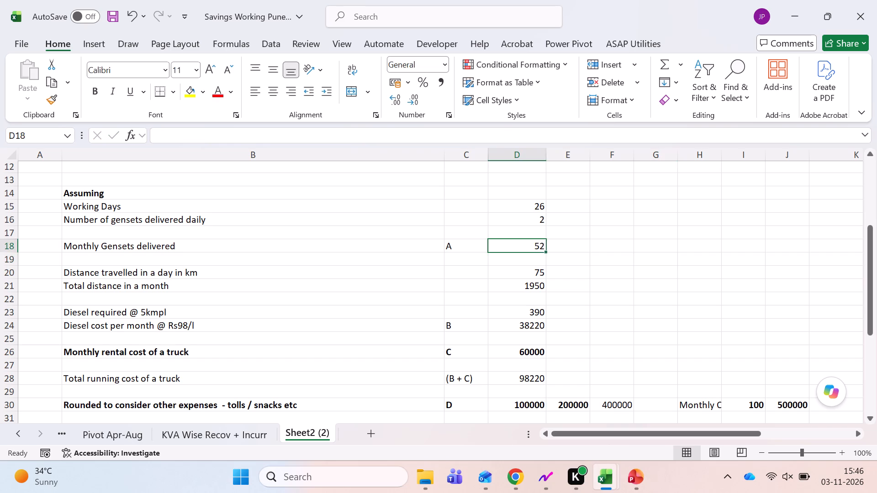
{"action": "key", "text": "F2"}
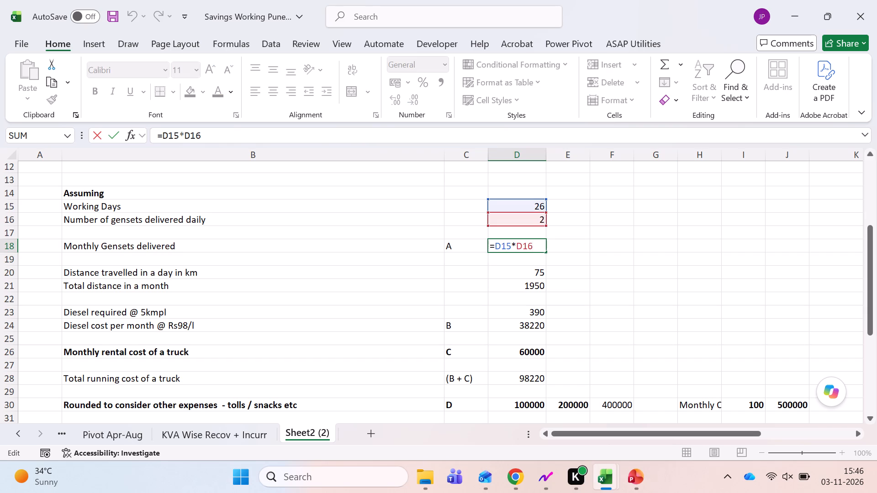
{"action": "scroll", "coordinate": [519, 276], "scroll_direction": "up", "scroll_amount": 2}
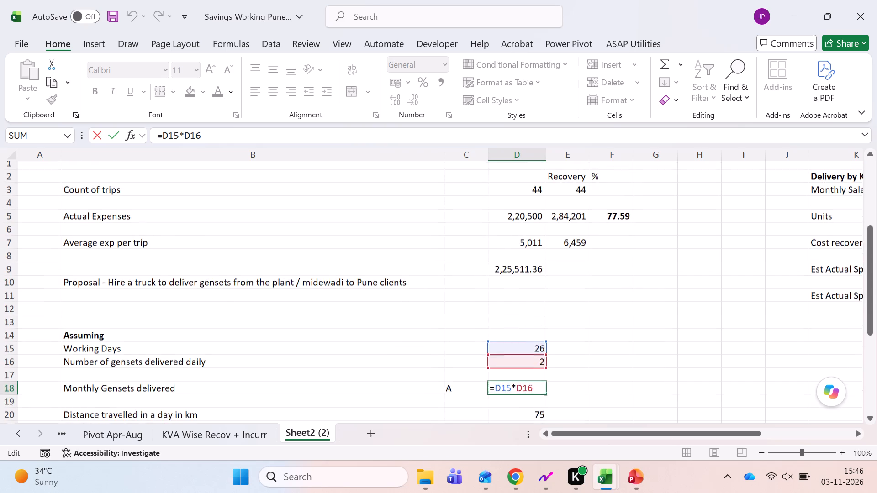
{"action": "scroll", "coordinate": [519, 276], "scroll_direction": "down", "scroll_amount": 1}
{"action": "scroll", "coordinate": [572, 301], "scroll_direction": "right", "scroll_amount": 1}
{"action": "left_click", "coordinate": [572, 301]}
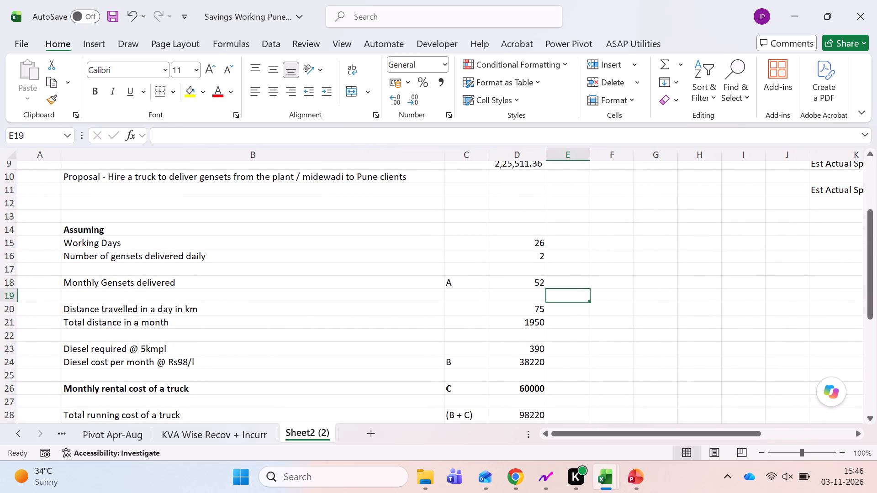
{"action": "left_click", "coordinate": [513, 278]}
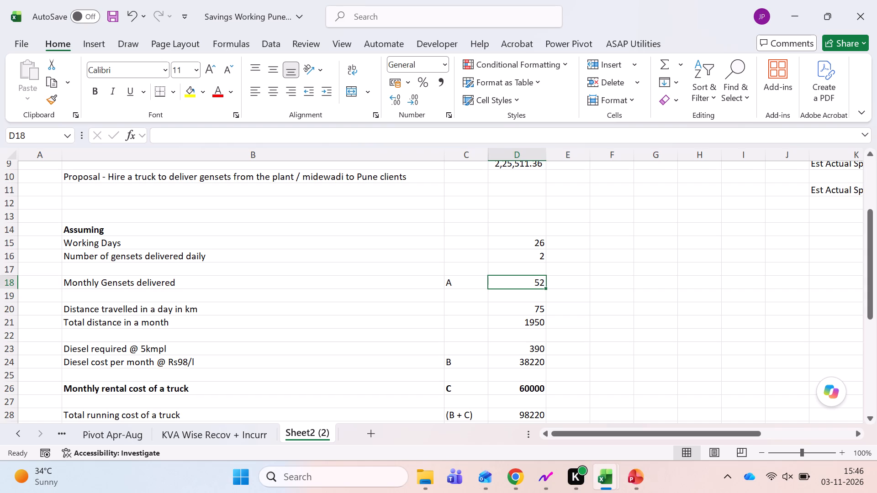
{"action": "scroll", "coordinate": [534, 320], "scroll_direction": "down", "scroll_amount": 2}
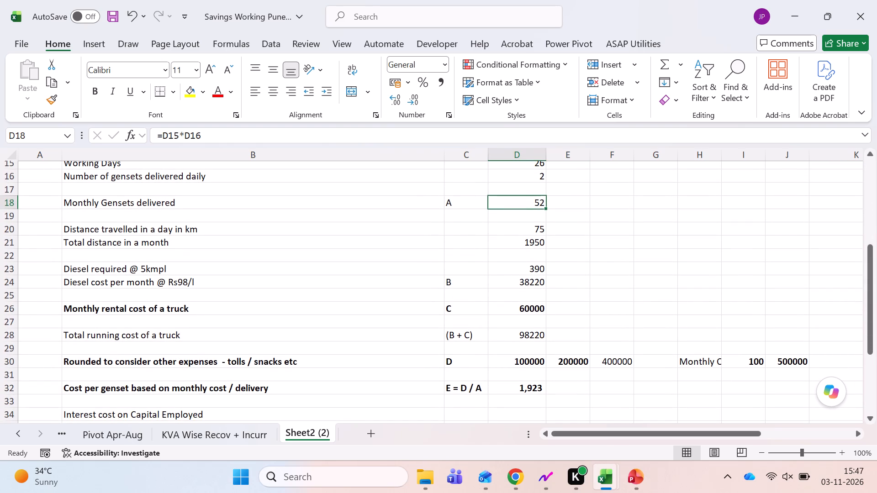
{"action": "scroll", "coordinate": [534, 320], "scroll_direction": "up", "scroll_amount": 1}
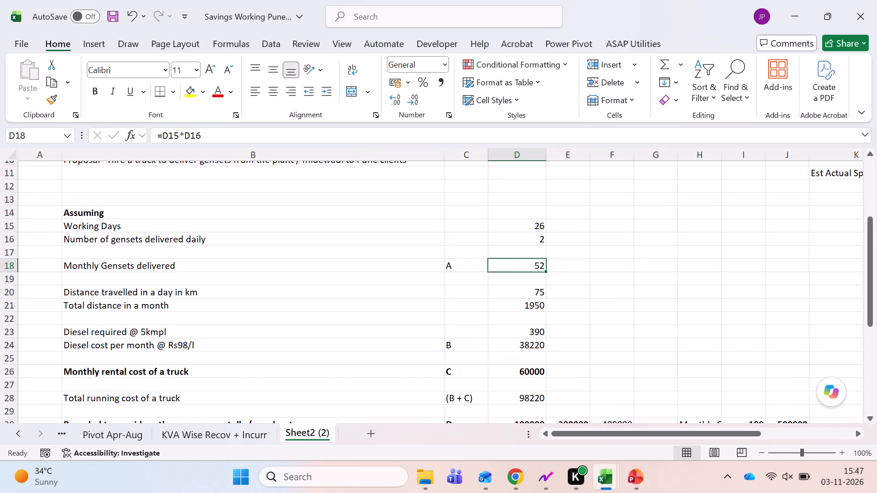
{"action": "scroll", "coordinate": [534, 320], "scroll_direction": "down", "scroll_amount": 3}
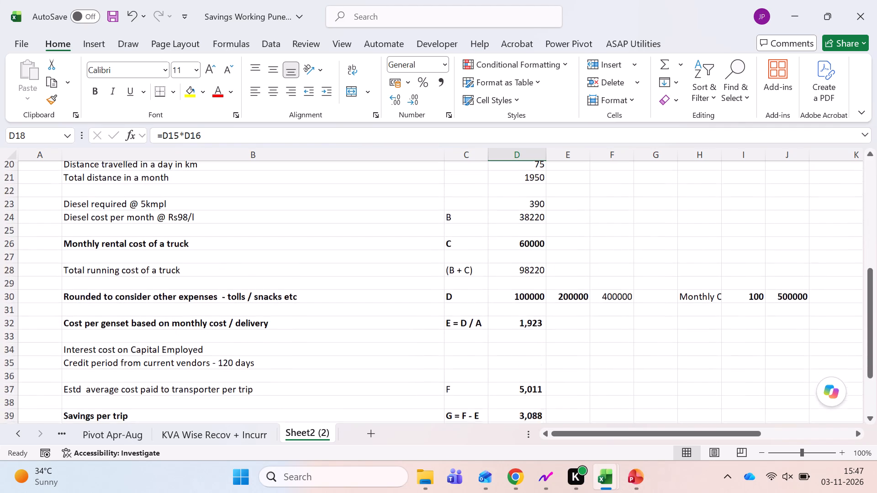
{"action": "scroll", "coordinate": [534, 320], "scroll_direction": "down", "scroll_amount": 1}
{"action": "left_click", "coordinate": [523, 294]}
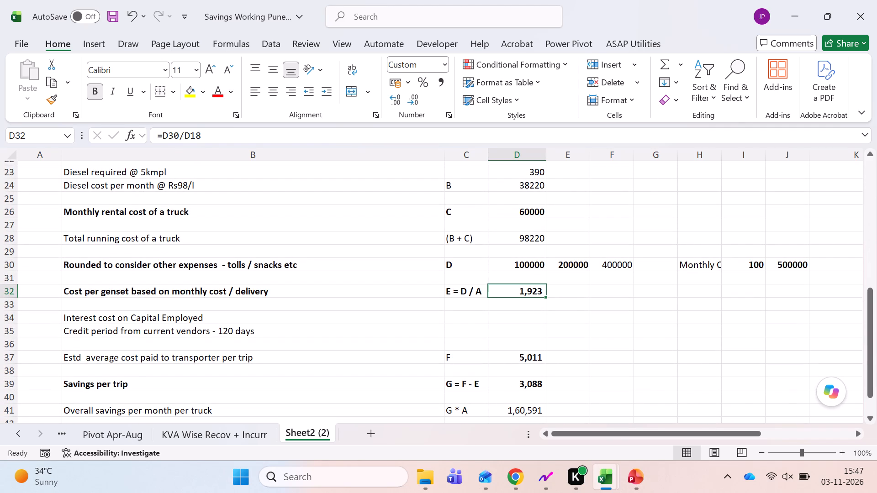
{"action": "key", "text": "F2"}
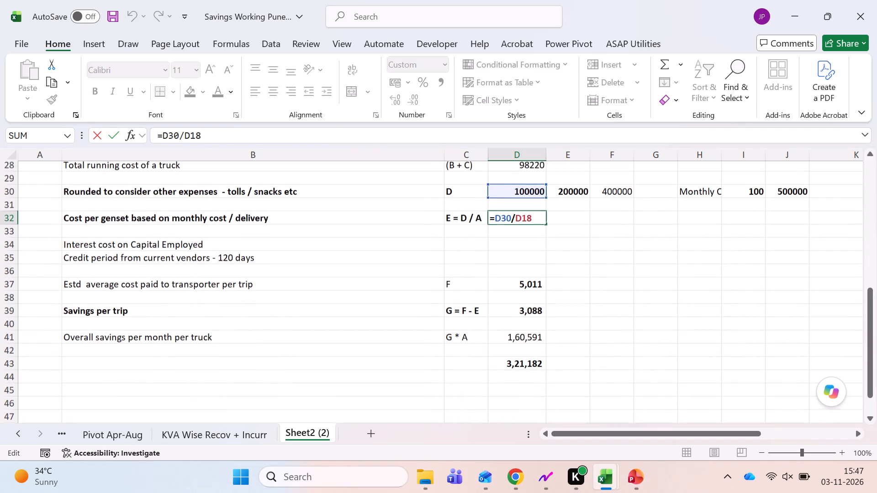
{"action": "left_click", "coordinate": [583, 281]}
Trace the estimated average transporter cost per trip in D37 back to its source cell near the top of the sheet.
{"action": "left_click", "coordinate": [519, 278]}
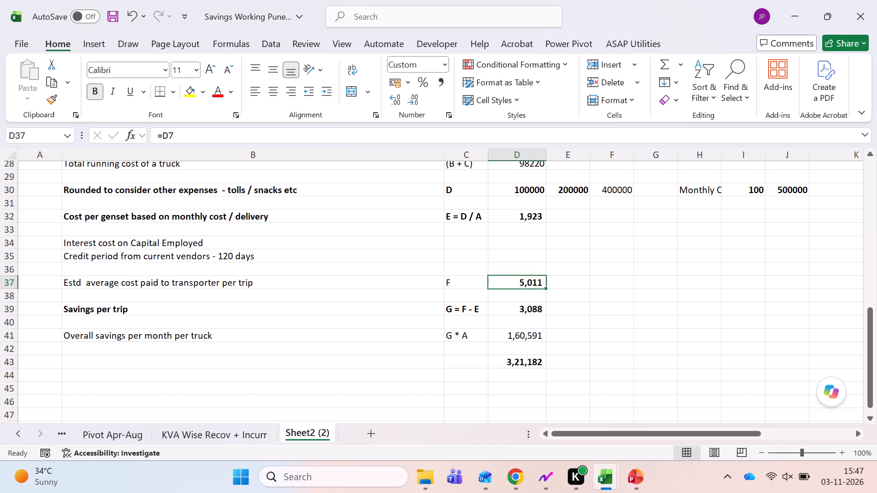
{"action": "key", "text": "F2"}
{"action": "scroll", "coordinate": [639, 358], "scroll_direction": "up", "scroll_amount": 1}
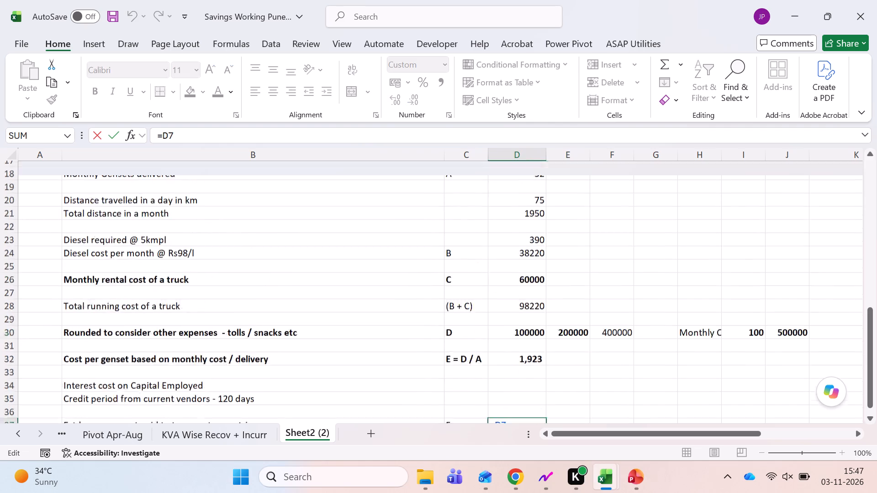
{"action": "scroll", "coordinate": [639, 358], "scroll_direction": "up", "scroll_amount": 5}
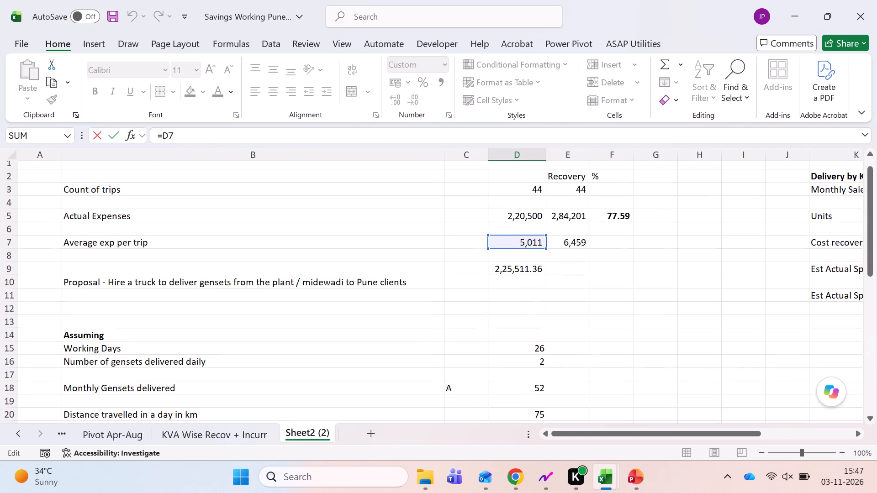
{"action": "scroll", "coordinate": [639, 358], "scroll_direction": "up", "scroll_amount": 1}
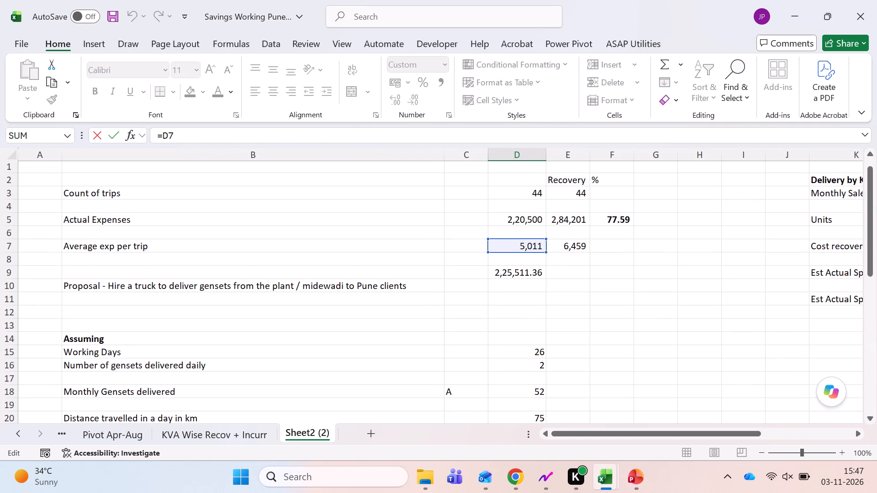
{"action": "scroll", "coordinate": [639, 358], "scroll_direction": "down", "scroll_amount": 2}
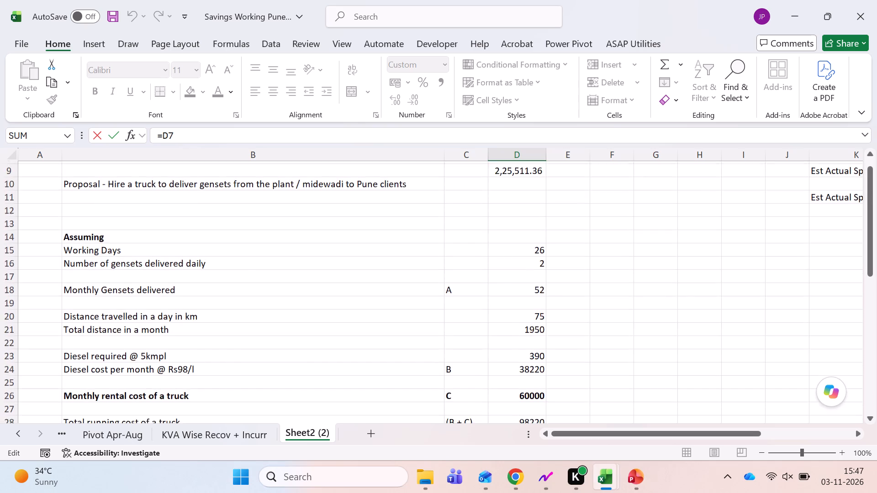
{"action": "scroll", "coordinate": [639, 358], "scroll_direction": "down", "scroll_amount": 3}
{"action": "left_click", "coordinate": [631, 290]}
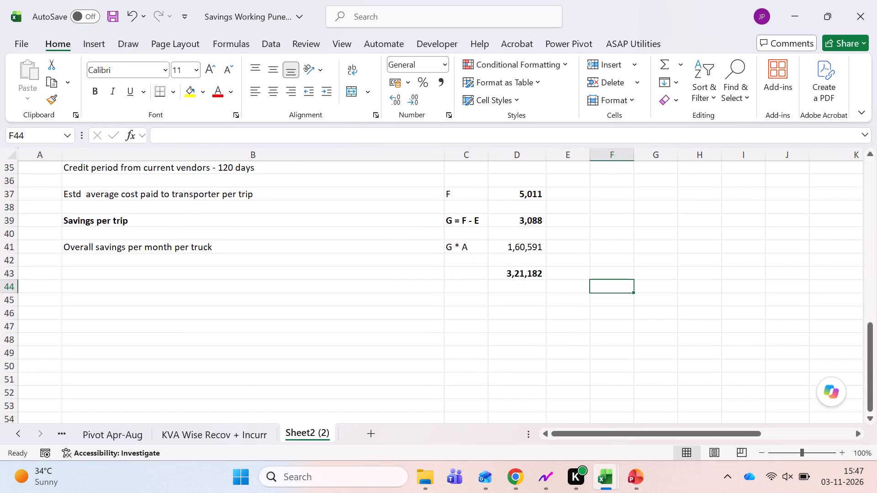
Check the formulas behind the savings per trip in D39 and the overall monthly savings per truck in D41.
{"action": "left_click", "coordinate": [515, 223]}
{"action": "scroll", "coordinate": [653, 292], "scroll_direction": "up", "scroll_amount": 2}
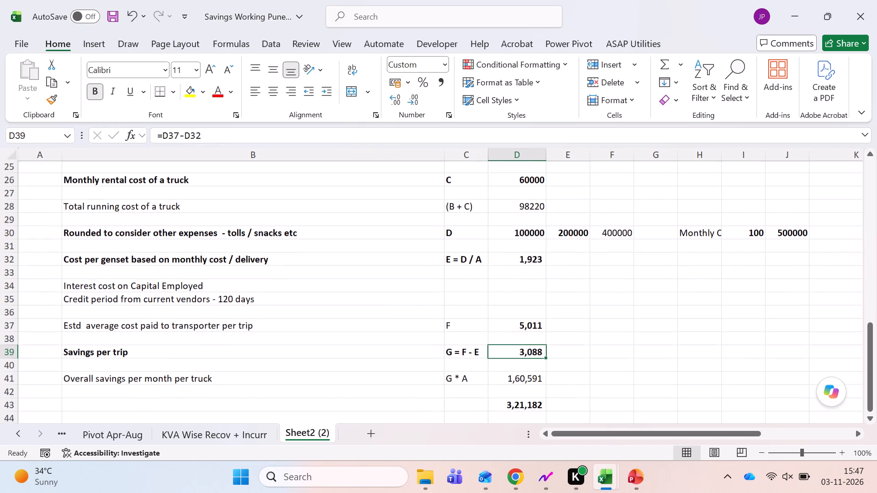
{"action": "key", "text": "F2"}
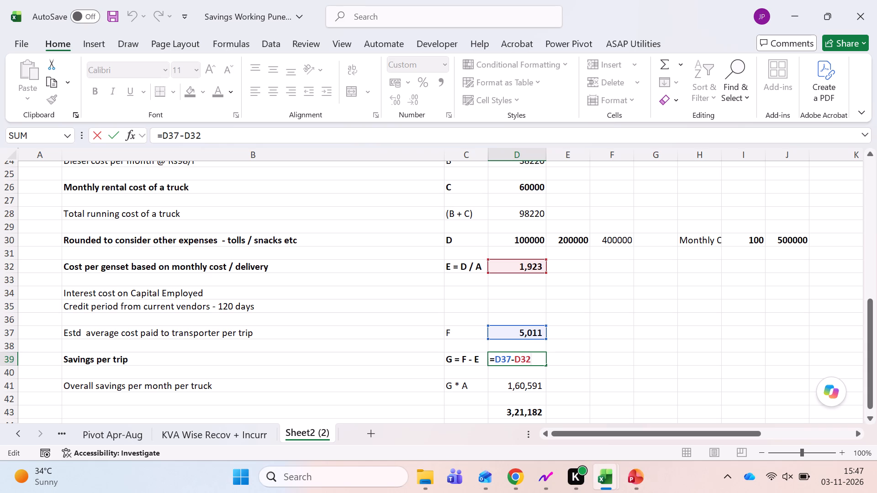
{"action": "key", "text": "Return"}
{"action": "key", "text": "Down"}
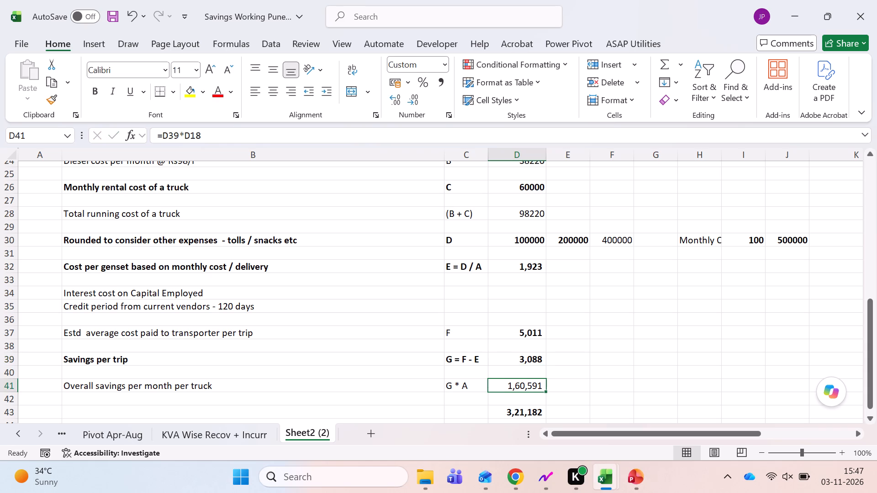
{"action": "key", "text": "F2"}
{"action": "scroll", "coordinate": [653, 278], "scroll_direction": "up", "scroll_amount": 1}
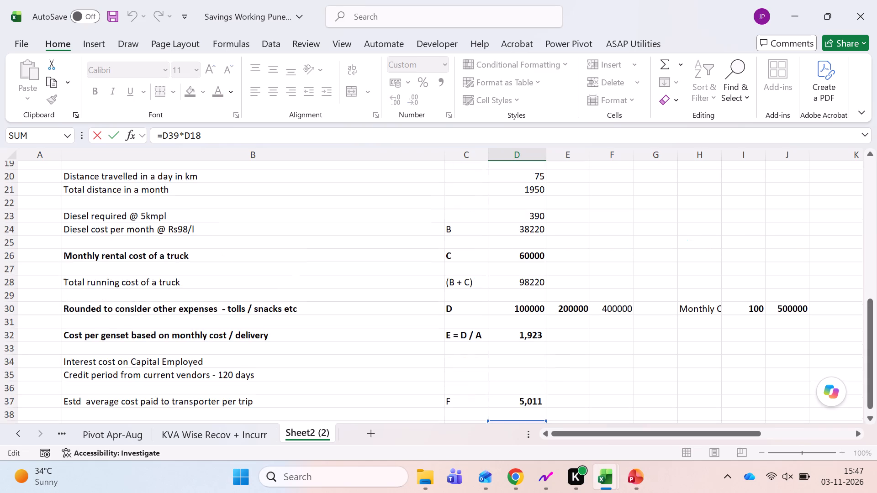
{"action": "scroll", "coordinate": [653, 278], "scroll_direction": "up", "scroll_amount": 1}
{"action": "scroll", "coordinate": [653, 278], "scroll_direction": "down", "scroll_amount": 1}
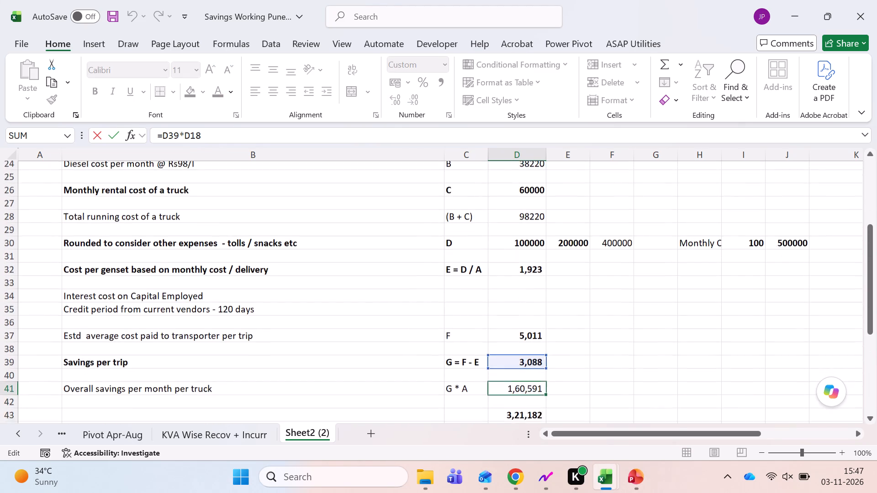
{"action": "scroll", "coordinate": [653, 278], "scroll_direction": "down", "scroll_amount": 1}
{"action": "left_click", "coordinate": [651, 342]}
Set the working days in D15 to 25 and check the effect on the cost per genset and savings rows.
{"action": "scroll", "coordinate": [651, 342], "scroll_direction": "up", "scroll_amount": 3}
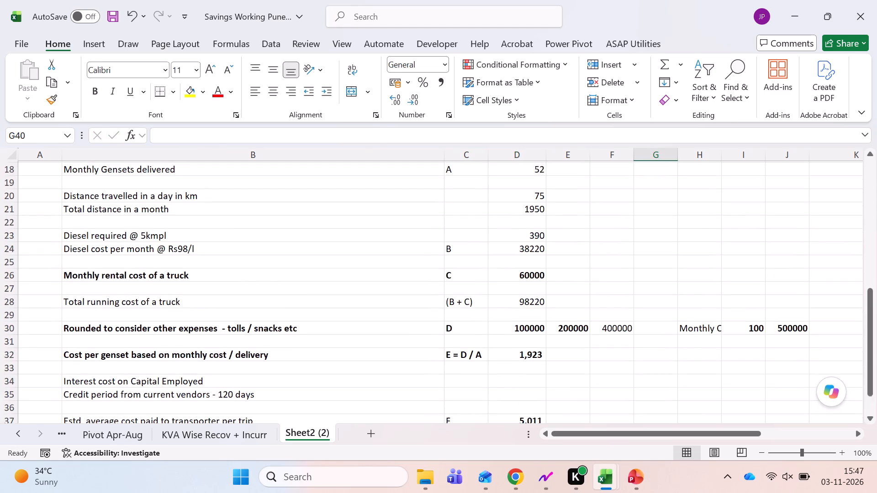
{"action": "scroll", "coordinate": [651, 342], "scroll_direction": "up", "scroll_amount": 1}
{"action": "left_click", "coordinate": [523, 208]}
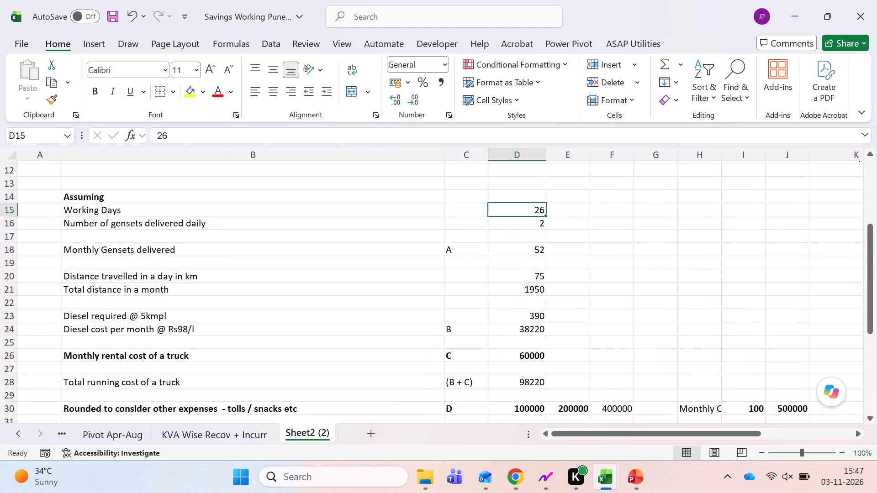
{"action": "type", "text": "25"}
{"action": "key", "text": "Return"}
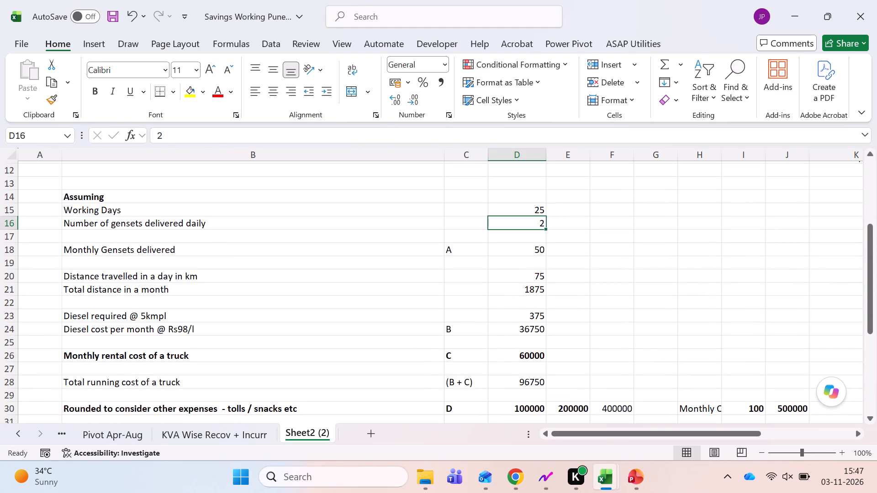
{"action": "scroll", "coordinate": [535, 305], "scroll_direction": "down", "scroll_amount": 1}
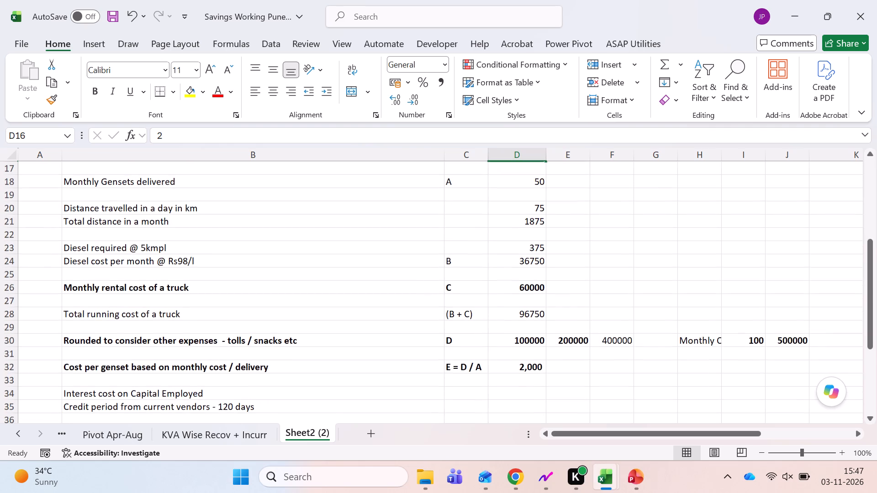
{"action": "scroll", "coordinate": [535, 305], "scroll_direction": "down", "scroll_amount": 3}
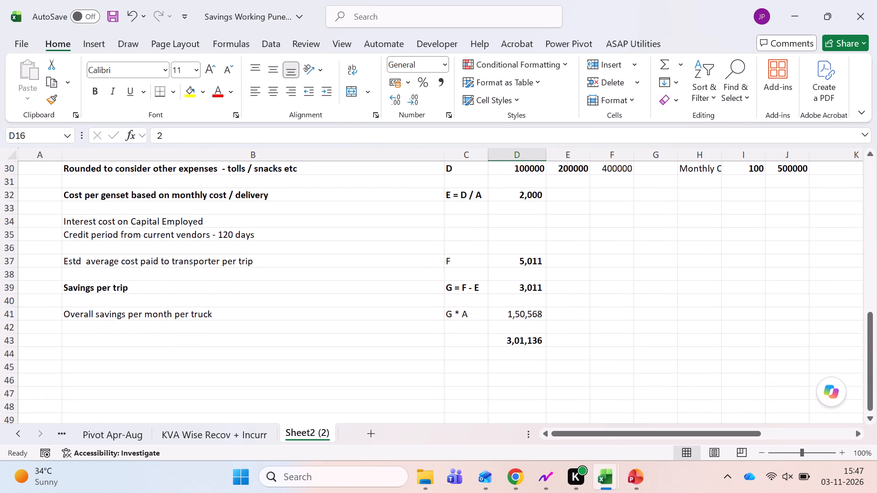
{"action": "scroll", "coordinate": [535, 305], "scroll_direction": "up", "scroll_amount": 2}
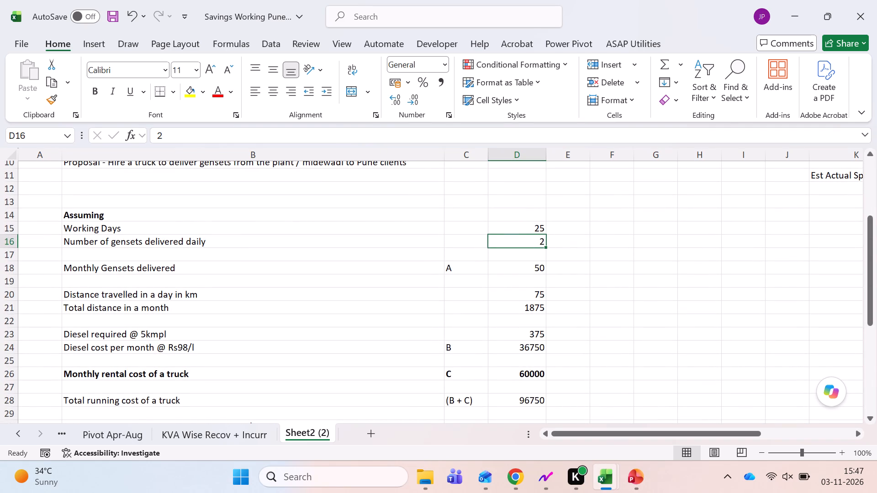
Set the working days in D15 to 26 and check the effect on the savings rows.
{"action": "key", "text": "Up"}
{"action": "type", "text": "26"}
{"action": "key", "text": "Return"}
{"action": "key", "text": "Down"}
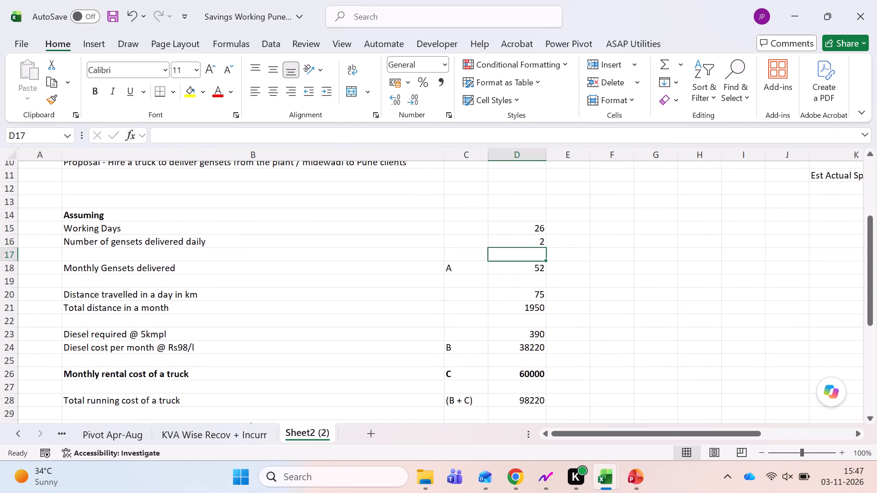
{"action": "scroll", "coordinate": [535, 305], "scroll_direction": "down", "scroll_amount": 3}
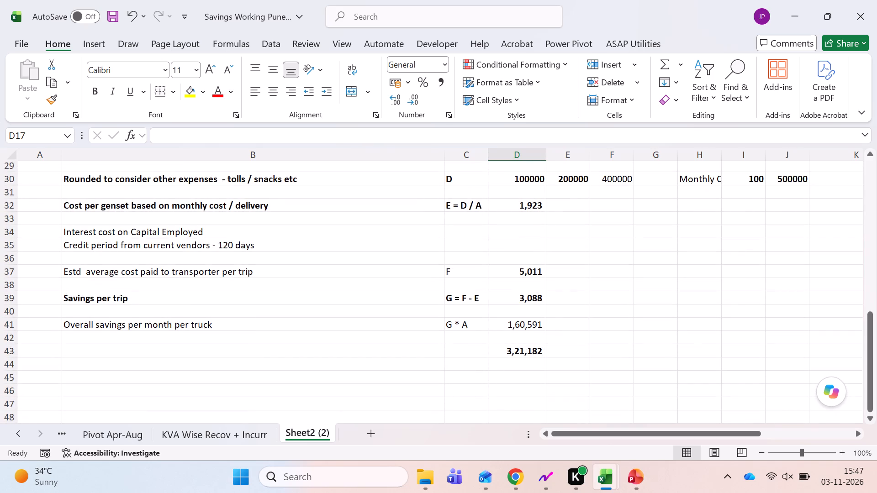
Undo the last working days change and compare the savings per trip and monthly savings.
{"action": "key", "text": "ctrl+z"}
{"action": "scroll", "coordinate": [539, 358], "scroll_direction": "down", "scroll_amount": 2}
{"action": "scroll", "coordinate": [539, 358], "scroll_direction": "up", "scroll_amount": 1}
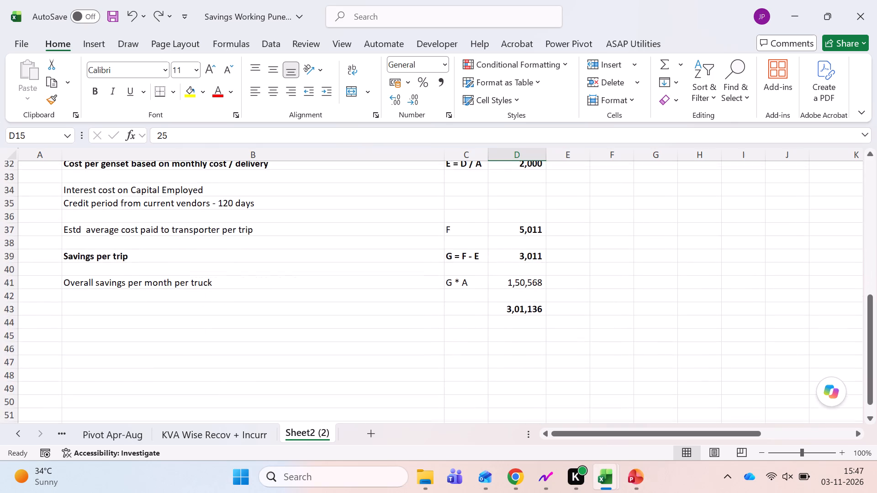
Set the working days in D15 to 26 and save the workbook.
{"action": "scroll", "coordinate": [539, 358], "scroll_direction": "up", "scroll_amount": 1}
{"action": "type", "text": "26"}
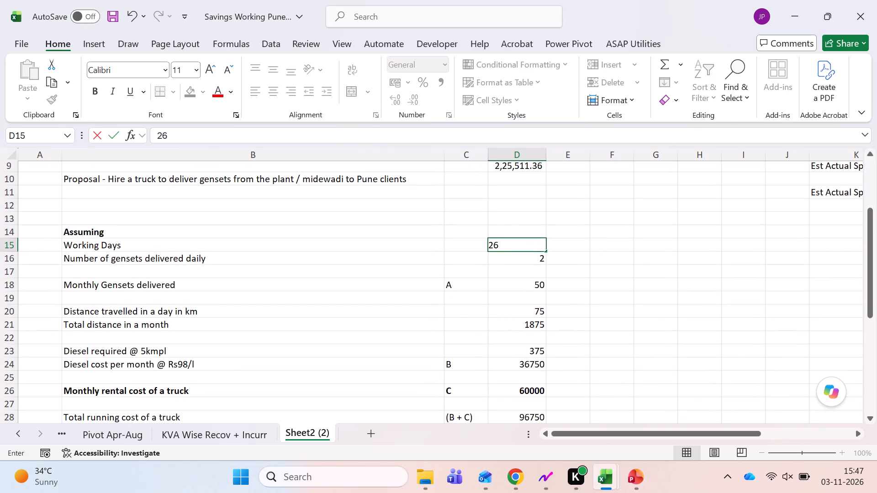
{"action": "key", "text": "Return"}
{"action": "key", "text": "ctrl+s"}
{"action": "scroll", "coordinate": [539, 358], "scroll_direction": "up", "scroll_amount": 1}
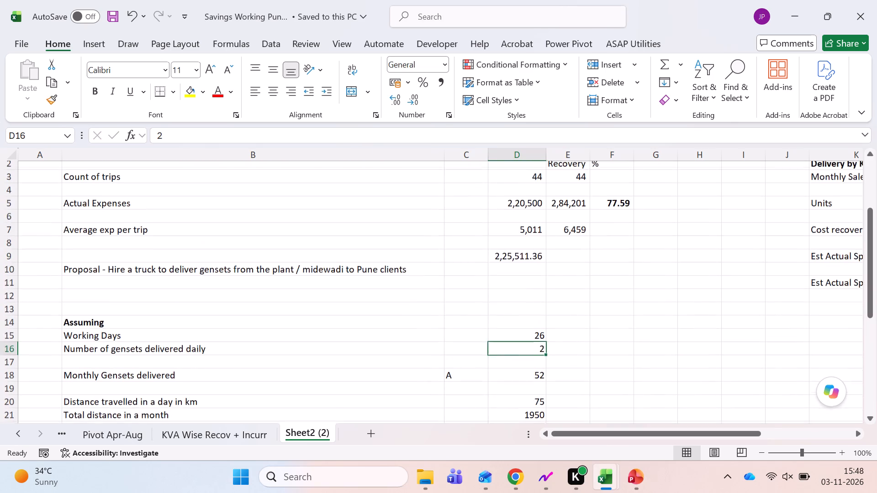
{"action": "scroll", "coordinate": [539, 358], "scroll_direction": "up", "scroll_amount": 1}
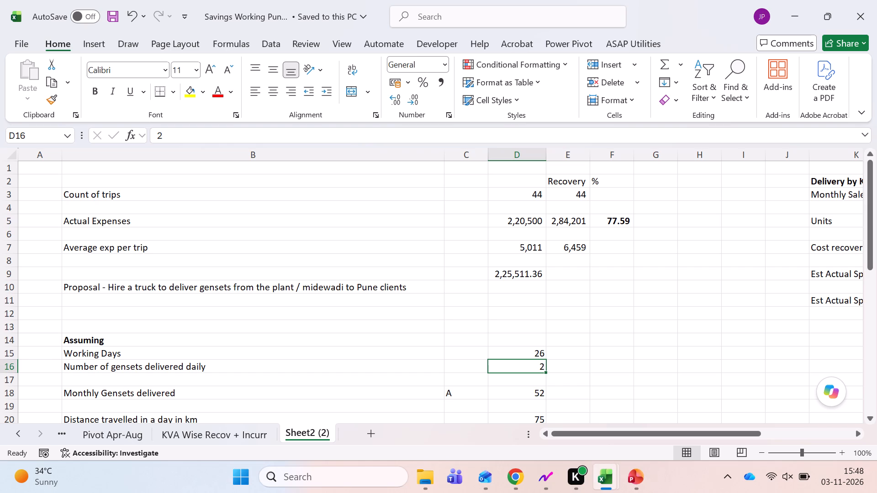
{"action": "key", "text": "ctrl+s"}
{"action": "key", "text": "ctrl+s"}
Examine the count of trips in D3 and its neighbouring recovery entry in the summary rows of Sheet2 (2).
{"action": "key", "text": "Up"}
{"action": "key", "text": "Up"}
{"action": "key", "text": "Up"}
{"action": "key", "text": "Up"}
{"action": "key", "text": "Up"}
{"action": "key", "text": "Up"}
{"action": "key", "text": "Up"}
{"action": "key", "text": "Up"}
{"action": "key", "text": "Up"}
{"action": "key", "text": "Up"}
{"action": "key", "text": "Up"}
{"action": "key", "text": "Up"}
{"action": "key", "text": "Up"}
{"action": "key", "text": "Up"}
{"action": "key", "text": "Up"}
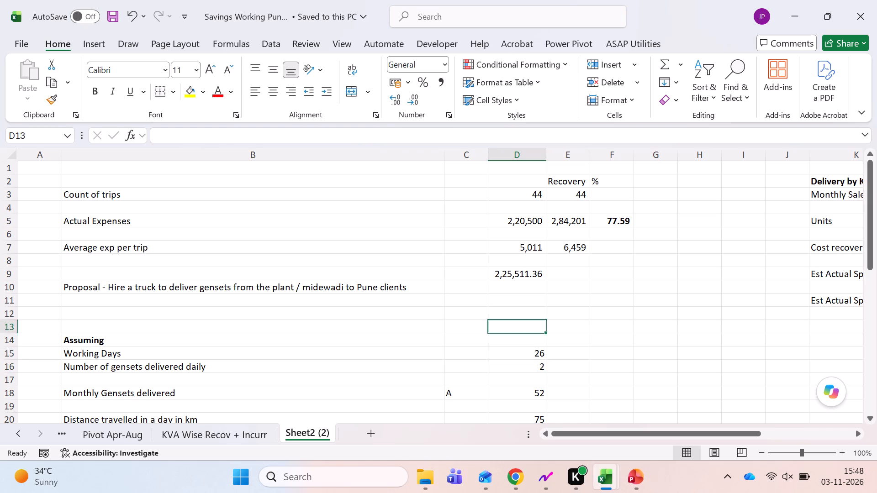
{"action": "key", "text": "Up"}
{"action": "key", "text": "Down"}
{"action": "key", "text": "Down"}
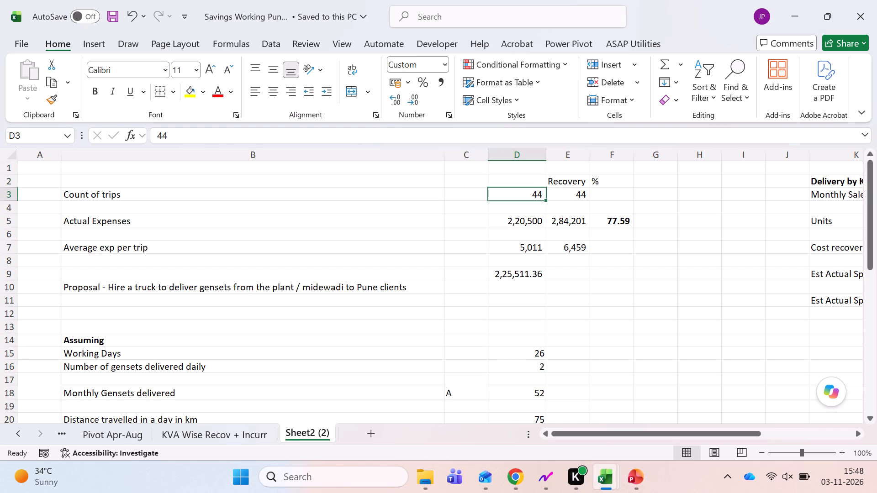
{"action": "key", "text": "Left"}
{"action": "key", "text": "Right"}
{"action": "key", "text": "Right"}
{"action": "key", "text": "Left"}
Compare the trip count with the grand total on the Pivot Apr-Aug sheet and check which month the pivot is filtered to.
{"action": "key", "text": "ctrl+Page_Up"}
{"action": "key", "text": "ctrl+Page_Up"}
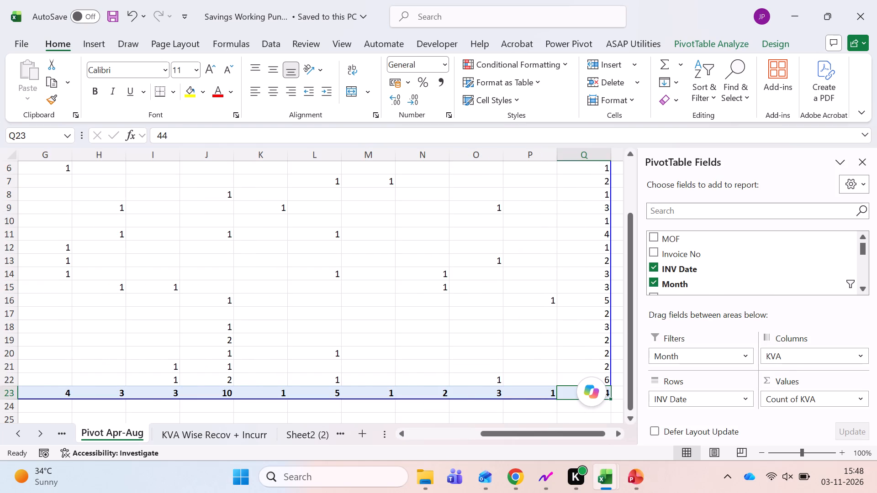
{"action": "key", "text": "ctrl+Page_Up"}
{"action": "key", "text": "ctrl+Page_Down"}
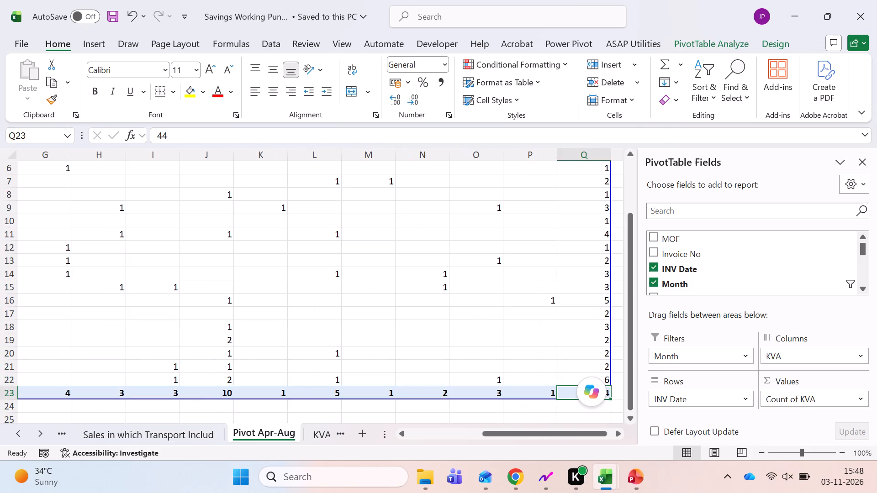
{"action": "key", "text": "ctrl+Page_Down"}
{"action": "key", "text": "ctrl+Page_Down"}
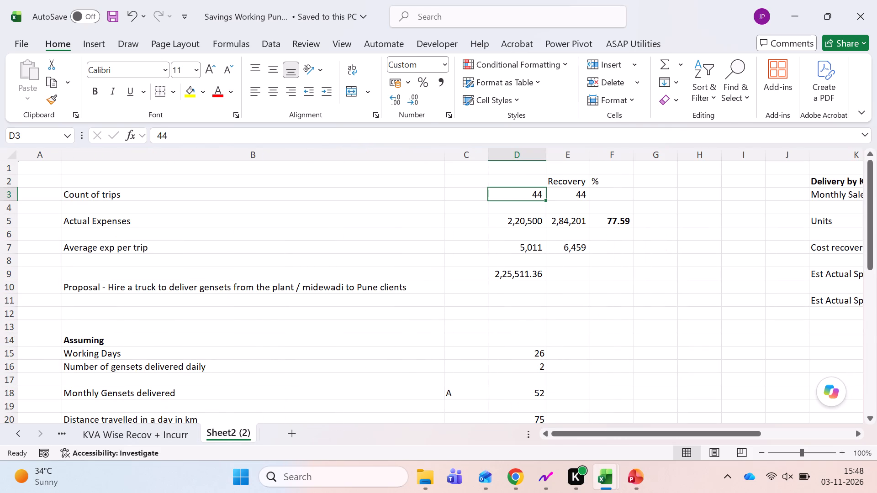
{"action": "key", "text": "ctrl+Page_Up"}
{"action": "key", "text": "ctrl+Page_Up"}
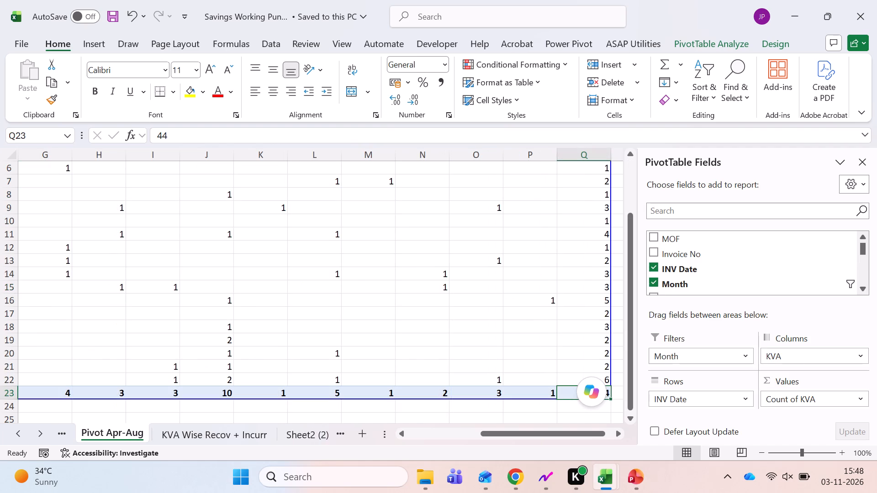
{"action": "key", "text": "ctrl+Up"}
{"action": "key", "text": "ctrl+Up"}
{"action": "key", "text": "ctrl+Up"}
{"action": "key", "text": "ctrl+Left"}
{"action": "key", "text": "ctrl+Left"}
{"action": "key", "text": "ctrl+Left"}
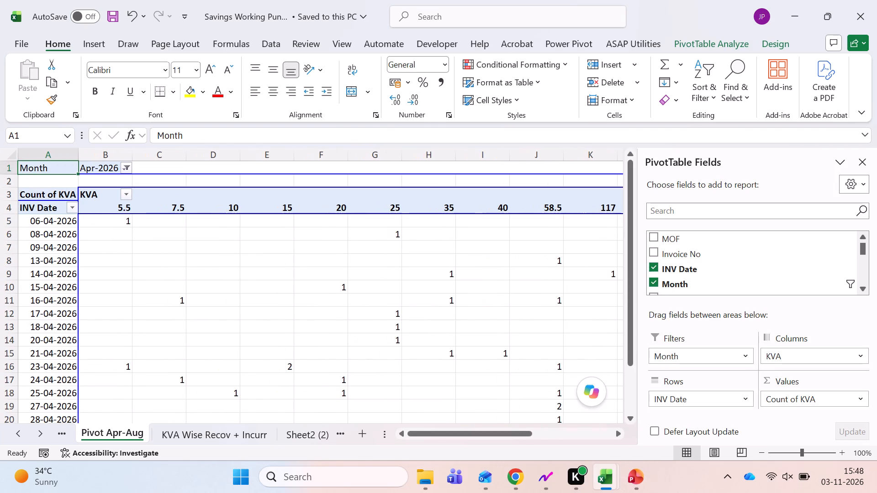
{"action": "key", "text": "Down"}
{"action": "key", "text": "Right"}
{"action": "key", "text": "Up"}
{"action": "key", "text": "Down"}
{"action": "key", "text": "Down"}
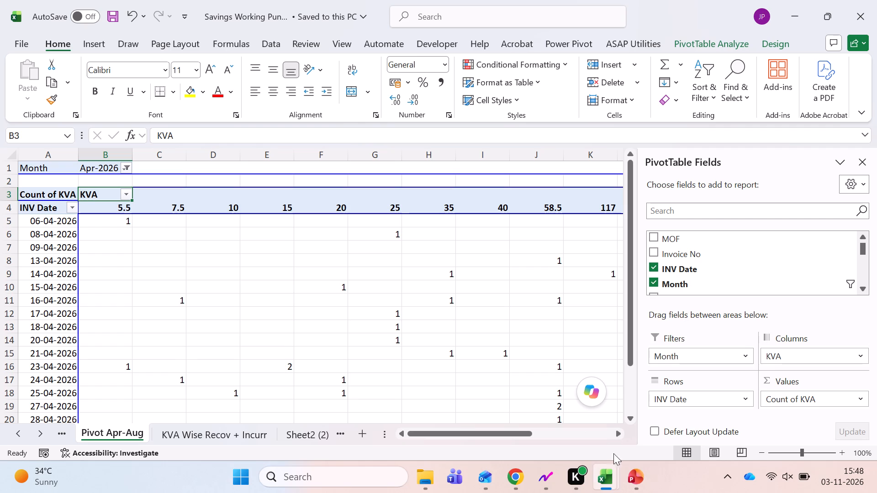
Switch to the Freight_Analysis Apr-Aug workbook and go to its Summary of Pick Up & Delivery sheet.
{"action": "left_click", "coordinate": [609, 470]}
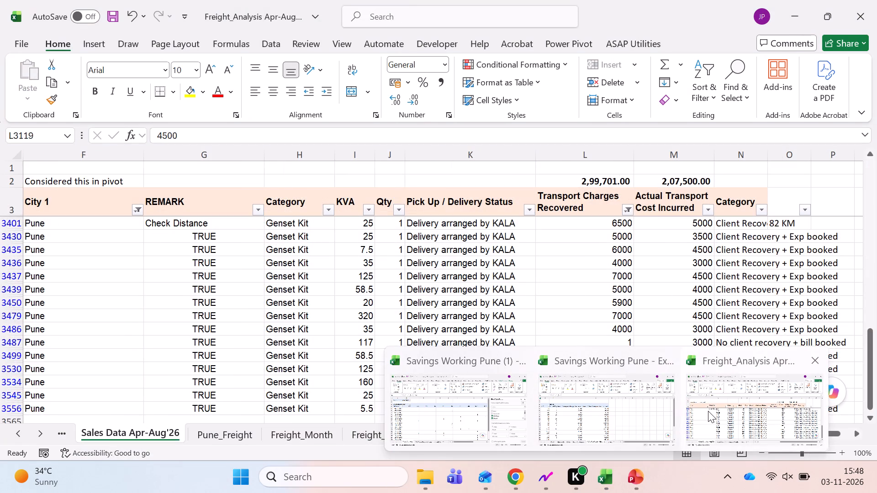
{"action": "left_click", "coordinate": [708, 411]}
{"action": "key", "text": "ctrl+Page_Up"}
{"action": "key", "text": "ctrl+Page_Up"}
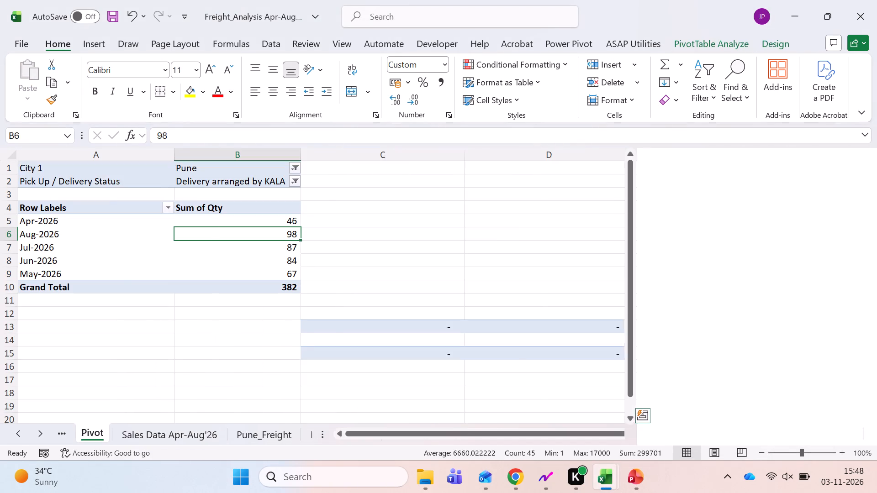
{"action": "key", "text": "ctrl+Page_Up"}
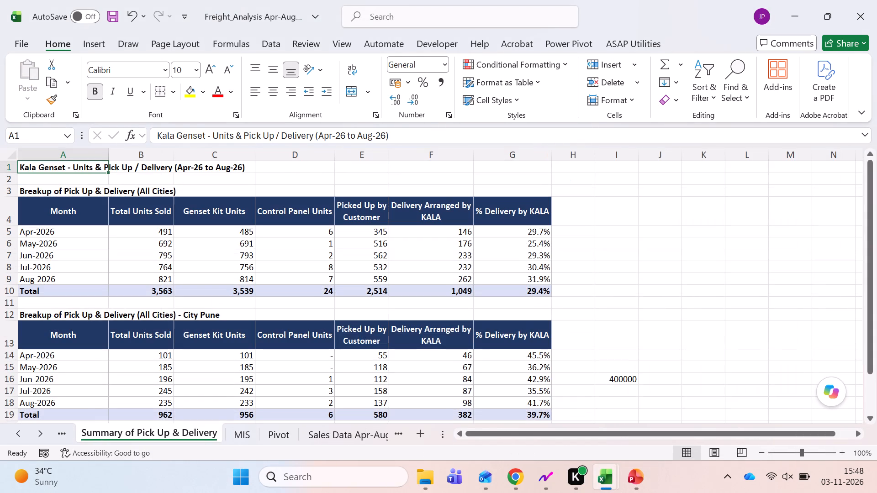
Examine the monthly Pune pick-up and delivery breakup and the averages beneath it, ending on the Sales RAW Data Apr-Aug'26 sheet.
{"action": "key", "text": "Down"}
{"action": "key", "text": "Down"}
{"action": "key", "text": "Down"}
{"action": "key", "text": "Down"}
{"action": "key", "text": "Down"}
{"action": "key", "text": "Down"}
{"action": "key", "text": "Down"}
{"action": "key", "text": "Down"}
{"action": "key", "text": "Down"}
{"action": "key", "text": "Down"}
{"action": "key", "text": "Down"}
{"action": "key", "text": "Down"}
{"action": "key", "text": "Down"}
{"action": "key", "text": "Down"}
{"action": "key", "text": "Down"}
{"action": "key", "text": "Down"}
{"action": "key", "text": "Down"}
{"action": "key", "text": "Down"}
{"action": "key", "text": "Down"}
{"action": "key", "text": "Down"}
{"action": "key", "text": "Down"}
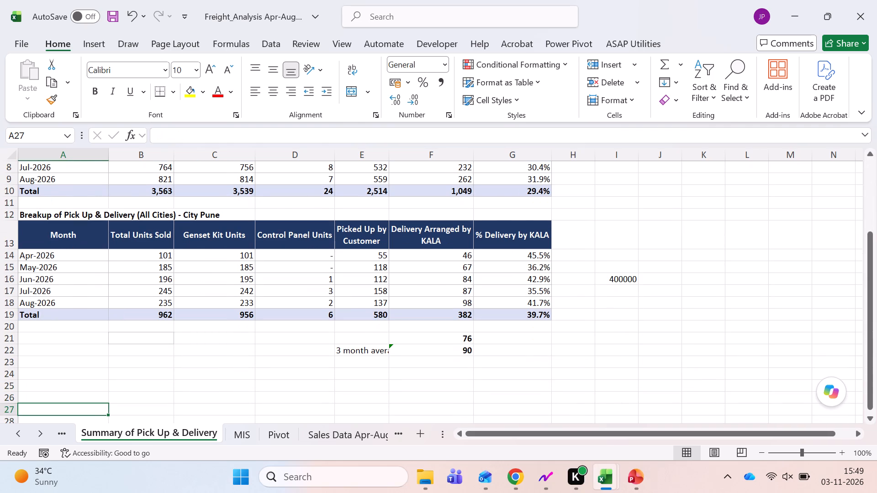
{"action": "key", "text": "ctrl+Page_Up"}
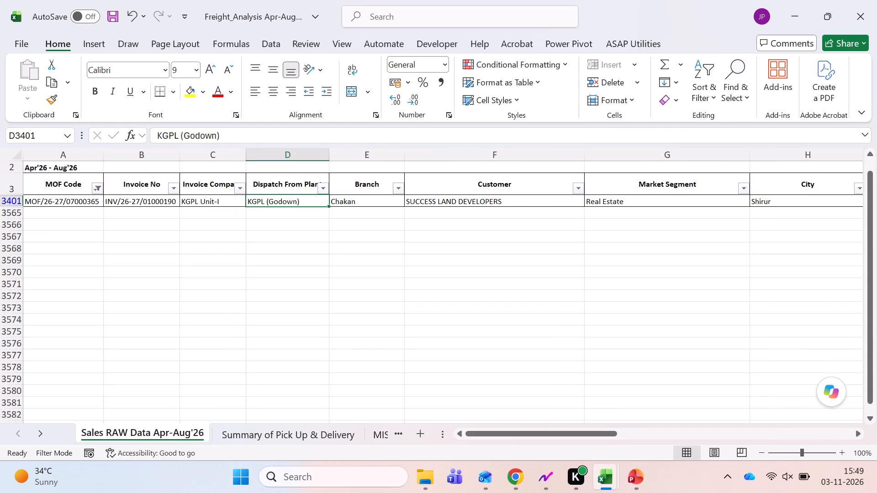
Return to the savings workbook and select the Month filter value in B1 of the Pivot Apr-Aug sheet.
{"action": "key", "text": "alt+Tab"}
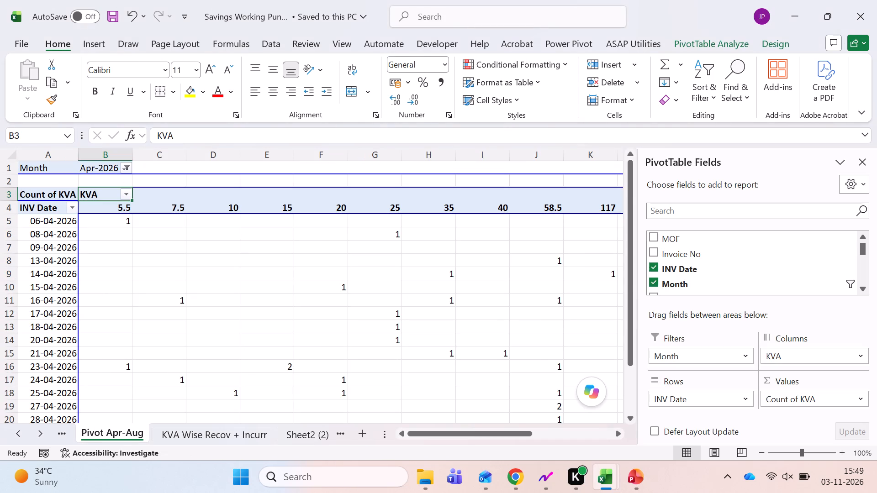
{"action": "key", "text": "Up"}
{"action": "key", "text": "Up"}
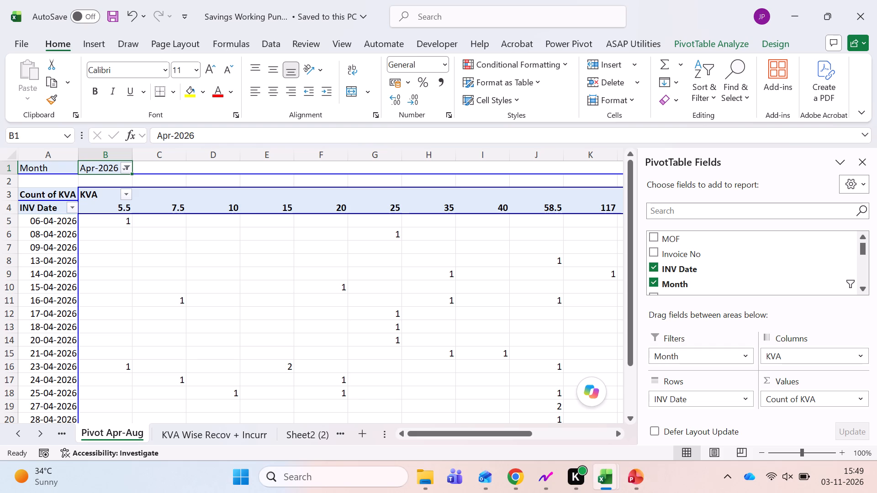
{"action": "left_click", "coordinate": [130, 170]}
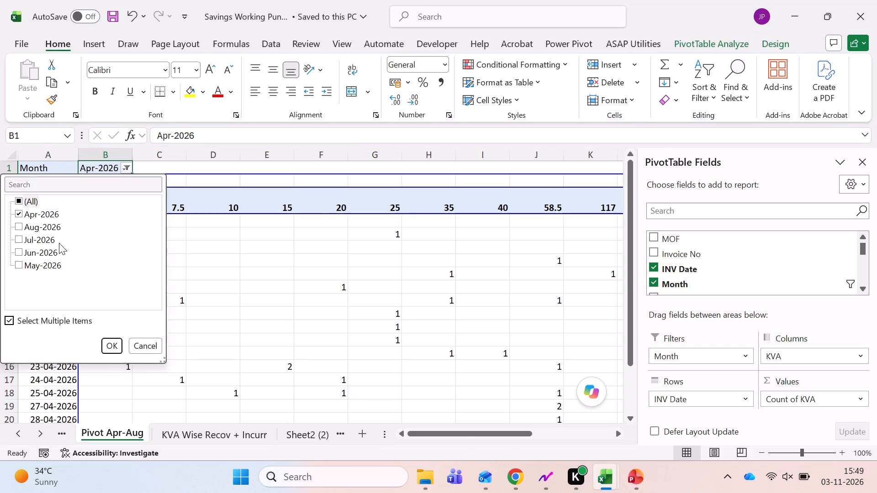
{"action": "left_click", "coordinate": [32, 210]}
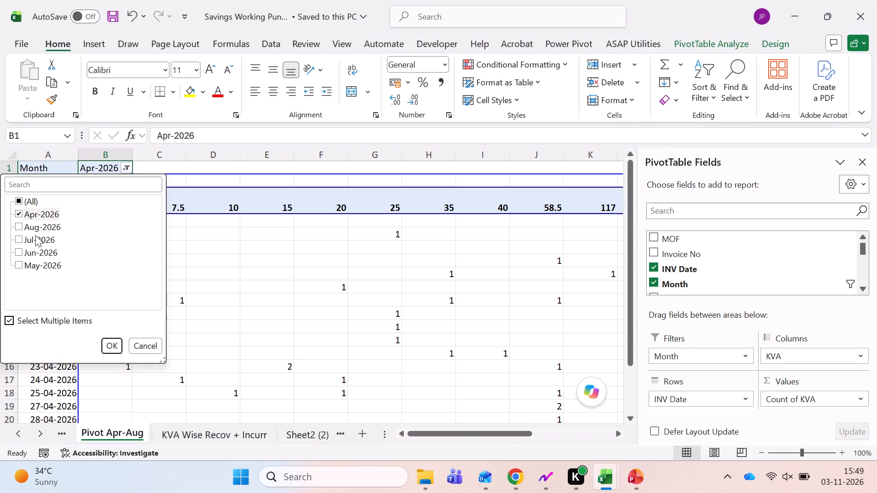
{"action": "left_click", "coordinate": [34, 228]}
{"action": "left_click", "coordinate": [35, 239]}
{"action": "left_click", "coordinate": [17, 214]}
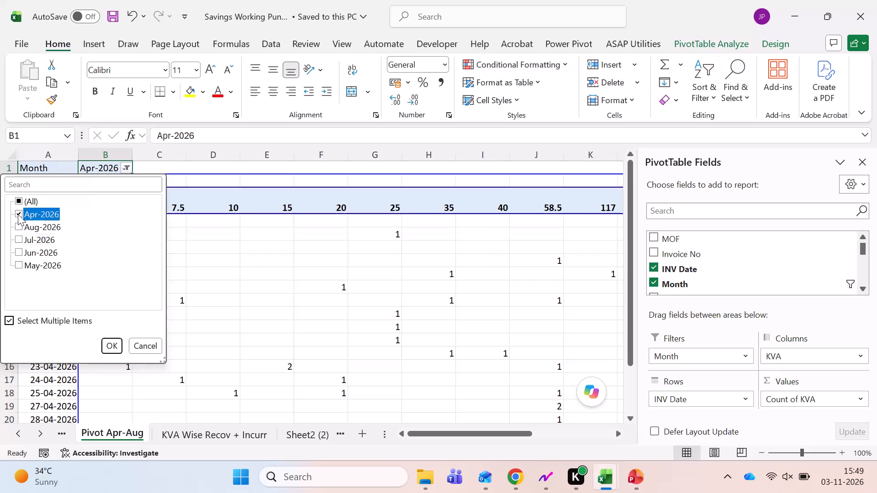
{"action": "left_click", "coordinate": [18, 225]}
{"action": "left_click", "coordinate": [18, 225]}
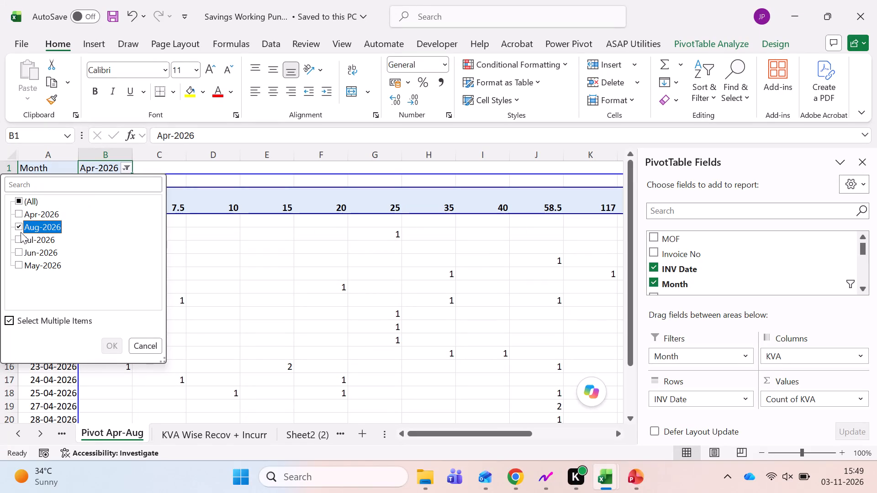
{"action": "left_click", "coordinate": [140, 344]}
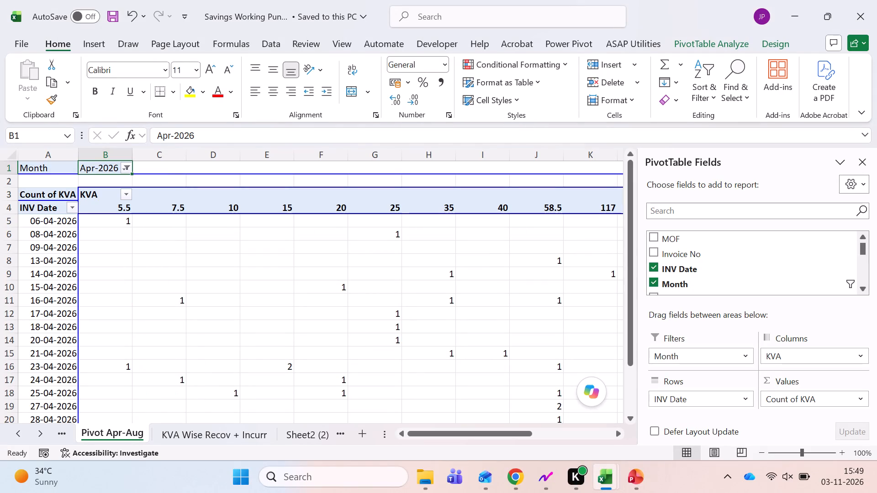
Examine the April 2026 invoice-date rows of the pivot down to its Grand Total row.
{"action": "scroll", "coordinate": [118, 261], "scroll_direction": "down", "scroll_amount": 1}
{"action": "scroll", "coordinate": [118, 261], "scroll_direction": "up", "scroll_amount": 1}
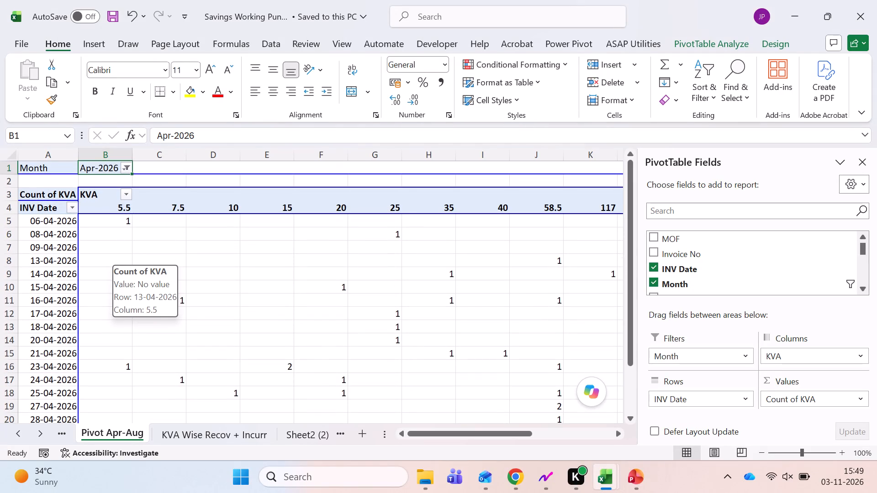
{"action": "scroll", "coordinate": [118, 261], "scroll_direction": "down", "scroll_amount": 1}
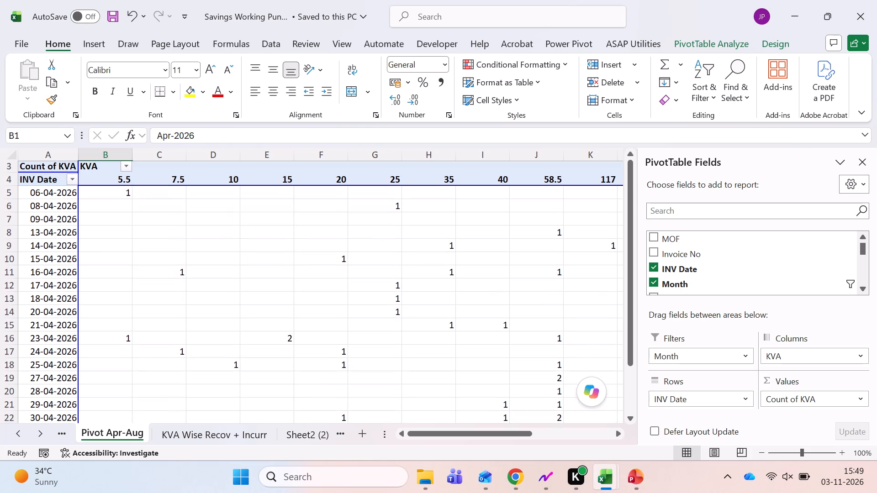
{"action": "scroll", "coordinate": [118, 261], "scroll_direction": "down", "scroll_amount": 2}
{"action": "scroll", "coordinate": [118, 261], "scroll_direction": "up", "scroll_amount": 1}
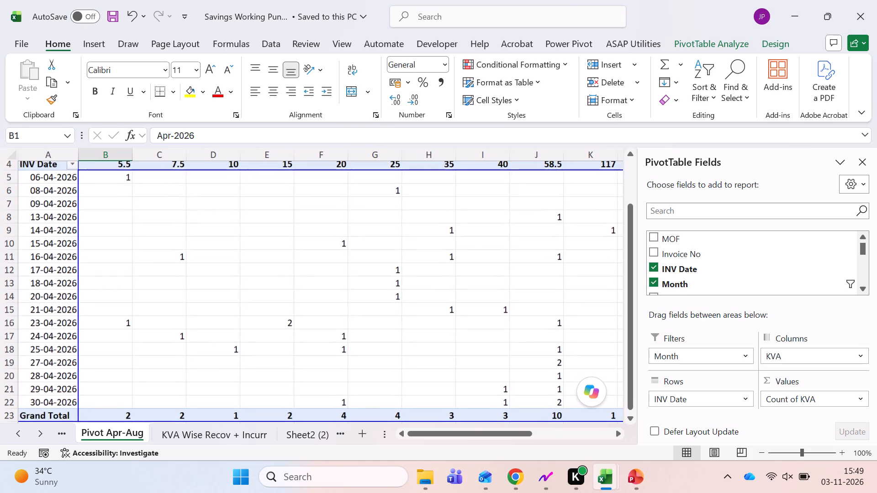
{"action": "scroll", "coordinate": [118, 261], "scroll_direction": "up", "scroll_amount": 2}
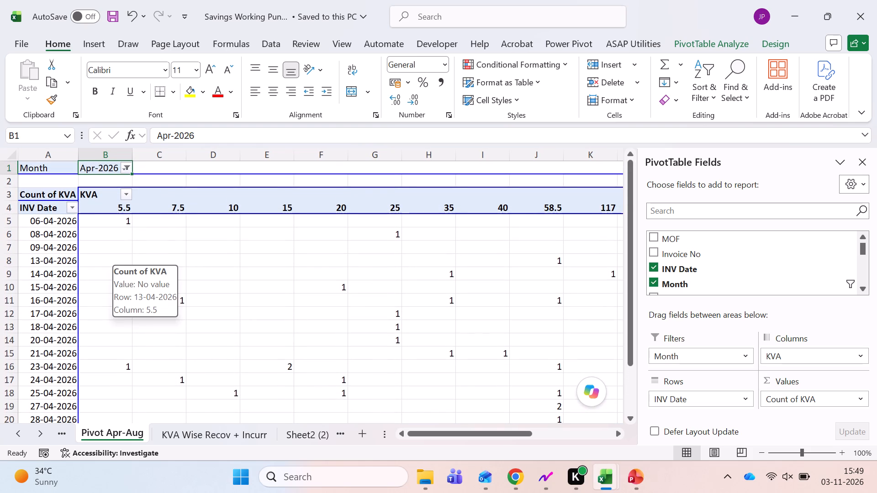
Set the pivot's Month filter to (All) on the Pivot Apr-Aug sheet.
{"action": "left_click", "coordinate": [125, 165]}
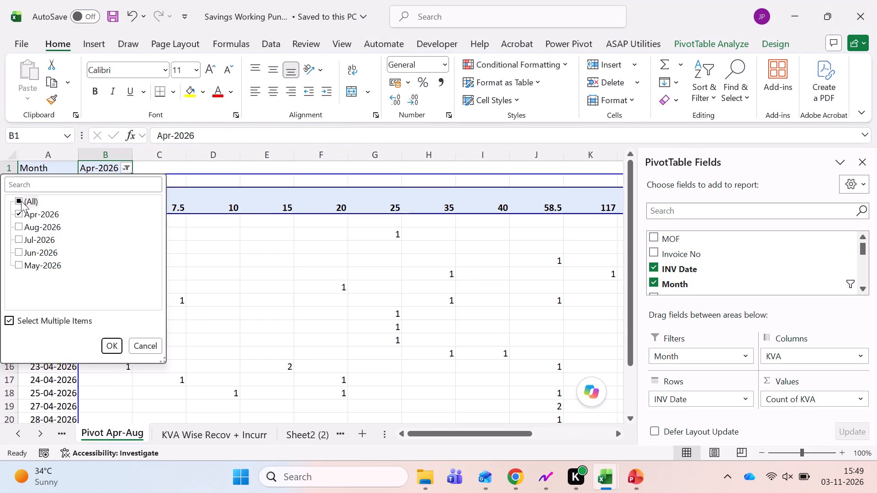
{"action": "left_click", "coordinate": [20, 201]}
{"action": "left_click", "coordinate": [108, 344]}
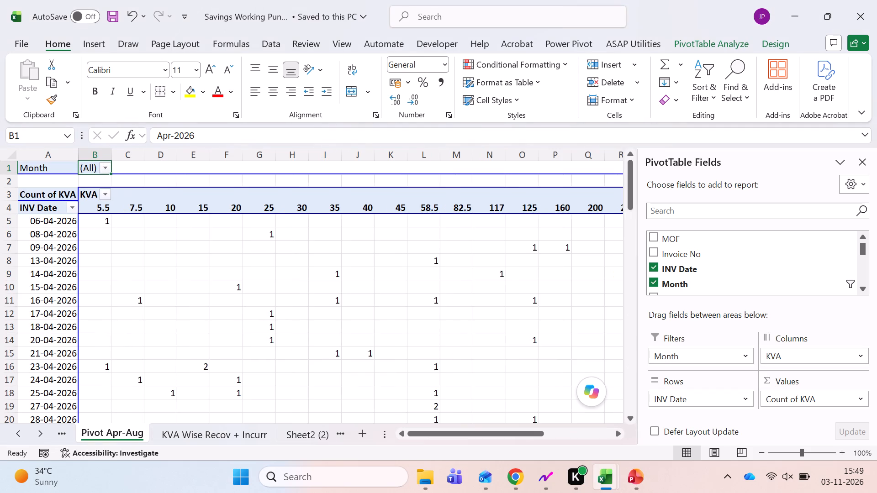
Review the invoice-date rows for all months, from the first April date down to the Grand Total row.
{"action": "scroll", "coordinate": [95, 334], "scroll_direction": "down", "scroll_amount": 6}
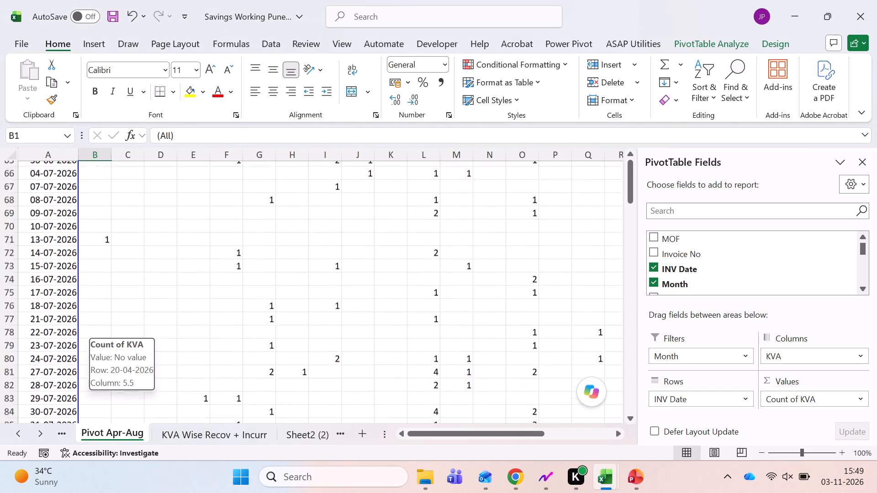
{"action": "scroll", "coordinate": [95, 334], "scroll_direction": "down", "scroll_amount": 1}
{"action": "scroll", "coordinate": [95, 334], "scroll_direction": "up", "scroll_amount": 7}
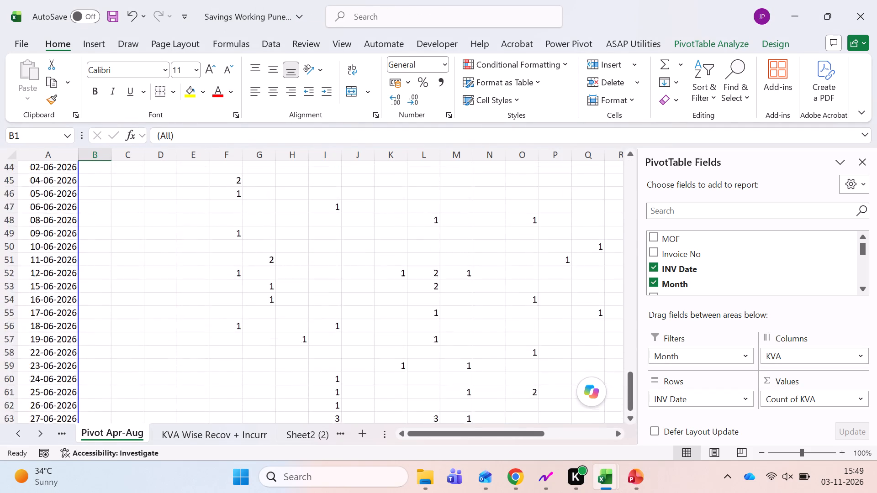
{"action": "scroll", "coordinate": [95, 334], "scroll_direction": "up", "scroll_amount": 3}
{"action": "left_click", "coordinate": [42, 223]}
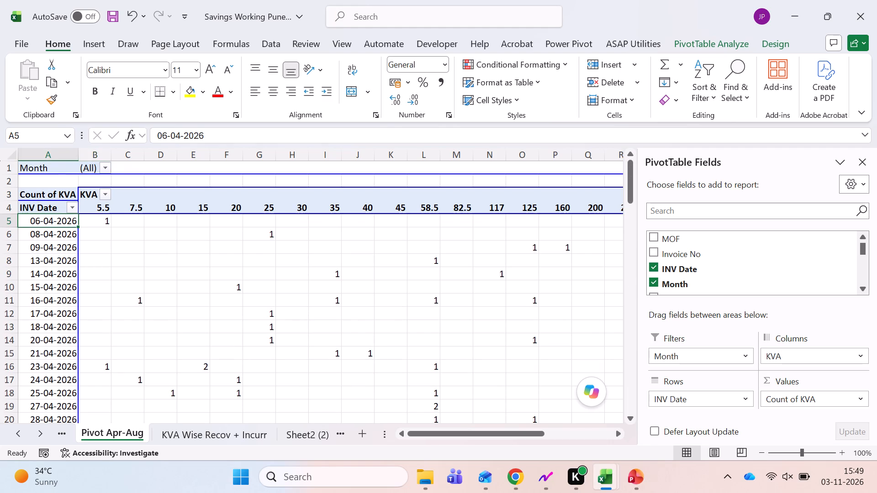
{"action": "key", "text": "ctrl+Down"}
{"action": "key", "text": "Down"}
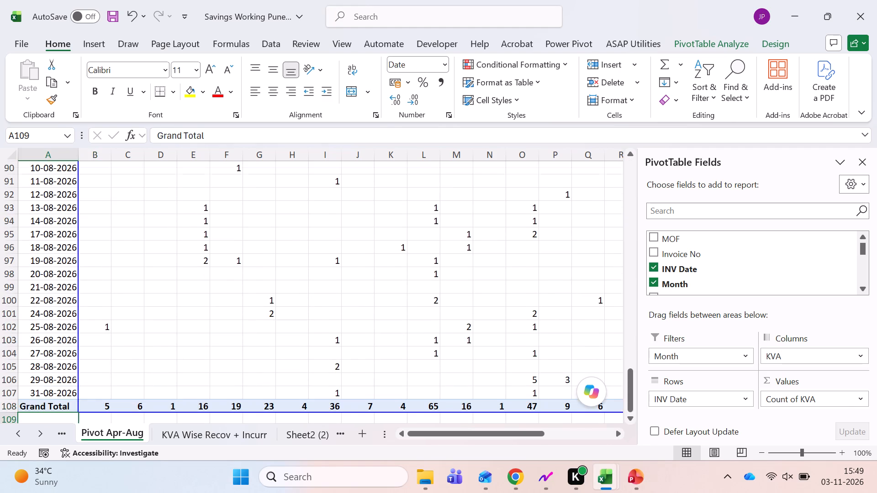
{"action": "key", "text": "Up"}
{"action": "key", "text": "Up"}
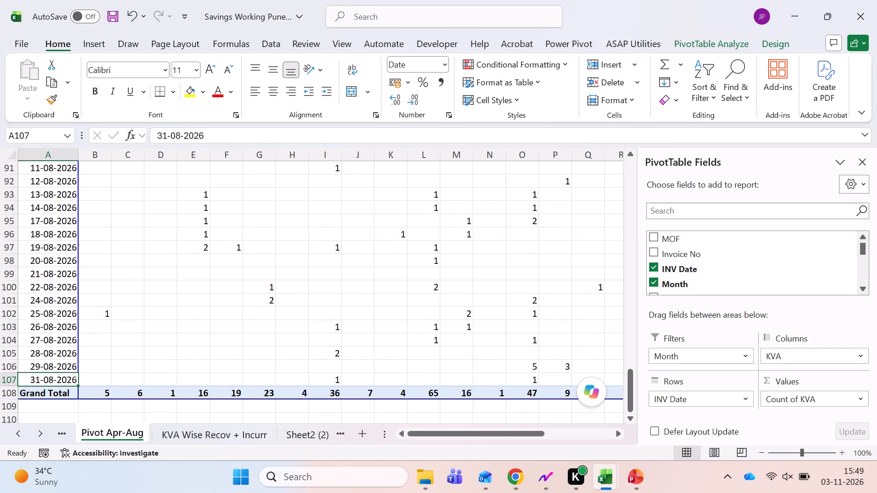
Review the KVA column headings in row 4 across to the Grand Total column, ending at the INV Date heading.
{"action": "key", "text": "ctrl+Up"}
{"action": "key", "text": "Down"}
{"action": "key", "text": "Right"}
{"action": "key", "text": "ctrl+Right"}
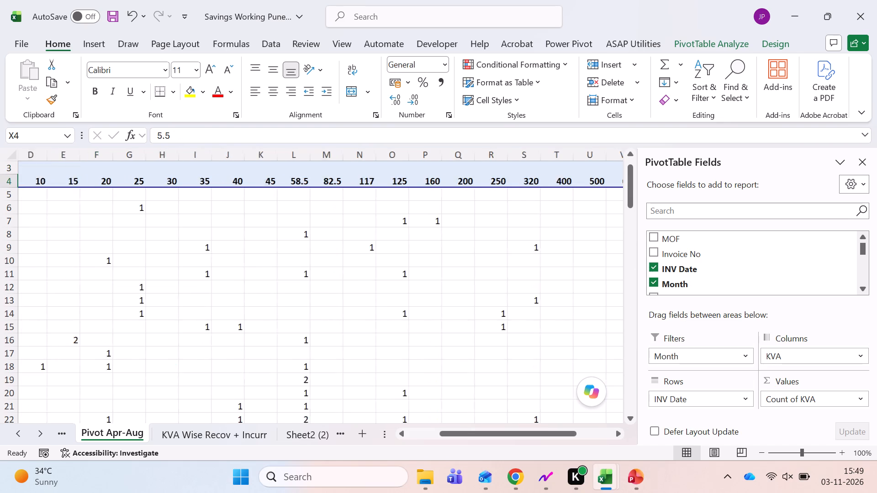
{"action": "key", "text": "Left"}
{"action": "key", "text": "Right"}
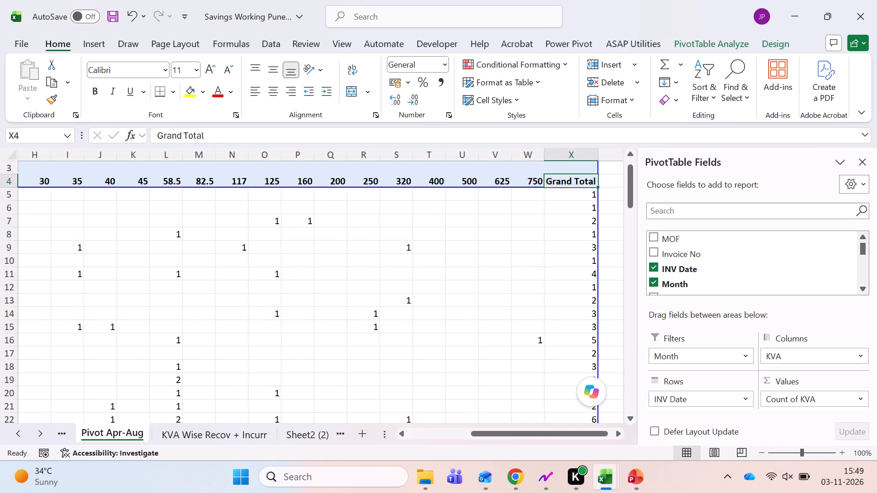
{"action": "key", "text": "Right"}
{"action": "key", "text": "Right"}
{"action": "key", "text": "Left"}
{"action": "key", "text": "Left"}
{"action": "key", "text": "Left"}
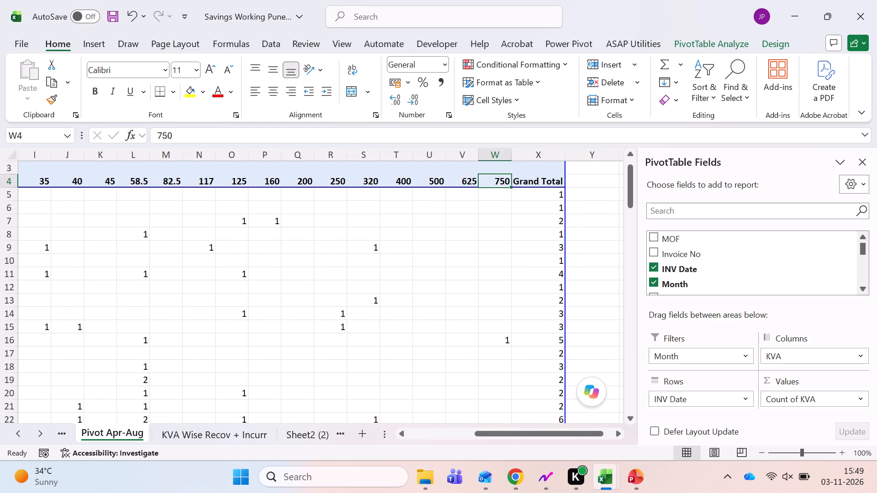
{"action": "key", "text": "ctrl+Left"}
{"action": "key", "text": "ctrl+Left"}
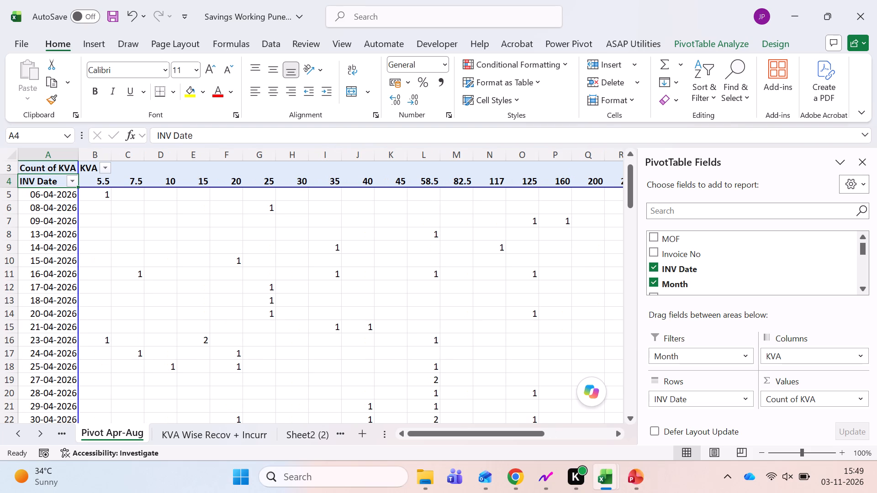
Examine the INV Date column down to the Grand Total row and check the overall totals across all KVA ratings.
{"action": "key", "text": "Down"}
{"action": "key", "text": "Down"}
{"action": "key", "text": "Down"}
{"action": "key", "text": "Down"}
{"action": "key", "text": "Down"}
{"action": "key", "text": "Down"}
{"action": "key", "text": "Down"}
{"action": "key", "text": "Down"}
{"action": "key", "text": "Down"}
{"action": "key", "text": "Down"}
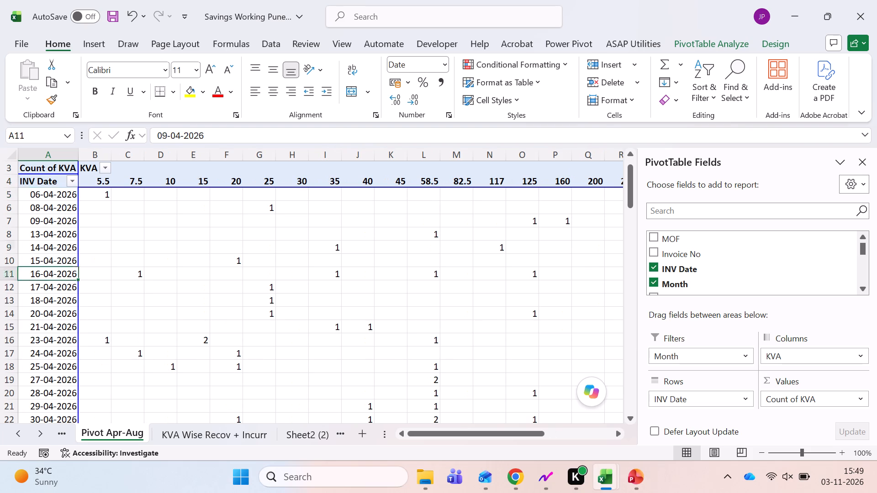
{"action": "key", "text": "ctrl+Down"}
{"action": "key", "text": "Down"}
{"action": "key", "text": "Down"}
{"action": "key", "text": "Down"}
{"action": "key", "text": "Down"}
{"action": "key", "text": "Down"}
{"action": "key", "text": "Down"}
{"action": "key", "text": "Down"}
{"action": "key", "text": "Down"}
{"action": "key", "text": "Down"}
{"action": "key", "text": "Down"}
{"action": "key", "text": "Down"}
{"action": "key", "text": "Down"}
{"action": "key", "text": "Down"}
{"action": "key", "text": "Down"}
{"action": "key", "text": "Down"}
{"action": "key", "text": "Down"}
{"action": "key", "text": "Down"}
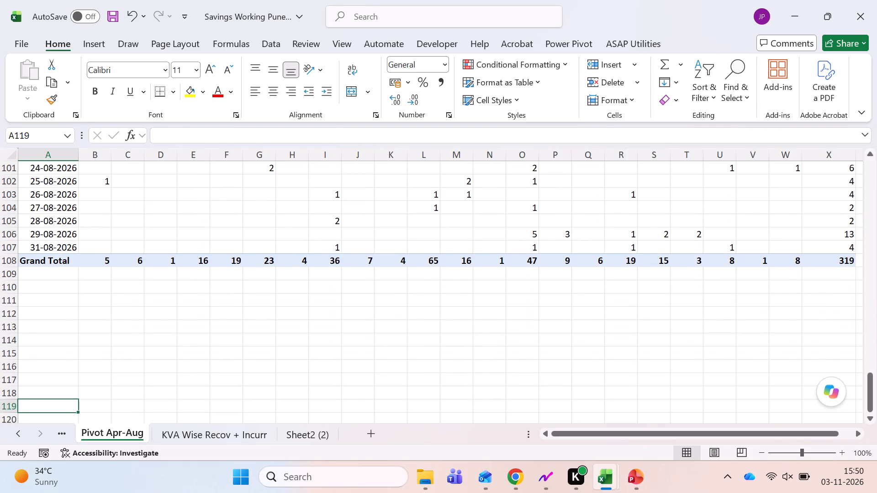
{"action": "key", "text": "Up"}
{"action": "key", "text": "Up"}
{"action": "key", "text": "Up"}
{"action": "key", "text": "Up"}
{"action": "key", "text": "Up"}
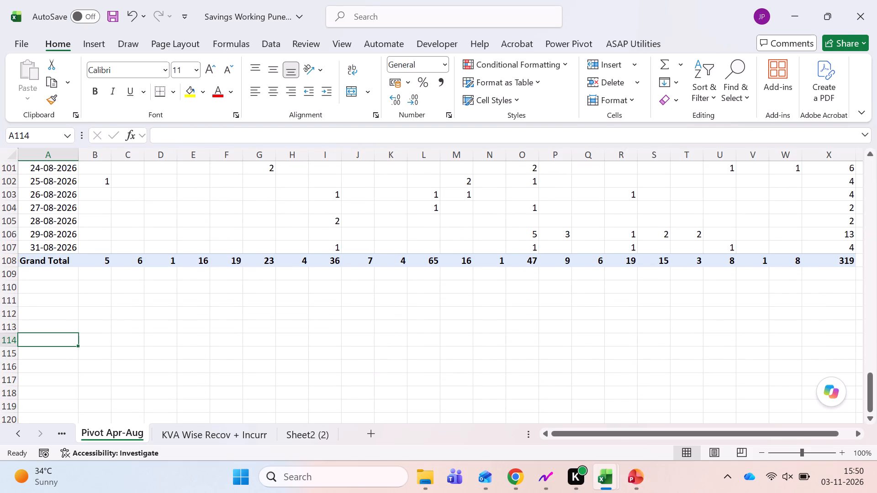
{"action": "key", "text": "ctrl+Up"}
{"action": "key", "text": "ctrl+Up"}
{"action": "key", "text": "ctrl+Up"}
{"action": "key", "text": "Down"}
{"action": "key", "text": "Down"}
{"action": "key", "text": "Right"}
{"action": "key", "text": "Down"}
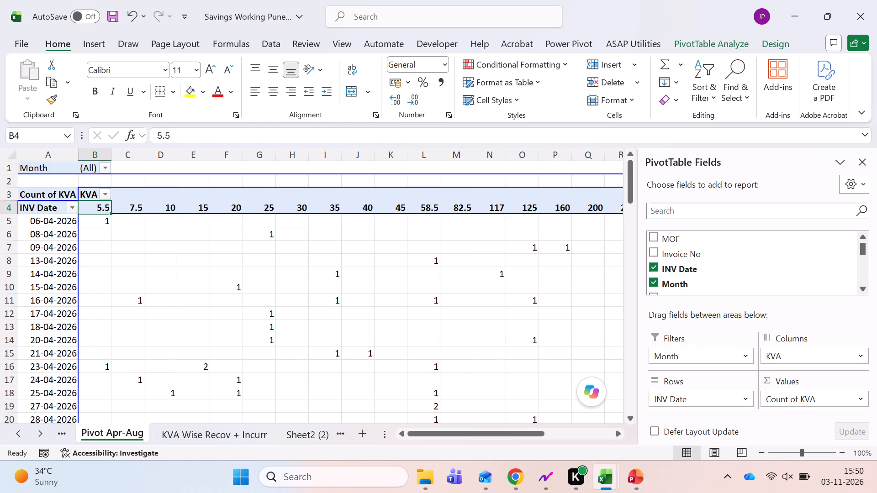
{"action": "key", "text": "Left"}
{"action": "key", "text": "ctrl+Down"}
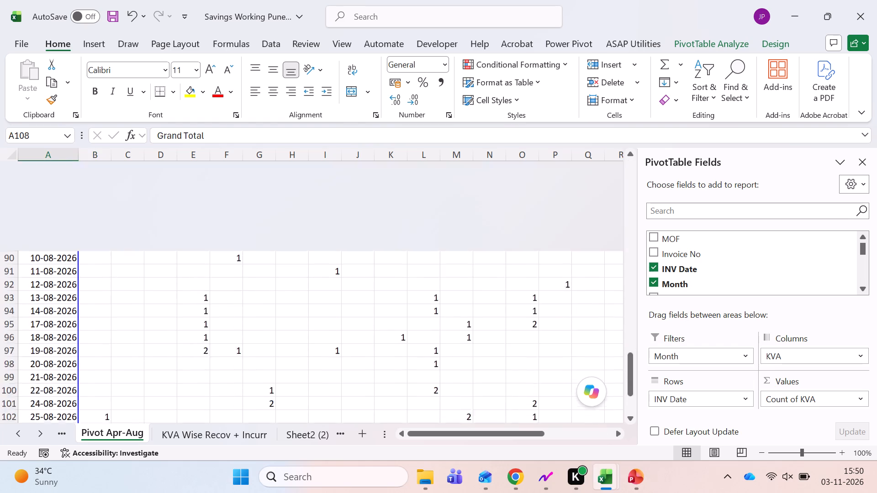
{"action": "key", "text": "Down"}
{"action": "key", "text": "Down"}
{"action": "key", "text": "Down"}
{"action": "key", "text": "Down"}
{"action": "key", "text": "Down"}
{"action": "key", "text": "ctrl+Up"}
{"action": "key", "text": "ctrl+Up"}
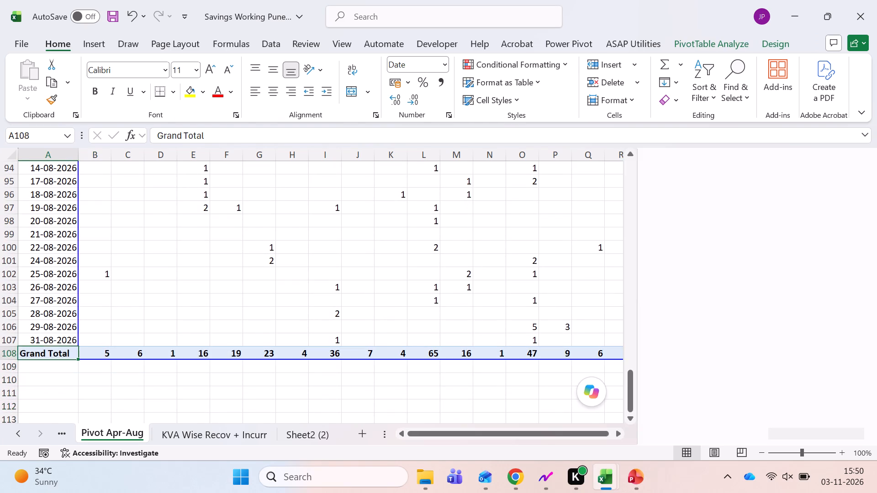
Check the entries in the 750 KVA column against its heading, ending back at the INV Date heading.
{"action": "key", "text": "ctrl+Up"}
{"action": "key", "text": "Down"}
{"action": "key", "text": "Down"}
{"action": "key", "text": "Right"}
{"action": "key", "text": "Right"}
{"action": "key", "text": "Down"}
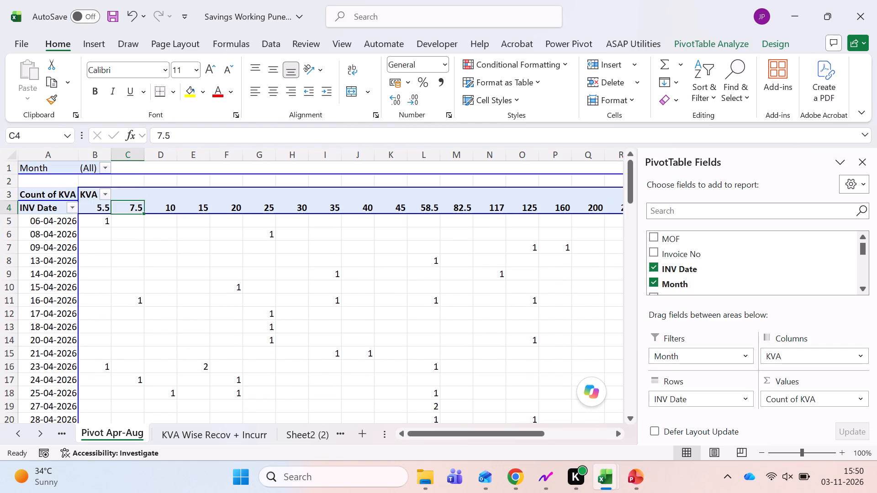
{"action": "key", "text": "ctrl+Right"}
{"action": "key", "text": "Left"}
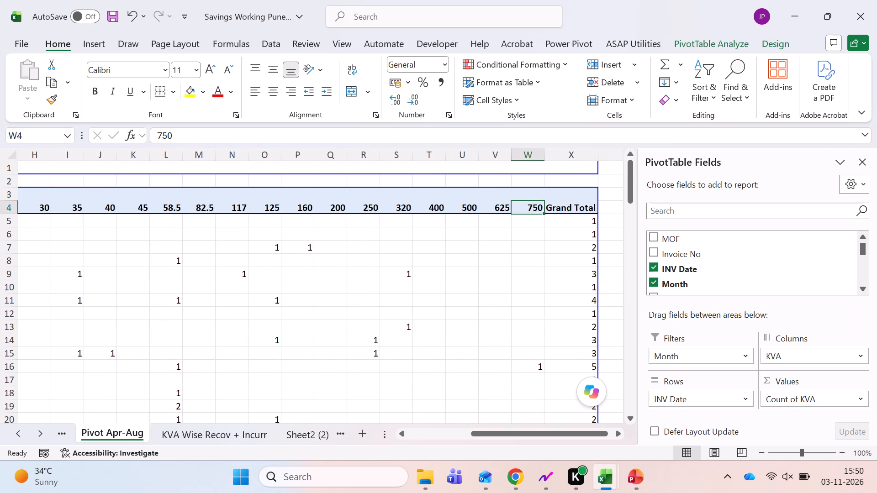
{"action": "key", "text": "ctrl+Down"}
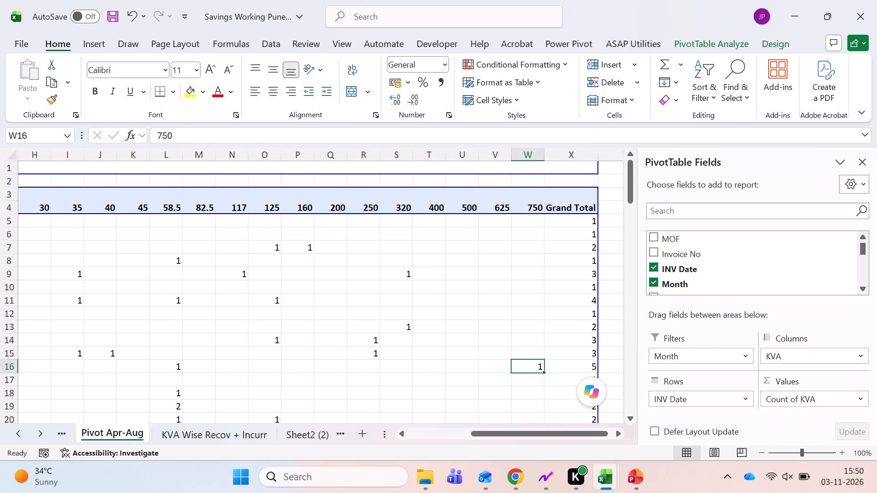
{"action": "key", "text": "ctrl+Down"}
{"action": "key", "text": "ctrl+Up"}
{"action": "key", "text": "ctrl+Up"}
{"action": "key", "text": "ctrl+Left"}
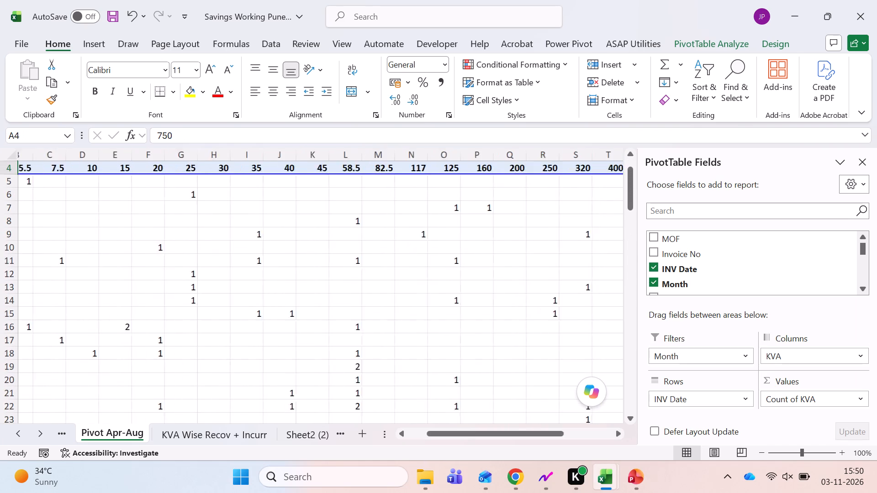
{"action": "key", "text": "ctrl+Left"}
{"action": "key", "text": "ctrl+Left"}
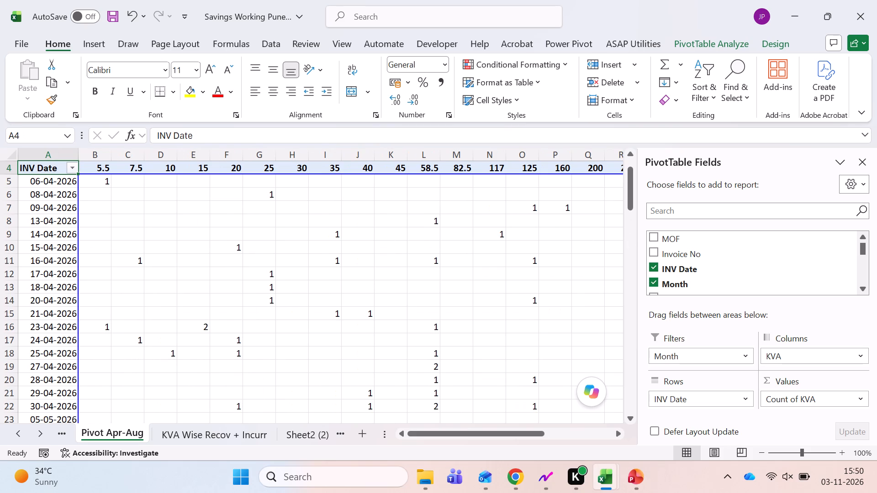
Go to the Grand Total row at the bottom of the pivot and select its label in A108.
{"action": "key", "text": "ctrl+Down"}
{"action": "key", "text": "Down"}
{"action": "key", "text": "Down"}
{"action": "key", "text": "Down"}
{"action": "key", "text": "Down"}
{"action": "key", "text": "Down"}
{"action": "key", "text": "Down"}
{"action": "key", "text": "Down"}
{"action": "key", "text": "Down"}
{"action": "key", "text": "Down"}
{"action": "key", "text": "Down"}
{"action": "key", "text": "Down"}
{"action": "key", "text": "Down"}
{"action": "key", "text": "Down"}
{"action": "key", "text": "Down"}
{"action": "key", "text": "Down"}
{"action": "key", "text": "Down"}
{"action": "key", "text": "Down"}
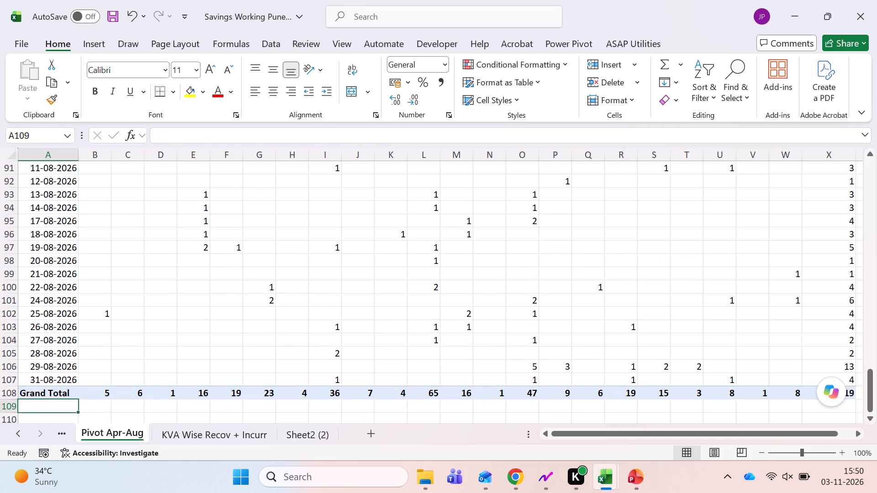
{"action": "key", "text": "Up"}
{"action": "key", "text": "Up"}
{"action": "key", "text": "Up"}
{"action": "key", "text": "Up"}
{"action": "key", "text": "Up"}
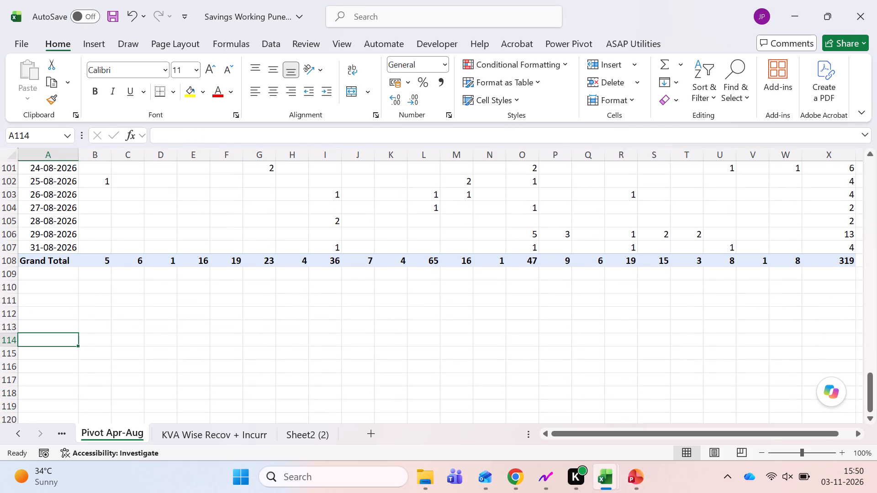
{"action": "key", "text": "Up"}
{"action": "key", "text": "Up"}
{"action": "key", "text": "Up"}
{"action": "key", "text": "Up"}
{"action": "key", "text": "Up"}
{"action": "key", "text": "Up"}
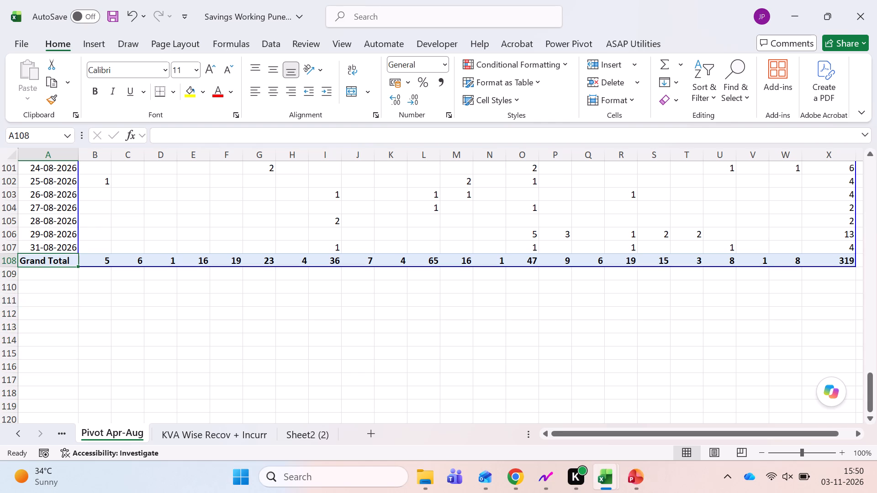
Examine the Grand Total row counts across the KVA columns, from the row label as far as column N.
{"action": "key", "text": "Right"}
{"action": "key", "text": "Right"}
{"action": "key", "text": "Right"}
{"action": "key", "text": "Right"}
{"action": "key", "text": "Right"}
{"action": "key", "text": "Right"}
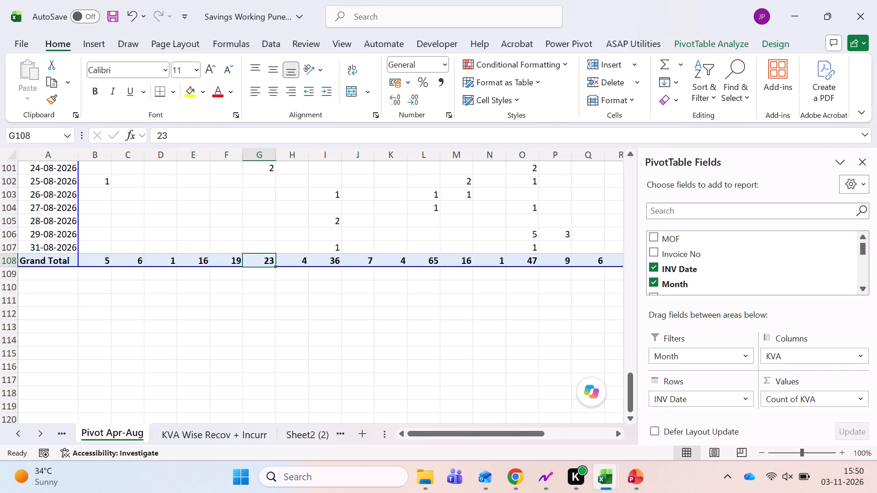
{"action": "key", "text": "Right"}
{"action": "key", "text": "Right"}
{"action": "key", "text": "Right"}
{"action": "key", "text": "Right"}
{"action": "key", "text": "Right"}
{"action": "key", "text": "Right"}
{"action": "key", "text": "Right"}
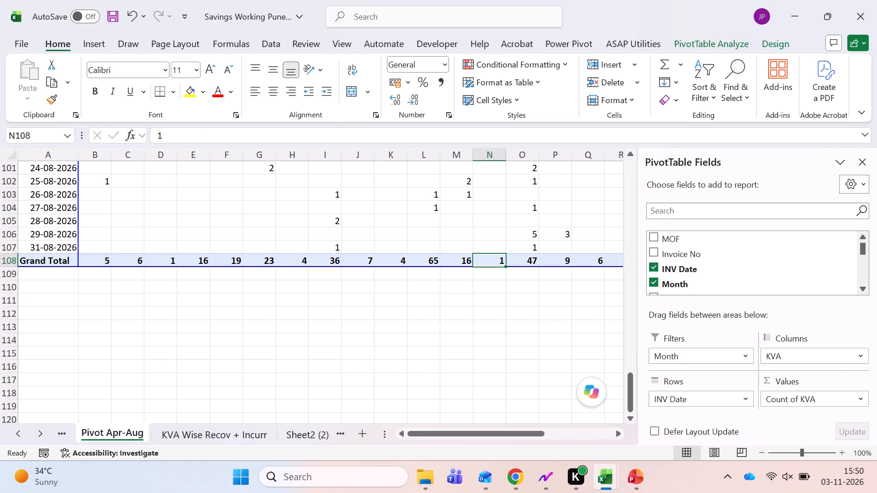
Go along the Grand Total row again to column L and check that column's August entries.
{"action": "key", "text": "ctrl+Left"}
{"action": "key", "text": "Right"}
{"action": "key", "text": "Right"}
{"action": "key", "text": "Right"}
{"action": "key", "text": "Right"}
{"action": "key", "text": "Right"}
{"action": "key", "text": "Right"}
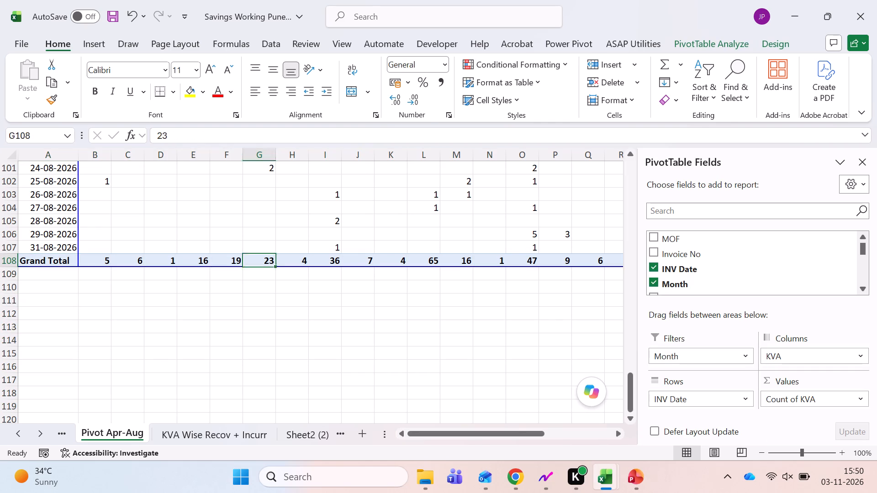
{"action": "key", "text": "Right"}
{"action": "key", "text": "Right"}
{"action": "key", "text": "Right"}
{"action": "key", "text": "Right"}
{"action": "key", "text": "Right"}
{"action": "key", "text": "ctrl+Up"}
{"action": "key", "text": "ctrl+Up"}
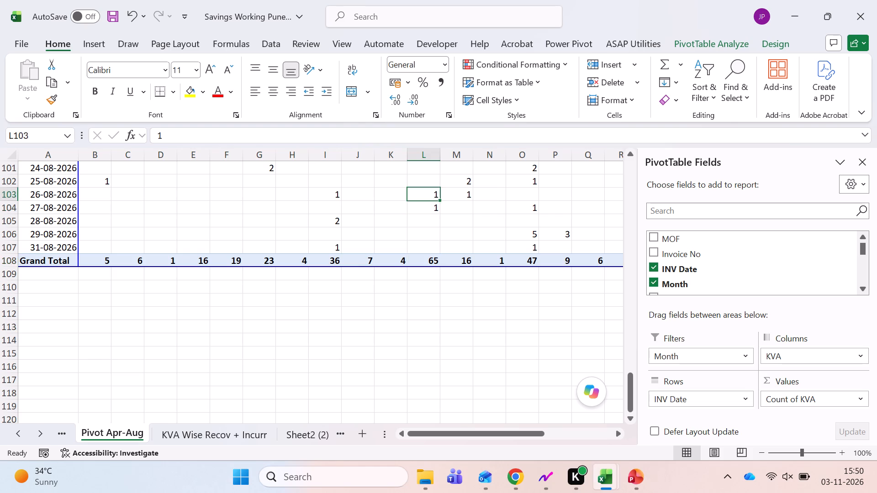
{"action": "key", "text": "ctrl+Up"}
{"action": "key", "text": "ctrl+Up"}
{"action": "key", "text": "ctrl+Up"}
{"action": "key", "text": "ctrl+Up"}
{"action": "key", "text": "ctrl+Up"}
{"action": "key", "text": "ctrl+Up"}
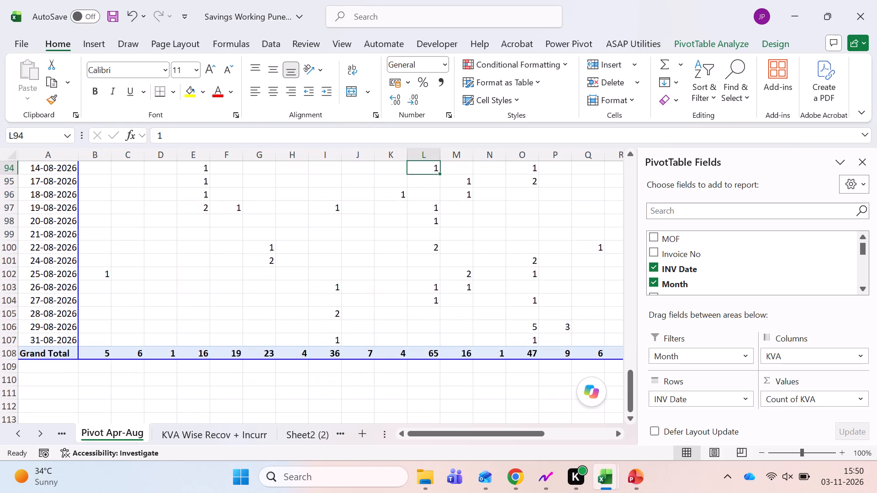
{"action": "key", "text": "ctrl+Left"}
{"action": "key", "text": "ctrl+Left"}
{"action": "key", "text": "ctrl+Left"}
Enter the headings 1, 2, 3, 4, 5 and 6 across B111 to G111, below the pivot.
{"action": "key", "text": "ctrl+Down"}
{"action": "key", "text": "Down"}
{"action": "key", "text": "Down"}
{"action": "key", "text": "Down"}
{"action": "key", "text": "Down"}
{"action": "key", "text": "Down"}
{"action": "key", "text": "Down"}
{"action": "key", "text": "Down"}
{"action": "key", "text": "Down"}
{"action": "key", "text": "Down"}
{"action": "key", "text": "Down"}
{"action": "key", "text": "Down"}
{"action": "key", "text": "Down"}
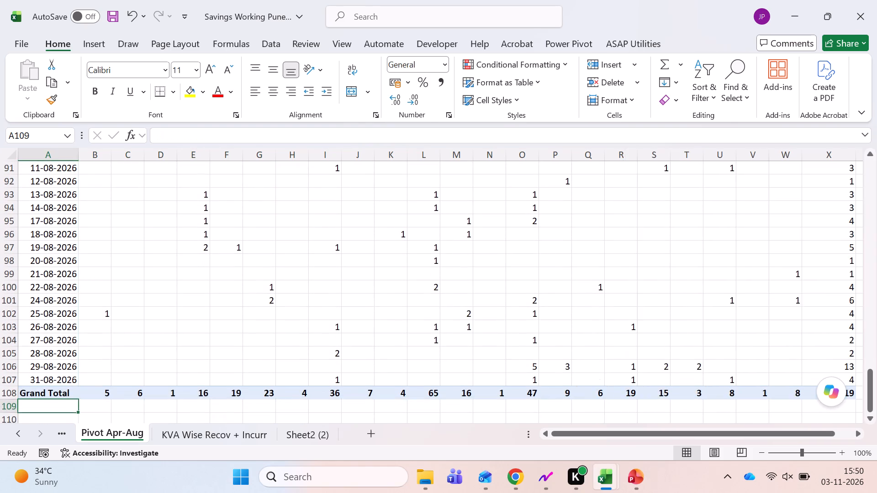
{"action": "key", "text": "Right"}
{"action": "key", "text": "Up"}
{"action": "key", "text": "Up"}
{"action": "key", "text": "Up"}
{"action": "key", "text": "Up"}
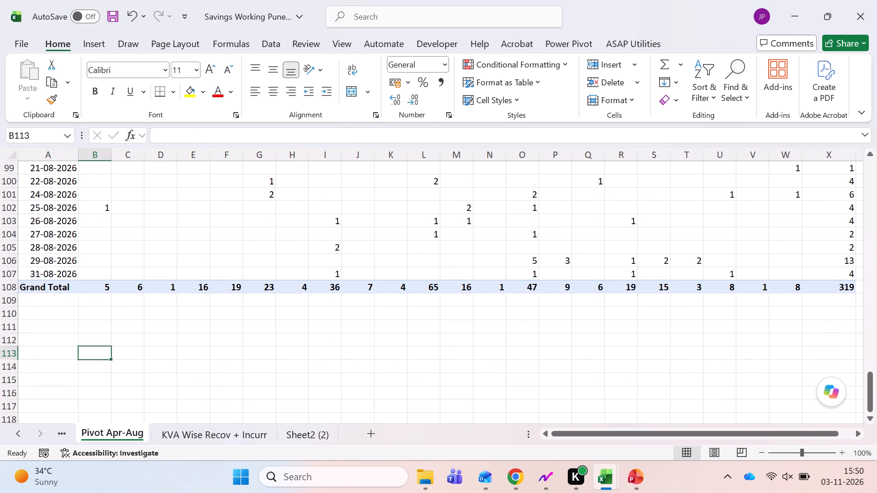
{"action": "key", "text": "Up"}
{"action": "key", "text": "Up"}
{"action": "key", "text": "1"}
{"action": "key", "text": "Right"}
{"action": "key", "text": "2"}
{"action": "key", "text": "Right"}
{"action": "key", "text": "3"}
{"action": "key", "text": "Right"}
{"action": "key", "text": "4"}
{"action": "key", "text": "Right"}
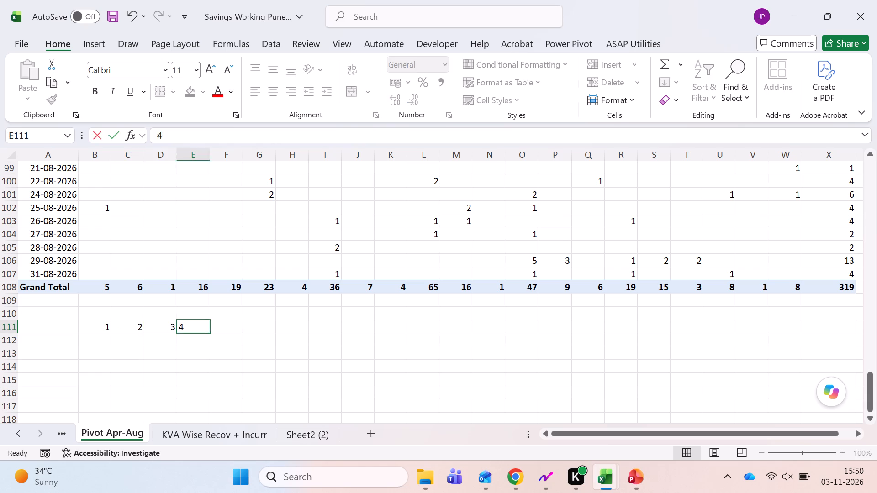
{"action": "key", "text": "5"}
{"action": "key", "text": "Right"}
{"action": "key", "text": "6"}
{"action": "key", "text": "Left"}
Enter the month labels April, May and june down cells A112 to A114.
{"action": "key", "text": "Left"}
{"action": "key", "text": "Left"}
{"action": "key", "text": "Down"}
{"action": "key", "text": "Left"}
{"action": "key", "text": "Left"}
{"action": "key", "text": "Left"}
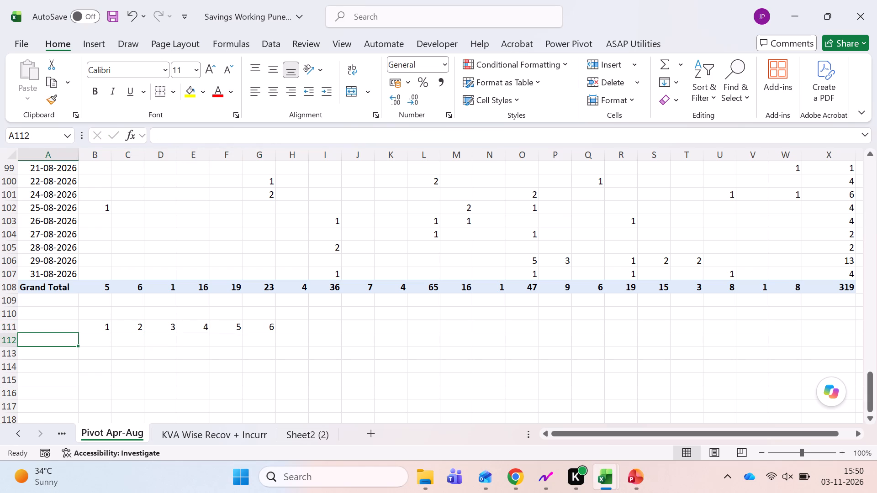
{"action": "key", "text": "Down"}
{"action": "key", "text": "Up"}
{"action": "type", "text": "APril"}
{"action": "key", "text": "Return"}
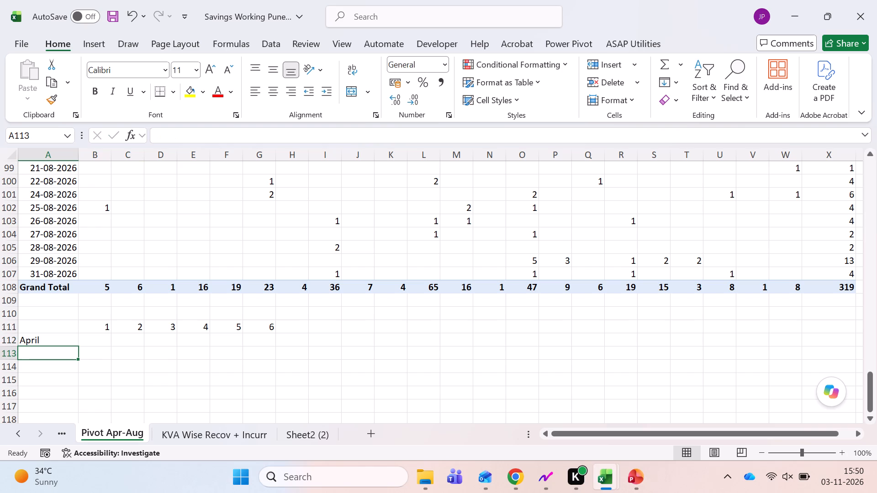
{"action": "type", "text": "May"}
{"action": "type", "text": "ju"}
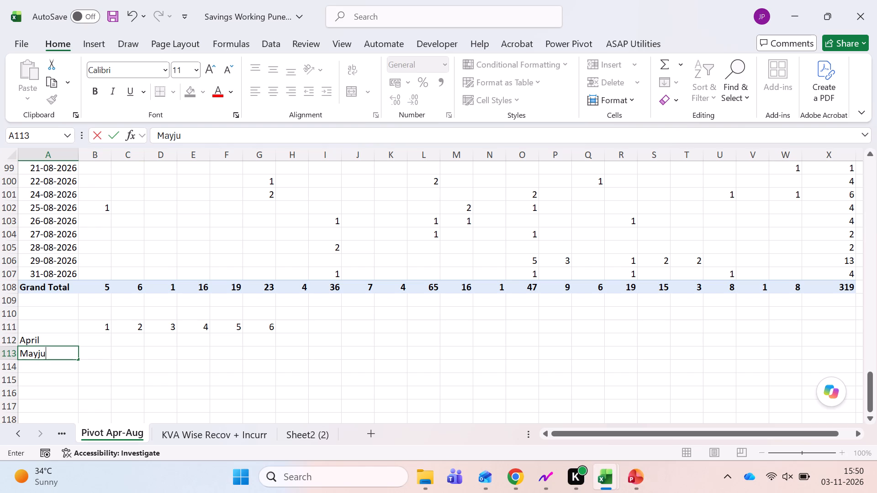
{"action": "key", "text": "BackSpace"}
{"action": "key", "text": "BackSpace"}
{"action": "key", "text": "Return"}
{"action": "type", "text": "june"}
{"action": "key", "text": "Up"}
Fill the April row under headings 1 to 6 with 3, 3, 4, 6, 0 and 0.
{"action": "key", "text": "Up"}
{"action": "key", "text": "Right"}
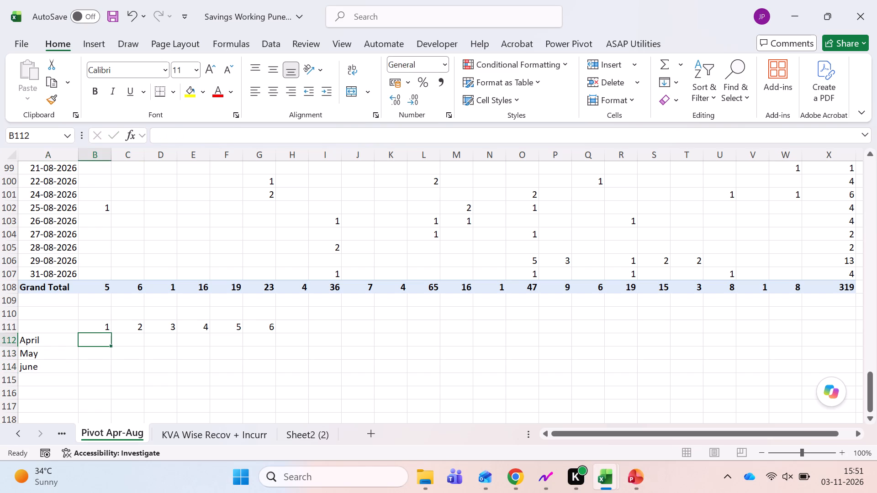
{"action": "key", "text": "3"}
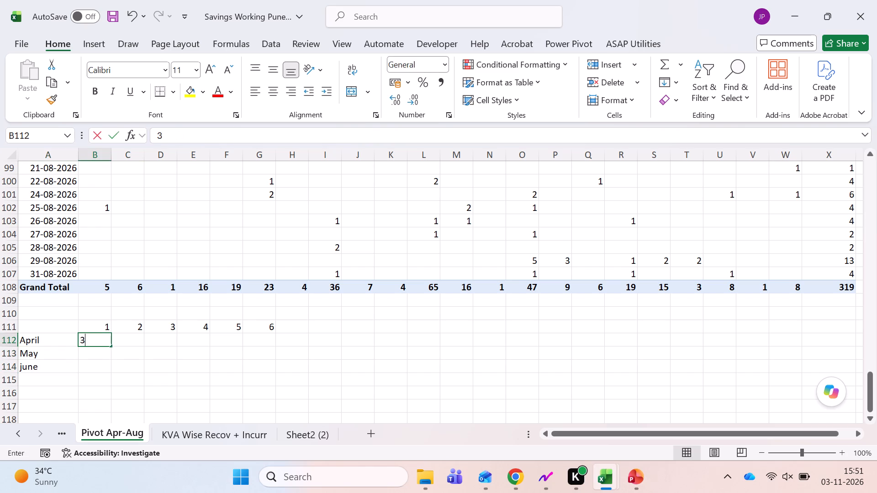
{"action": "key", "text": "Down"}
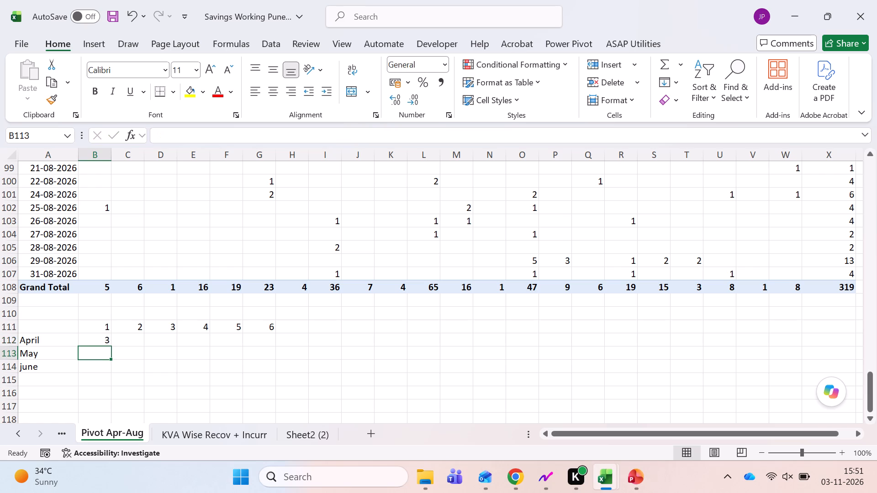
{"action": "key", "text": "Up"}
{"action": "key", "text": "Up"}
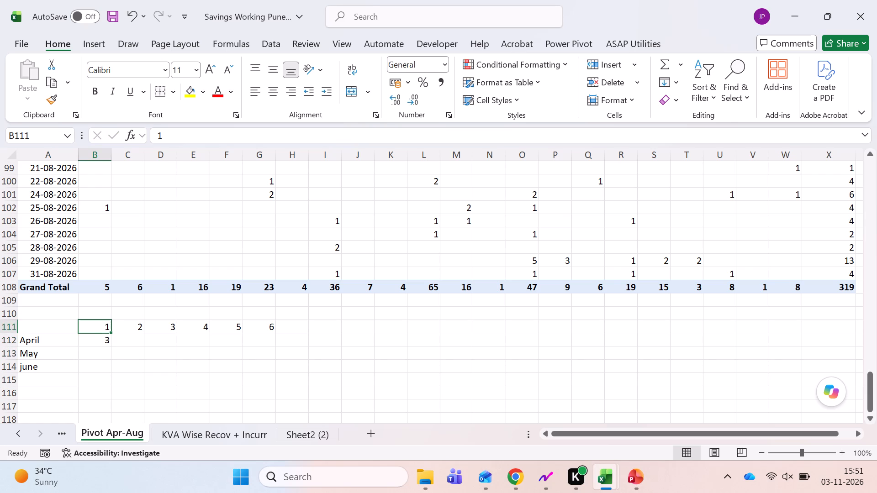
{"action": "key", "text": "Down"}
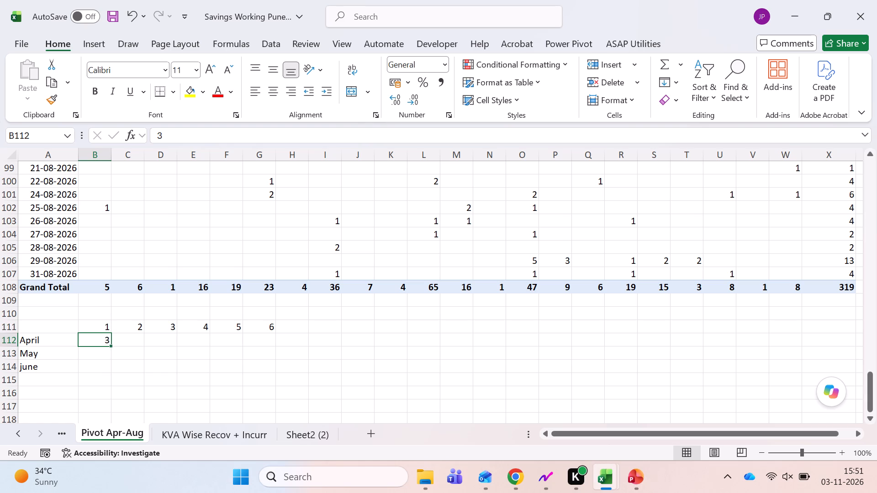
{"action": "key", "text": "Down"}
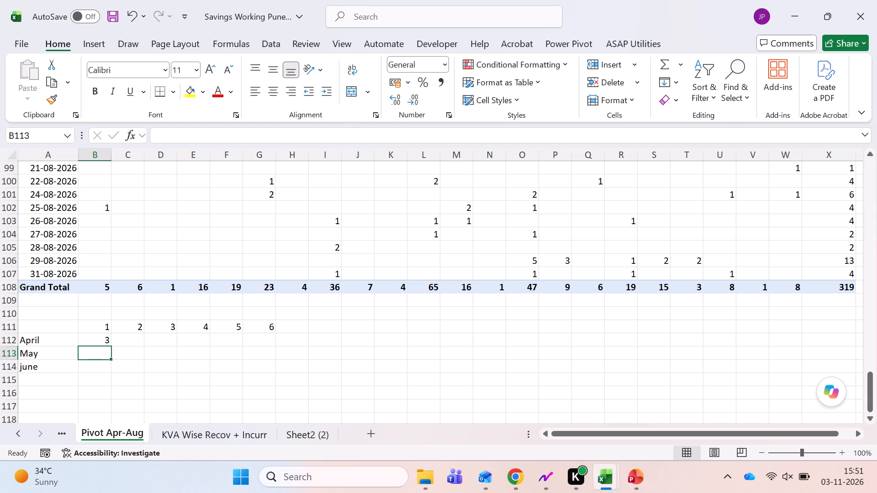
{"action": "key", "text": "Up"}
{"action": "key", "text": "Right"}
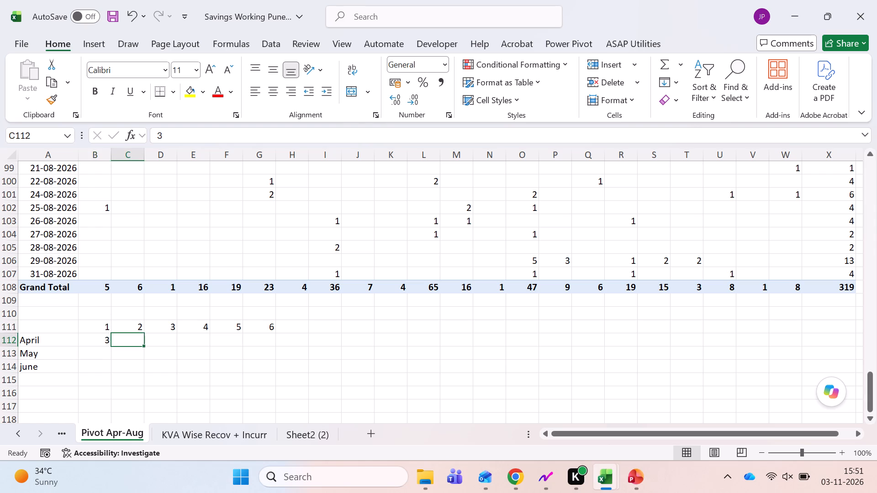
{"action": "key", "text": "3"}
{"action": "key", "text": "Right"}
{"action": "key", "text": "4"}
{"action": "key", "text": "Right"}
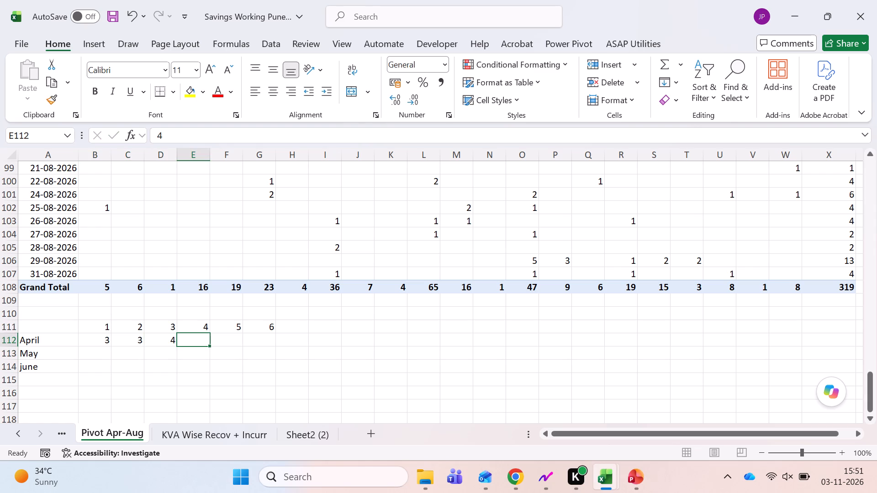
{"action": "key", "text": "6"}
{"action": "key", "text": "Right"}
{"action": "key", "text": "0"}
{"action": "key", "text": "Right"}
{"action": "key", "text": "0"}
{"action": "key", "text": "Right"}
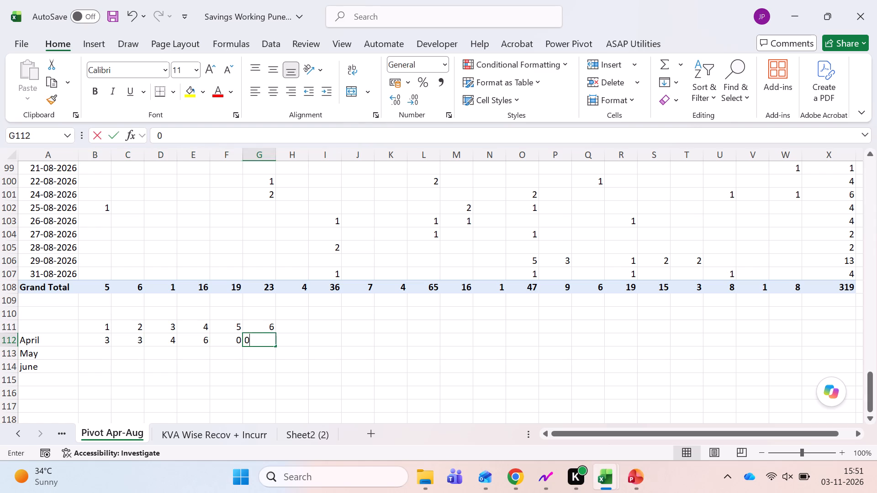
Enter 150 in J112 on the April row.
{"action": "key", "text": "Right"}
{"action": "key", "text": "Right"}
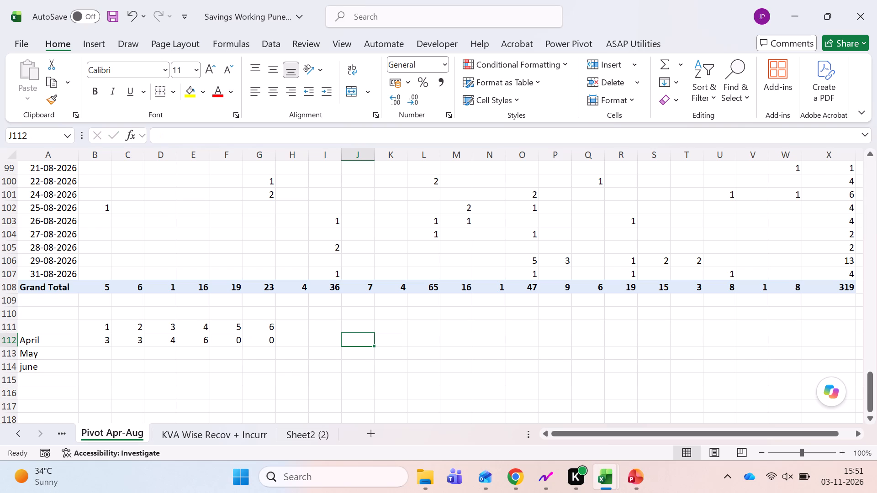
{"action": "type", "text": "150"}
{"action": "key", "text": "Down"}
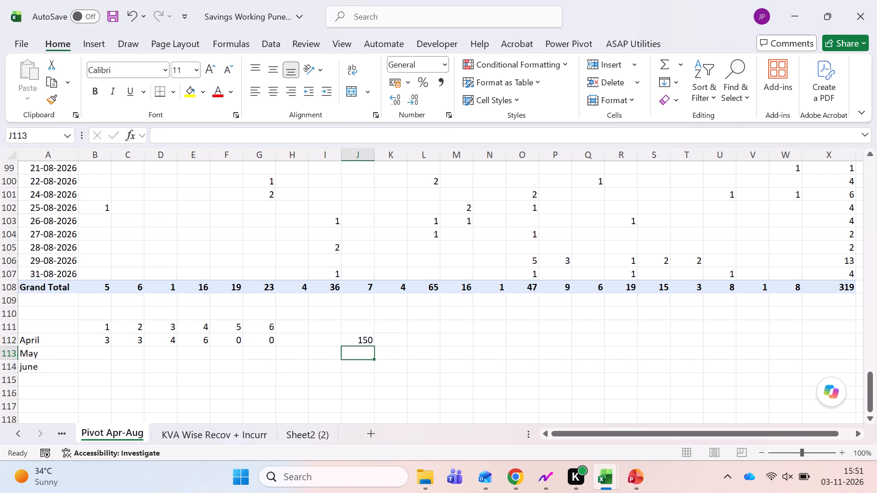
Enter 60, 65, 70, 80 and 98 down cells J112 to J116, starting on the April row.
{"action": "key", "text": "Up"}
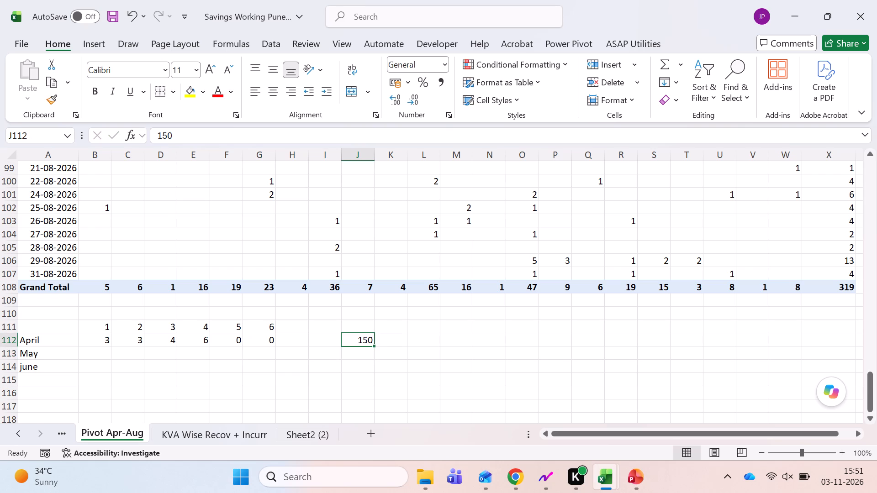
{"action": "type", "text": "60"}
{"action": "key", "text": "Down"}
{"action": "key", "text": "Up"}
{"action": "key", "text": "Down"}
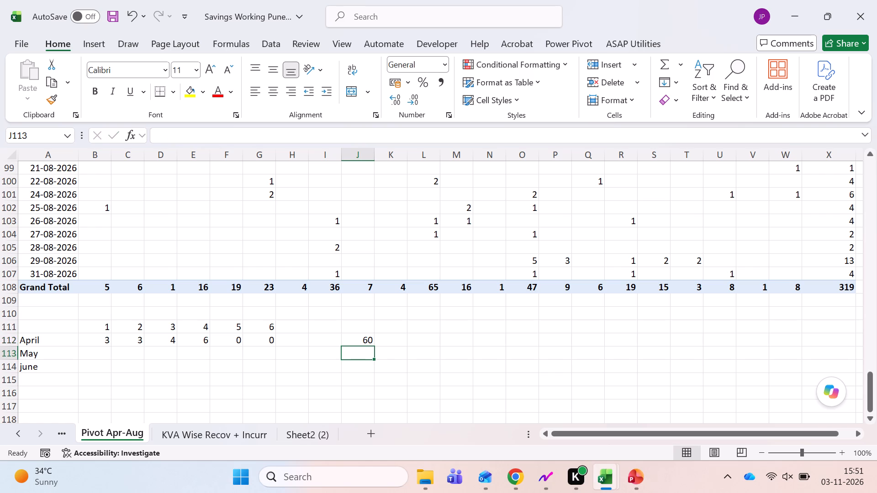
{"action": "type", "text": "65"}
{"action": "key", "text": "Down"}
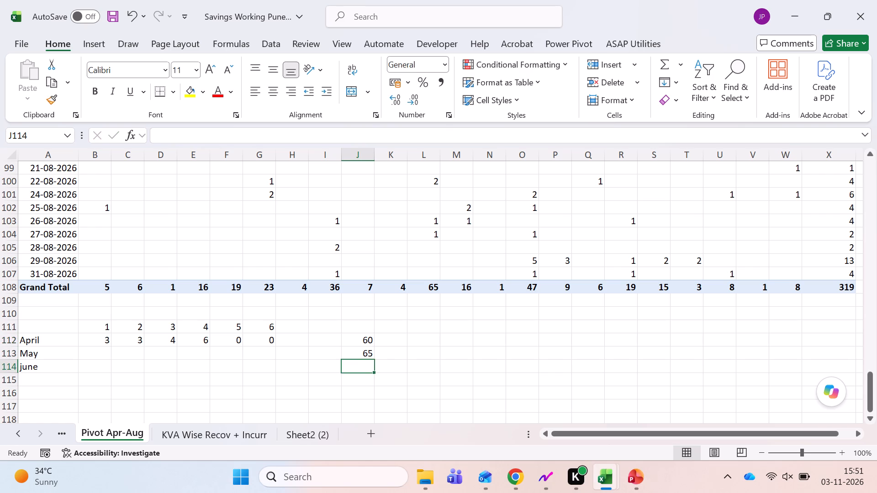
{"action": "type", "text": "7-"}
{"action": "key", "text": "BackSpace"}
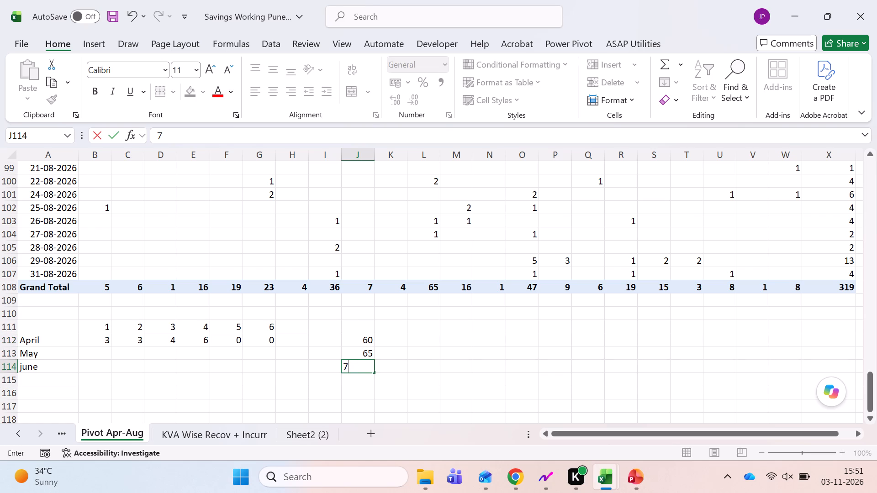
{"action": "key", "text": "0"}
{"action": "key", "text": "Down"}
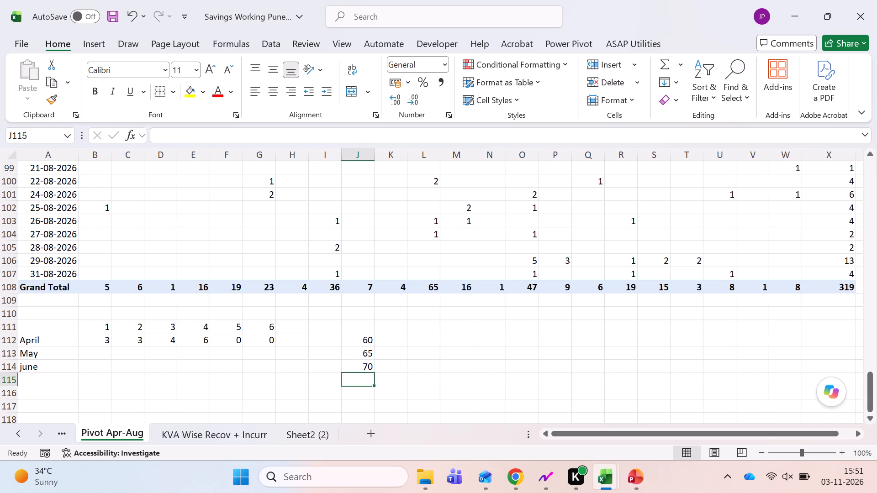
{"action": "key", "text": "Up"}
{"action": "key", "text": "Down"}
{"action": "type", "text": "80"}
{"action": "key", "text": "Down"}
{"action": "type", "text": "90"}
{"action": "key", "text": "Down"}
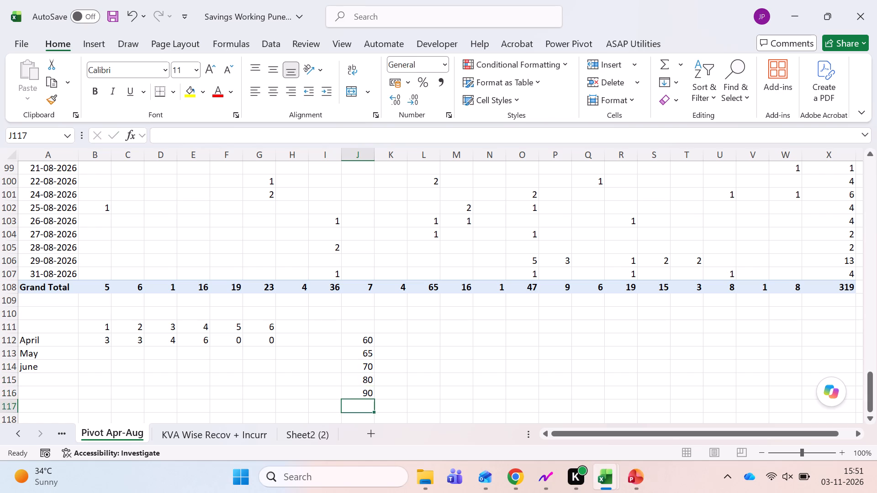
{"action": "key", "text": "Up"}
{"action": "type", "text": "98"}
{"action": "key", "text": "Down"}
Return to the April row and review its entries, ending at the value under heading 4 in E112.
{"action": "key", "text": "Down"}
{"action": "key", "text": "Down"}
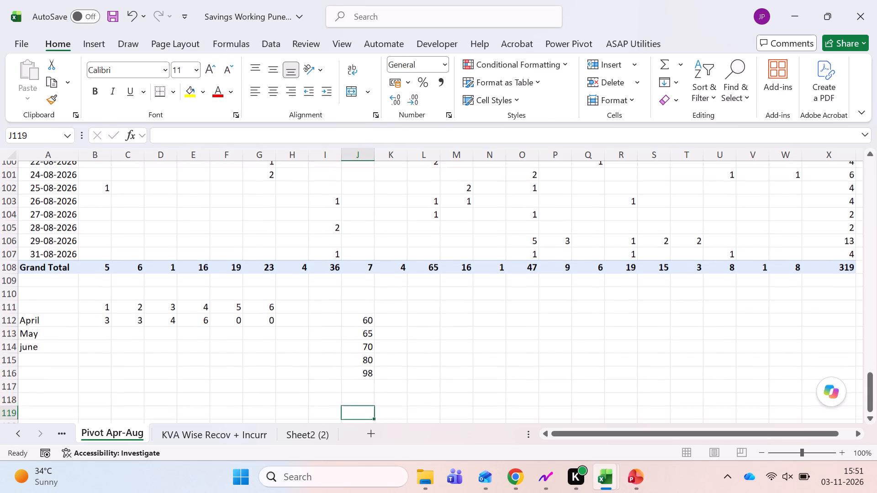
{"action": "key", "text": "Up"}
{"action": "key", "text": "Up"}
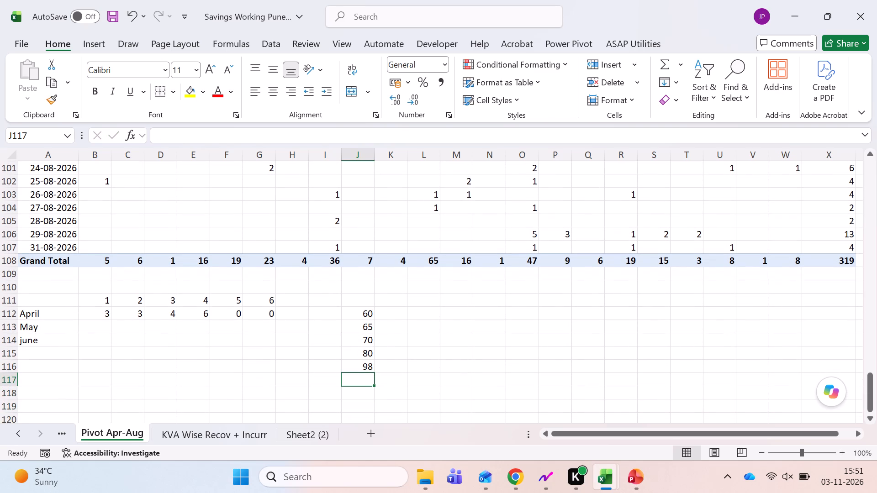
{"action": "key", "text": "Up"}
{"action": "key", "text": "Up"}
{"action": "key", "text": "Left"}
{"action": "key", "text": "Up"}
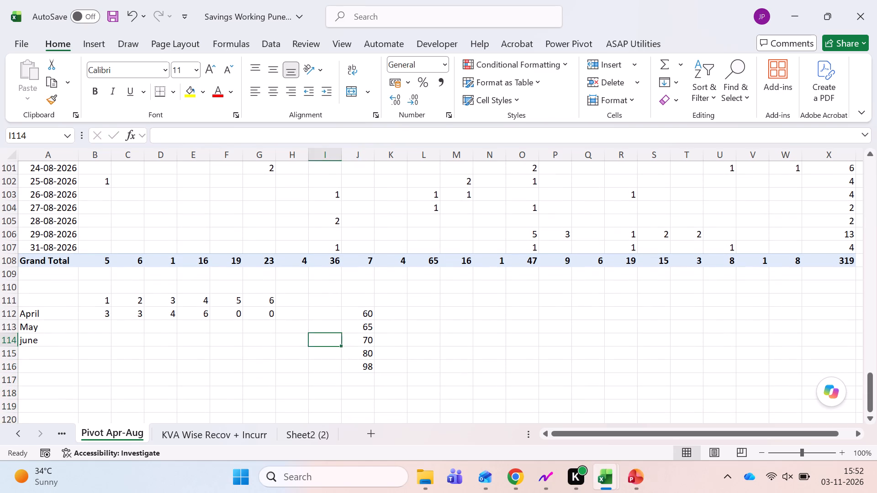
{"action": "key", "text": "Left"}
{"action": "key", "text": "Up"}
{"action": "key", "text": "Left"}
{"action": "key", "text": "Up"}
{"action": "key", "text": "Up"}
{"action": "key", "text": "Left"}
{"action": "key", "text": "Down"}
{"action": "key", "text": "Left"}
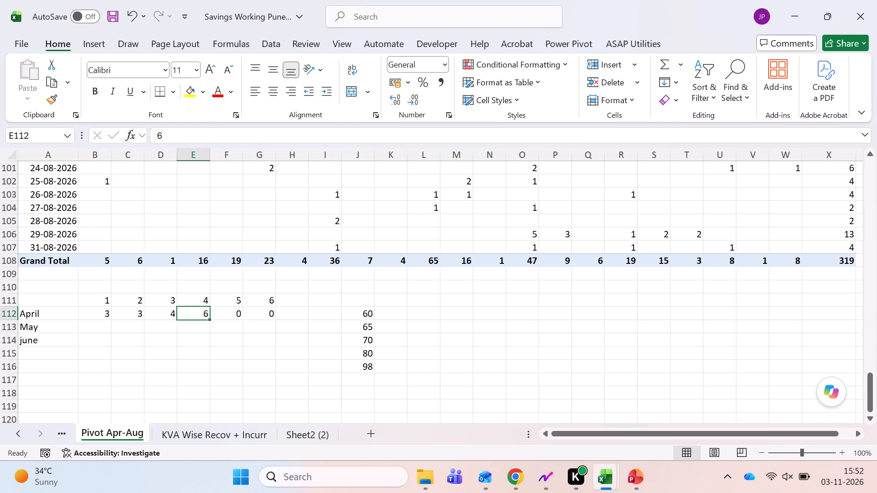
Enter 25, 2 and 50 across cells L112 to N112 on the April row.
{"action": "key", "text": "Right"}
{"action": "key", "text": "Right"}
{"action": "key", "text": "Right"}
{"action": "key", "text": "Right"}
{"action": "key", "text": "Right"}
{"action": "key", "text": "Right"}
{"action": "key", "text": "Right"}
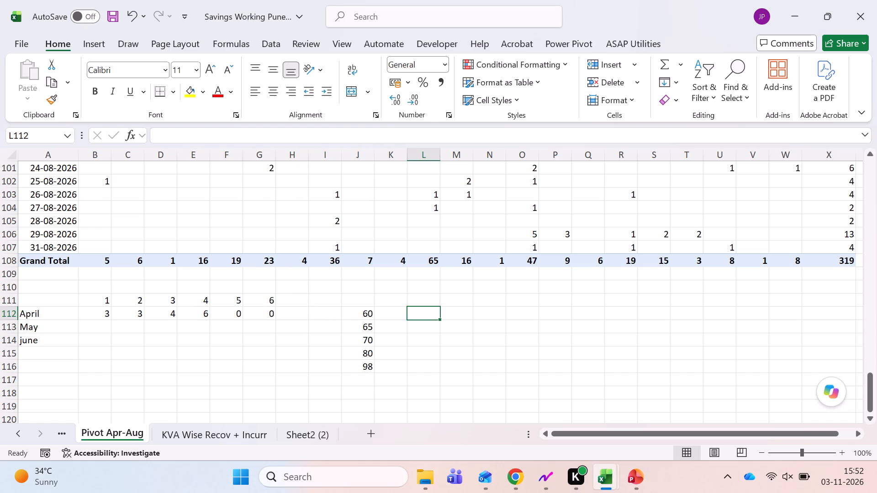
{"action": "type", "text": "25"}
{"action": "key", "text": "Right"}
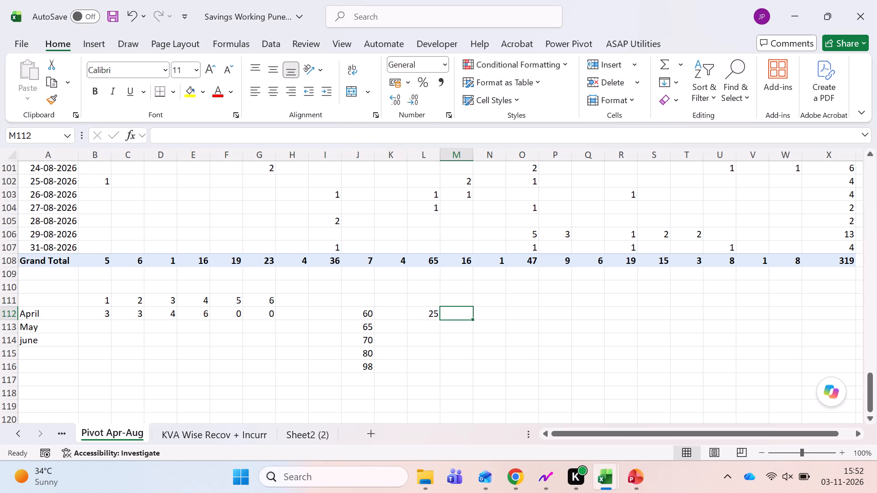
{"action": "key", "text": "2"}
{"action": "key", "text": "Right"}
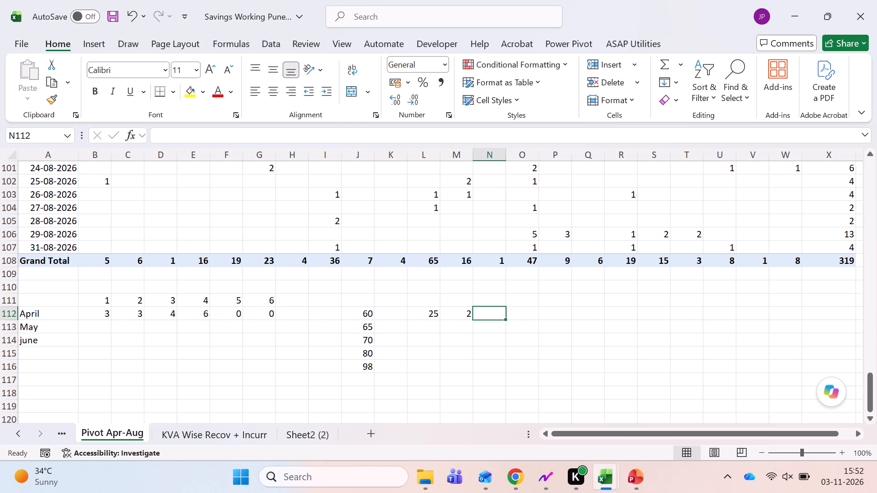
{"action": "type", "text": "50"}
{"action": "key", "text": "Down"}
Make the 50 in N112 bold.
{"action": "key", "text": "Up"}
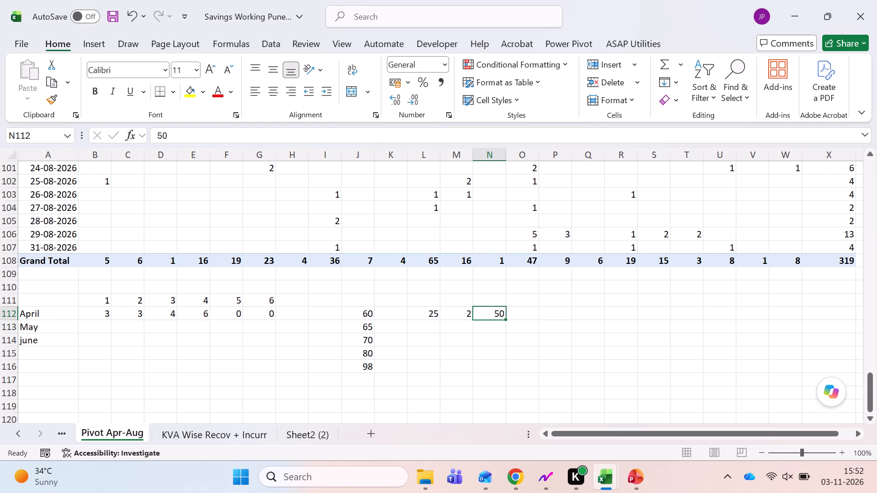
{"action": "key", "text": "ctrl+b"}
Review the April-row figures between J112 and N112, ending back at N112.
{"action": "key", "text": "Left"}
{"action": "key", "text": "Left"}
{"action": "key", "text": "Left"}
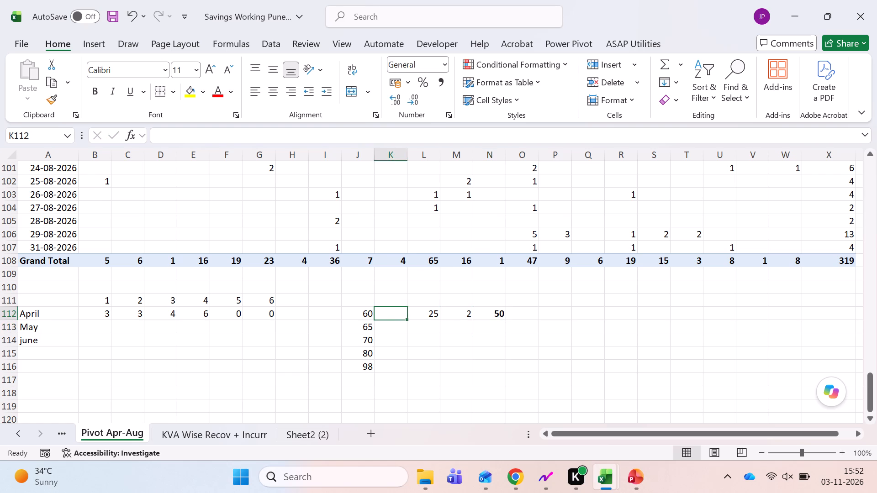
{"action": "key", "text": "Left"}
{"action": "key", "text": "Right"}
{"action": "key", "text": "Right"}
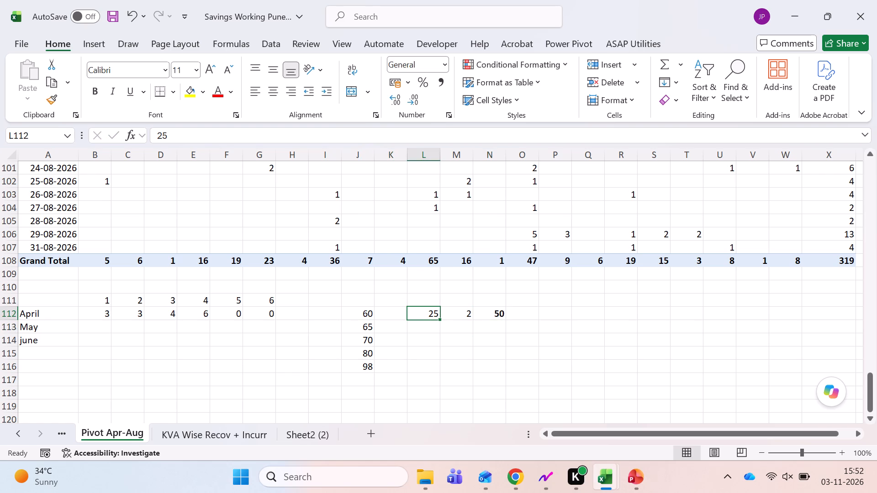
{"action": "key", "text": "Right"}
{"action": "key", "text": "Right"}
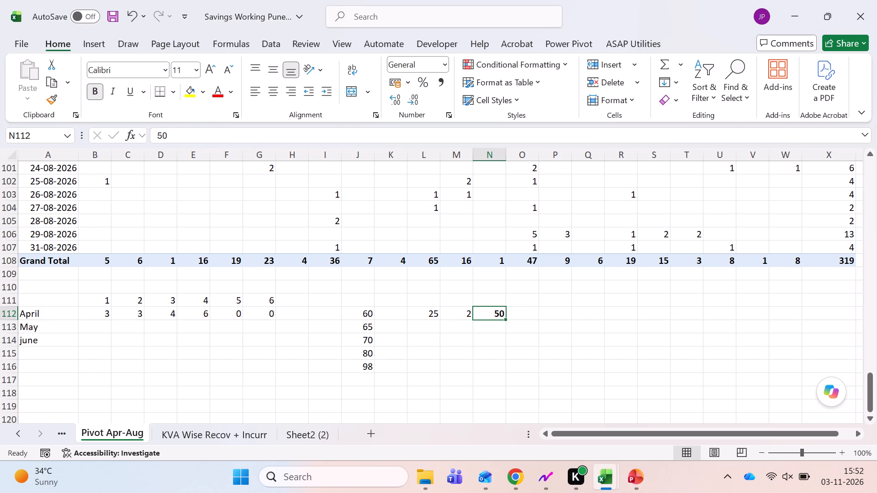
Enter 450000 in P112 and 200000 in P113, directly below it.
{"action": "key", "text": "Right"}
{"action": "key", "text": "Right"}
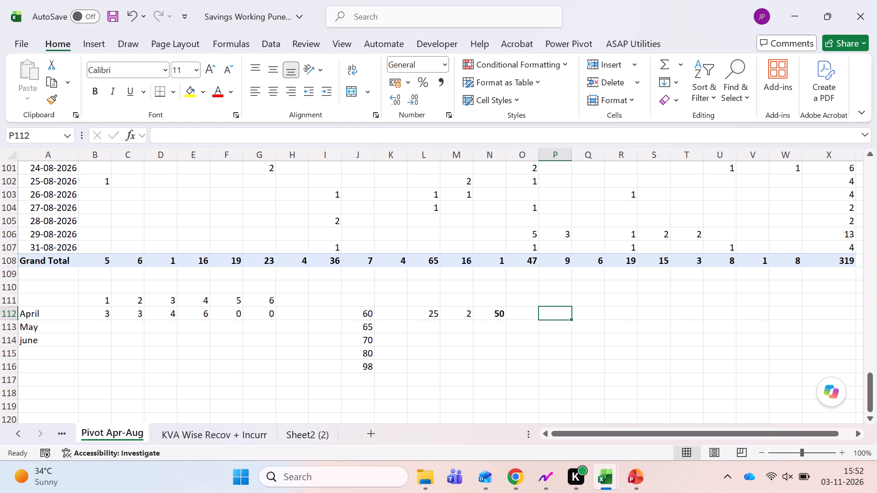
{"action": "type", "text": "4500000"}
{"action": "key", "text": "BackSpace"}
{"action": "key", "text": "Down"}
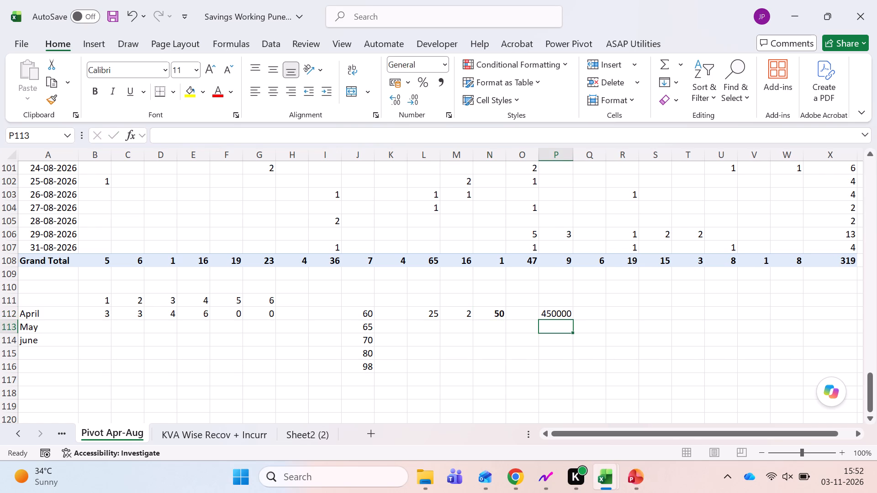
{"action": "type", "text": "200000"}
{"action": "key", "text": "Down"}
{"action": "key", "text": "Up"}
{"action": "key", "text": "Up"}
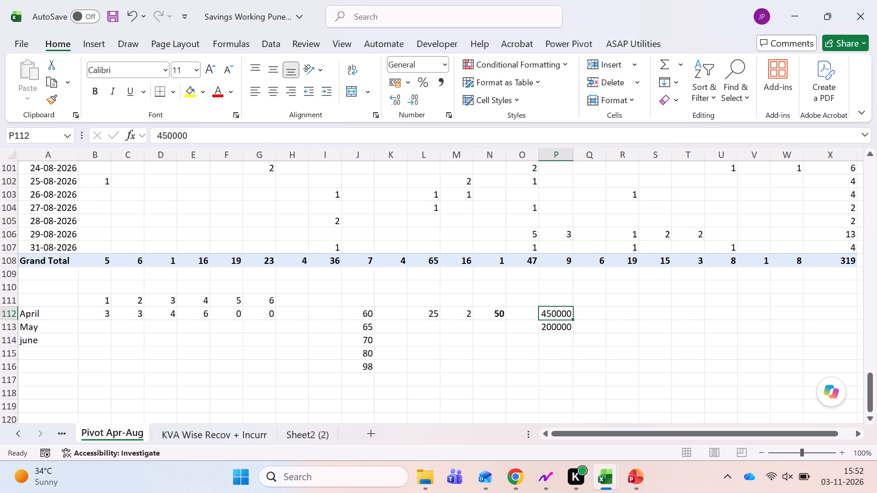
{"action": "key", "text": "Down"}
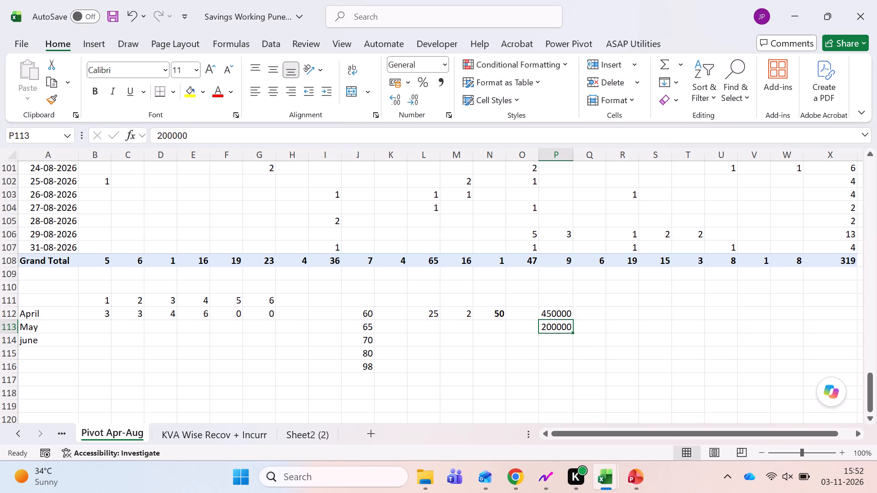
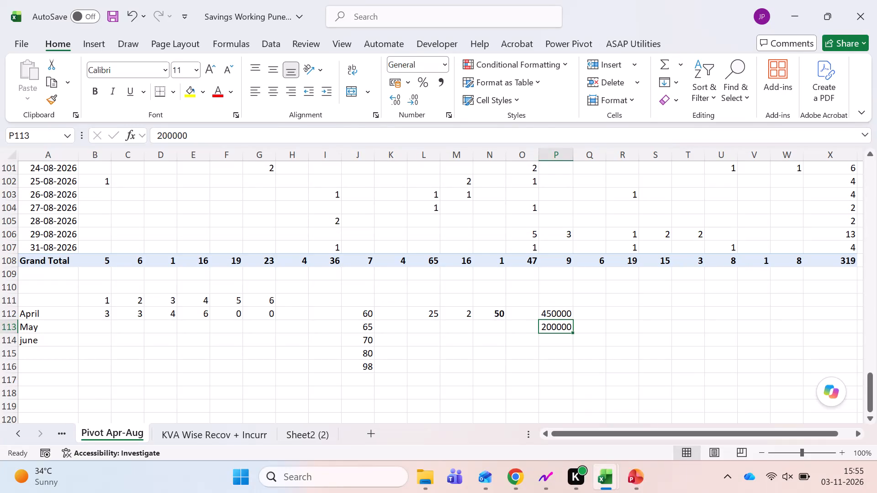
Delete rows 1 to 108 holding the old pivot table on the Pivot Apr-Aug sheet, keeping the draft figures below it.
{"action": "left_click", "coordinate": [115, 273]}
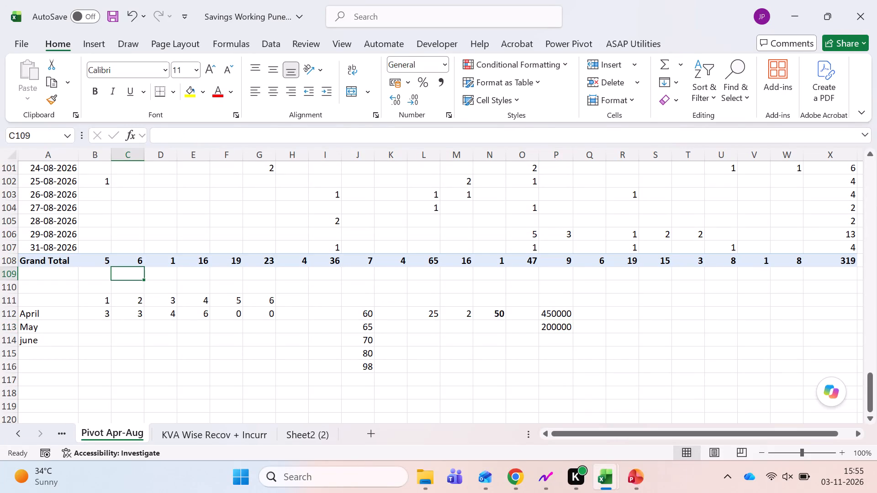
{"action": "key", "text": "ctrl+Left"}
{"action": "key", "text": "ctrl+Left"}
{"action": "key", "text": "ctrl+Up"}
{"action": "key", "text": "ctrl+Up"}
{"action": "key", "text": "ctrl+Up"}
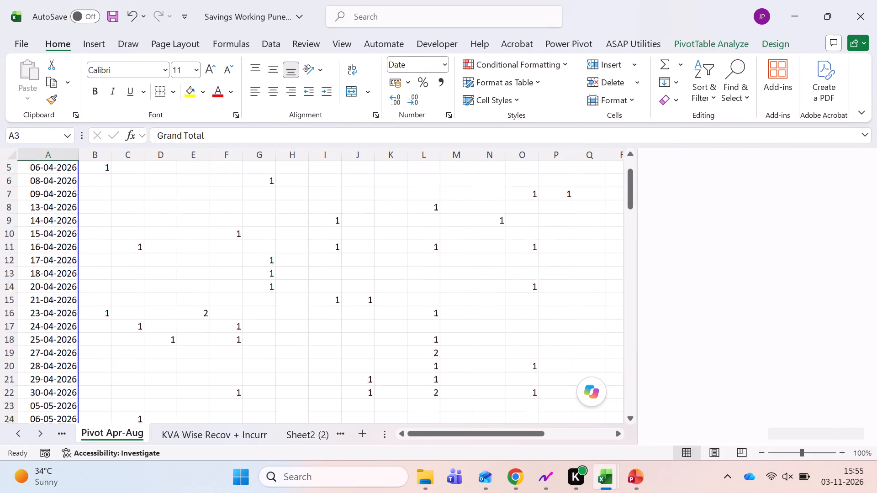
{"action": "key", "text": "Right"}
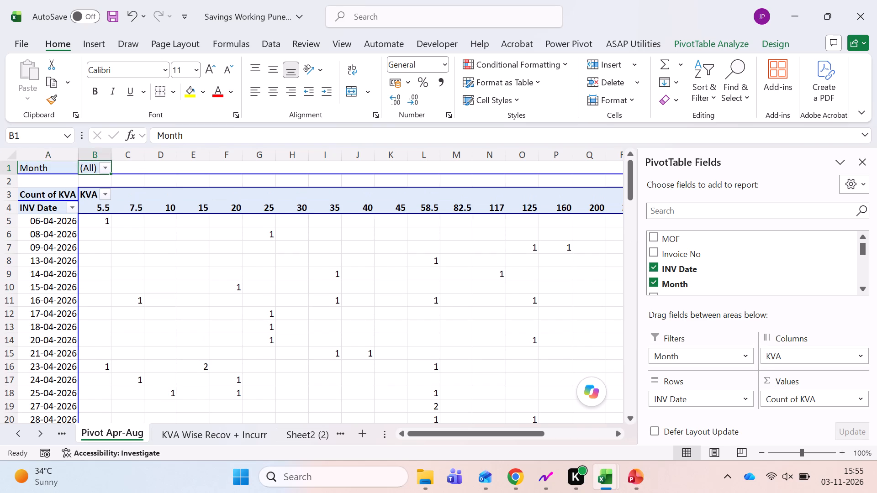
{"action": "key", "text": "Right"}
{"action": "key", "text": "Down"}
{"action": "key", "text": "Down"}
{"action": "key", "text": "Down"}
{"action": "key", "text": "Left"}
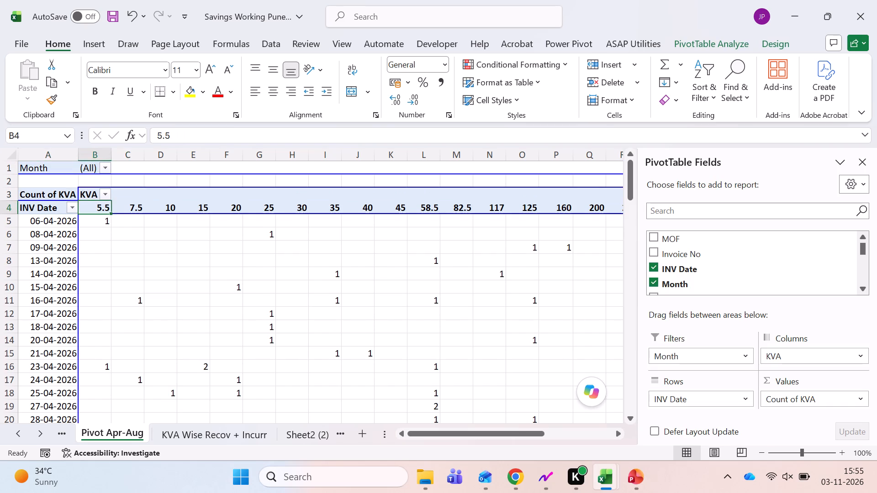
{"action": "key", "text": "ctrl+Left"}
{"action": "key", "text": "ctrl+Left"}
{"action": "left_click", "coordinate": [9, 157]}
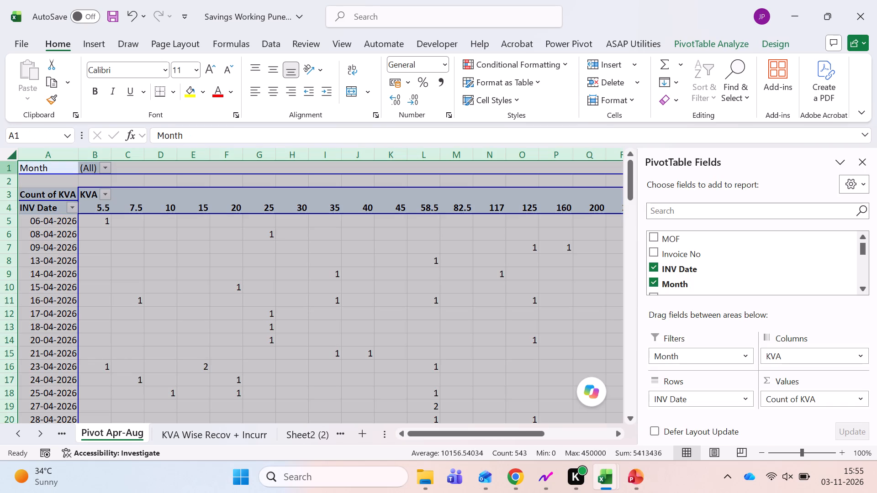
{"action": "scroll", "coordinate": [20, 181], "scroll_direction": "up", "scroll_amount": 1}
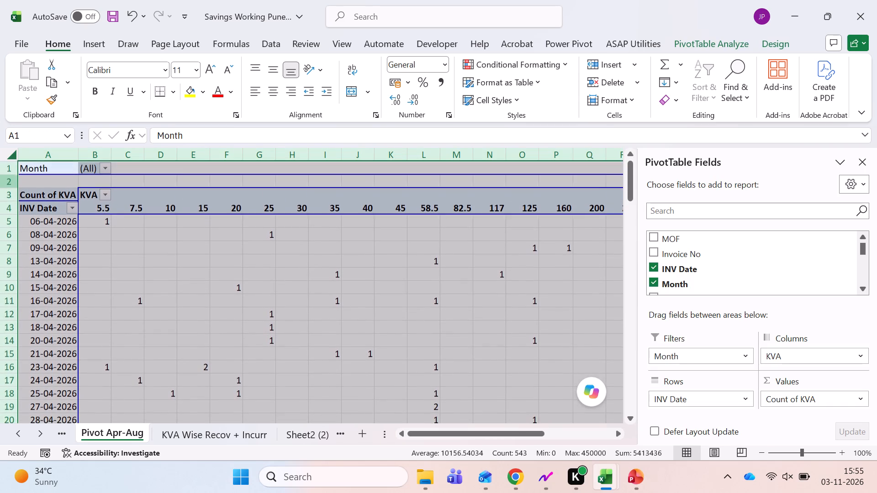
{"action": "left_click", "coordinate": [10, 168]}
{"action": "left_click", "coordinate": [10, 168]}
{"action": "key", "text": "ctrl+shift+Down"}
{"action": "key", "text": "ctrl+shift+Down"}
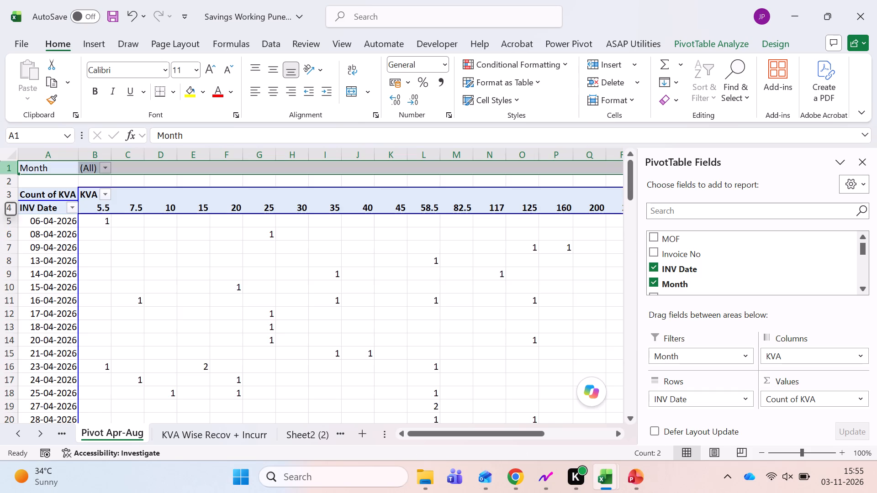
{"action": "key", "text": "shift+Down"}
{"action": "key", "text": "shift+Down"}
{"action": "key", "text": "shift+Down"}
{"action": "key", "text": "shift+Down"}
{"action": "key", "text": "shift+Down"}
{"action": "key", "text": "shift+Down"}
{"action": "key", "text": "shift+Down"}
{"action": "key", "text": "shift+Down"}
{"action": "key", "text": "shift+Down"}
{"action": "key", "text": "shift+Down"}
{"action": "key", "text": "shift+Down"}
{"action": "key", "text": "shift+Up"}
{"action": "key", "text": "shift+Up"}
{"action": "key", "text": "shift+Up"}
{"action": "key", "text": "shift+Up"}
{"action": "key", "text": "shift+Up"}
{"action": "key", "text": "shift+Up"}
{"action": "key", "text": "shift+Up"}
{"action": "key", "text": "shift+Up"}
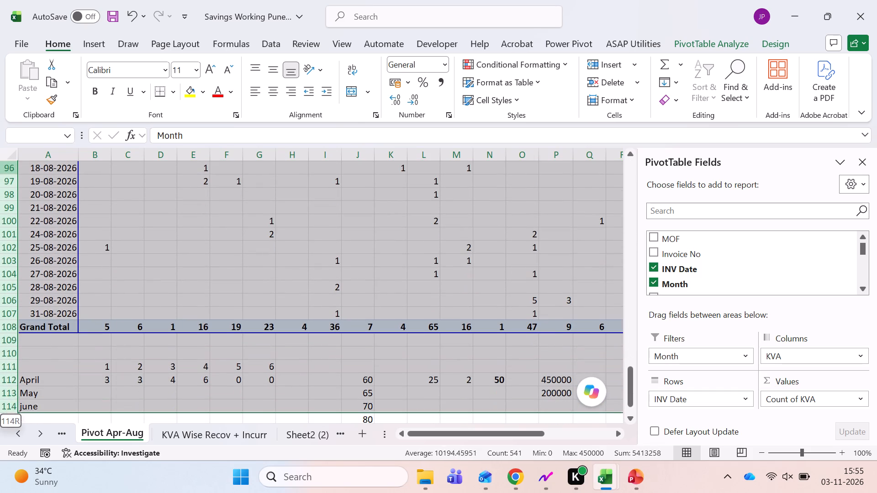
{"action": "key", "text": "shift+Down"}
{"action": "key", "text": "shift+Down"}
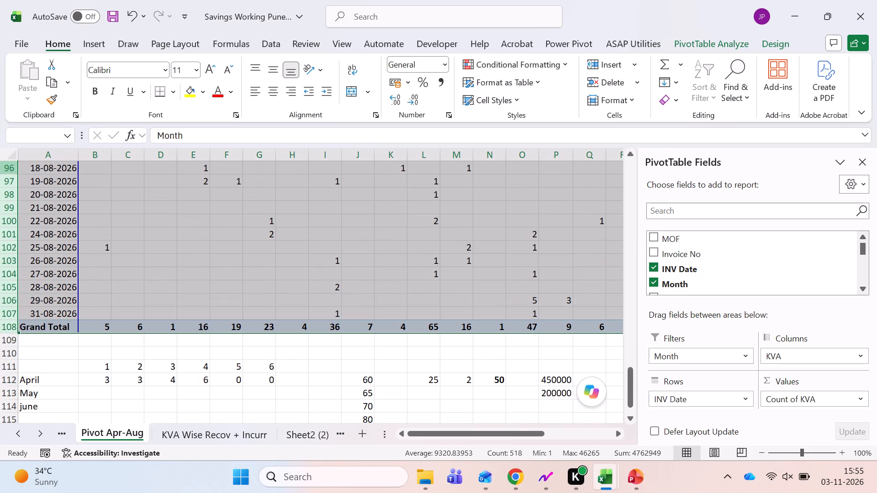
{"action": "key", "text": "ctrl+minus"}
{"action": "left_click", "coordinate": [109, 267]}
Remove the header filters from the sales table on the 'Sales in which Transport Includ' sheet.
{"action": "key", "text": "ctrl+Page_Down"}
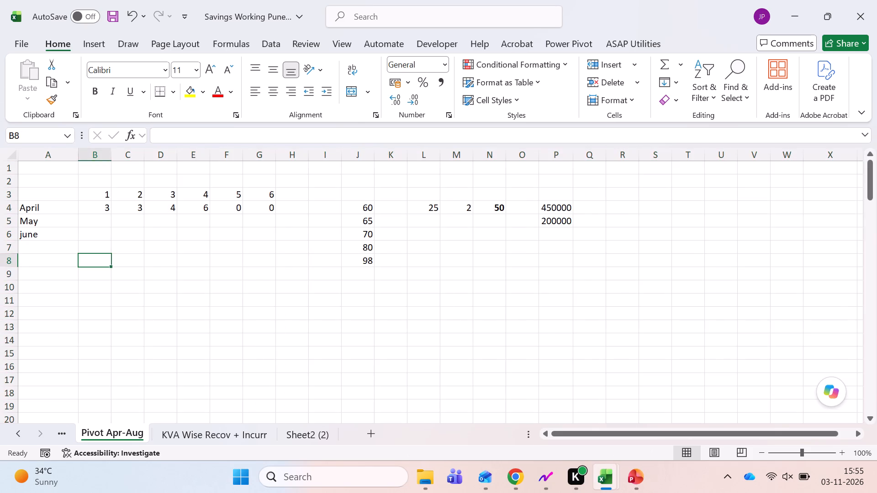
{"action": "key", "text": "ctrl+Page_Up"}
{"action": "key", "text": "ctrl+Page_Up"}
{"action": "key", "text": "ctrl+Left"}
{"action": "key", "text": "ctrl+Left"}
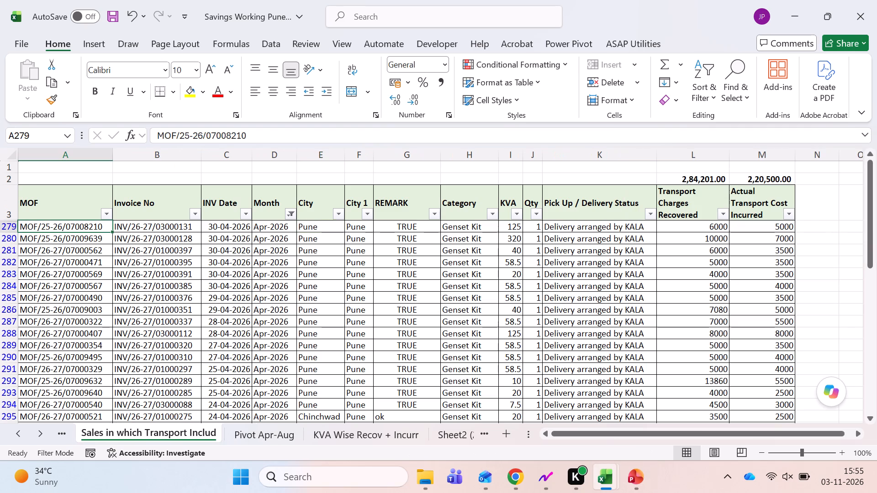
{"action": "key", "text": "Up"}
{"action": "key", "text": "Right"}
{"action": "key", "text": "Right"}
{"action": "key", "text": "Right"}
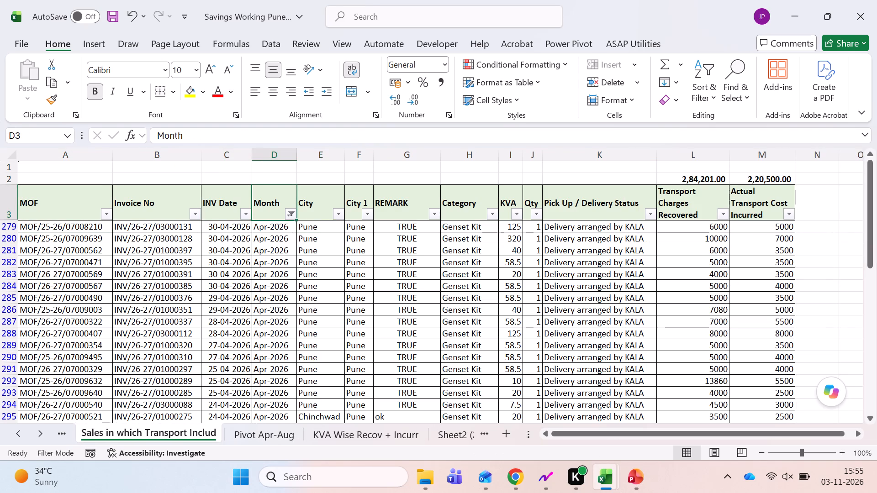
{"action": "key", "text": "ctrl+shift+l"}
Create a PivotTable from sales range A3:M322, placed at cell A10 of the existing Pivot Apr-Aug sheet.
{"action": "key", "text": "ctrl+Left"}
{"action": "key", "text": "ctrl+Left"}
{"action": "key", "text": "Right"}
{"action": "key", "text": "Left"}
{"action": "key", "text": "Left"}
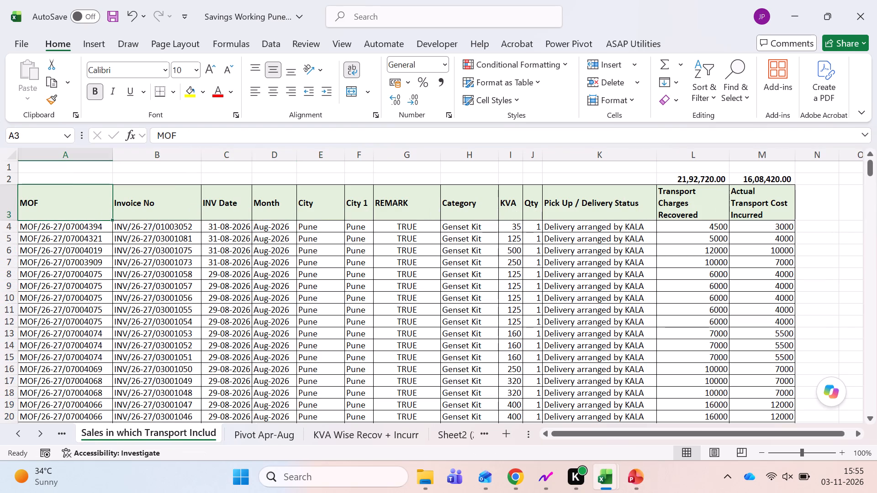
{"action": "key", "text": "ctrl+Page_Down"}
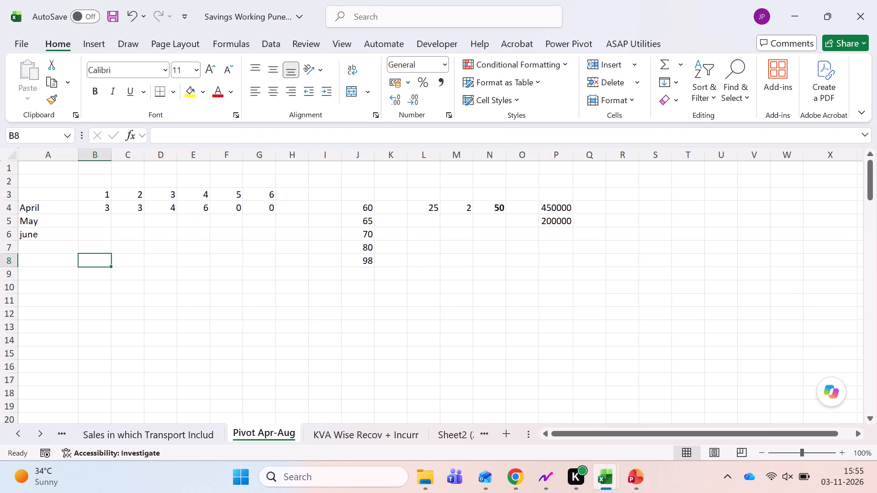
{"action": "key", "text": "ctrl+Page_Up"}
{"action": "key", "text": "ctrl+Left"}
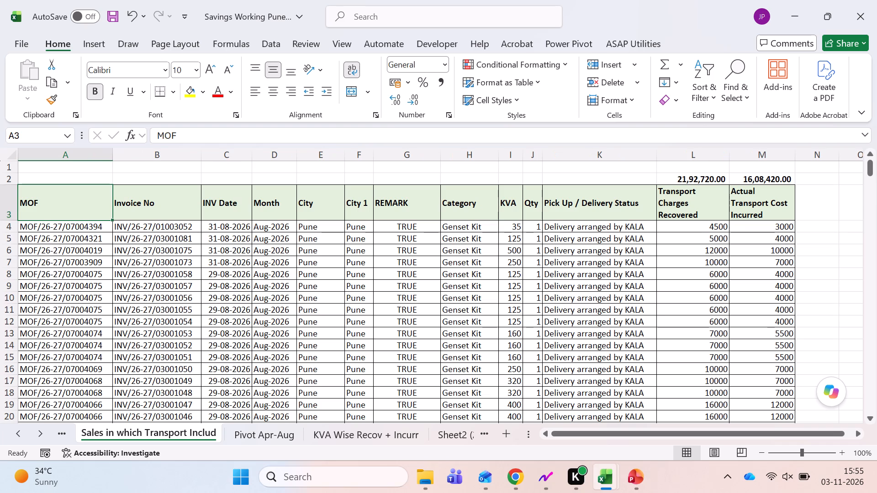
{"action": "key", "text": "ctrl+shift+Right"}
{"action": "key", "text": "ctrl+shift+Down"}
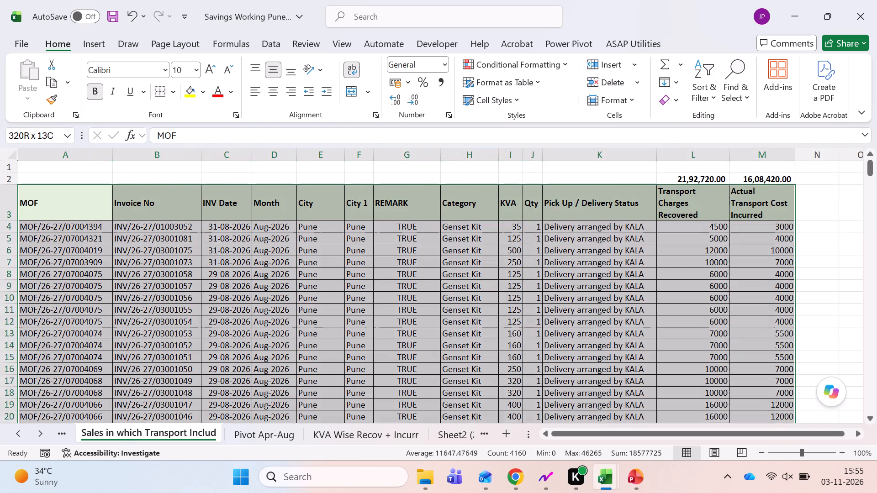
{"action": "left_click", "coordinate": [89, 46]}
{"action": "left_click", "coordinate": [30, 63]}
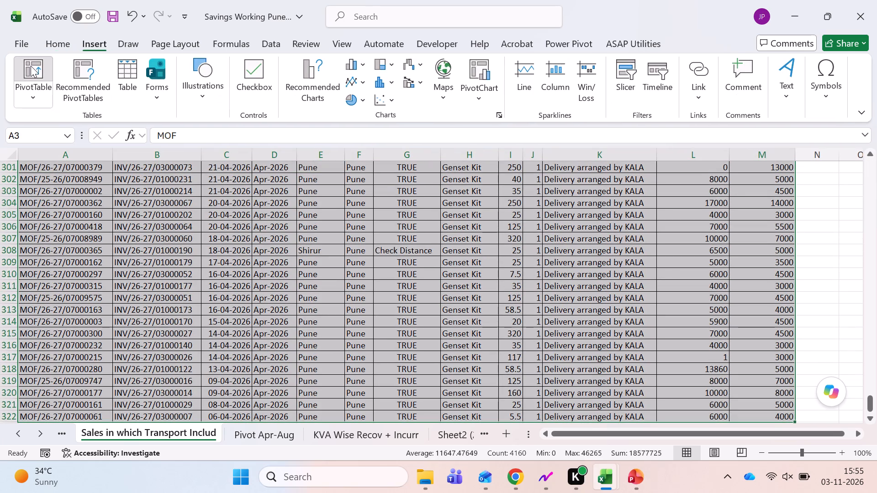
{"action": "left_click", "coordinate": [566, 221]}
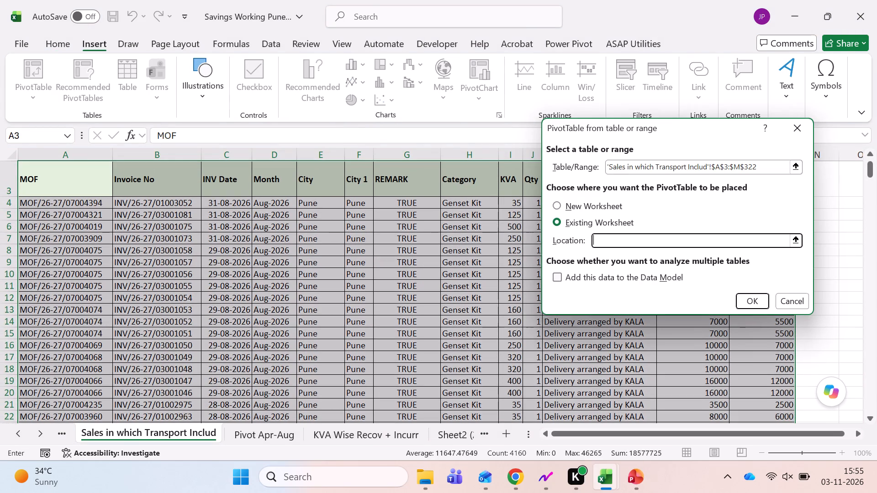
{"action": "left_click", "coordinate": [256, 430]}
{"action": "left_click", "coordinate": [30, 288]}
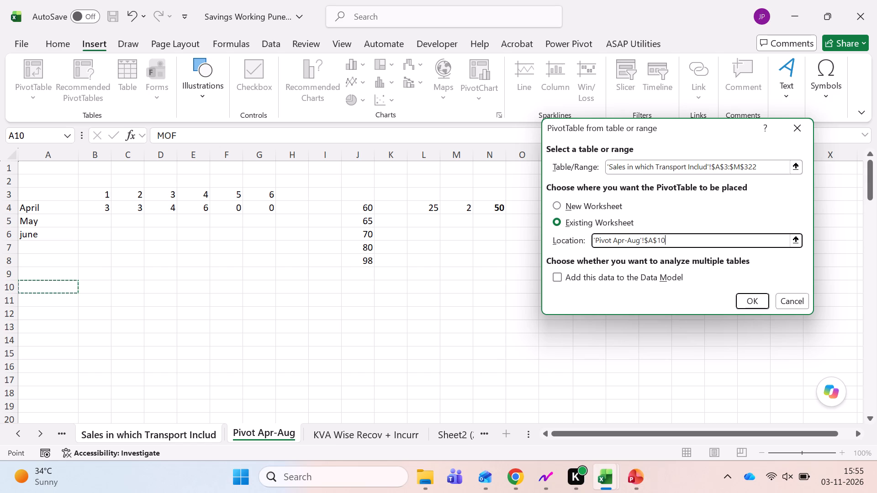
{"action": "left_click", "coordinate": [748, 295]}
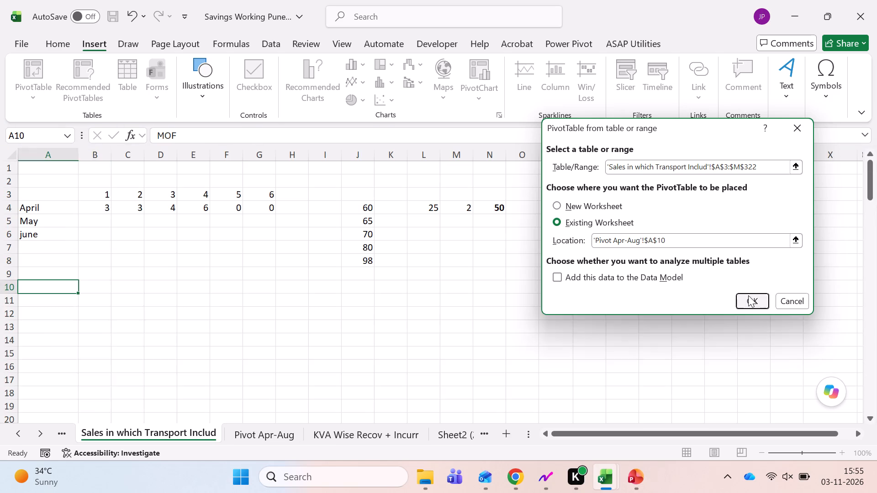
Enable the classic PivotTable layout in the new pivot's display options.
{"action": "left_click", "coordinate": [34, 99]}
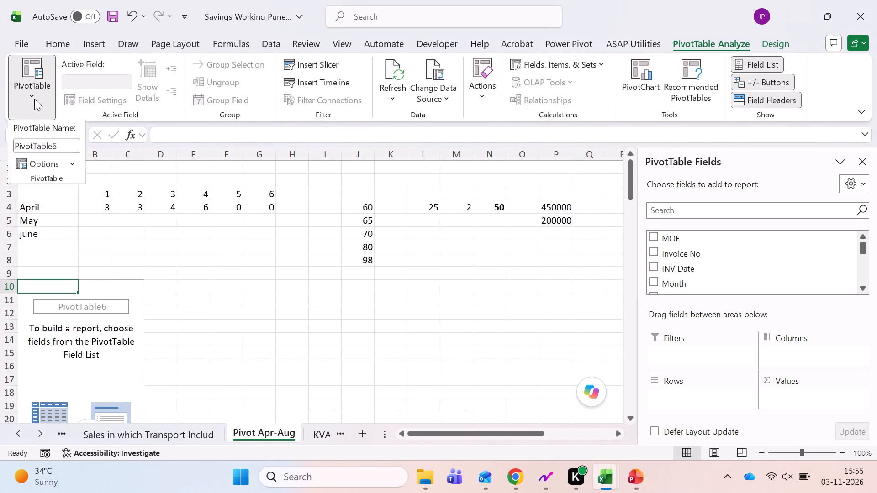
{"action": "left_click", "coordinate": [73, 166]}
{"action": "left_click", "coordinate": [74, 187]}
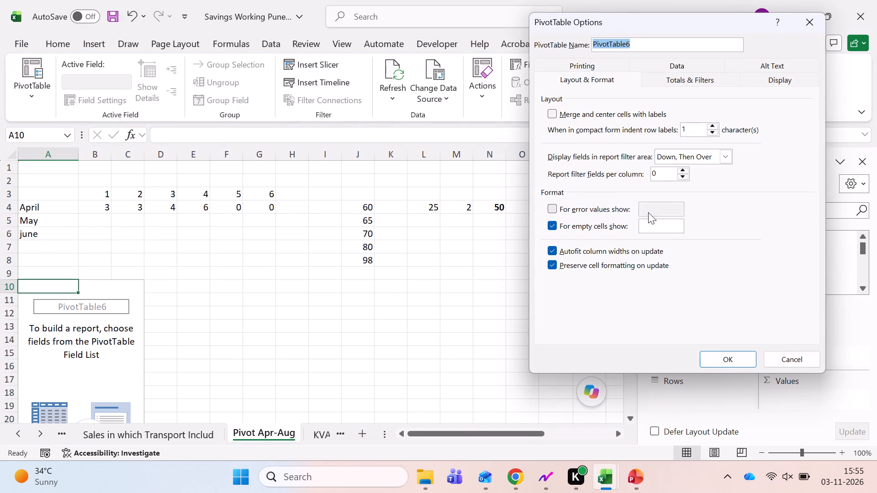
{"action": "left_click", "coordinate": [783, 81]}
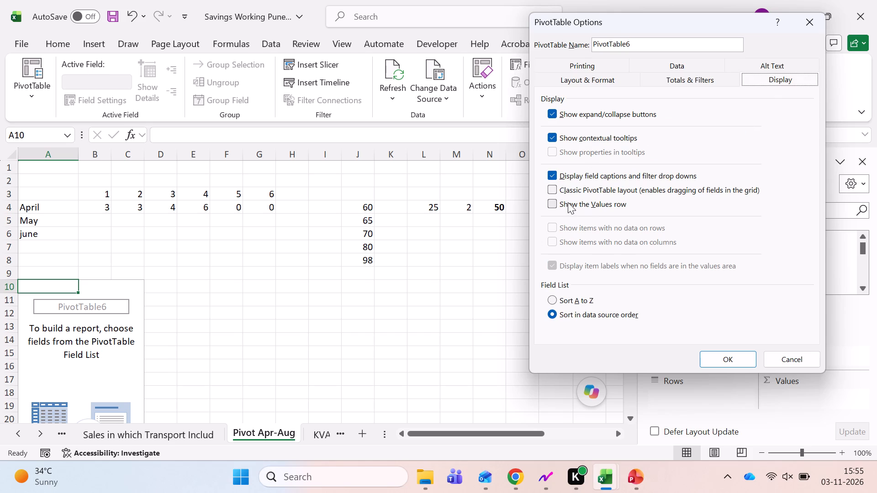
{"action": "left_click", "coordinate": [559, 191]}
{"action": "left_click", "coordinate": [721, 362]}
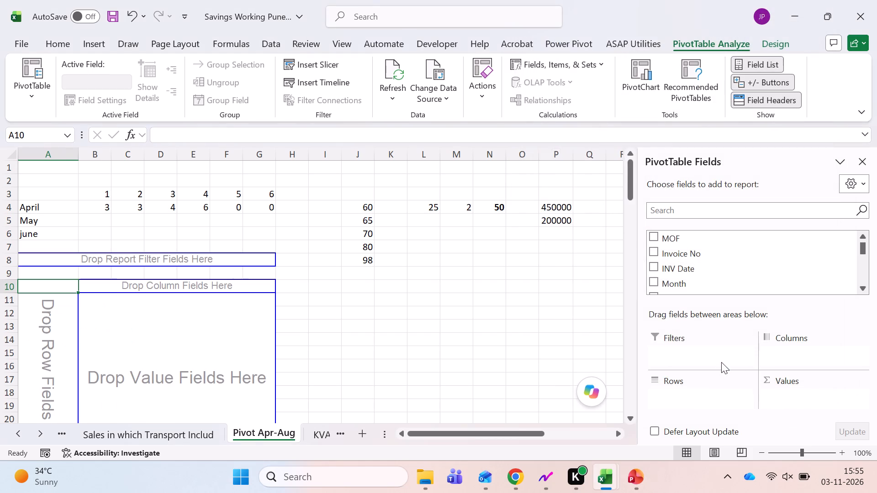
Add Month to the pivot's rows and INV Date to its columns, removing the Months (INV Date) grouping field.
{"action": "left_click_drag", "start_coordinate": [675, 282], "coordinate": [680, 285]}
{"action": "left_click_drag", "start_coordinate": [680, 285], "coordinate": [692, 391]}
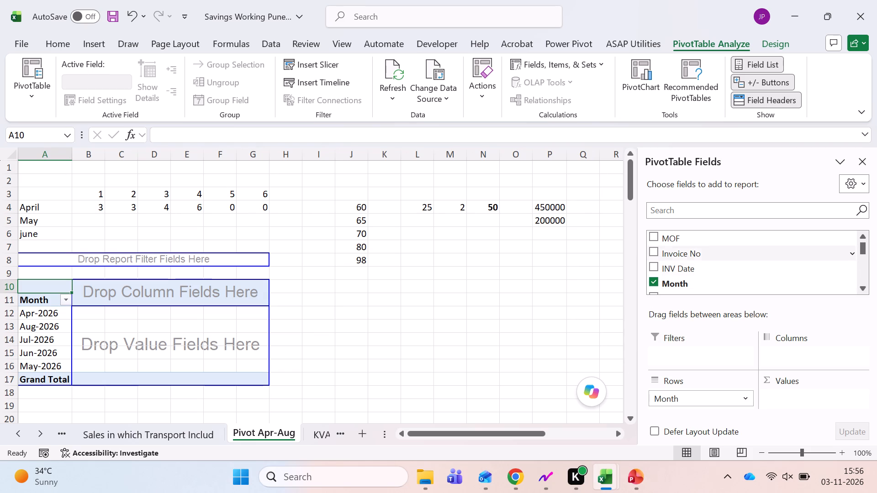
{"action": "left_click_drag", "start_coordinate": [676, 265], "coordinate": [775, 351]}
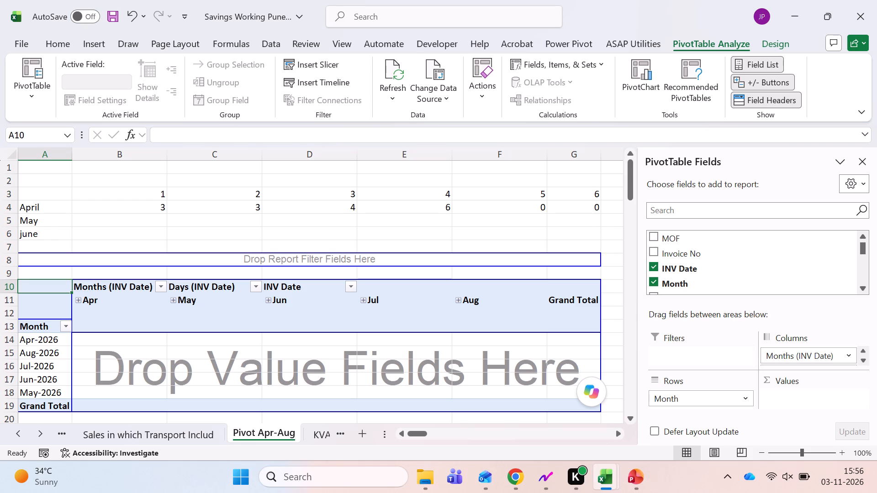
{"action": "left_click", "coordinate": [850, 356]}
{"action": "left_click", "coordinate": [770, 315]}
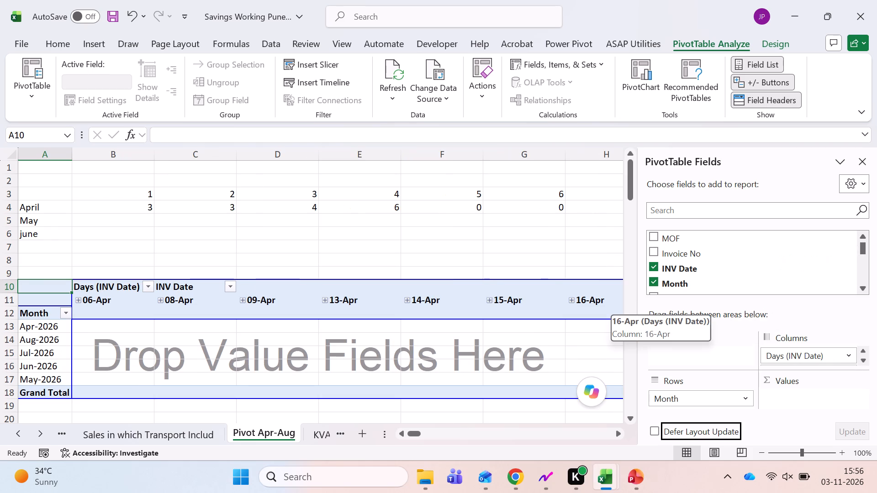
Examine the day-wise INV Date columns across the pivot, returning to column A.
{"action": "triple_click", "coordinate": [617, 432]}
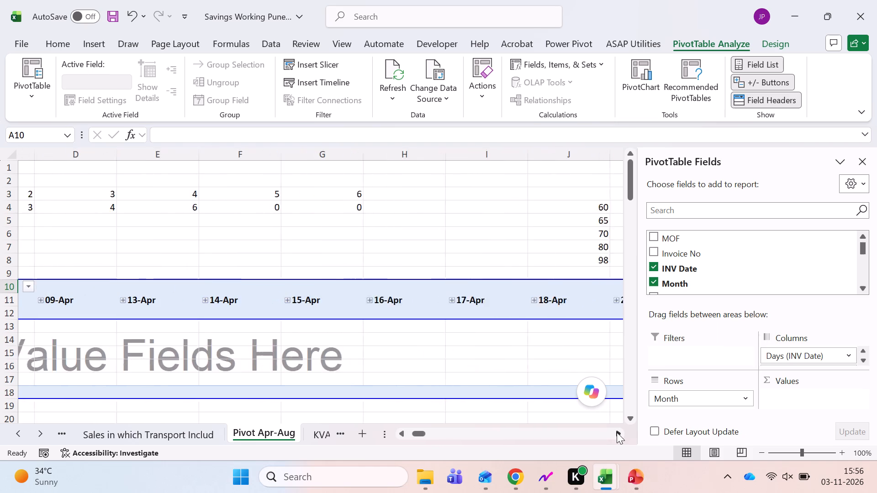
{"action": "double_click", "coordinate": [617, 432]}
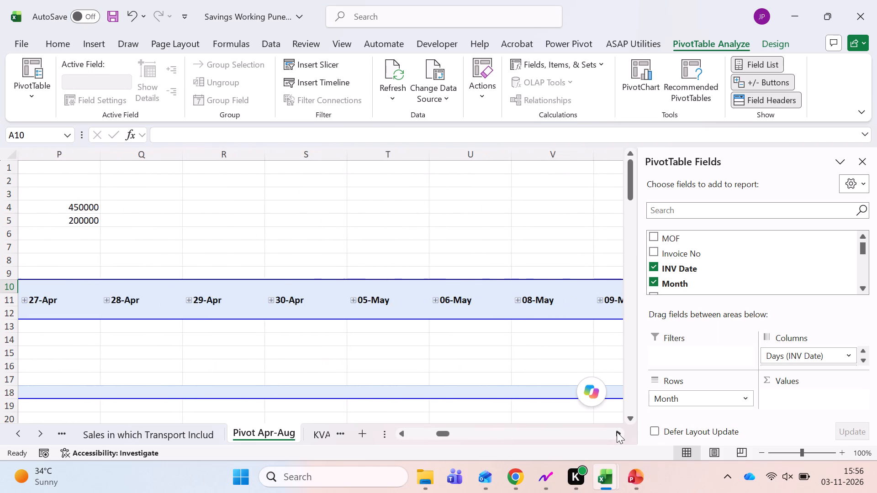
{"action": "triple_click", "coordinate": [617, 432]}
{"action": "triple_click", "coordinate": [617, 432]}
{"action": "triple_click", "coordinate": [617, 432]}
{"action": "triple_click", "coordinate": [617, 432]}
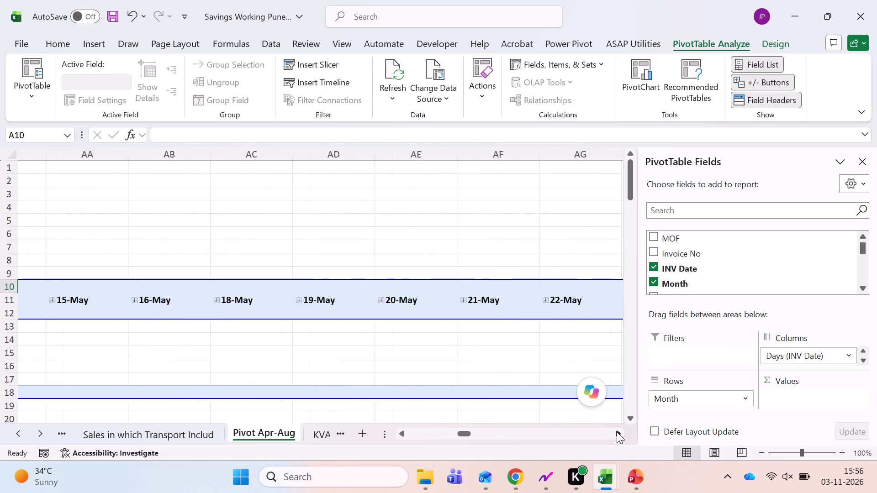
{"action": "left_click_drag", "start_coordinate": [462, 431], "coordinate": [400, 433]}
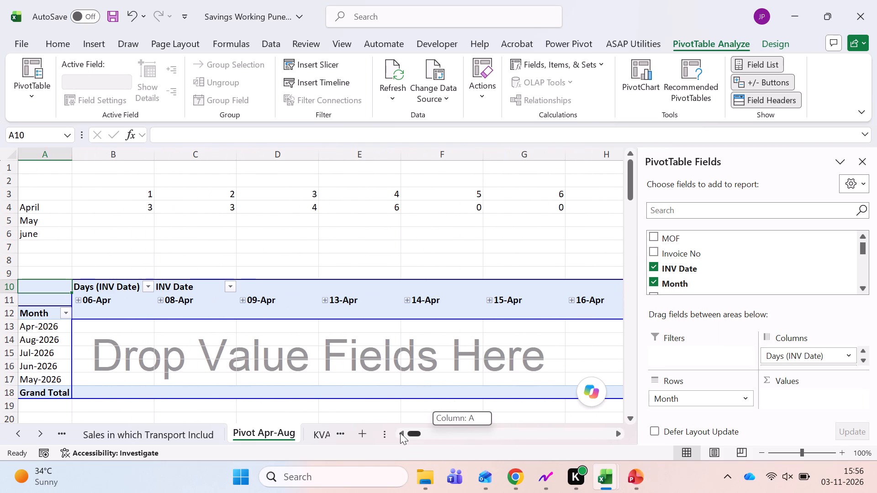
{"action": "left_click_drag", "start_coordinate": [400, 433], "coordinate": [395, 433]}
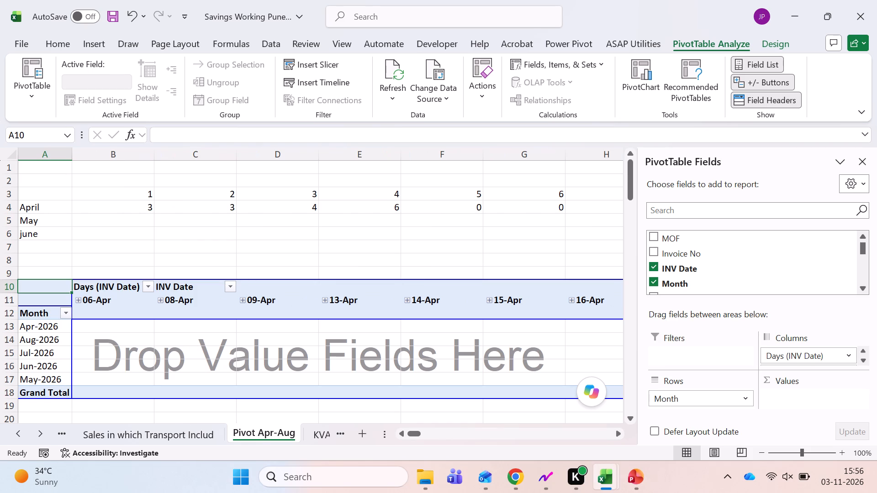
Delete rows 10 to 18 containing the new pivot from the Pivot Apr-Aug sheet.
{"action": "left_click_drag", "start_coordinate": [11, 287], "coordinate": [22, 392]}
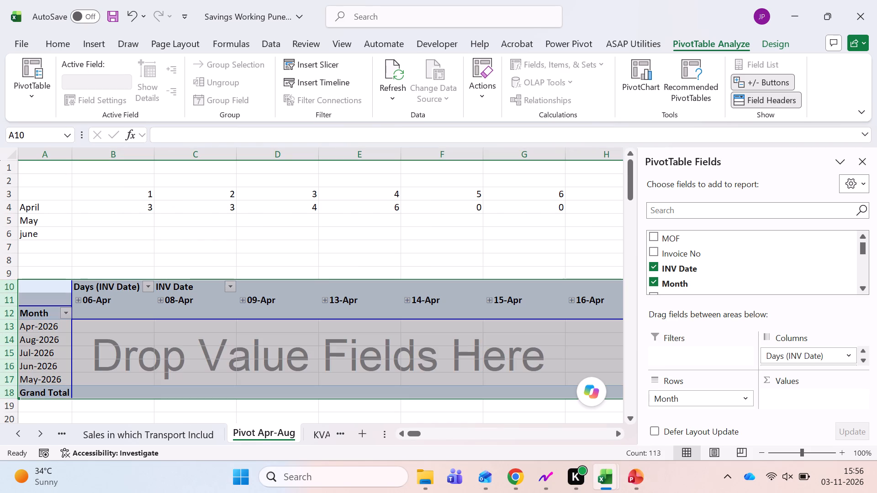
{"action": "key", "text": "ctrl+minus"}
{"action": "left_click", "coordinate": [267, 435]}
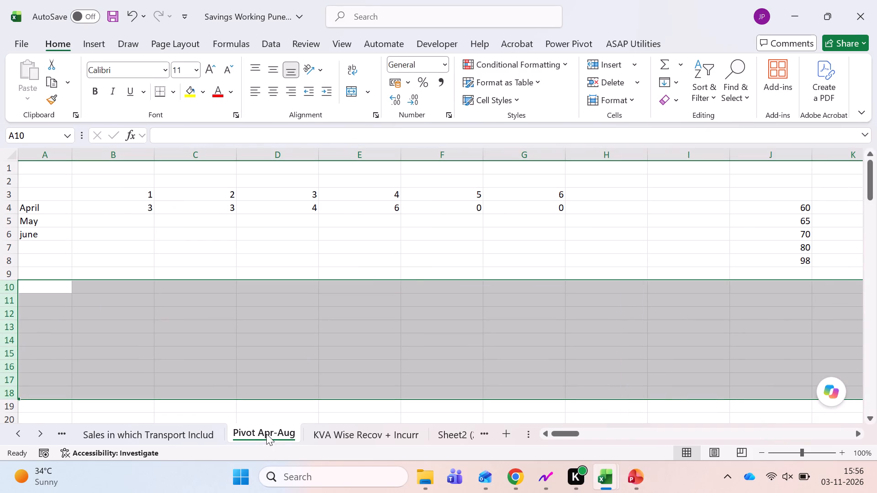
Insert a blank column before City in the 'Sales in which Transport Includ' sheet.
{"action": "left_click", "coordinate": [204, 429]}
{"action": "left_click", "coordinate": [248, 432]}
{"action": "key", "text": "ctrl+Page_Up"}
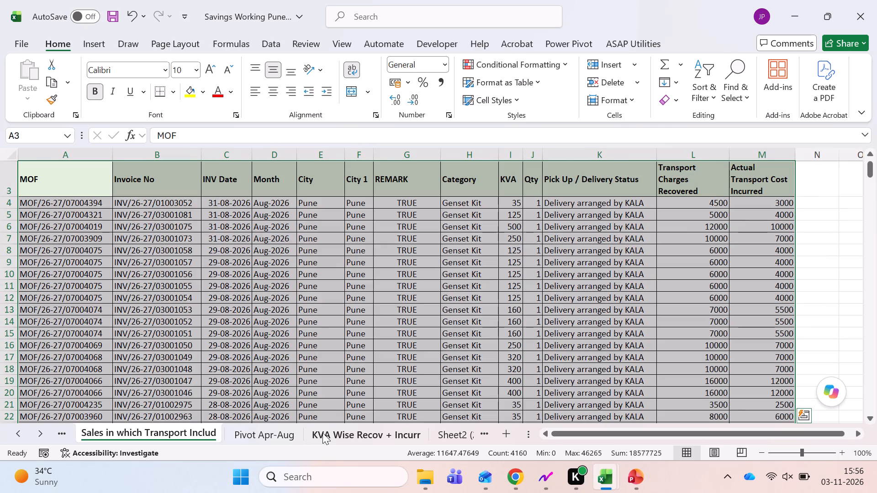
{"action": "key", "text": "ctrl+Up"}
{"action": "key", "text": "Down"}
{"action": "key", "text": "Right"}
{"action": "key", "text": "Right"}
{"action": "key", "text": "Right"}
{"action": "key", "text": "Right"}
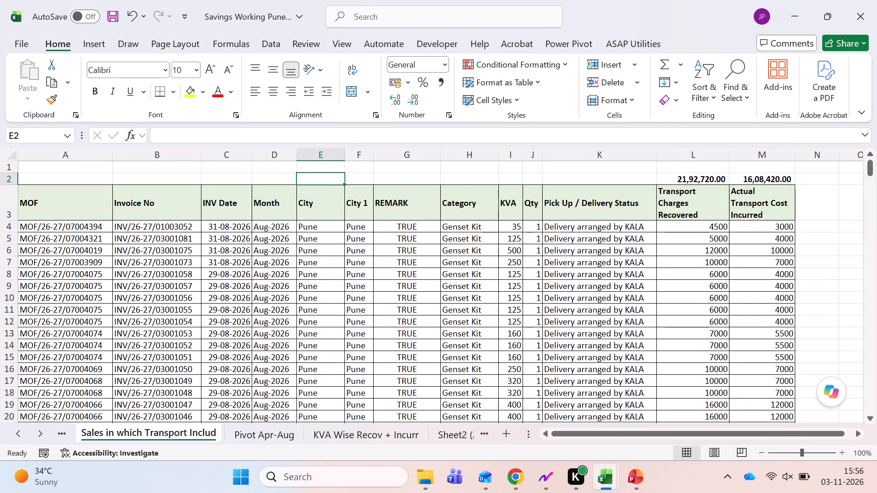
{"action": "right_click", "coordinate": [315, 155]}
{"action": "left_click", "coordinate": [359, 293]}
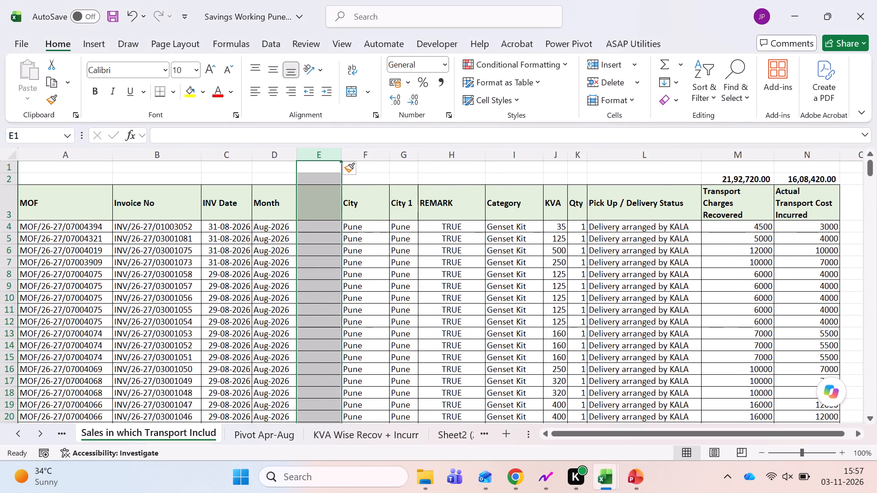
Enter the header 'Date in Numbers' in row 3 of the new blank column.
{"action": "left_click", "coordinate": [317, 207]}
{"action": "type", "text": "Date in N"}
{"action": "type", "text": "um"}
{"action": "type", "text": "bers"}
{"action": "key", "text": "Return"}
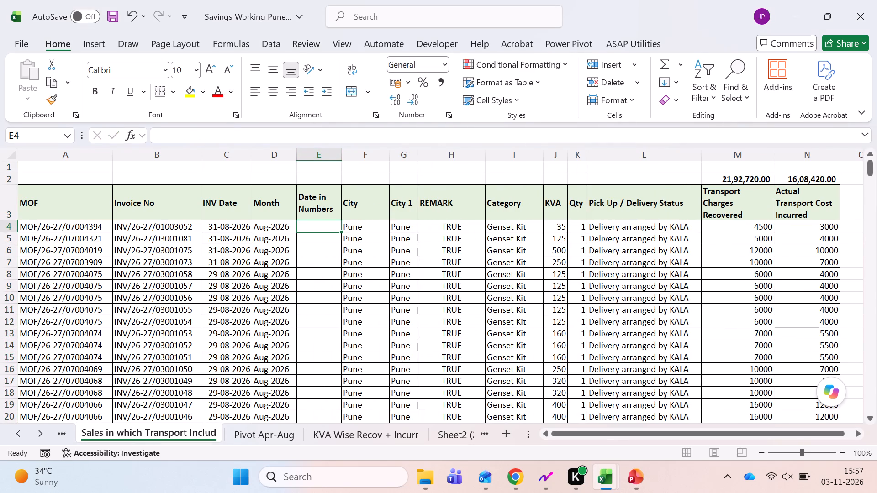
Turn on filters for the header row 3 of the sales data.
{"action": "key", "text": "Up"}
{"action": "key", "text": "Left"}
{"action": "key", "text": "shift+space"}
{"action": "key", "text": "ctrl+shift+l"}
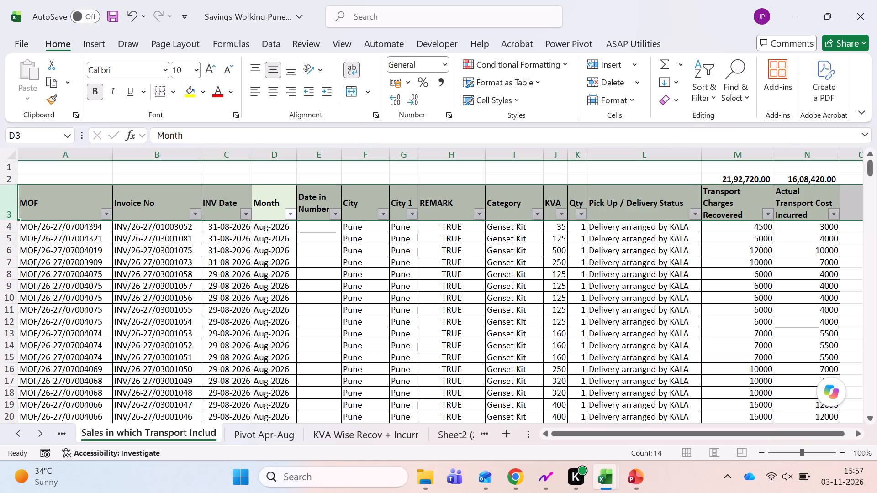
{"action": "key", "text": "Right"}
{"action": "key", "text": "Escape"}
{"action": "key", "text": "Down"}
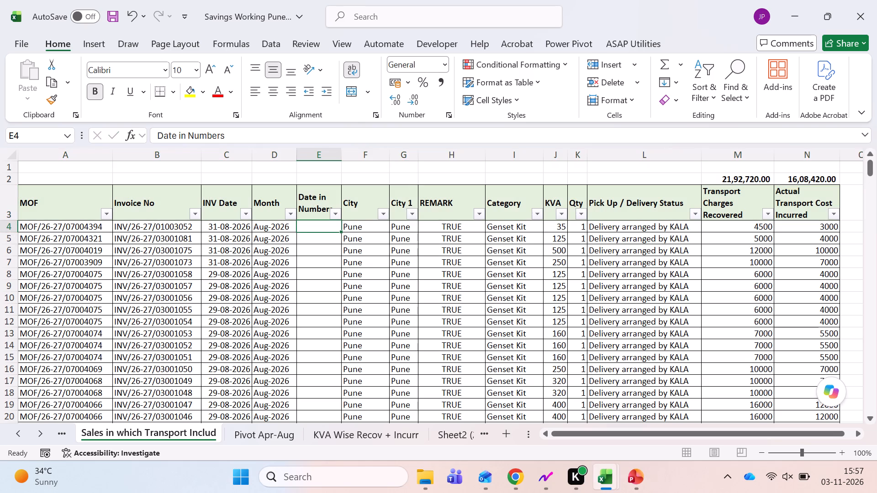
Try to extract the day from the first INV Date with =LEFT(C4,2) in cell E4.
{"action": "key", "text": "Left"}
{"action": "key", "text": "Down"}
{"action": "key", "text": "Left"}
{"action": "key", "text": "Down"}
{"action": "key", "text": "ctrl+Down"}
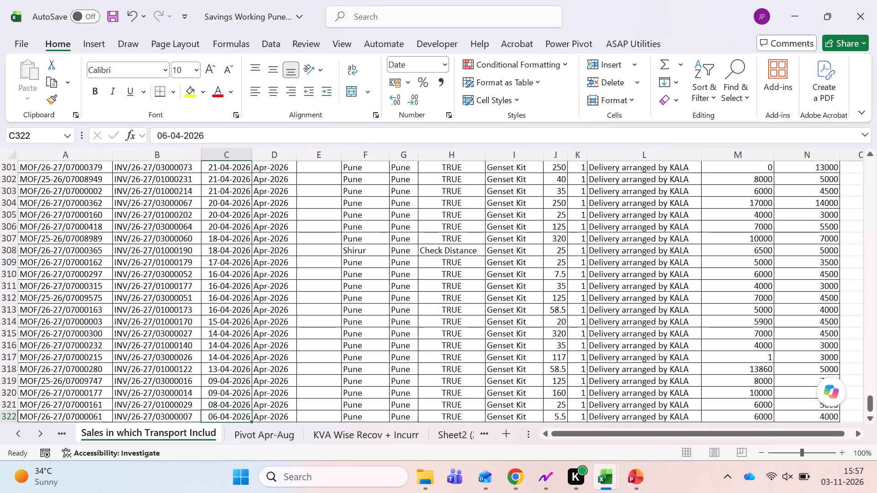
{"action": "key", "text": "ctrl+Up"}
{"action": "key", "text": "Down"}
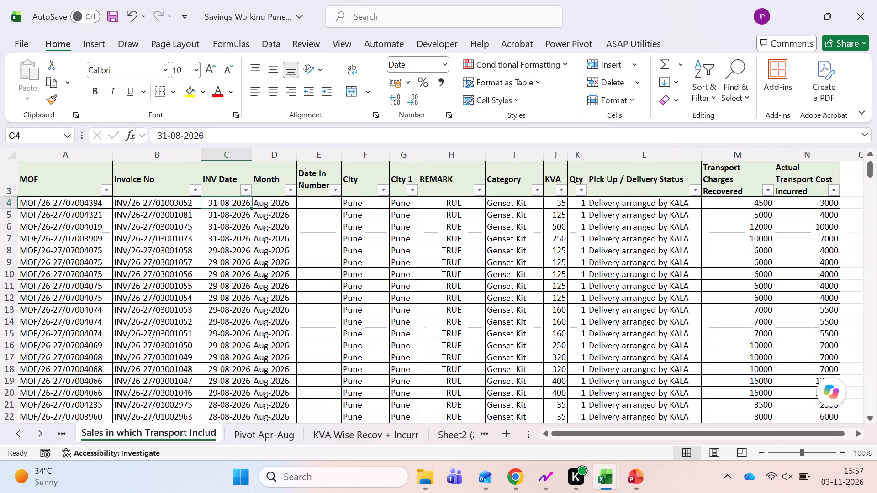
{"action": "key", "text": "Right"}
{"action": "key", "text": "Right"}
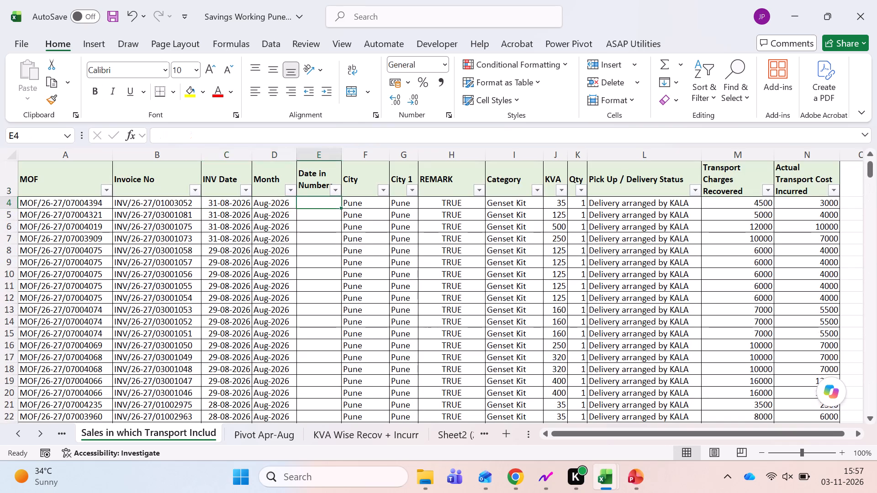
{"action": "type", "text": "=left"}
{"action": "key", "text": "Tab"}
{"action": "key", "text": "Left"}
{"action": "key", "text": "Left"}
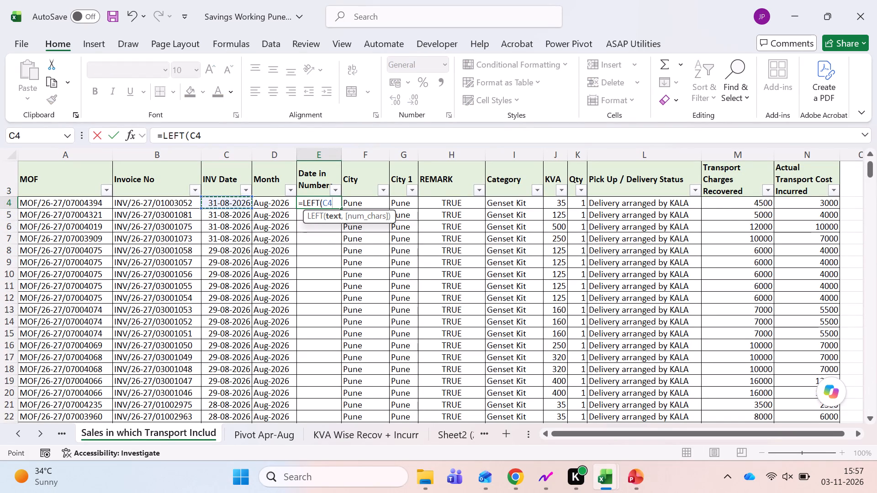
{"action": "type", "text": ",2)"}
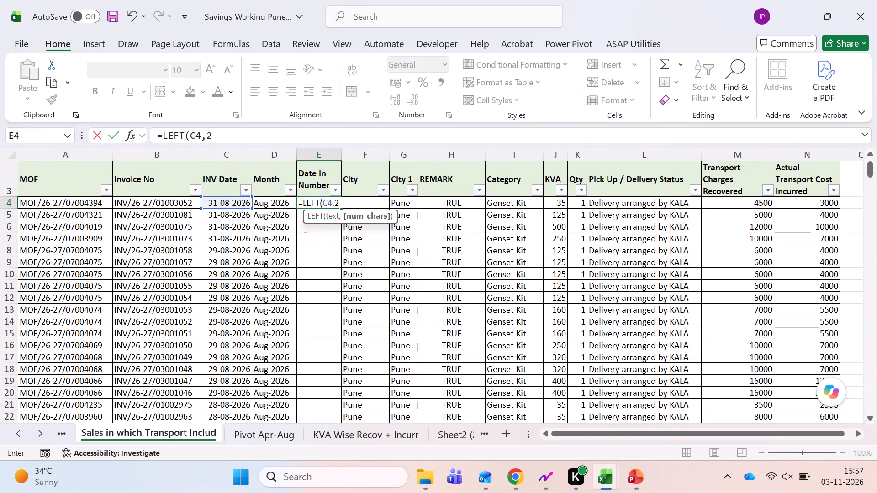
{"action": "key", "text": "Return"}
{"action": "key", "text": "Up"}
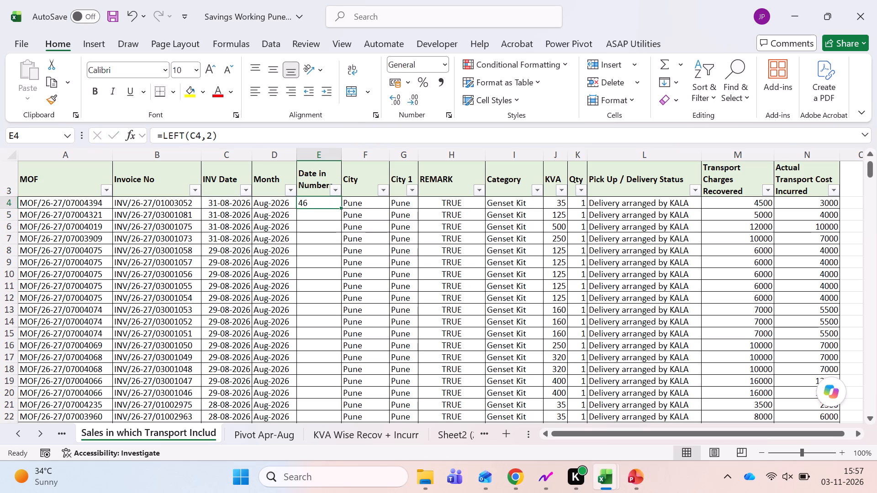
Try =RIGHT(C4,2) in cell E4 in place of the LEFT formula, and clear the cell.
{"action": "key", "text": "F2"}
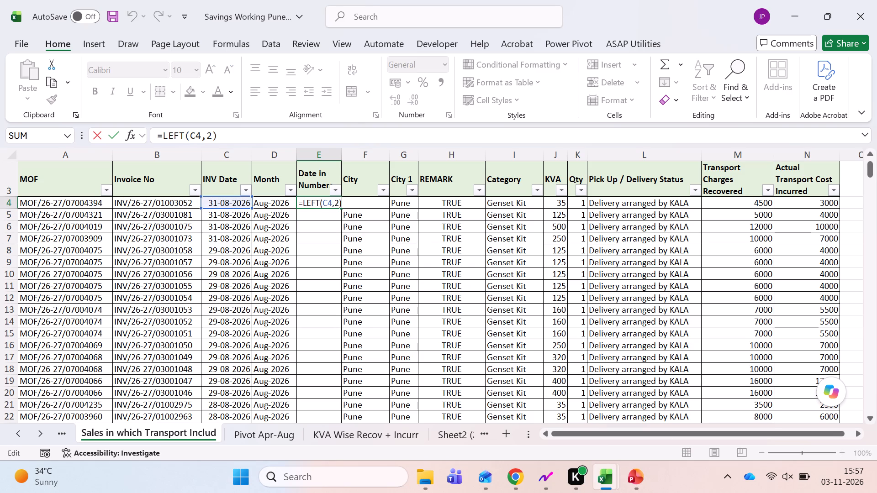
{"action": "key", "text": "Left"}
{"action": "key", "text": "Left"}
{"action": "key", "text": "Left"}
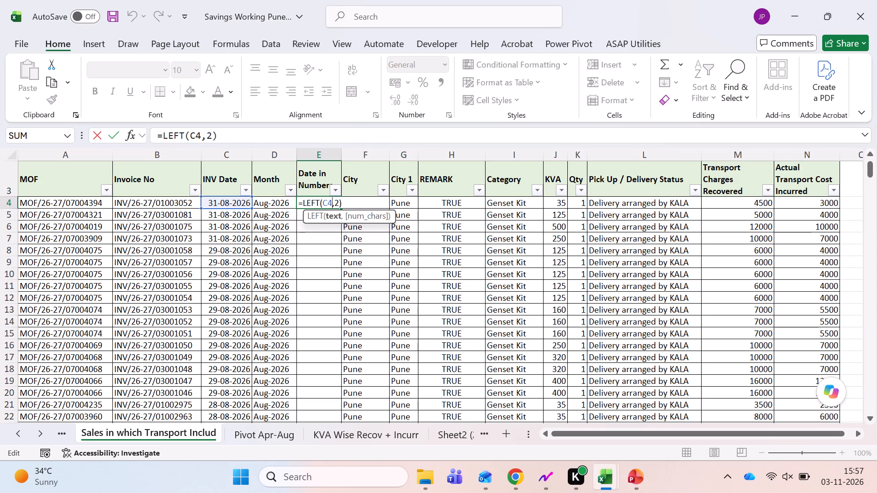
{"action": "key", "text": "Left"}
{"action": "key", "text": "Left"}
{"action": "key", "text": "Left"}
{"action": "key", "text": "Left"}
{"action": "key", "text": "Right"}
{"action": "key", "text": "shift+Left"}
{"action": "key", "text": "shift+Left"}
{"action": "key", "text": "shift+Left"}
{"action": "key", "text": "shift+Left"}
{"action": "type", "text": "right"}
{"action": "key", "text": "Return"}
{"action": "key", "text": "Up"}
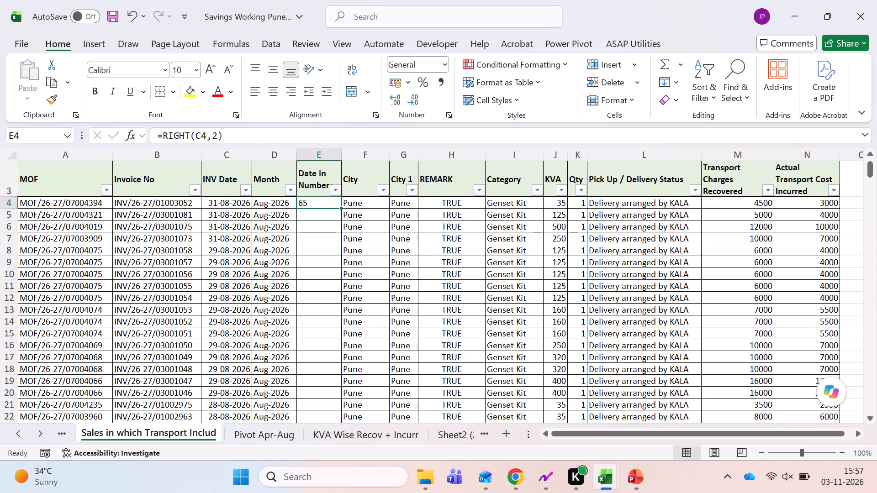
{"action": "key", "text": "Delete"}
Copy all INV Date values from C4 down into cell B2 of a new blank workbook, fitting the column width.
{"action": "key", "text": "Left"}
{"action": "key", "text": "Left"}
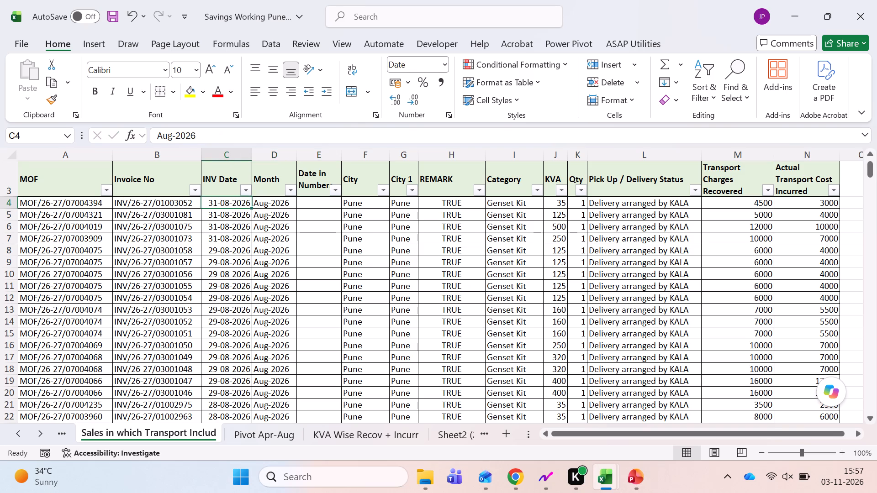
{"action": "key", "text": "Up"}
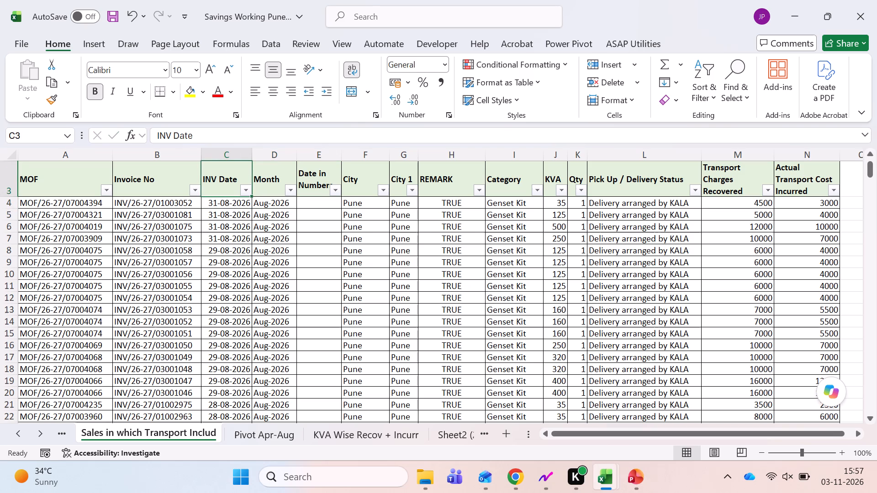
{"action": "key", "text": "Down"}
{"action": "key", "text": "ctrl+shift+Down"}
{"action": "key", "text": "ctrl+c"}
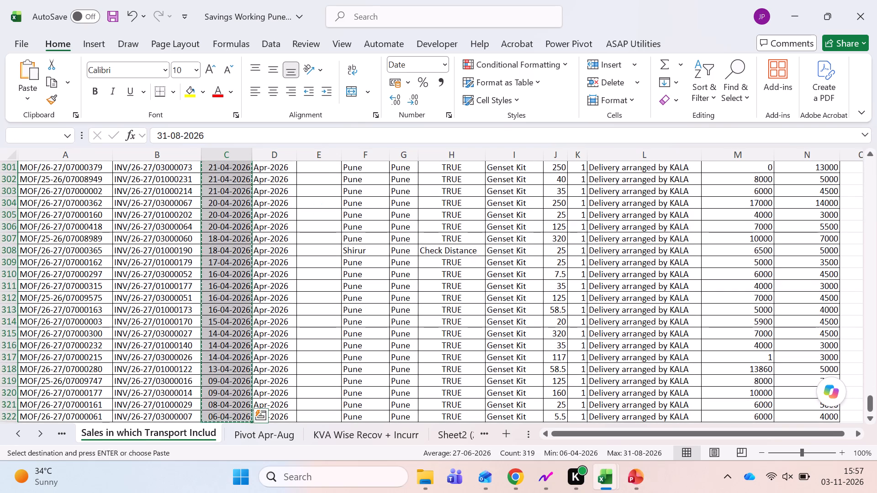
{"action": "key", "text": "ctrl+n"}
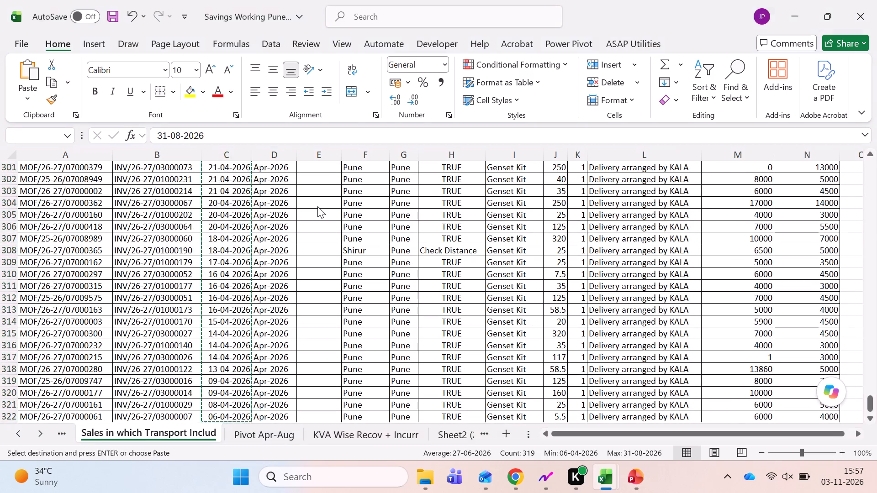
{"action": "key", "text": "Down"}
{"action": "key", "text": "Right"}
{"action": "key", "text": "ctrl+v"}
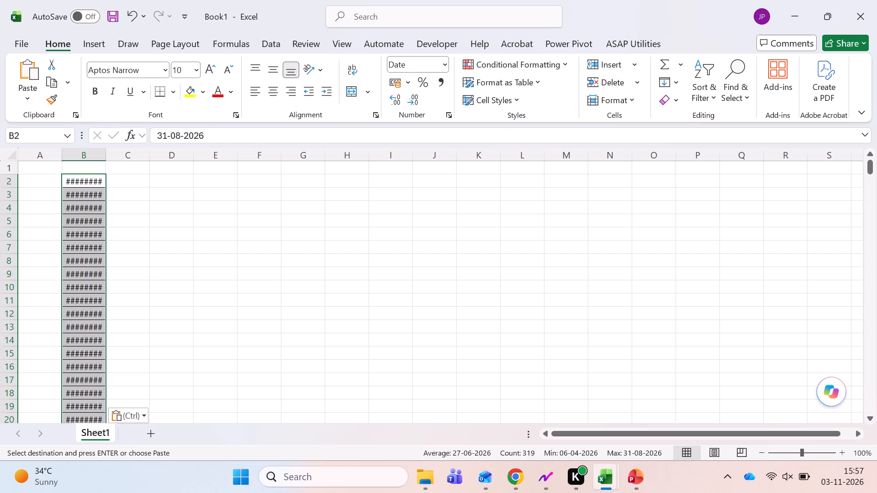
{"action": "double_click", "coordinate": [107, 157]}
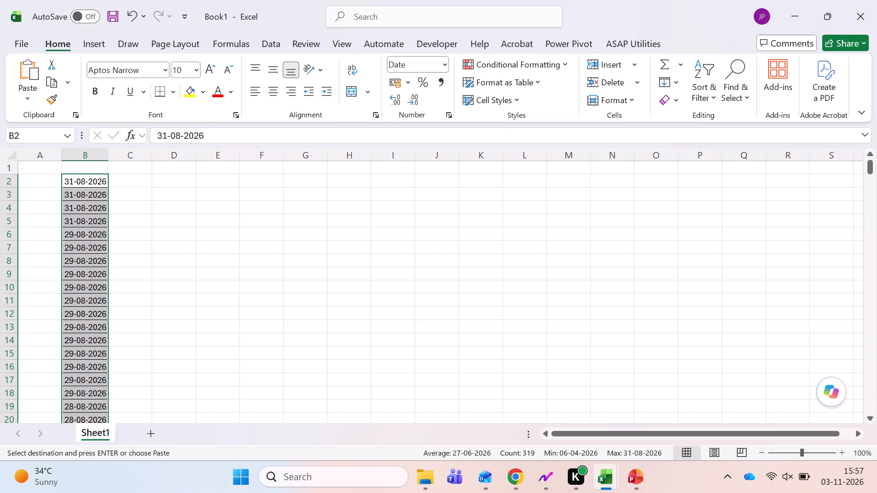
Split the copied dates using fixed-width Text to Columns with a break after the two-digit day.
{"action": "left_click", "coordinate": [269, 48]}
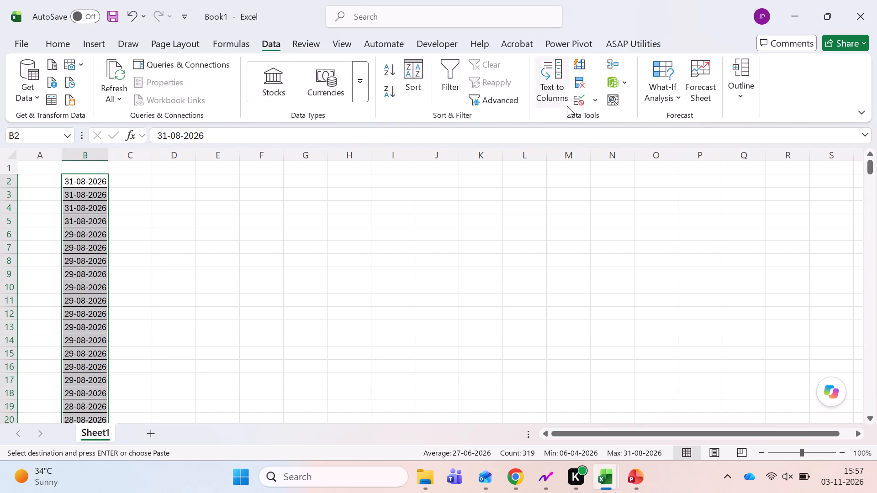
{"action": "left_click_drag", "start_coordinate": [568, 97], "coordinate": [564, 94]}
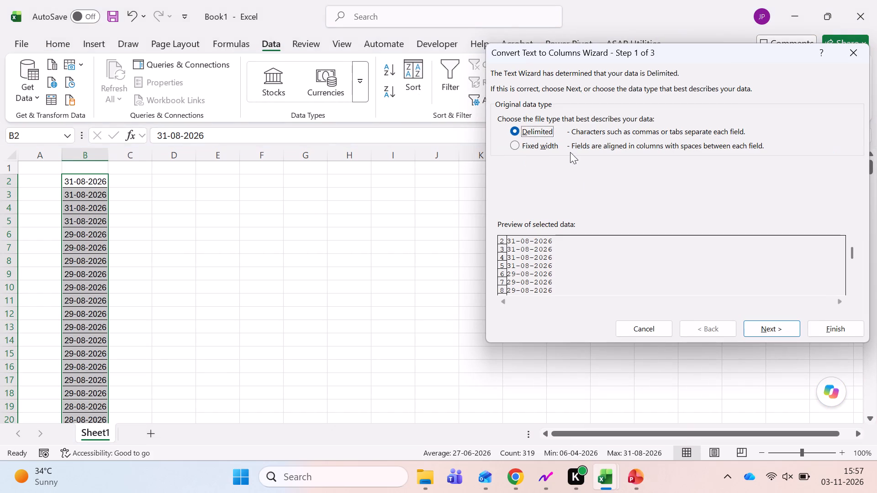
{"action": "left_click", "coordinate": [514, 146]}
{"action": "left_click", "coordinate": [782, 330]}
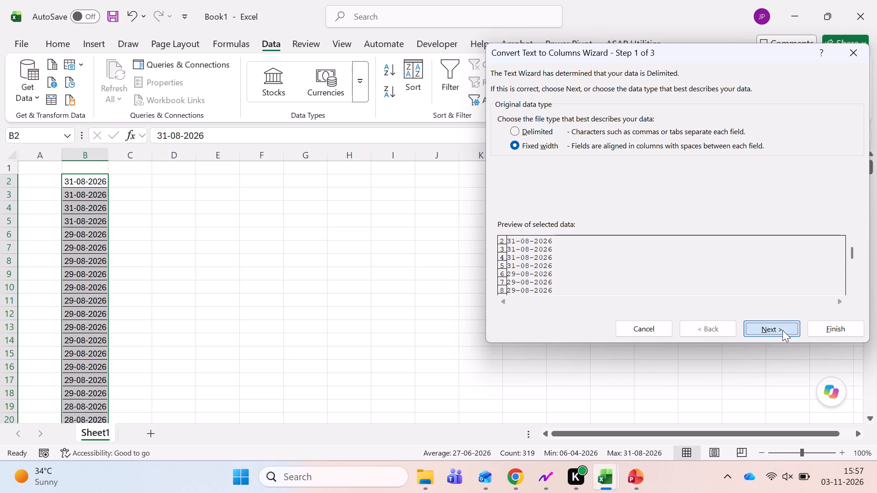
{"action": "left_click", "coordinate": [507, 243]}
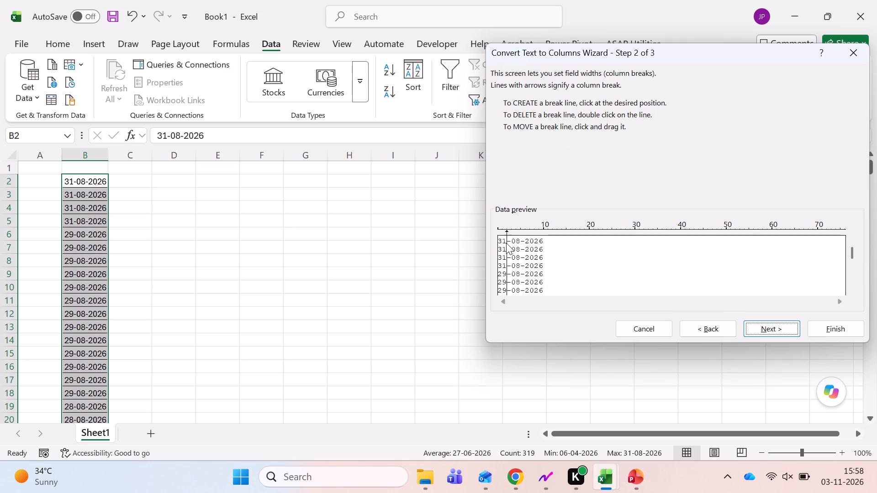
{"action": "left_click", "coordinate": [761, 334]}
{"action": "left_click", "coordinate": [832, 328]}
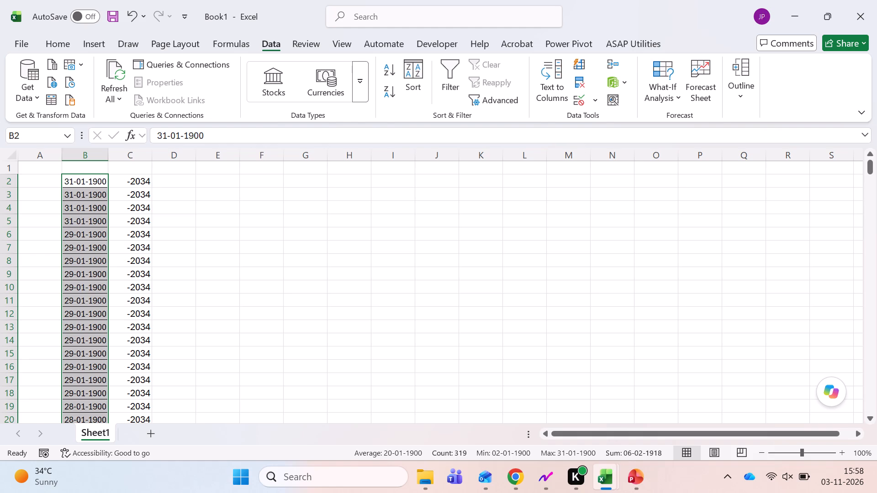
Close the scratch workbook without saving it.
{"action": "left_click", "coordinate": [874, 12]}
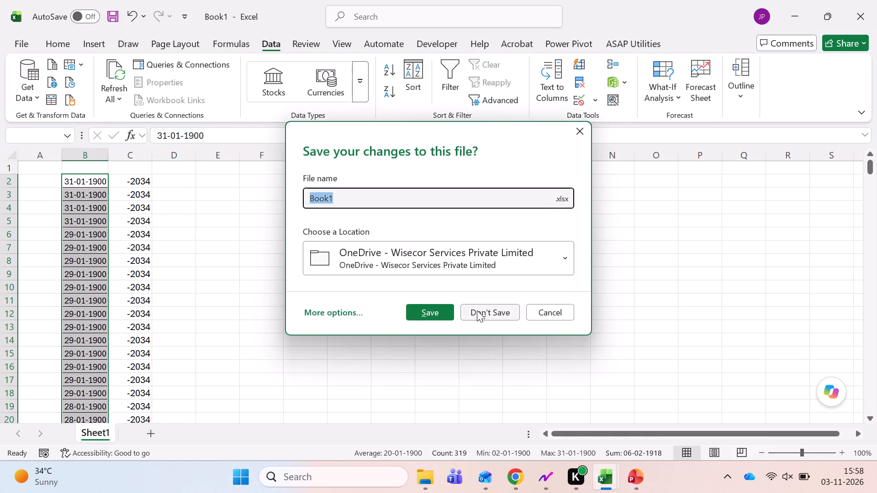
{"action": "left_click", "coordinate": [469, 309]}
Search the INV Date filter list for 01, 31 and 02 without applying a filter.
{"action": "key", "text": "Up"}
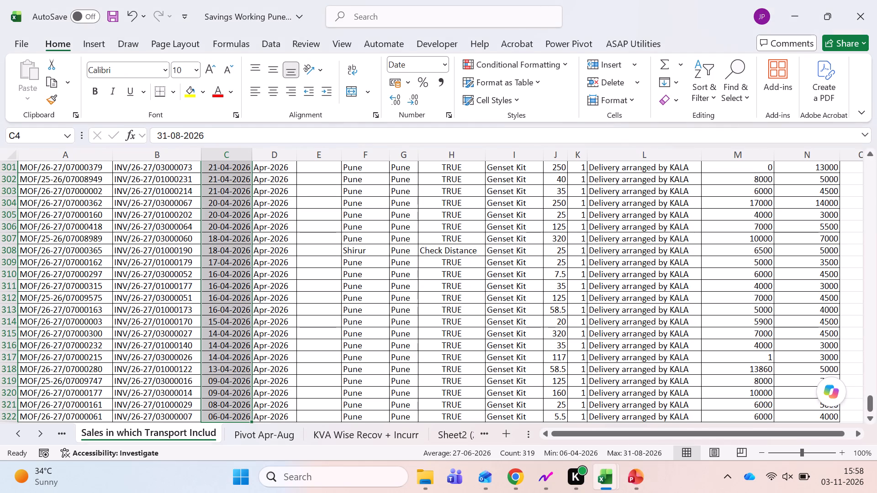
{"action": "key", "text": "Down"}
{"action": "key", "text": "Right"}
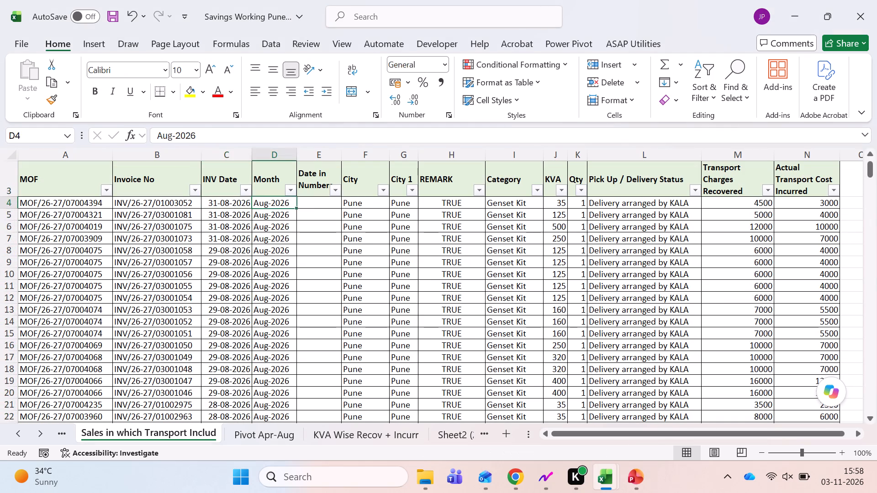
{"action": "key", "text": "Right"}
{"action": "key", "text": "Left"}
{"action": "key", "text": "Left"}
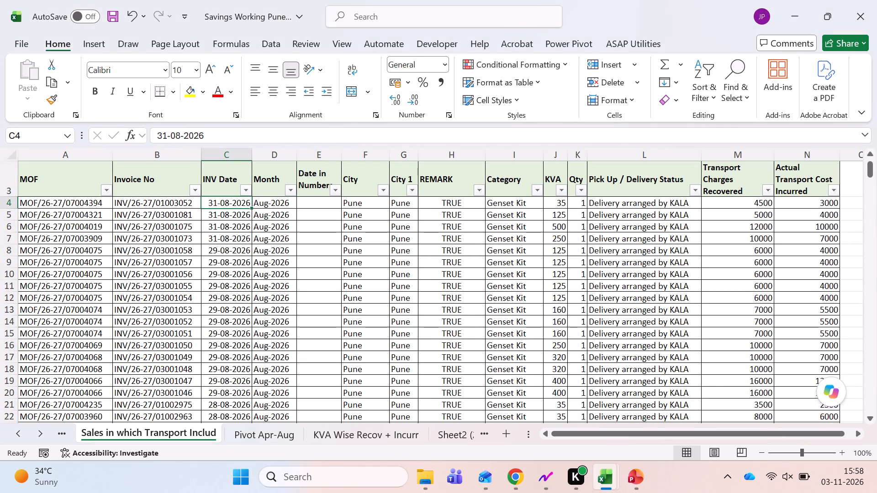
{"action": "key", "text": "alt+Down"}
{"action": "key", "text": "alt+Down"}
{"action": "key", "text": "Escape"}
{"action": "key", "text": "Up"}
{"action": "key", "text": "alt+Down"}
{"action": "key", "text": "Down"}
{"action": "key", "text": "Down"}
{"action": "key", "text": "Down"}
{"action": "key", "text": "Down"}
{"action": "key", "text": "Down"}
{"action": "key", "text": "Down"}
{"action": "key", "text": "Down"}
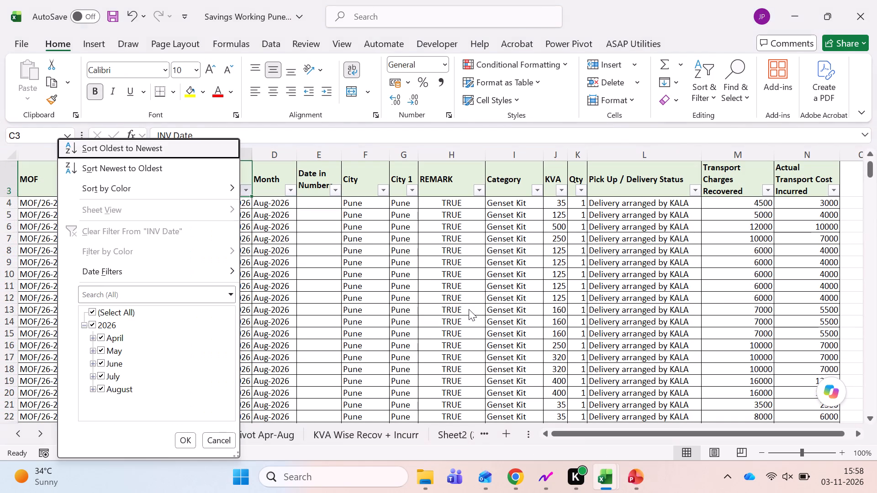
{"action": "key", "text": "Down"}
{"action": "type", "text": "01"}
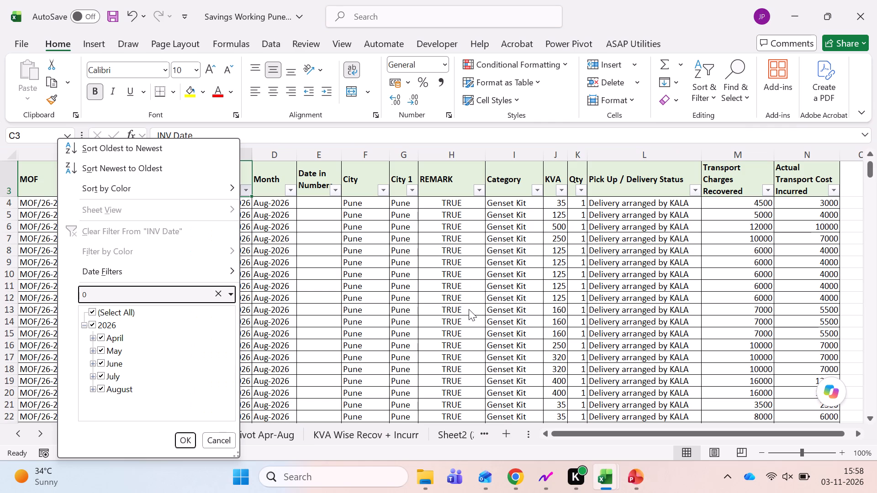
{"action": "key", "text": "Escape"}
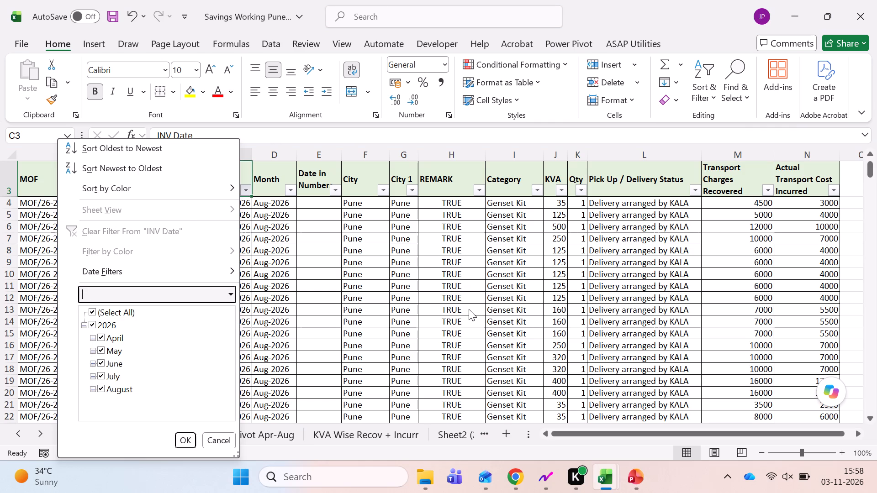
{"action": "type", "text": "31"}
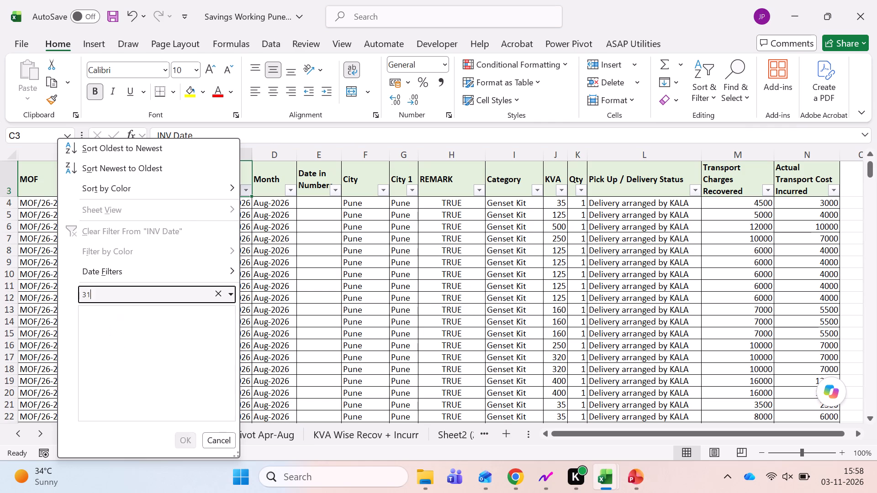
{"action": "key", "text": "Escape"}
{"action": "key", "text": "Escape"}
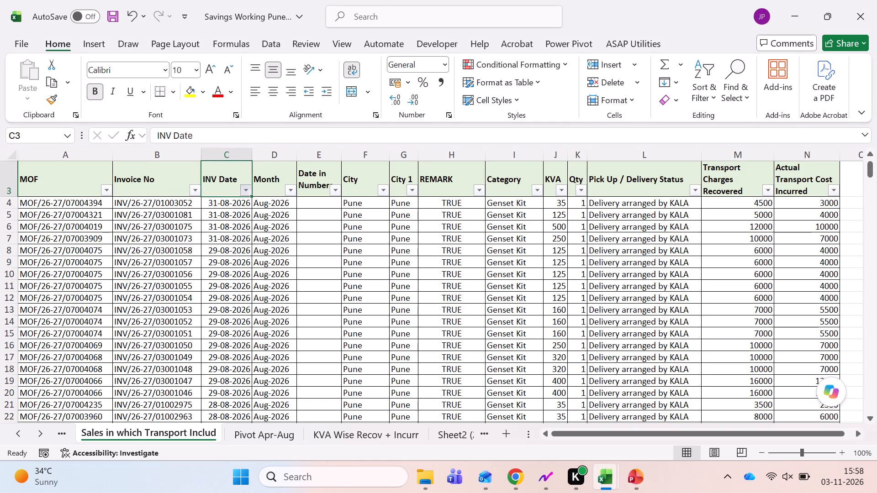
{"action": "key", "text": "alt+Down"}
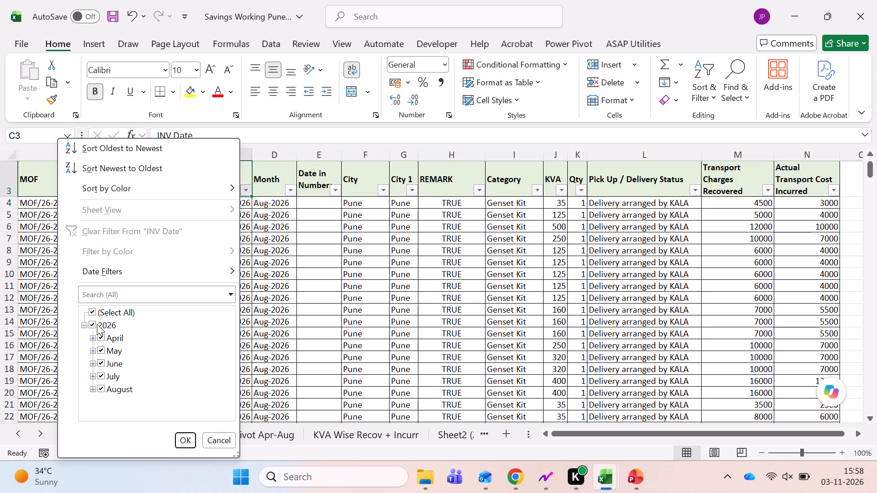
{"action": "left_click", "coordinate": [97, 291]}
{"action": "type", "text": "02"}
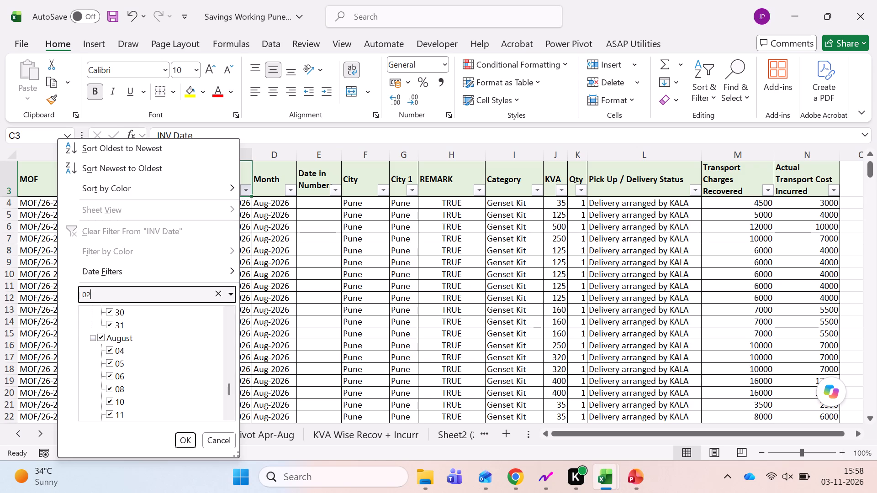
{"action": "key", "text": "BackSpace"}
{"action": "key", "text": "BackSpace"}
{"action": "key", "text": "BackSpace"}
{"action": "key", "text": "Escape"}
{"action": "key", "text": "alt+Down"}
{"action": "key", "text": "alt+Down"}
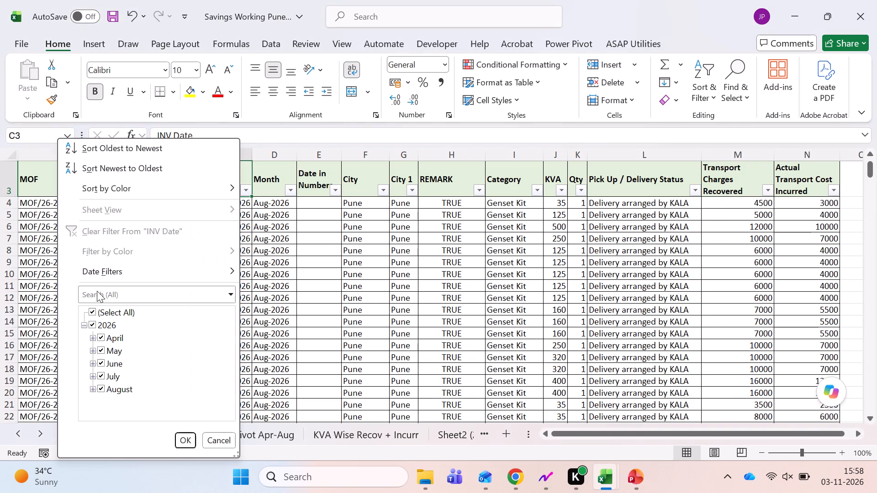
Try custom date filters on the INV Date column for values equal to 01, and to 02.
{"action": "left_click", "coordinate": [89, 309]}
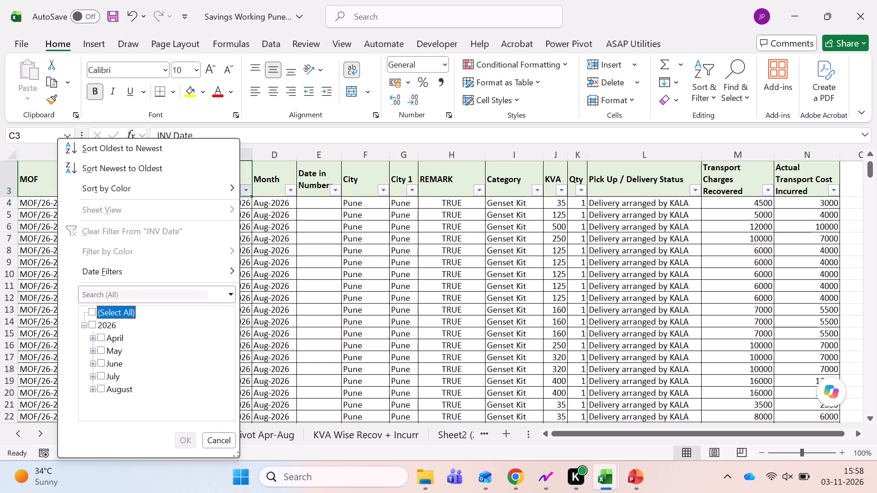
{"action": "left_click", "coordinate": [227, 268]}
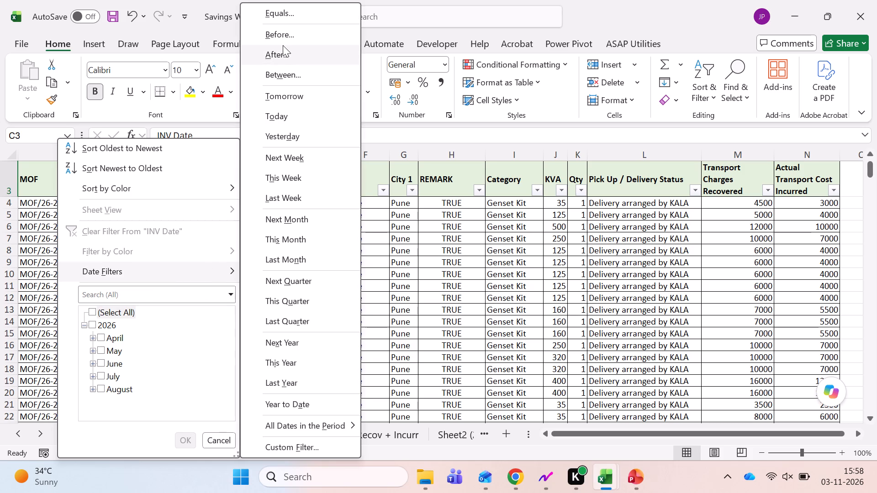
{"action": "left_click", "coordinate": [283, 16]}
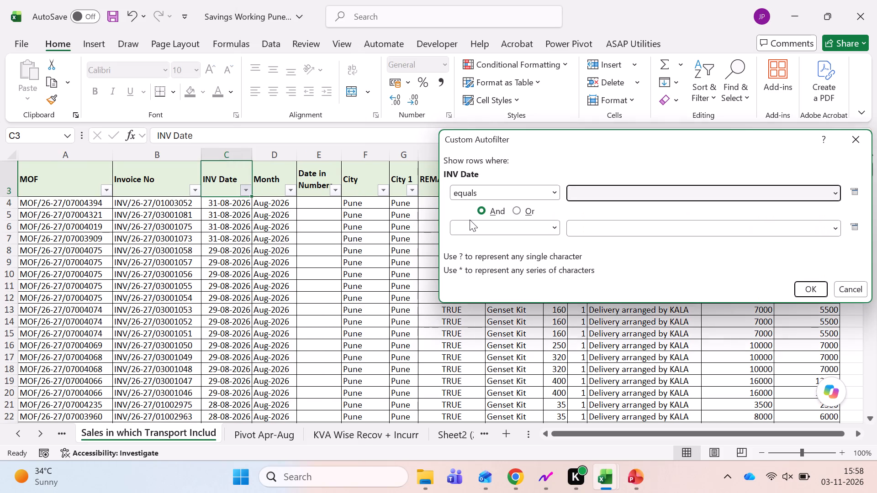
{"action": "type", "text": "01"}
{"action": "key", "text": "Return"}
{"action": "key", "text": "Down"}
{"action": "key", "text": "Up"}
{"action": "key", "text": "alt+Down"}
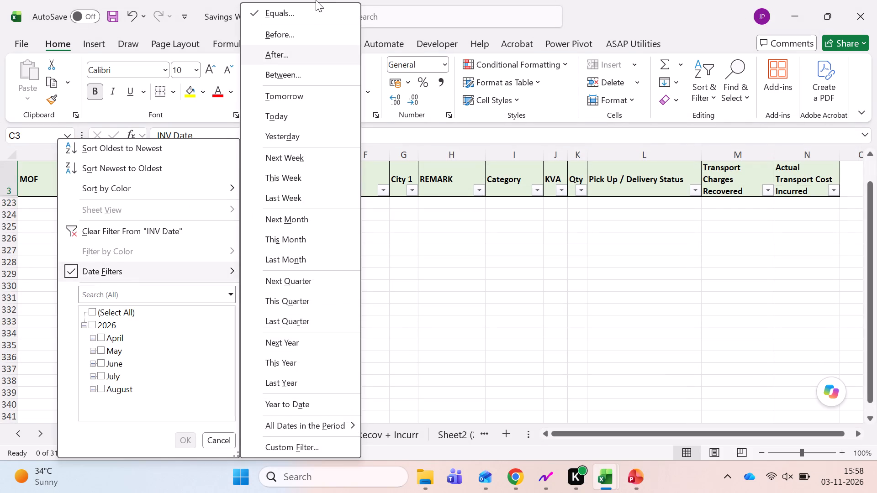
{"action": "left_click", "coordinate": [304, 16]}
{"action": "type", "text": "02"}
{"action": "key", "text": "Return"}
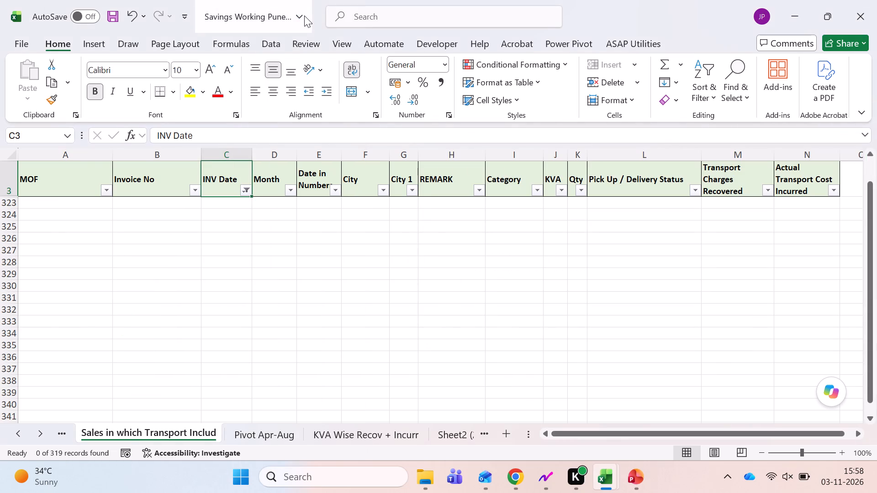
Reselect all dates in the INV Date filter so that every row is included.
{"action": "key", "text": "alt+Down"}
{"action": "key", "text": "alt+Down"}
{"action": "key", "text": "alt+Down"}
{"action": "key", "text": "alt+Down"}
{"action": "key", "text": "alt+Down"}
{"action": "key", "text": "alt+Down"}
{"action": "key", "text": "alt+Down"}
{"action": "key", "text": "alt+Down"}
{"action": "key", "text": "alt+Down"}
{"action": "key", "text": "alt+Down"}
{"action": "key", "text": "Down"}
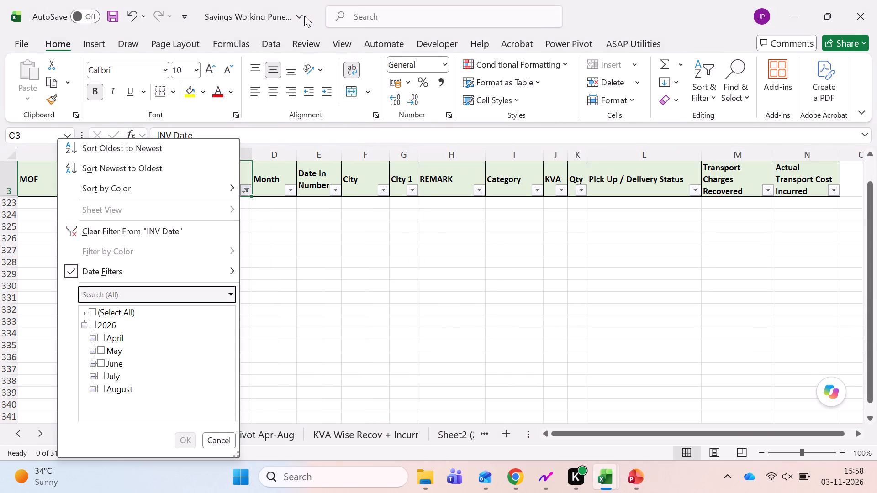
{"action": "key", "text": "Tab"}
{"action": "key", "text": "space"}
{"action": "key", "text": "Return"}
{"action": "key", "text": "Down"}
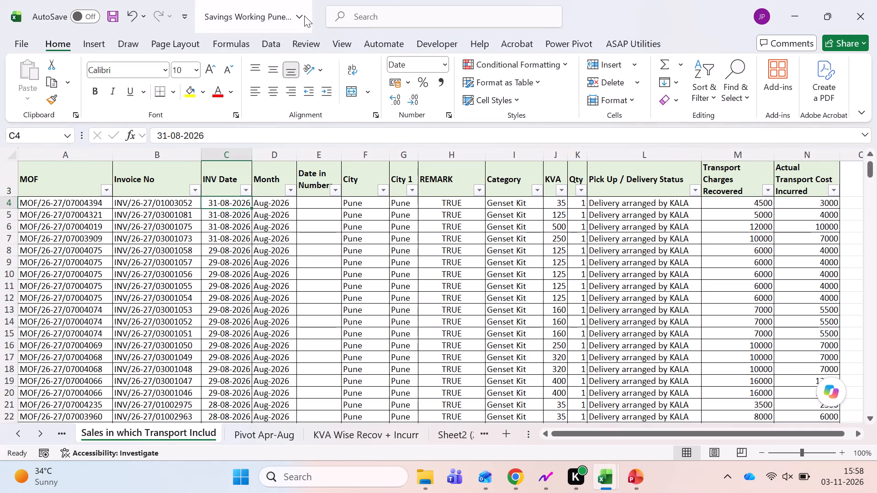
Save the savings workbook.
{"action": "key", "text": "ctrl+s"}
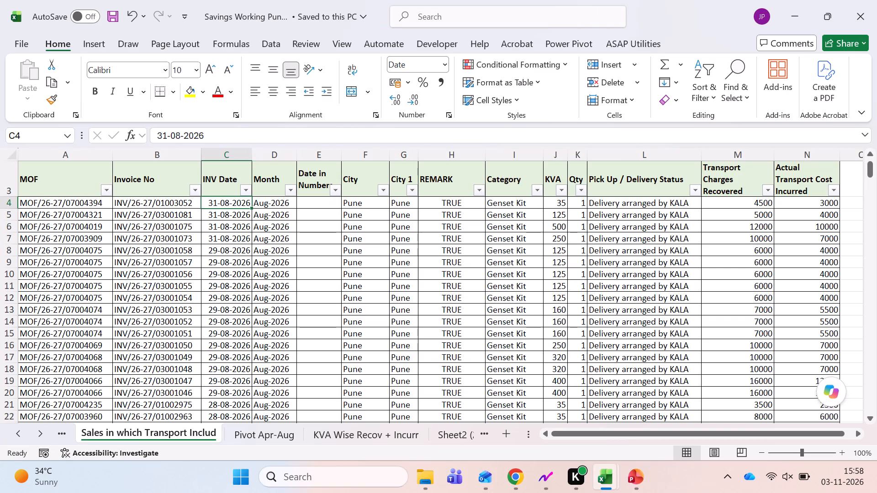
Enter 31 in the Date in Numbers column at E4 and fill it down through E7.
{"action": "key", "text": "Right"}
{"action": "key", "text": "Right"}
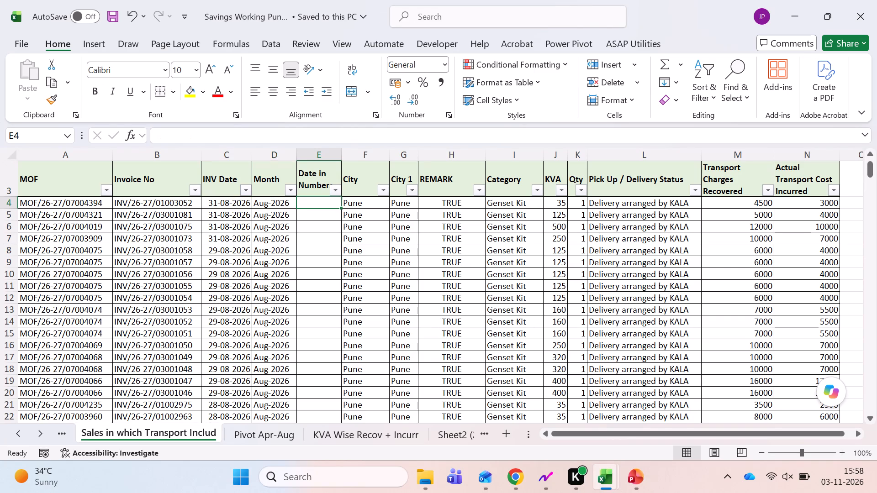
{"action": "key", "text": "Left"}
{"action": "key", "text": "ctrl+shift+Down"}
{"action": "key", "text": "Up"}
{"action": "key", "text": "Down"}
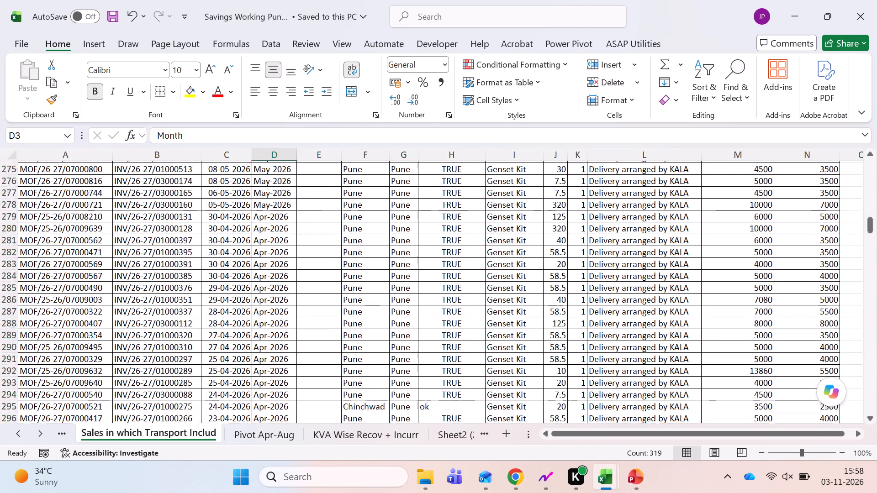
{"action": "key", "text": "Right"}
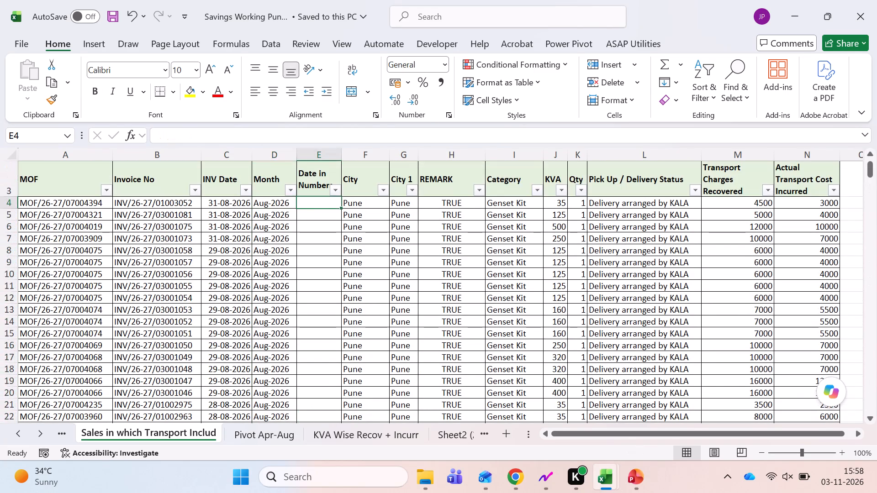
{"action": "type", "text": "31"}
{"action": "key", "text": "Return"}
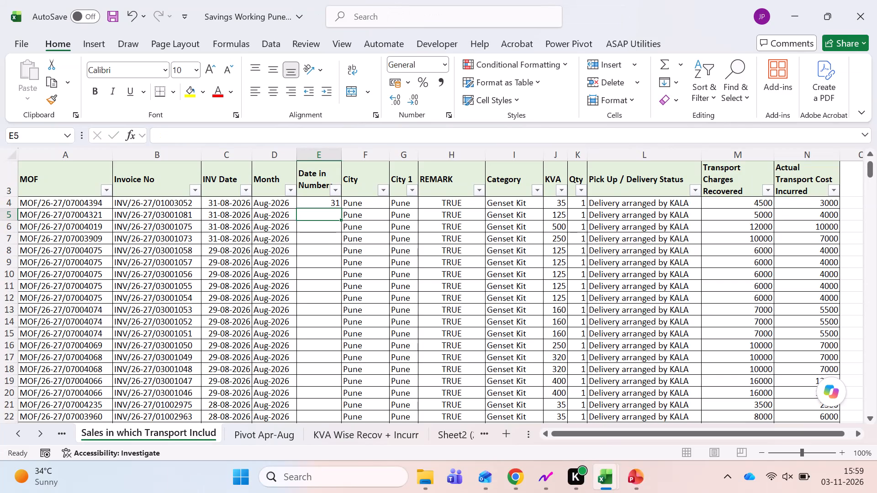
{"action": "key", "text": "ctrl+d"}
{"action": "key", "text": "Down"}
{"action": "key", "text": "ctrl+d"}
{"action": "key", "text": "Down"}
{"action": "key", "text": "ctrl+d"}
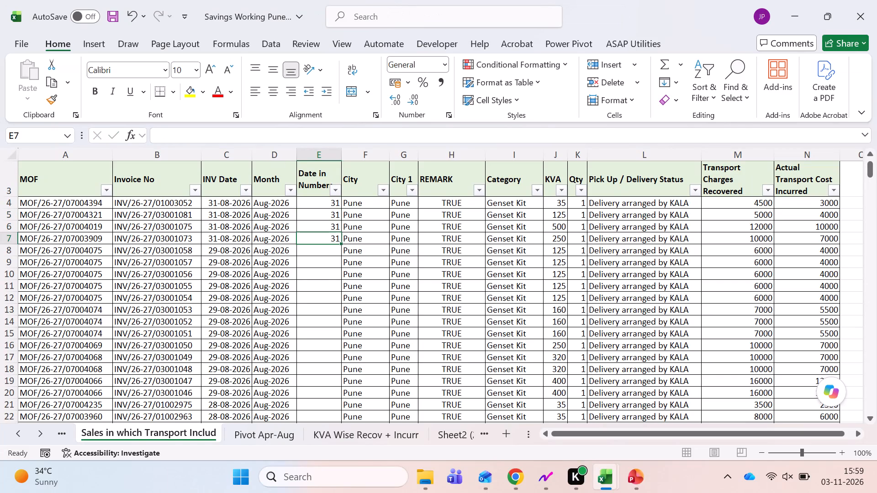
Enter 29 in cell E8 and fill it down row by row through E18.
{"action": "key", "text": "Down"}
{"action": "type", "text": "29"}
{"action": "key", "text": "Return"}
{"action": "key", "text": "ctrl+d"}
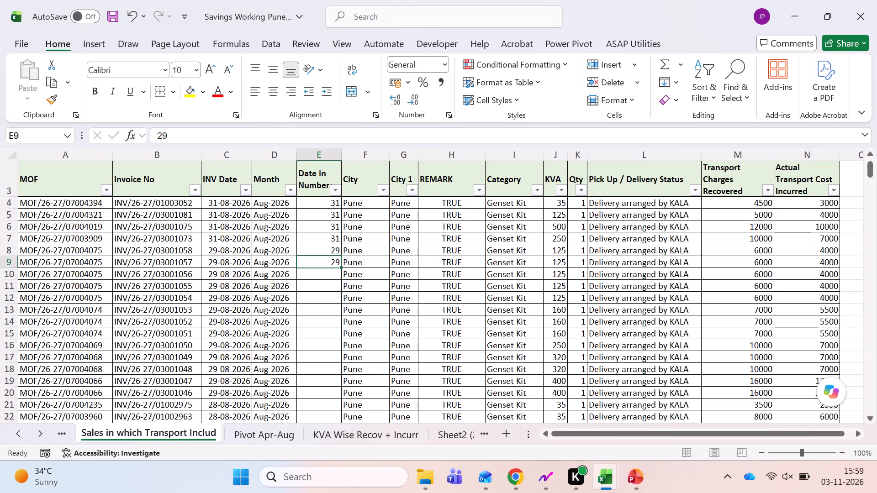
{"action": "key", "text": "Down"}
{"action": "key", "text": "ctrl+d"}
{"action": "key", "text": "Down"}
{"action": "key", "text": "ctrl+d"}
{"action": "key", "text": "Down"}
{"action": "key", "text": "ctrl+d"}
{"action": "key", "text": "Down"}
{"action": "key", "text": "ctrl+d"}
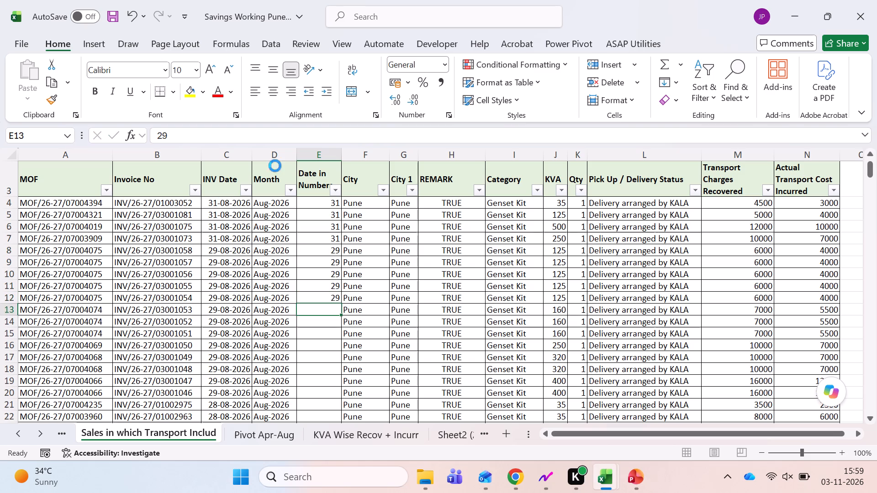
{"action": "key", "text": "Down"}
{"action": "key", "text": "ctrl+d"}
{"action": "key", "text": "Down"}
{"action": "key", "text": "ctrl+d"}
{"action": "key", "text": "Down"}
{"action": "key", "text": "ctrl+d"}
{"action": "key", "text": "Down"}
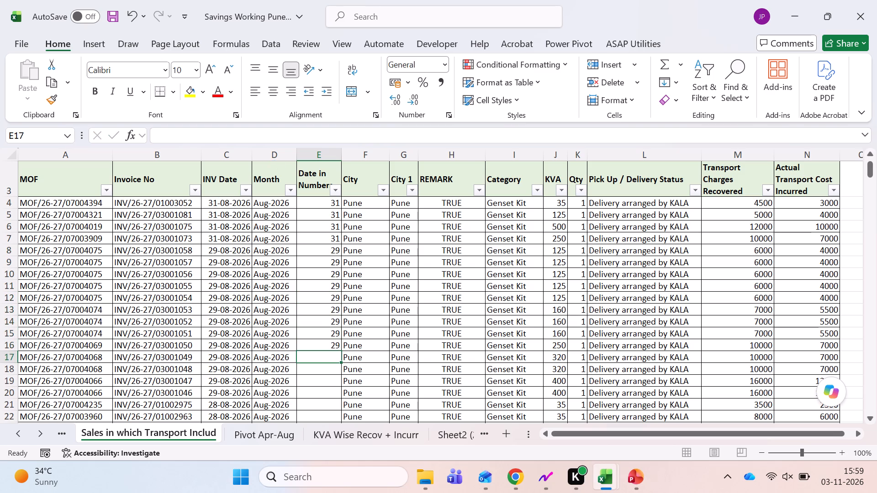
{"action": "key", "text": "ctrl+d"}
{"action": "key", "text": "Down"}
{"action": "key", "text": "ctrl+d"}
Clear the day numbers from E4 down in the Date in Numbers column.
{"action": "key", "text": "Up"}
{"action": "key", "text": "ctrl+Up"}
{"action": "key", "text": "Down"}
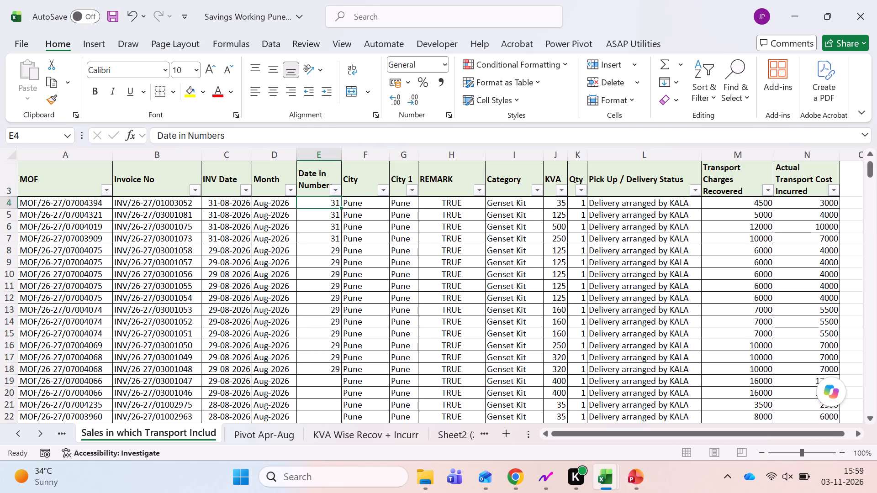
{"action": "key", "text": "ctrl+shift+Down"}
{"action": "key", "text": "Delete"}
Copy all INV Date values from C4 down into cell B2 of a new blank workbook, fitting the column width.
{"action": "key", "text": "Left"}
{"action": "key", "text": "Left"}
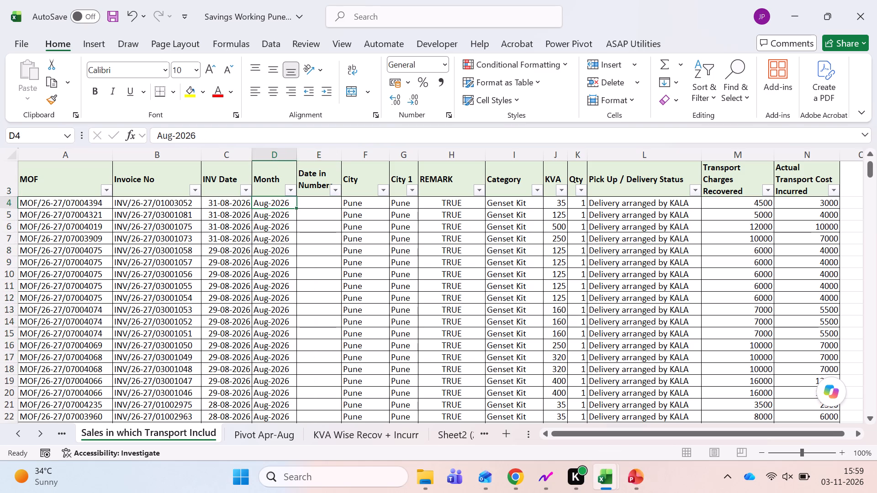
{"action": "key", "text": "ctrl+shift+Down"}
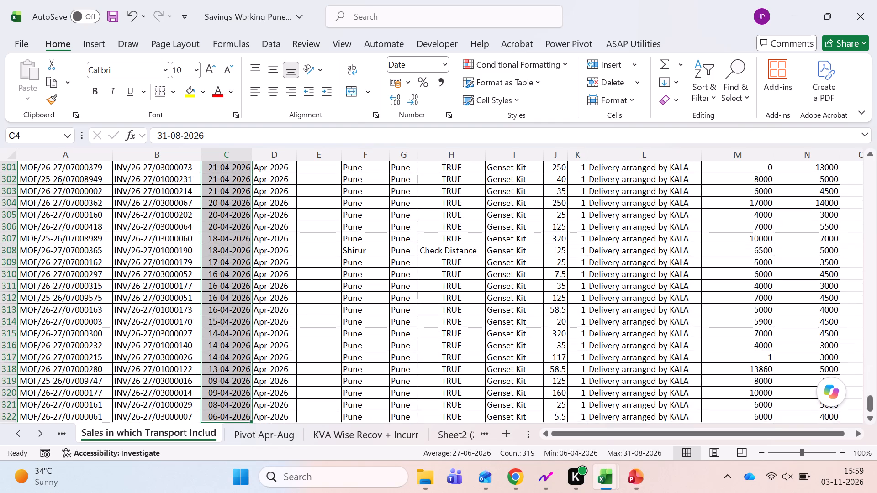
{"action": "key", "text": "ctrl+c"}
{"action": "key", "text": "ctrl+n"}
{"action": "key", "text": "Down"}
{"action": "key", "text": "Right"}
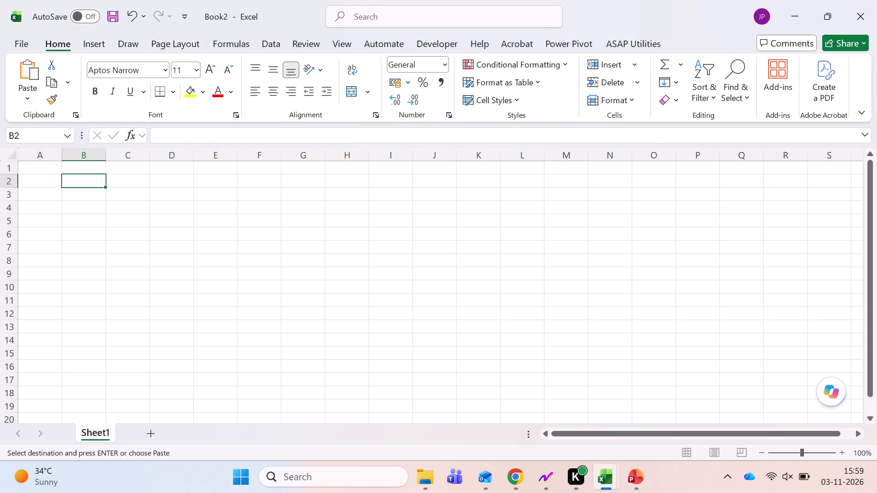
{"action": "key", "text": "ctrl+v"}
{"action": "key", "text": "alt+h"}
{"action": "type", "text": "oi"}
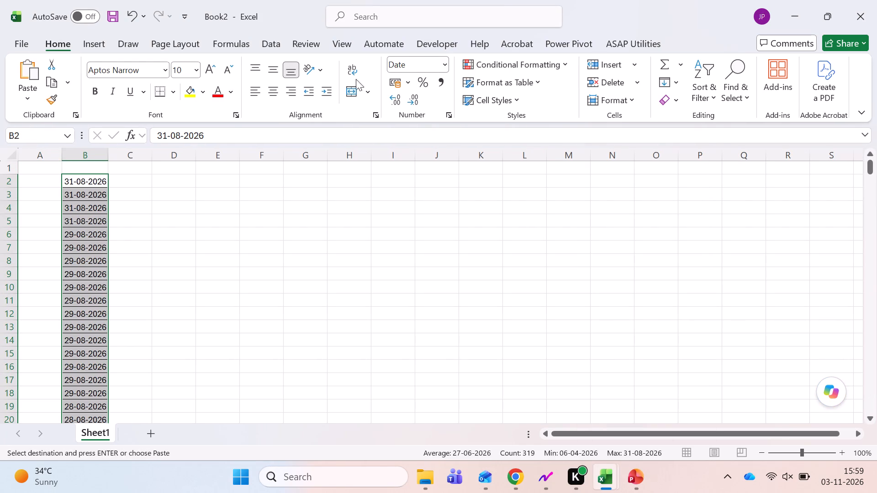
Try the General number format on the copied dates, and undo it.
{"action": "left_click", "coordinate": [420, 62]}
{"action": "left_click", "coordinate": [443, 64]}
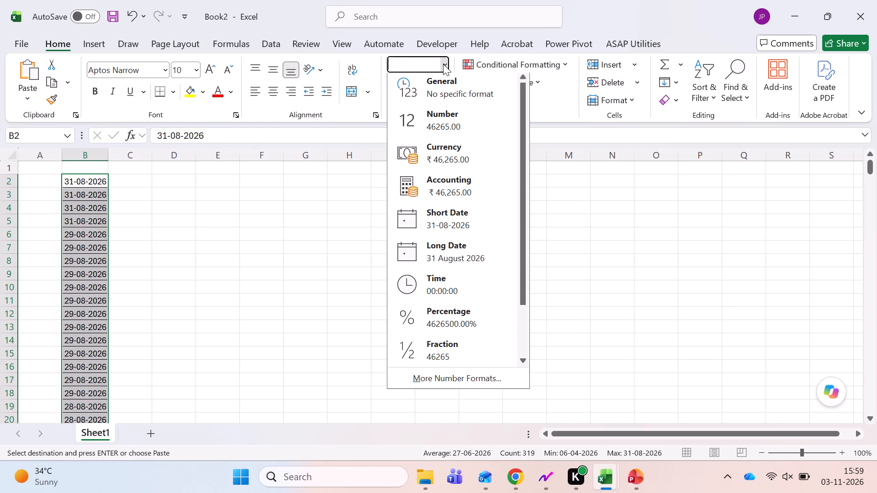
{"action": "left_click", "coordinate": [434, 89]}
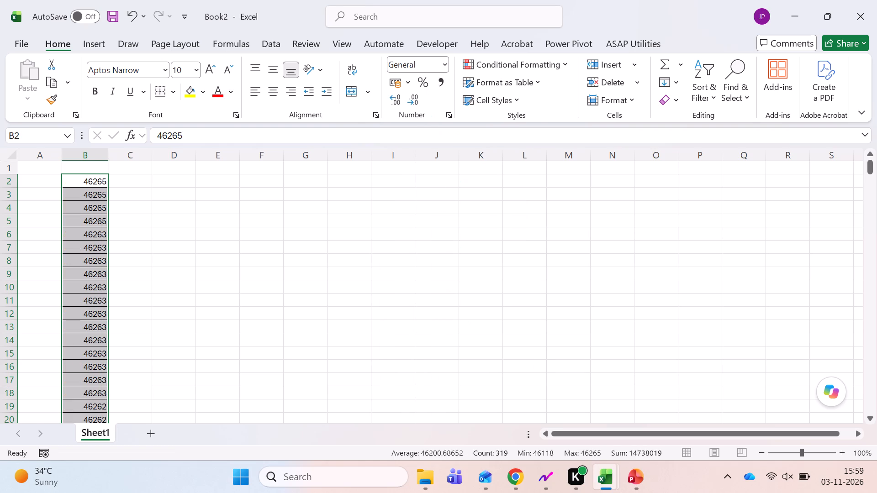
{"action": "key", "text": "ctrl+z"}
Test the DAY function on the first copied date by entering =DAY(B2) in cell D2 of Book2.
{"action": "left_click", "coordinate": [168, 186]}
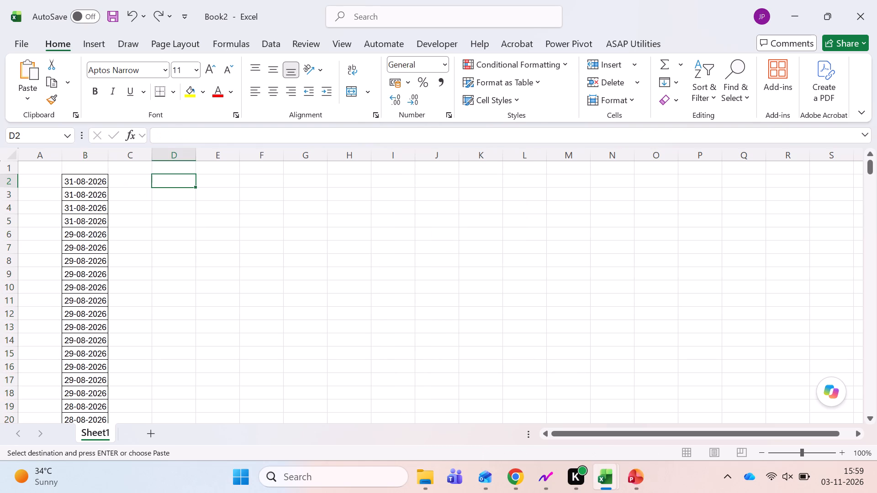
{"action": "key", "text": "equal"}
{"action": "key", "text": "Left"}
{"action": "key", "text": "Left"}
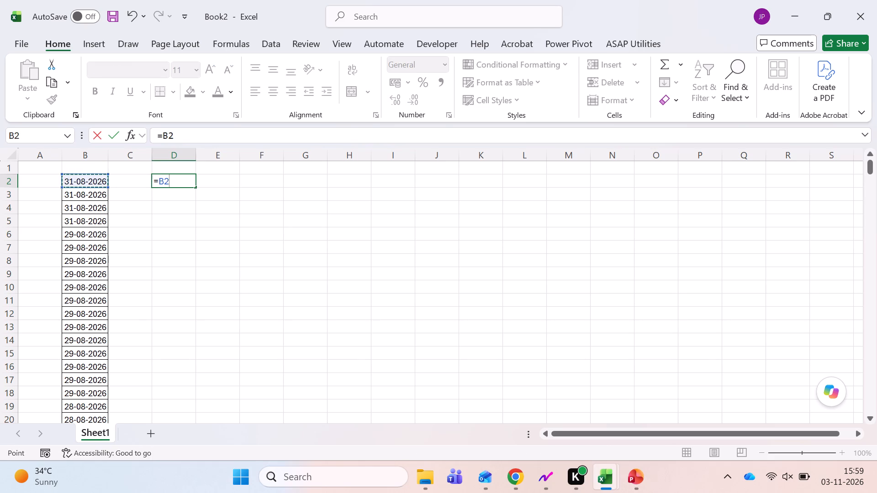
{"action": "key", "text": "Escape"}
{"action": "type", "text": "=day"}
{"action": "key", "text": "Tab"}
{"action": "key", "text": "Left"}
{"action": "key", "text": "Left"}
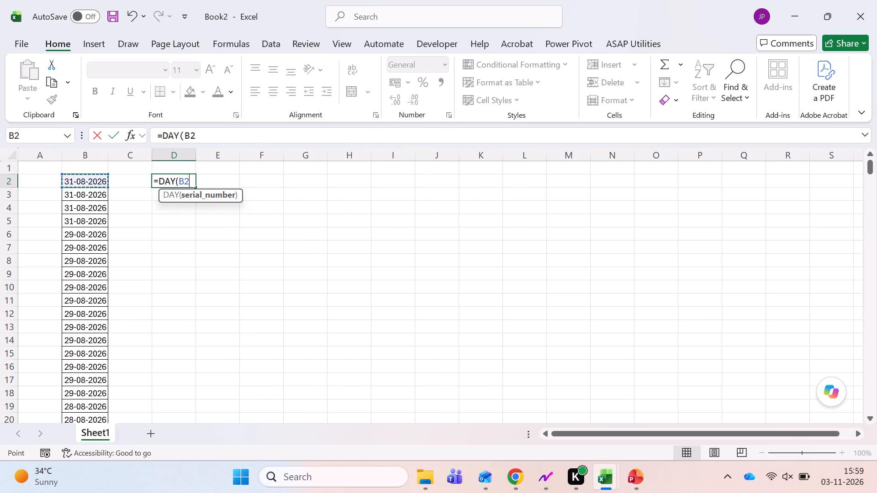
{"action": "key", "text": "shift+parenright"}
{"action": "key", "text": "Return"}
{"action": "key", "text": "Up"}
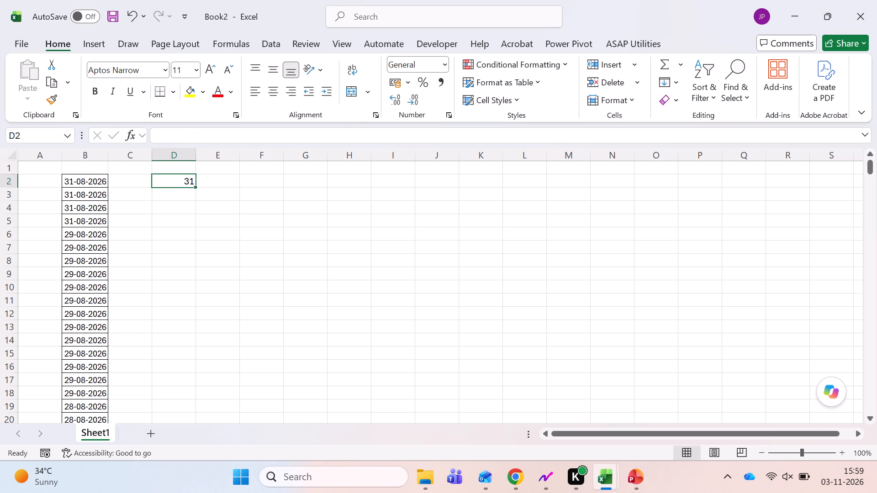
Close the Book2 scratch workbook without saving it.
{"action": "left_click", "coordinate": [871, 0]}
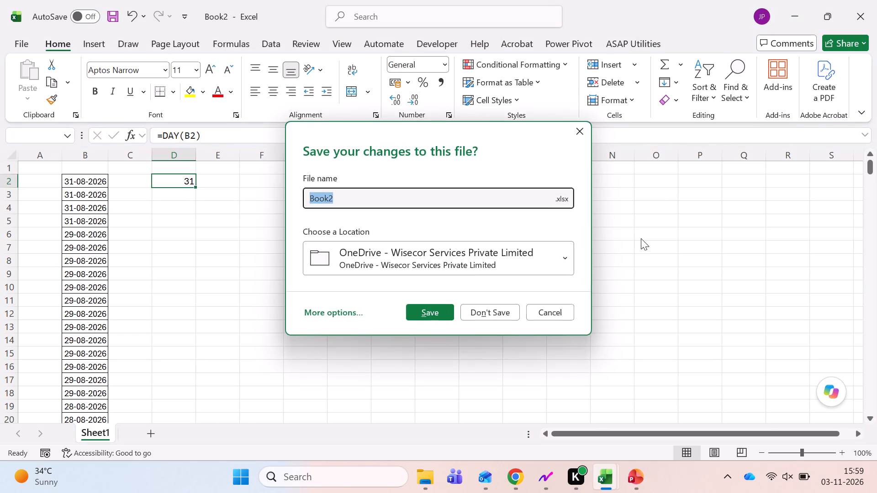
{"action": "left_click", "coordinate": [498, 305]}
Enter =DAY(C4) in cell E4 of the Date in Numbers column on the transport sales sheet.
{"action": "key", "text": "Up"}
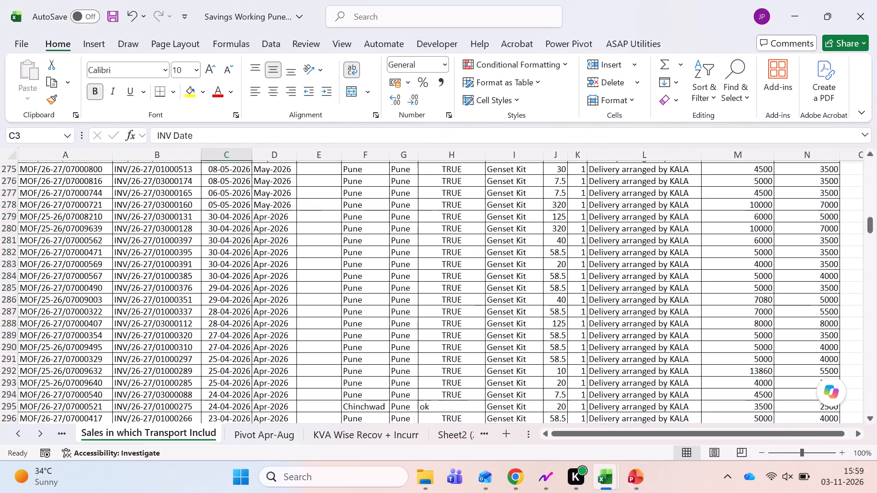
{"action": "key", "text": "Down"}
{"action": "key", "text": "Right"}
{"action": "key", "text": "Right"}
{"action": "type", "text": "=day"}
{"action": "key", "text": "Tab"}
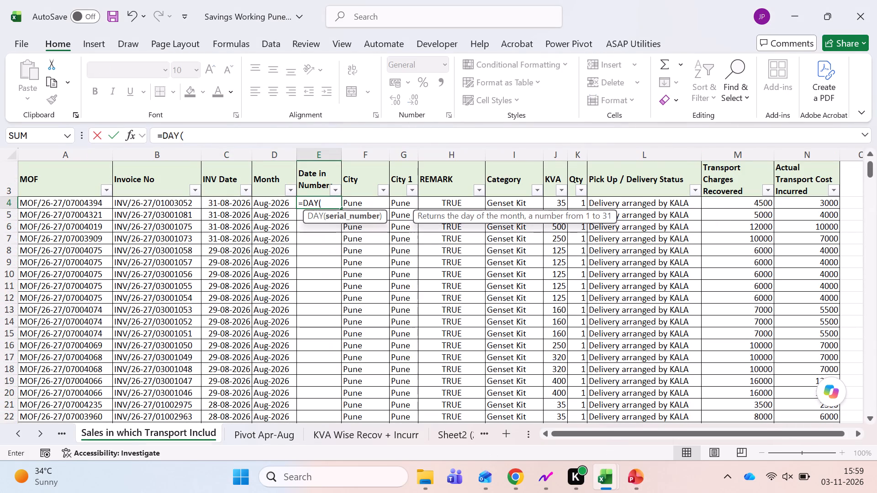
{"action": "key", "text": "Left"}
{"action": "key", "text": "Left"}
{"action": "key", "text": "shift+parenright"}
{"action": "key", "text": "Return"}
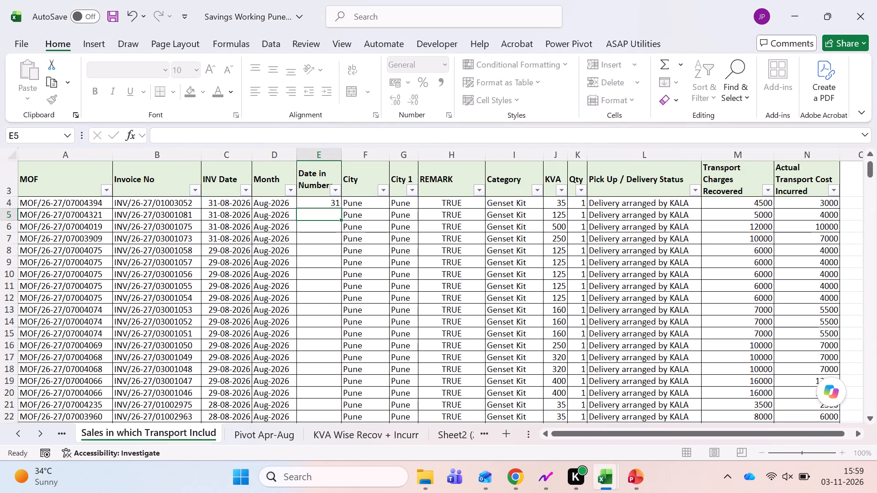
Copy the day formula from E4 down the whole Date in Numbers column to the last data row, 322.
{"action": "key", "text": "Up"}
{"action": "key", "text": "ctrl+c"}
{"action": "key", "text": "Left"}
{"action": "key", "text": "ctrl+Down"}
{"action": "key", "text": "Right"}
{"action": "key", "text": "ctrl+shift+Up"}
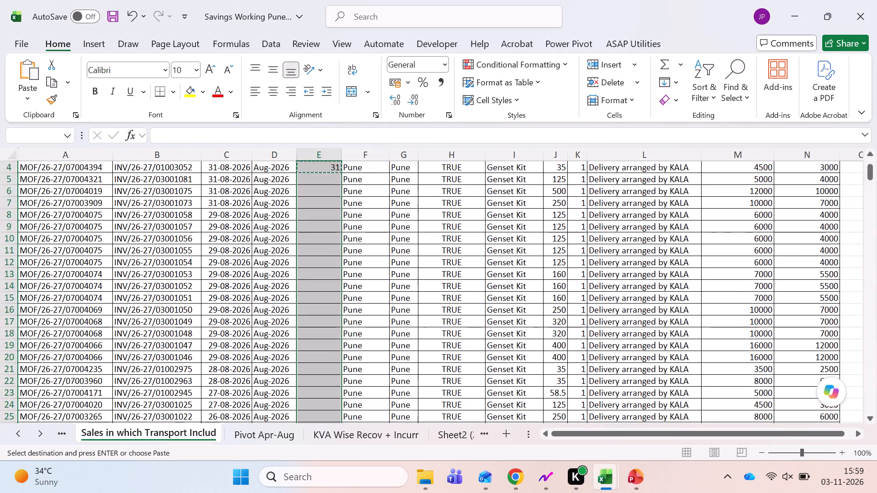
{"action": "key", "text": "ctrl+v"}
{"action": "key", "text": "Down"}
{"action": "key", "text": "Up"}
{"action": "key", "text": "Up"}
{"action": "key", "text": "ctrl+Up"}
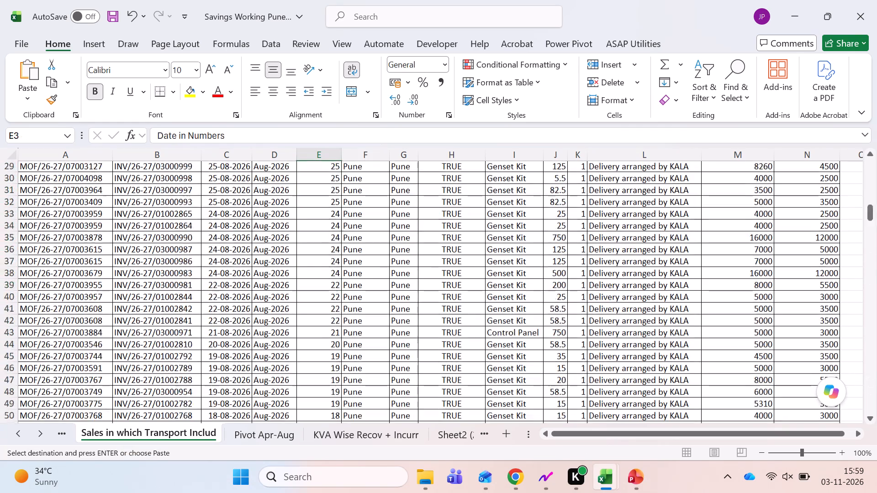
{"action": "key", "text": "Down"}
{"action": "key", "text": "Up"}
{"action": "key", "text": "Escape"}
{"action": "key", "text": "Down"}
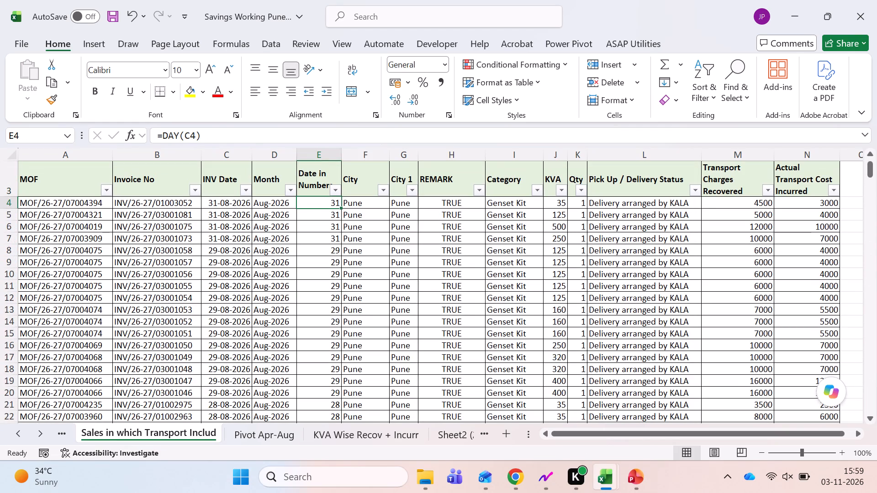
Save the savings workbook.
{"action": "key", "text": "ctrl+s"}
Insert a PivotTable from the sales data range A3:N322, placed at cell A9 of the existing Pivot Apr-Aug sheet.
{"action": "key", "text": "ctrl+Left"}
{"action": "key", "text": "ctrl+Up"}
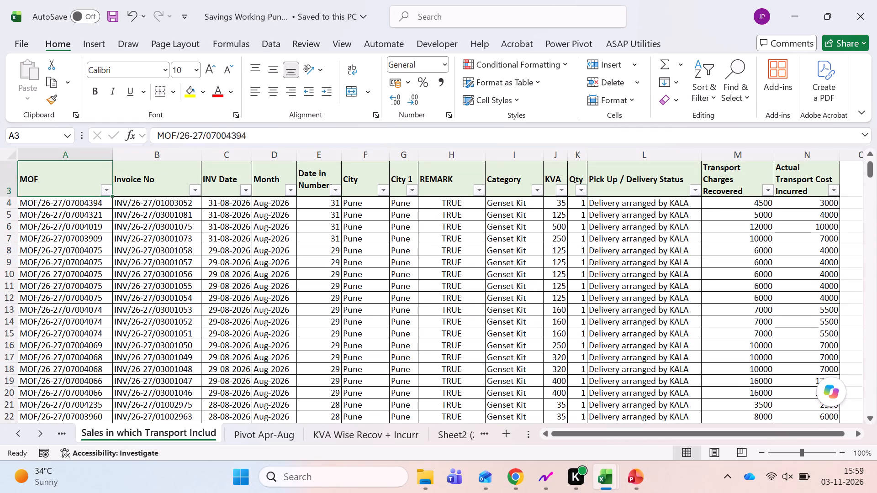
{"action": "key", "text": "ctrl+shift+Right"}
{"action": "key", "text": "ctrl+shift+Down"}
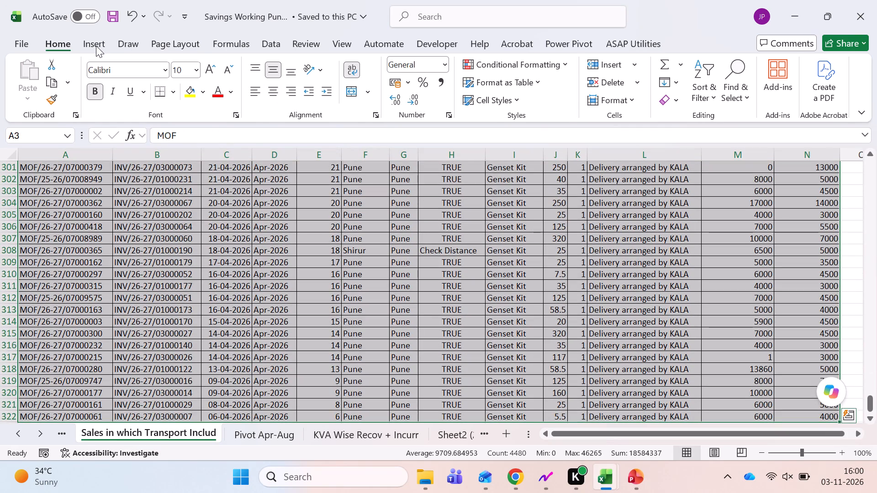
{"action": "left_click", "coordinate": [94, 44]}
{"action": "left_click", "coordinate": [26, 74]}
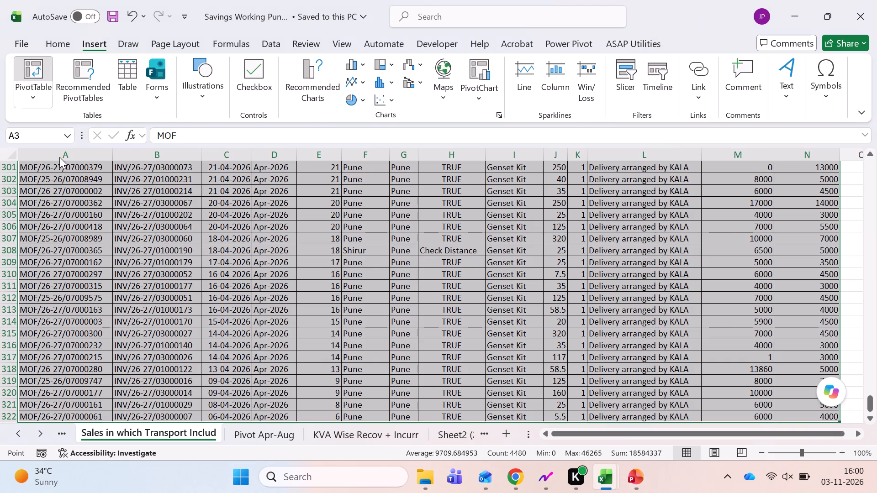
{"action": "left_click", "coordinate": [537, 222]}
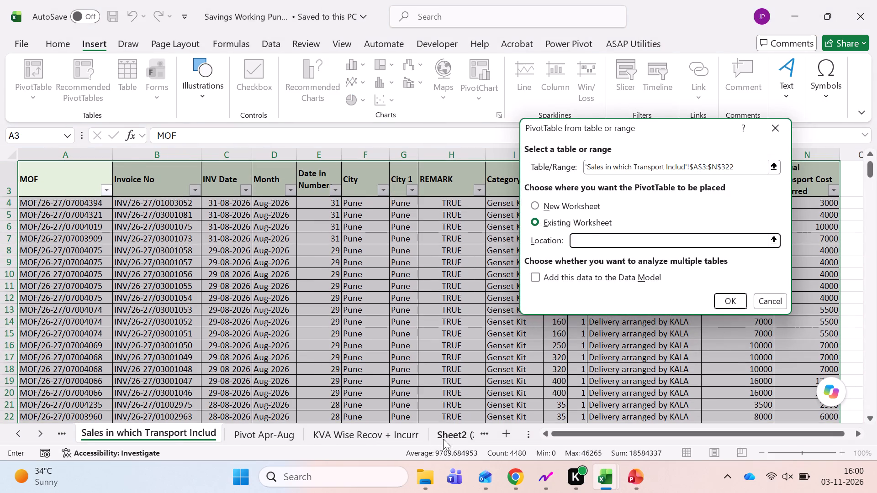
{"action": "left_click", "coordinate": [444, 437]}
{"action": "left_click", "coordinate": [216, 437]}
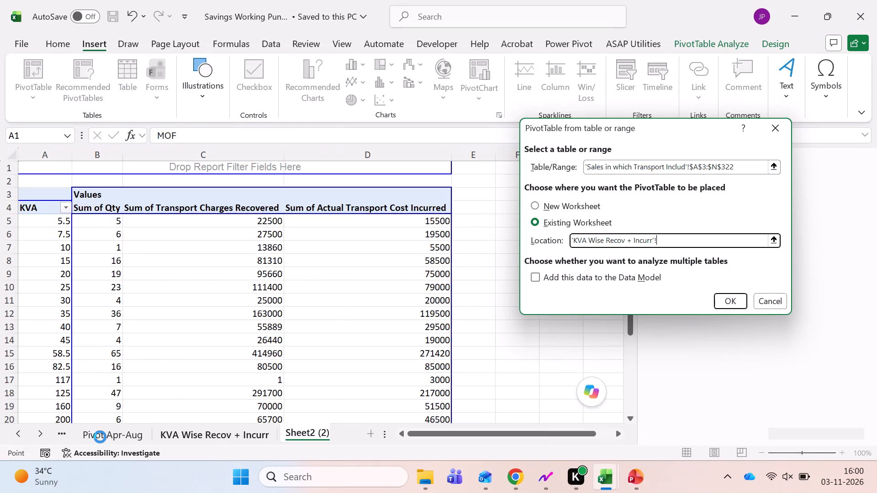
{"action": "left_click", "coordinate": [90, 437]}
{"action": "left_click", "coordinate": [39, 274]}
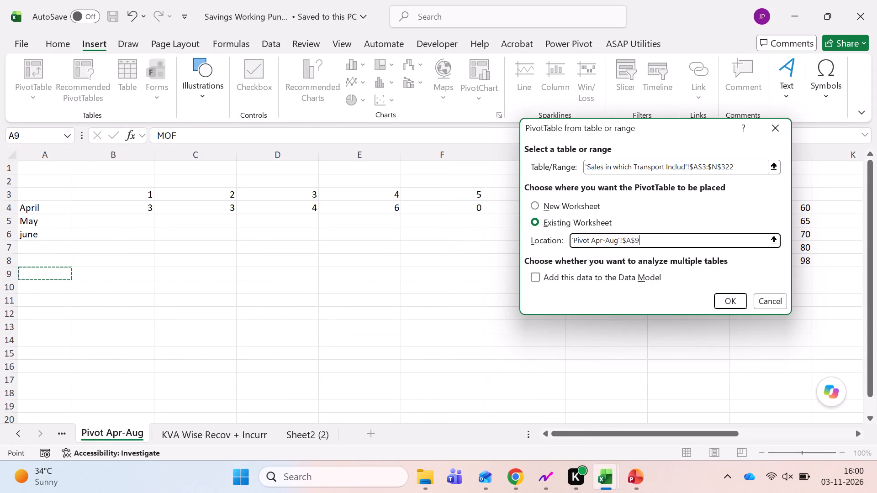
{"action": "left_click", "coordinate": [729, 305]}
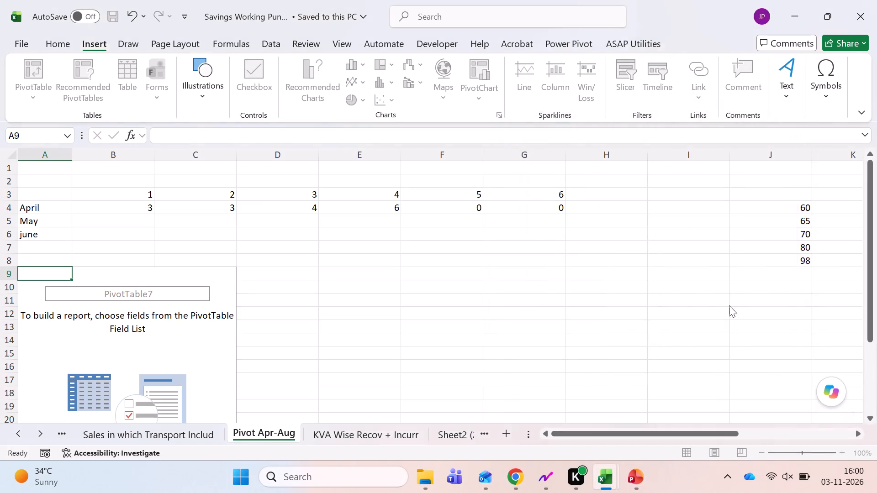
Turn on the classic PivotTable layout for the new pivot.
{"action": "left_click", "coordinate": [34, 88]}
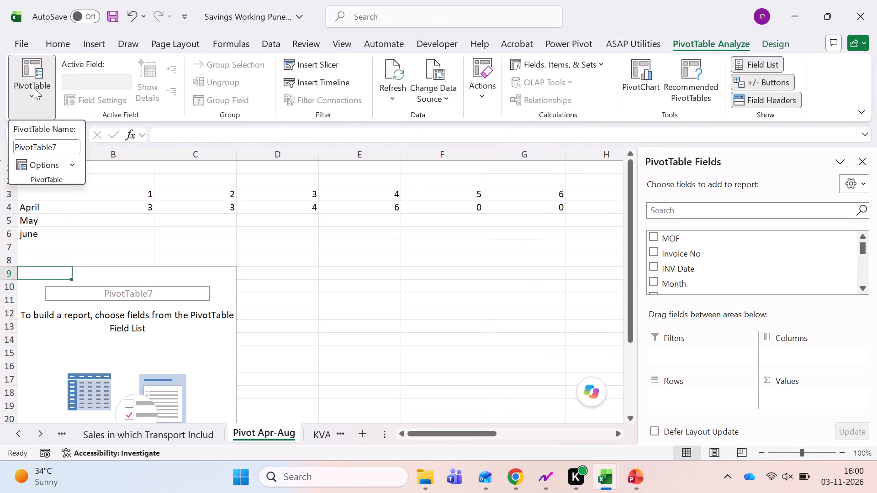
{"action": "left_click", "coordinate": [72, 163]}
{"action": "left_click", "coordinate": [77, 180]}
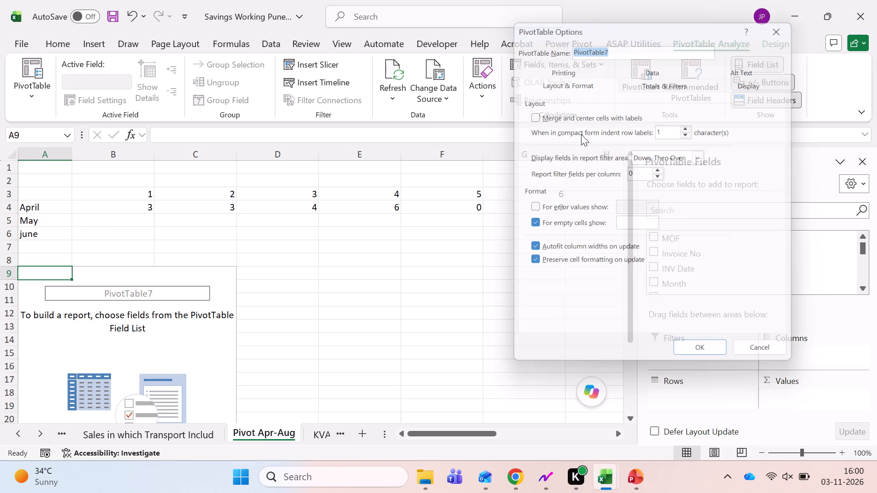
{"action": "left_click", "coordinate": [742, 80]}
{"action": "left_click", "coordinate": [544, 189]}
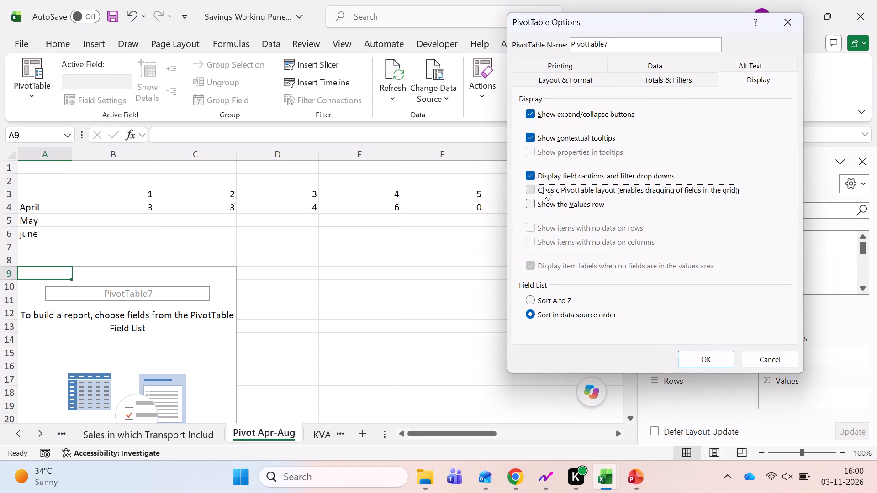
{"action": "left_click", "coordinate": [703, 355]}
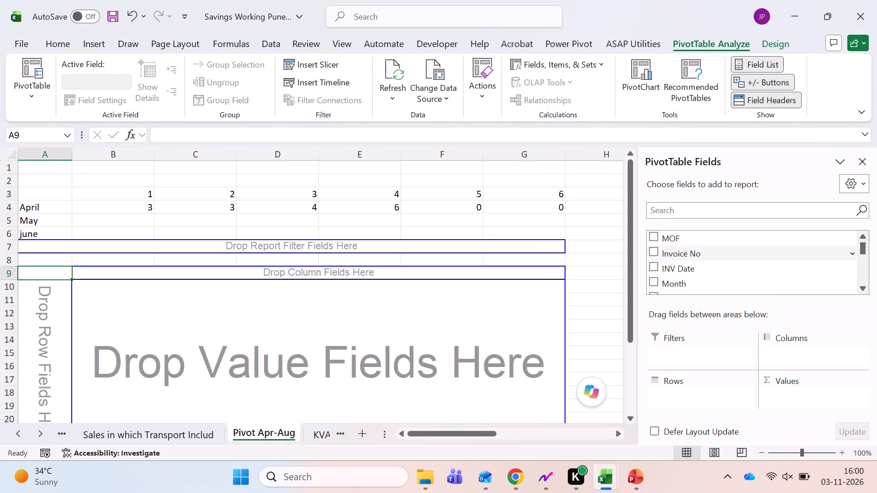
Put the Month field in the pivot's rows and Date in Numbers in its columns.
{"action": "left_click", "coordinate": [650, 282]}
{"action": "triple_click", "coordinate": [861, 283]}
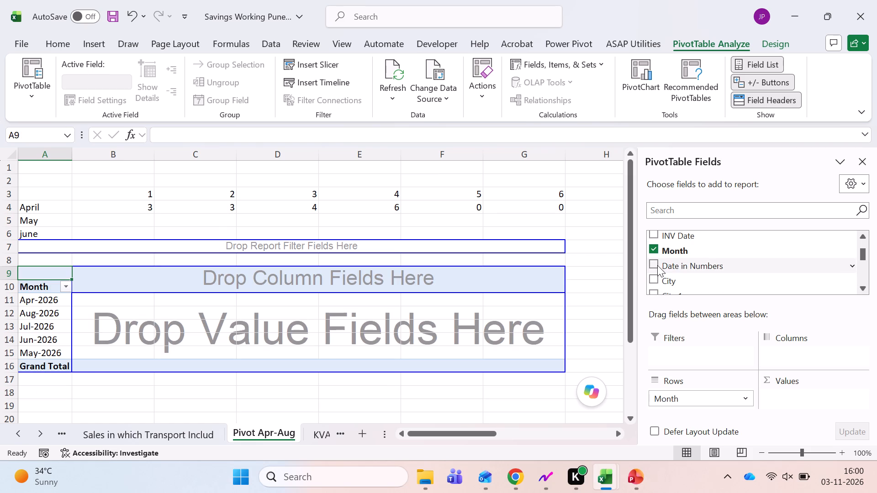
{"action": "left_click_drag", "start_coordinate": [658, 265], "coordinate": [819, 355]}
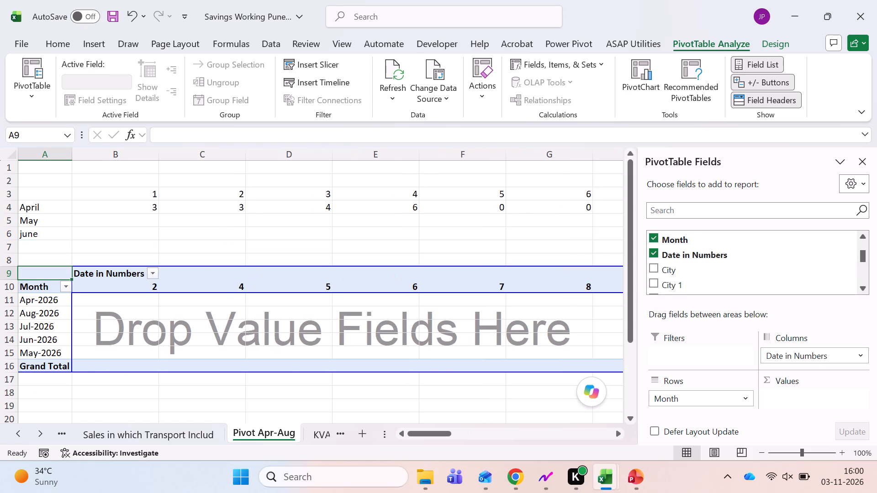
Check the day-number column headings across the pivot from the first day to Grand Total.
{"action": "key", "text": "Right"}
{"action": "key", "text": "Right"}
{"action": "key", "text": "Right"}
{"action": "key", "text": "Right"}
{"action": "key", "text": "Right"}
{"action": "key", "text": "Right"}
{"action": "key", "text": "Right"}
{"action": "key", "text": "Right"}
{"action": "key", "text": "Right"}
{"action": "key", "text": "Right"}
{"action": "key", "text": "Right"}
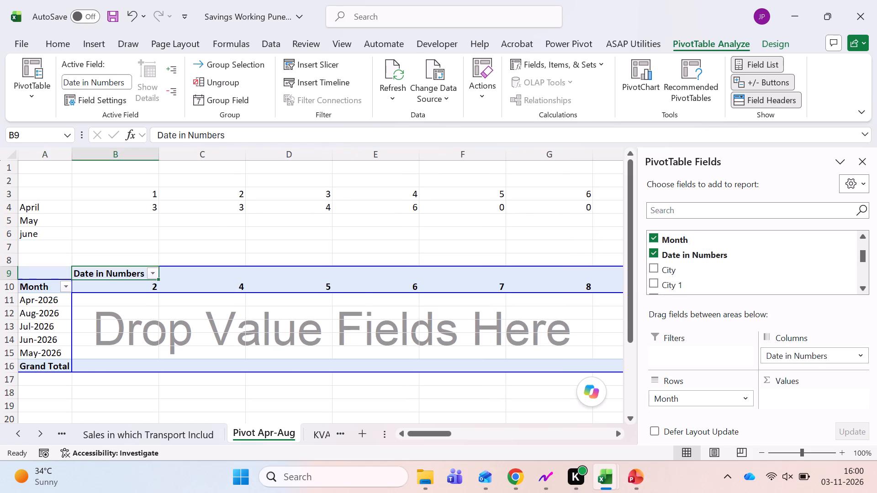
{"action": "key", "text": "Down"}
{"action": "key", "text": "ctrl+Right"}
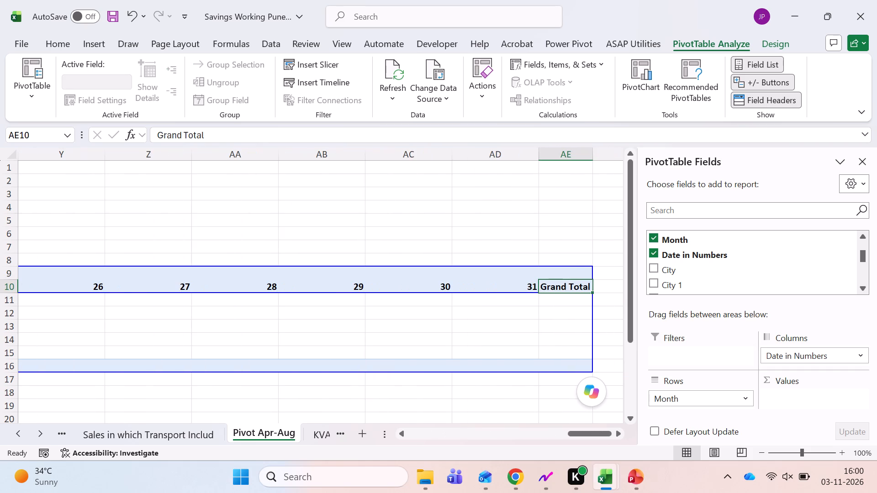
{"action": "key", "text": "Left"}
{"action": "key", "text": "ctrl+Left"}
{"action": "key", "text": "ctrl+Left"}
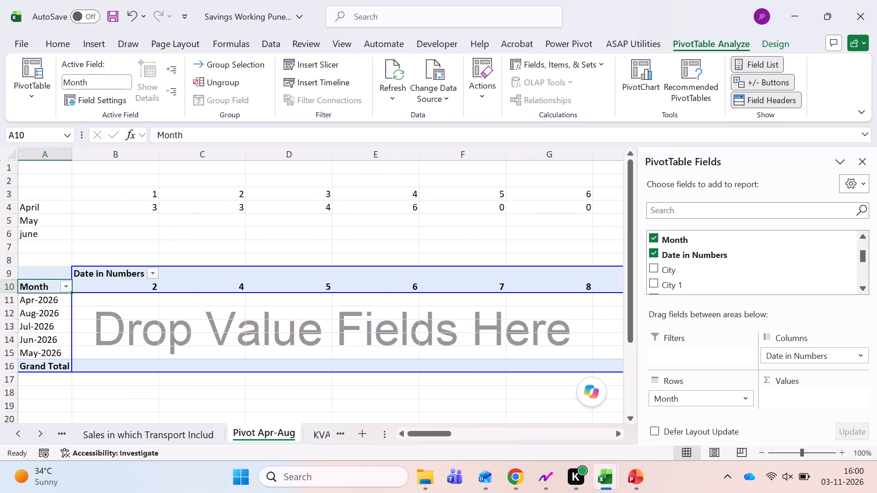
Add the Qty field to the pivot's values as Sum of Qty.
{"action": "triple_click", "coordinate": [862, 235]}
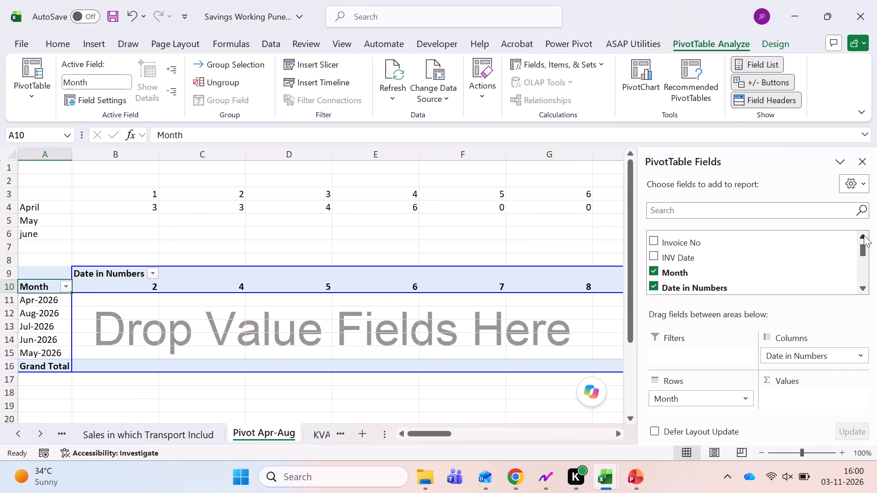
{"action": "triple_click", "coordinate": [864, 235]}
{"action": "left_click", "coordinate": [864, 235]}
{"action": "triple_click", "coordinate": [863, 288]}
{"action": "triple_click", "coordinate": [863, 288]}
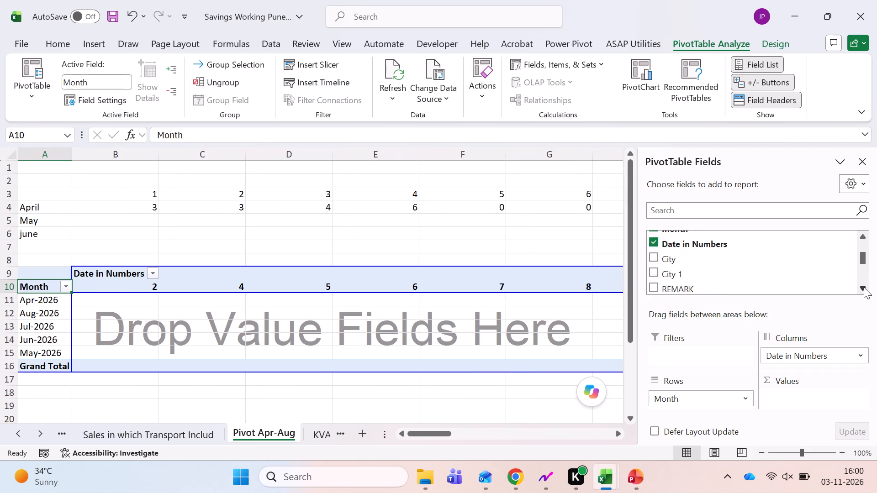
{"action": "triple_click", "coordinate": [864, 287]}
{"action": "triple_click", "coordinate": [864, 287]}
{"action": "left_click", "coordinate": [864, 287]}
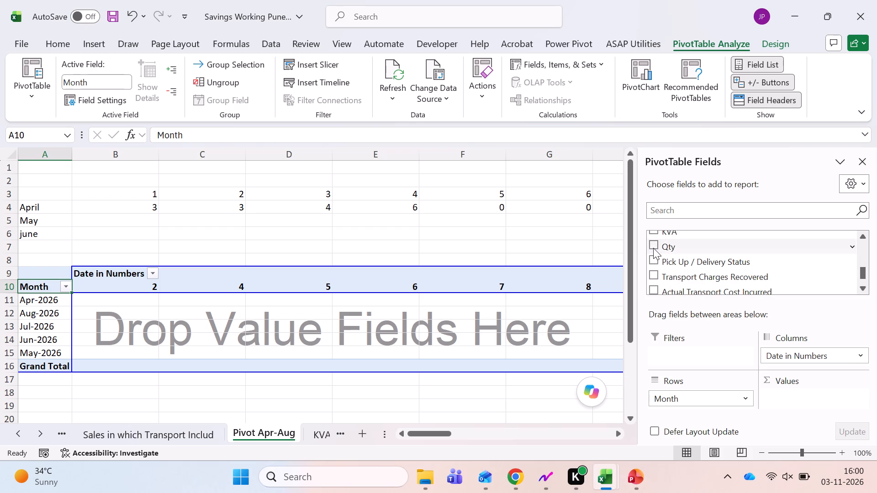
{"action": "left_click", "coordinate": [655, 247]}
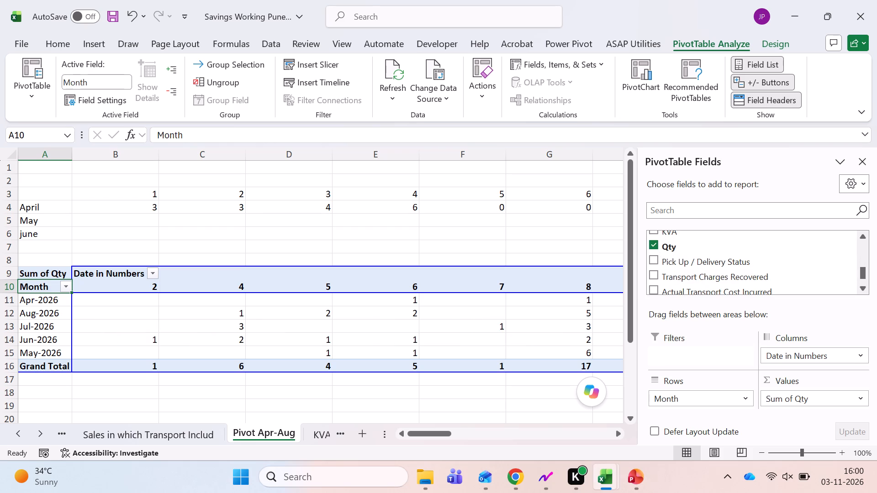
{"action": "scroll", "coordinate": [174, 321], "scroll_direction": "up", "scroll_amount": 1}
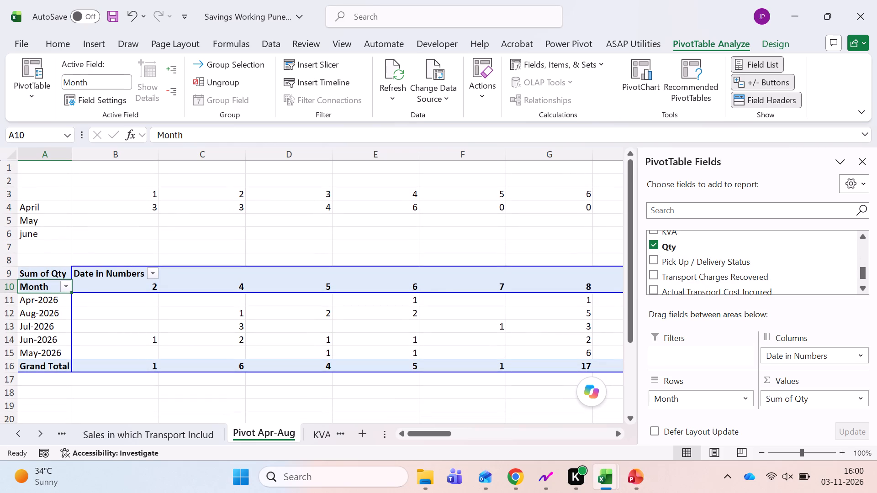
Review the pivot's day columns and the cells above them from the first day through Grand Total.
{"action": "left_click", "coordinate": [142, 208]}
{"action": "key", "text": "Right"}
{"action": "key", "text": "Right"}
{"action": "key", "text": "Right"}
{"action": "key", "text": "Right"}
{"action": "key", "text": "Right"}
{"action": "key", "text": "Right"}
{"action": "key", "text": "Right"}
{"action": "key", "text": "Right"}
{"action": "key", "text": "Right"}
{"action": "key", "text": "Right"}
{"action": "key", "text": "Right"}
{"action": "key", "text": "Right"}
{"action": "key", "text": "Right"}
{"action": "key", "text": "Right"}
{"action": "key", "text": "Right"}
{"action": "key", "text": "Right"}
{"action": "key", "text": "Right"}
{"action": "key", "text": "Right"}
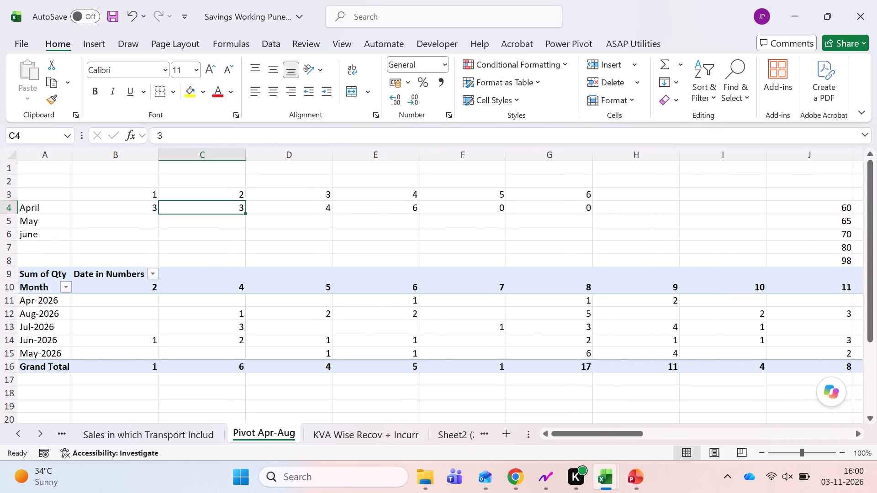
{"action": "key", "text": "Down"}
{"action": "key", "text": "Down"}
{"action": "key", "text": "Down"}
{"action": "key", "text": "Down"}
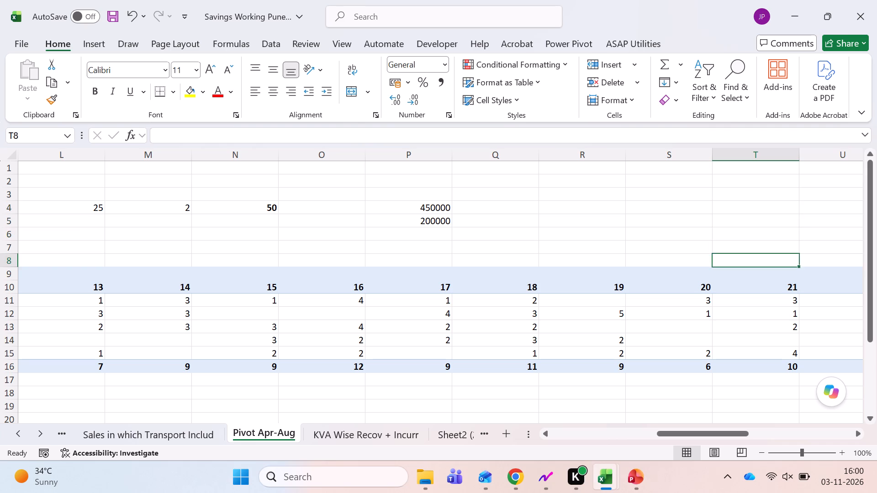
{"action": "key", "text": "Down"}
{"action": "key", "text": "Down"}
{"action": "key", "text": "Right"}
{"action": "key", "text": "Right"}
{"action": "key", "text": "Right"}
{"action": "key", "text": "Right"}
{"action": "key", "text": "Right"}
{"action": "key", "text": "Right"}
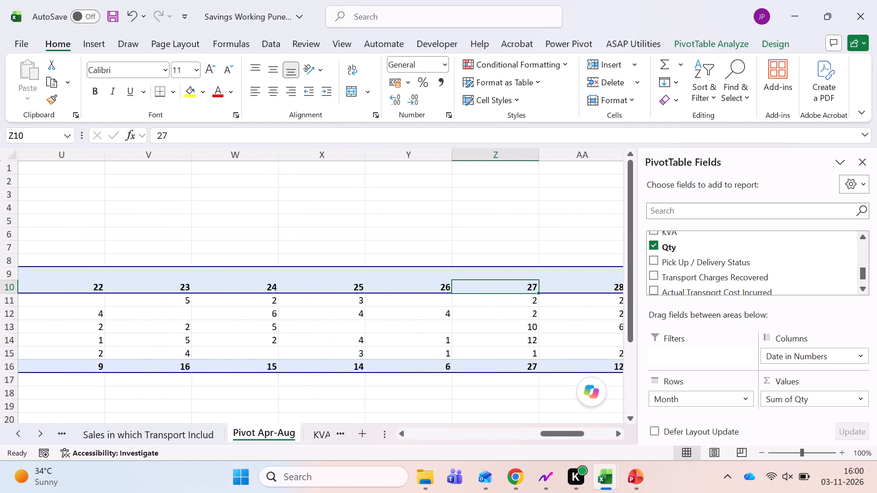
{"action": "key", "text": "Right"}
{"action": "key", "text": "Right"}
{"action": "key", "text": "Right"}
{"action": "key", "text": "Right"}
{"action": "key", "text": "Right"}
{"action": "key", "text": "Right"}
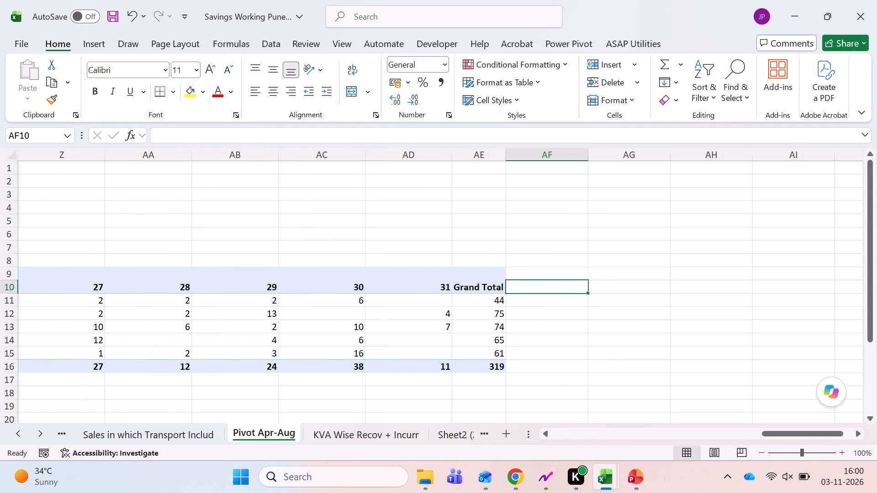
{"action": "key", "text": "Left"}
{"action": "key", "text": "Down"}
{"action": "key", "text": "Down"}
{"action": "key", "text": "Up"}
{"action": "key", "text": "Up"}
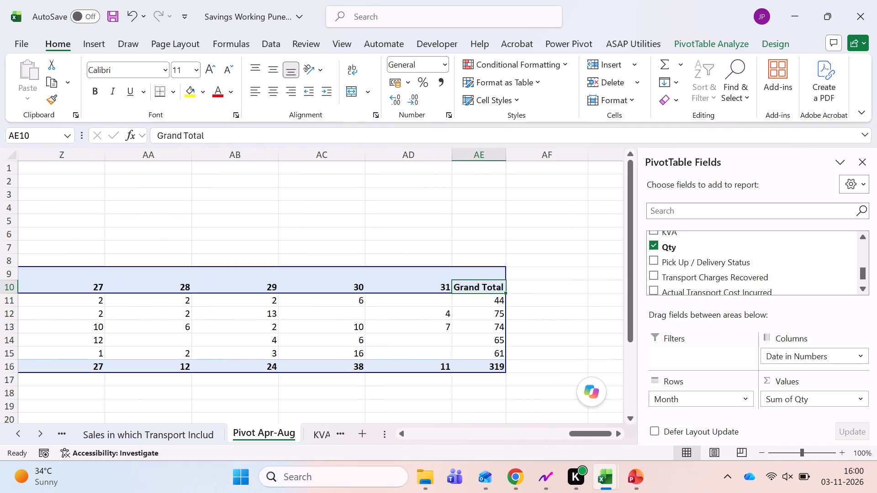
{"action": "key", "text": "Left"}
{"action": "key", "text": "Left"}
{"action": "key", "text": "ctrl+Left"}
{"action": "key", "text": "ctrl+Left"}
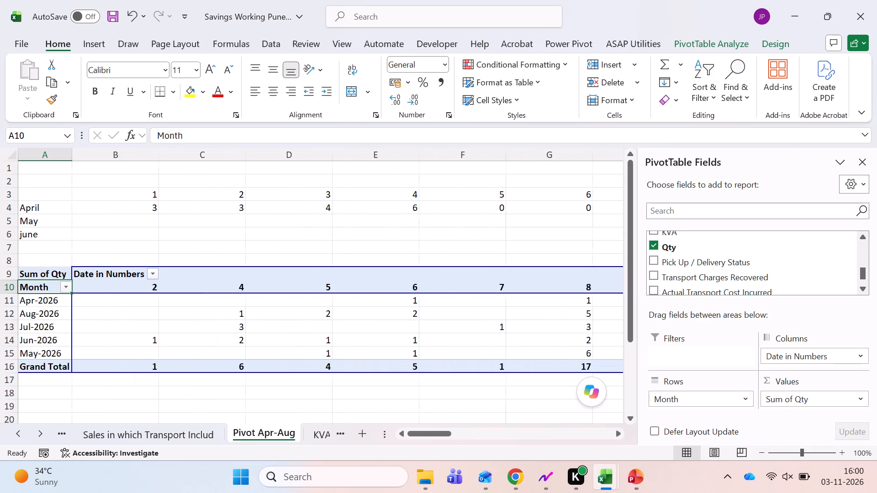
Check the manually entered figures in the rows above the pivot, across the April line.
{"action": "key", "text": "ctrl+Left"}
{"action": "key", "text": "ctrl+Up"}
{"action": "key", "text": "ctrl+Up"}
{"action": "key", "text": "ctrl+Up"}
{"action": "key", "text": "ctrl+Up"}
{"action": "key", "text": "ctrl+Up"}
{"action": "key", "text": "ctrl+Up"}
{"action": "key", "text": "Down"}
{"action": "key", "text": "Down"}
{"action": "key", "text": "Right"}
{"action": "key", "text": "Right"}
{"action": "key", "text": "Right"}
{"action": "key", "text": "Right"}
{"action": "key", "text": "Right"}
{"action": "key", "text": "Right"}
{"action": "key", "text": "Right"}
{"action": "key", "text": "Right"}
{"action": "key", "text": "Right"}
{"action": "key", "text": "Right"}
{"action": "key", "text": "Right"}
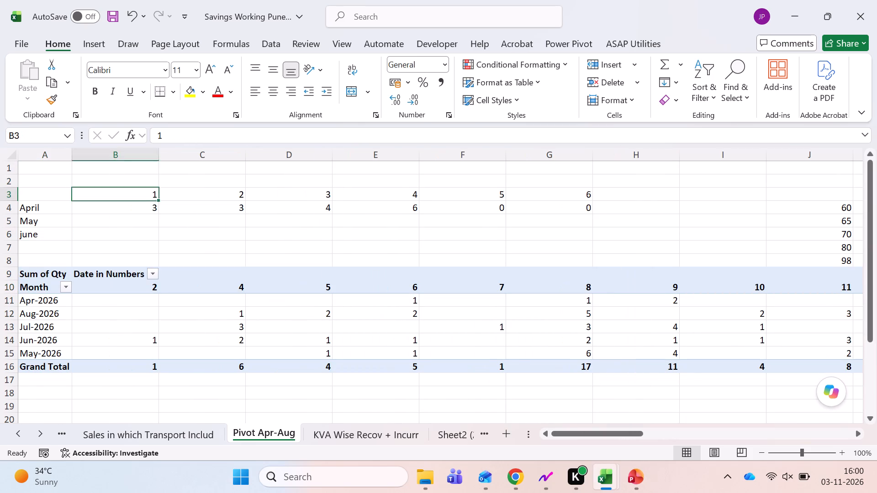
{"action": "key", "text": "Down"}
{"action": "key", "text": "Left"}
{"action": "key", "text": "Right"}
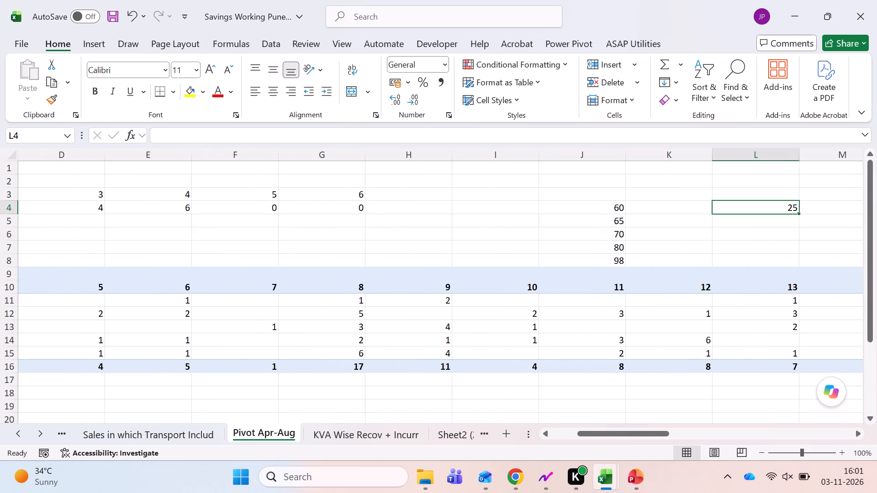
{"action": "key", "text": "Right"}
{"action": "key", "text": "Right"}
{"action": "key", "text": "Right"}
{"action": "key", "text": "Left"}
{"action": "key", "text": "ctrl+Left"}
{"action": "key", "text": "ctrl+Left"}
{"action": "key", "text": "ctrl+Left"}
{"action": "key", "text": "ctrl+Left"}
{"action": "key", "text": "ctrl+Left"}
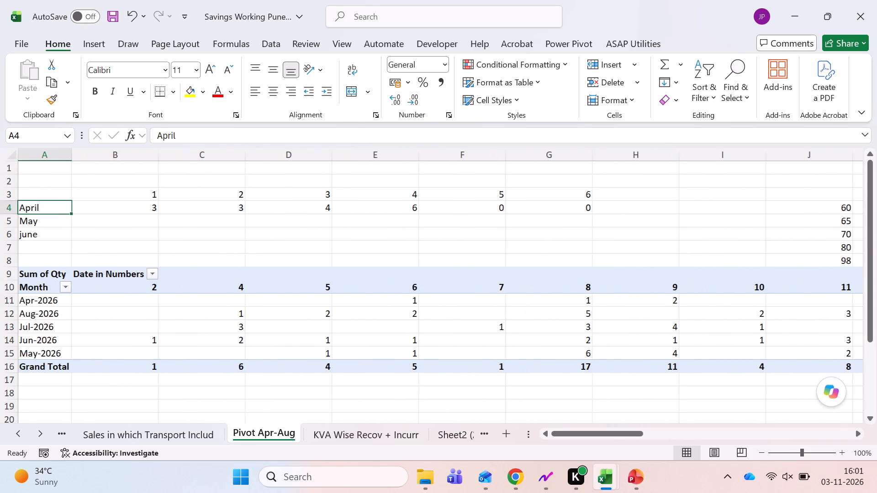
{"action": "key", "text": "ctrl+Left"}
{"action": "key", "text": "ctrl+Left"}
Delete rows 3 to 8 holding the manually entered figures above the pivot.
{"action": "key", "text": "Up"}
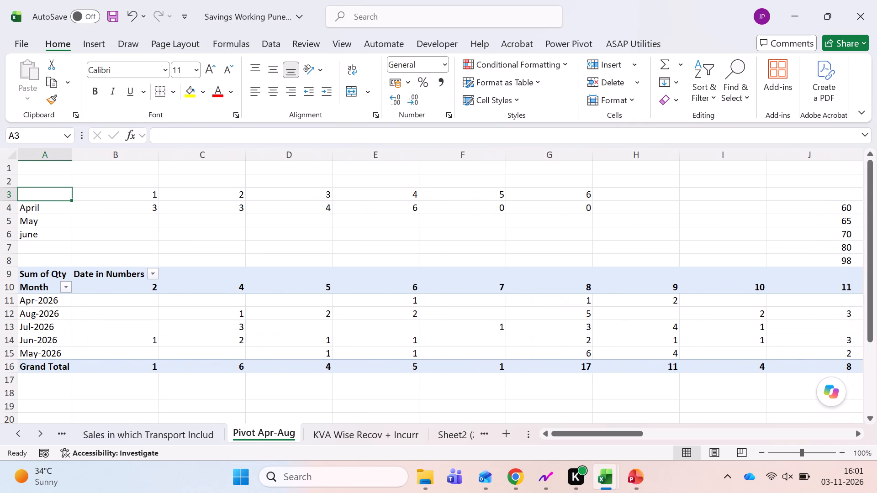
{"action": "key", "text": "shift+space"}
{"action": "key", "text": "shift+Down"}
{"action": "key", "text": "shift+Down"}
{"action": "key", "text": "shift+Down"}
{"action": "key", "text": "shift+Down"}
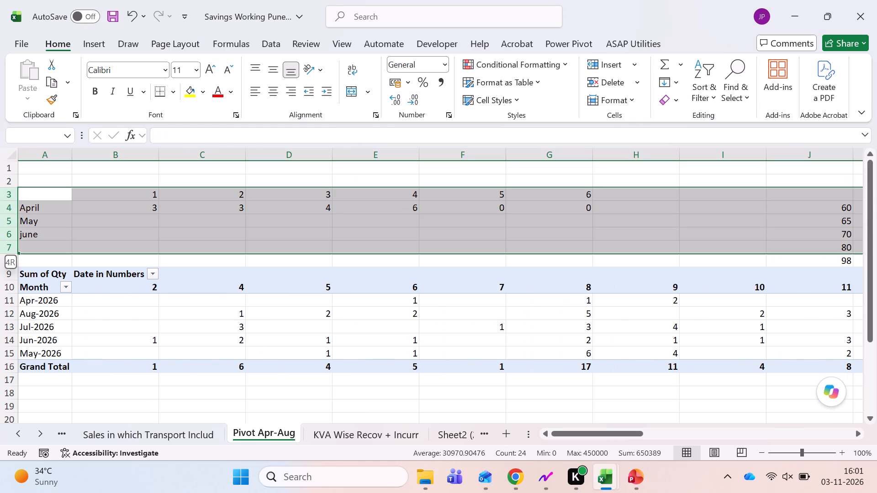
{"action": "key", "text": "shift+Down"}
{"action": "key", "text": "ctrl+minus"}
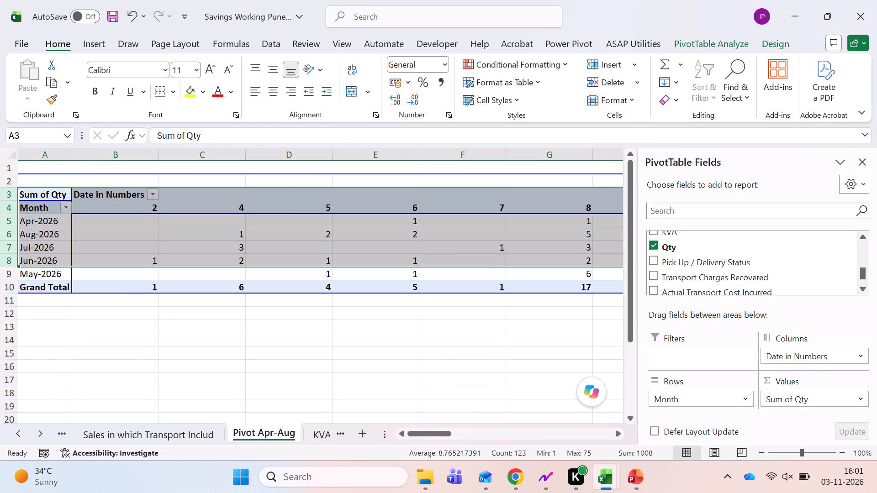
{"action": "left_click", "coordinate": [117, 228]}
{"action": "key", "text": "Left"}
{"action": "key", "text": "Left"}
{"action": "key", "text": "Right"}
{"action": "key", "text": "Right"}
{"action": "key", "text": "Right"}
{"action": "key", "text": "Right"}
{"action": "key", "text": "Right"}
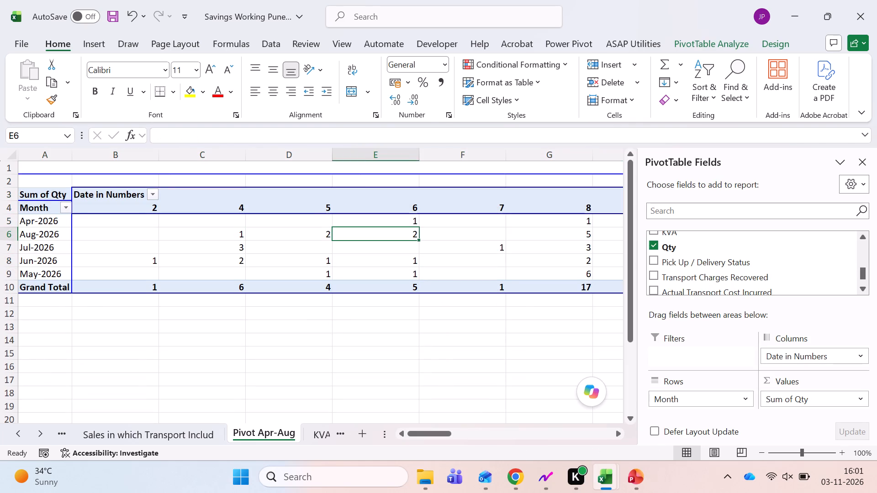
Autofit the width of all columns on the Pivot Apr-Aug sheet.
{"action": "left_click", "coordinate": [5, 161]}
{"action": "left_click", "coordinate": [7, 153]}
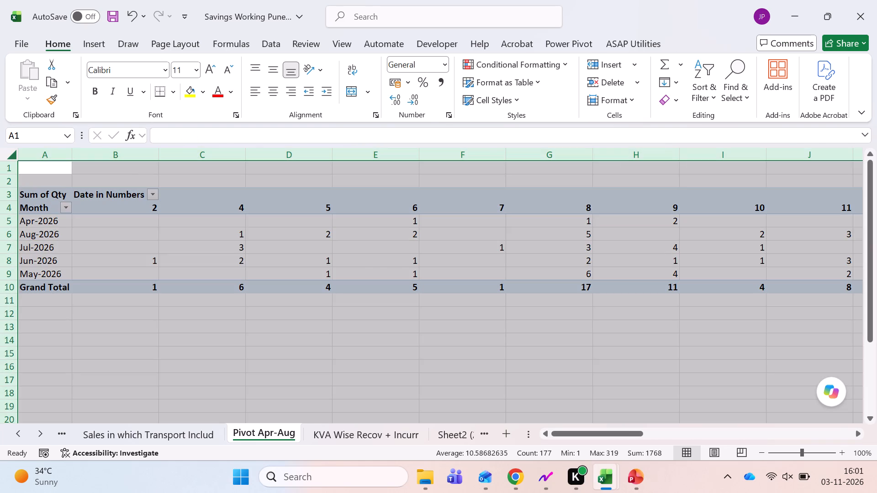
{"action": "double_click", "coordinate": [161, 153]}
{"action": "left_click", "coordinate": [275, 366]}
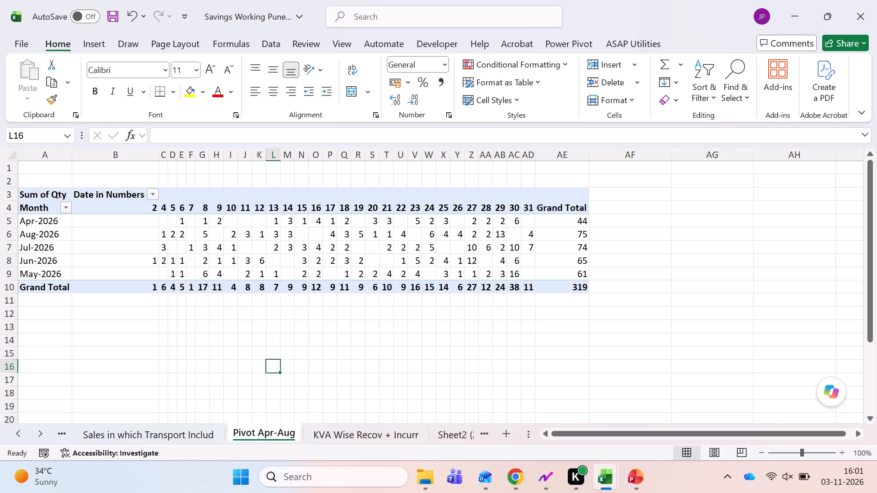
Narrow column B, the pivot's first day column, to roughly two-thirds of its width.
{"action": "left_click", "coordinate": [44, 222]}
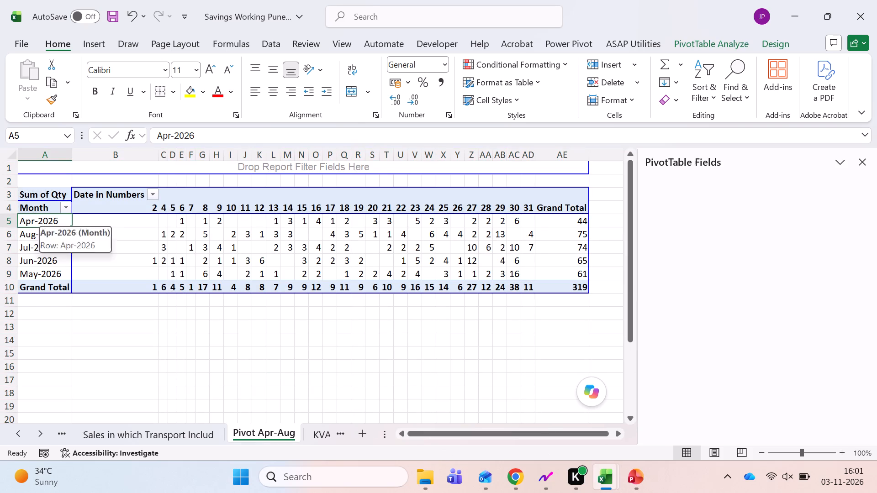
{"action": "double_click", "coordinate": [157, 154]}
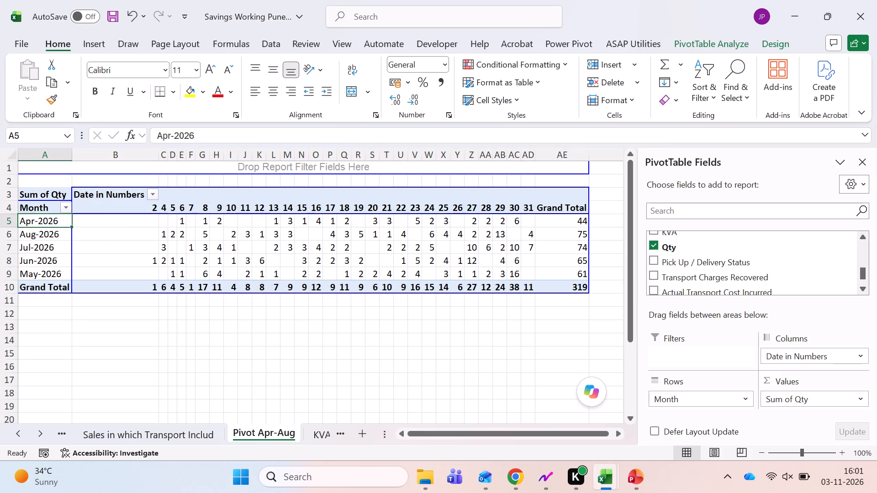
{"action": "left_click_drag", "start_coordinate": [157, 154], "coordinate": [119, 168]}
{"action": "left_click", "coordinate": [130, 376]}
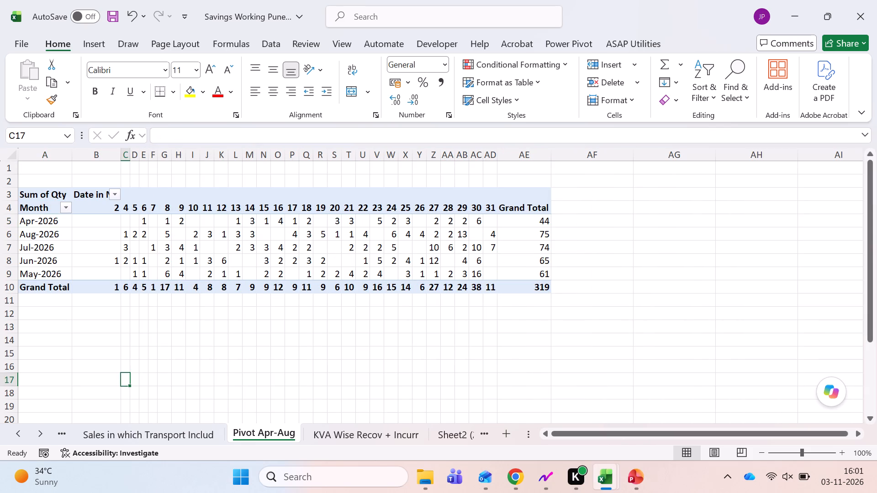
{"action": "left_click", "coordinate": [92, 317]}
{"action": "left_click", "coordinate": [81, 260]}
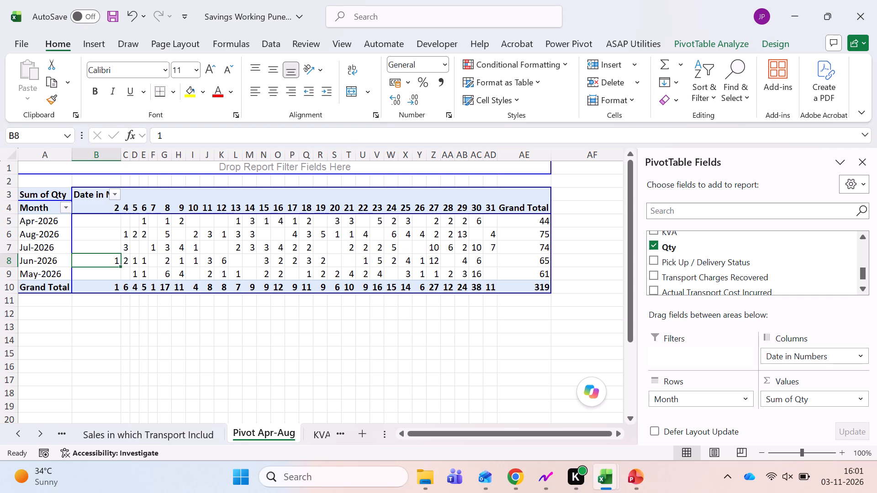
Save the savings workbook.
{"action": "key", "text": "ctrl+s"}
Switch to the Freight_Analysis workbook and examine the City Pune pick-up and delivery breakup by month.
{"action": "key", "text": "alt+Tab"}
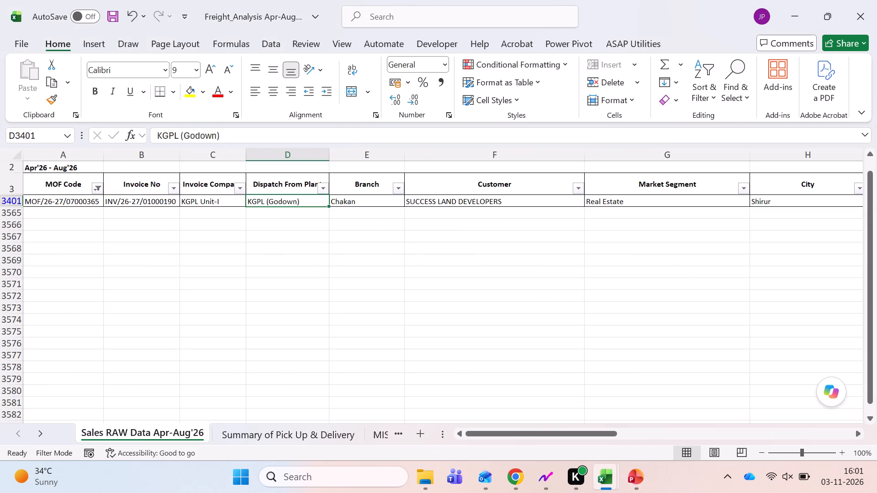
{"action": "key", "text": "ctrl+Page_Up"}
{"action": "key", "text": "ctrl+Page_Down"}
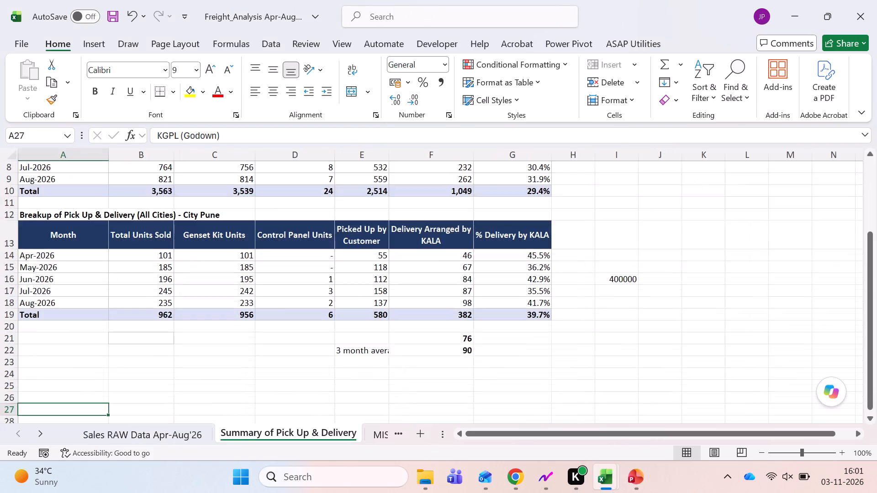
{"action": "key", "text": "ctrl+Page_Down"}
{"action": "key", "text": "ctrl+Page_Up"}
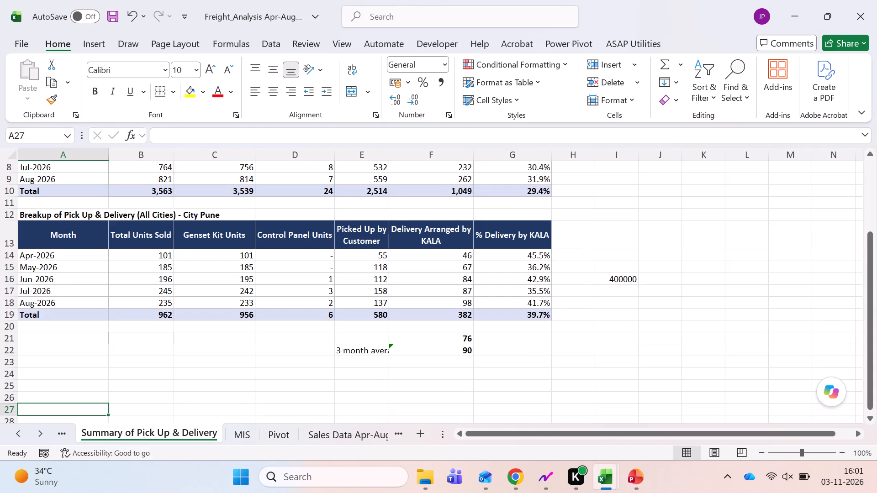
{"action": "key", "text": "ctrl+Up"}
{"action": "key", "text": "ctrl+Up"}
{"action": "key", "text": "Down"}
{"action": "key", "text": "Down"}
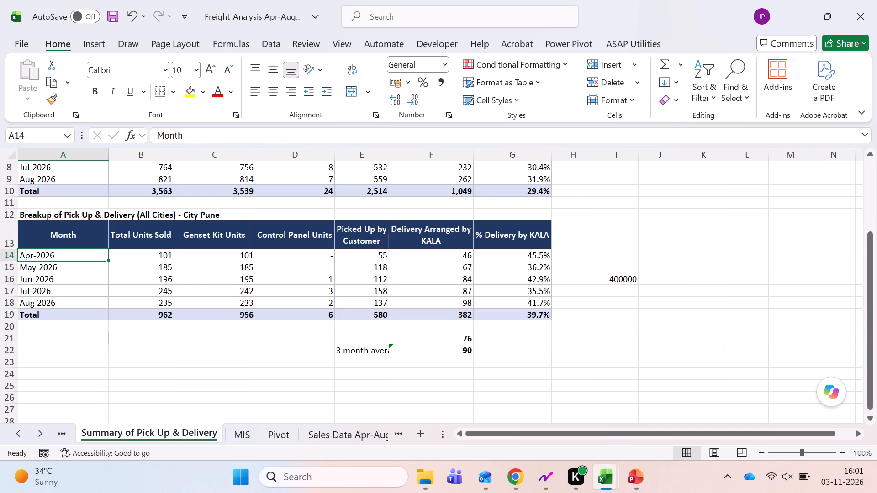
Return to the savings workbook and look over Sheet2 (2) and the sales sheet behind the pivot.
{"action": "key", "text": "alt+Tab"}
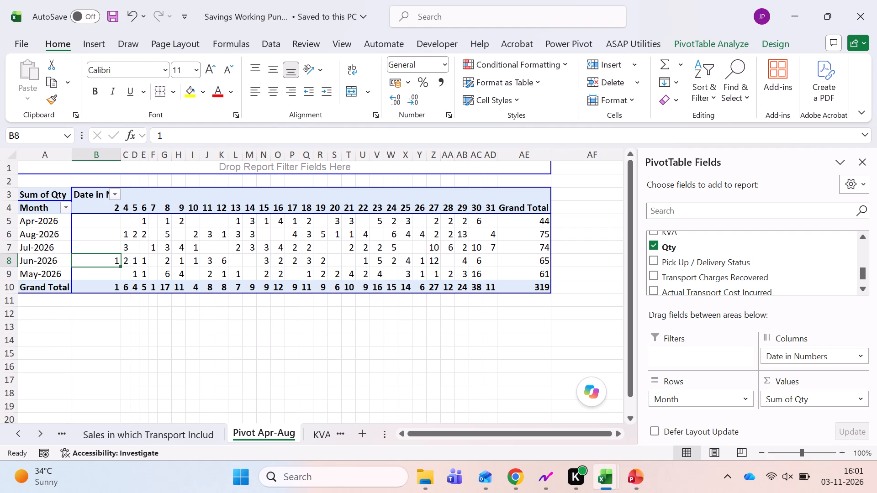
{"action": "key", "text": "ctrl+Page_Down"}
{"action": "key", "text": "ctrl+Page_Down"}
{"action": "key", "text": "ctrl+Page_Down"}
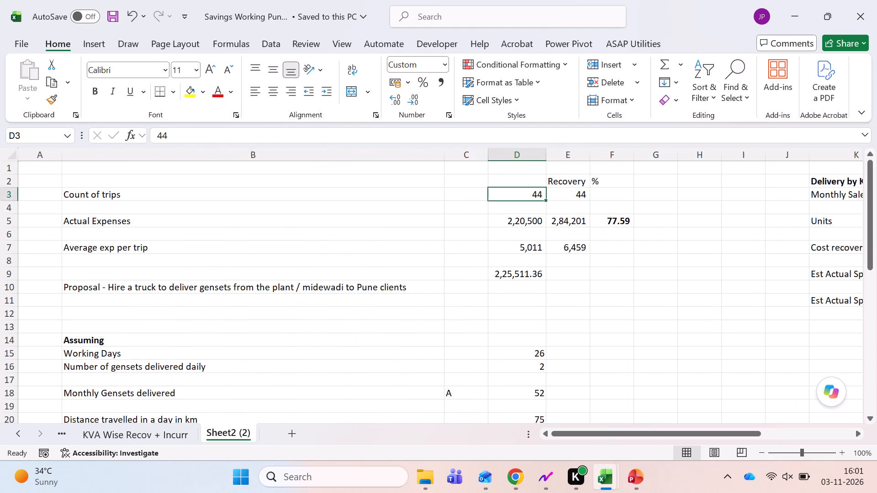
{"action": "key", "text": "ctrl+Page_Up"}
{"action": "key", "text": "ctrl+Page_Up"}
{"action": "key", "text": "ctrl+Page_Up"}
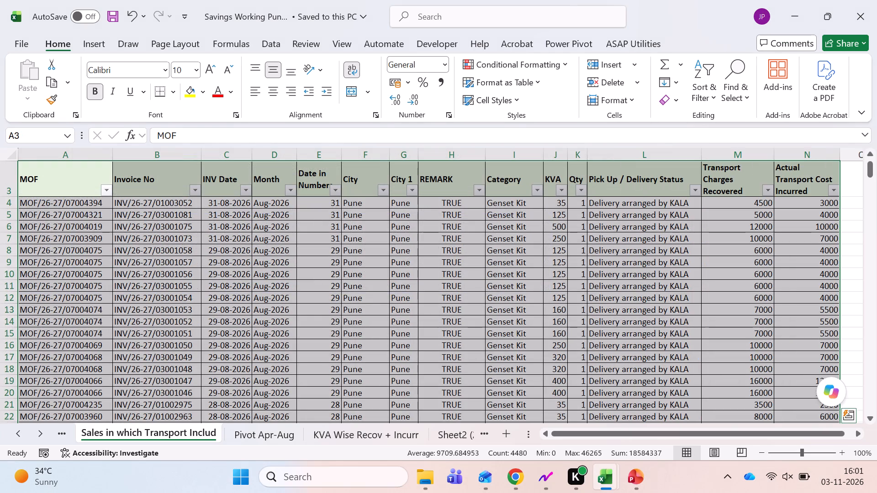
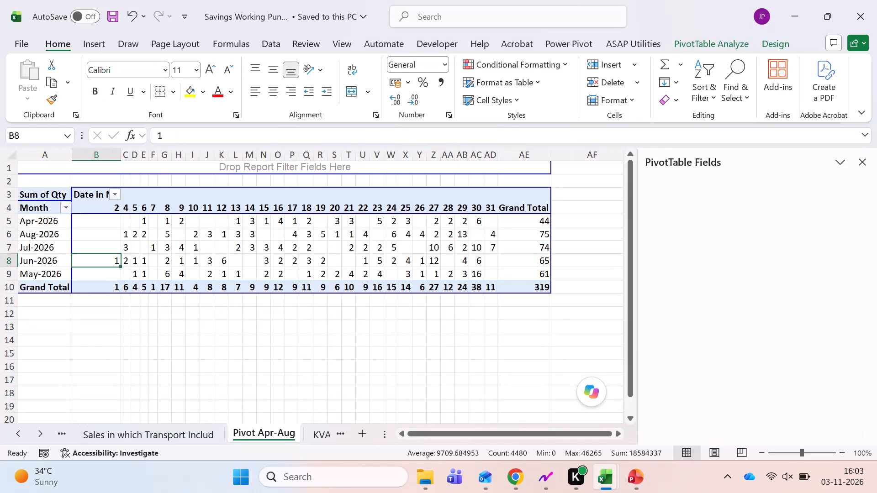
Save the savings workbook.
{"action": "key", "text": "ctrl+s"}
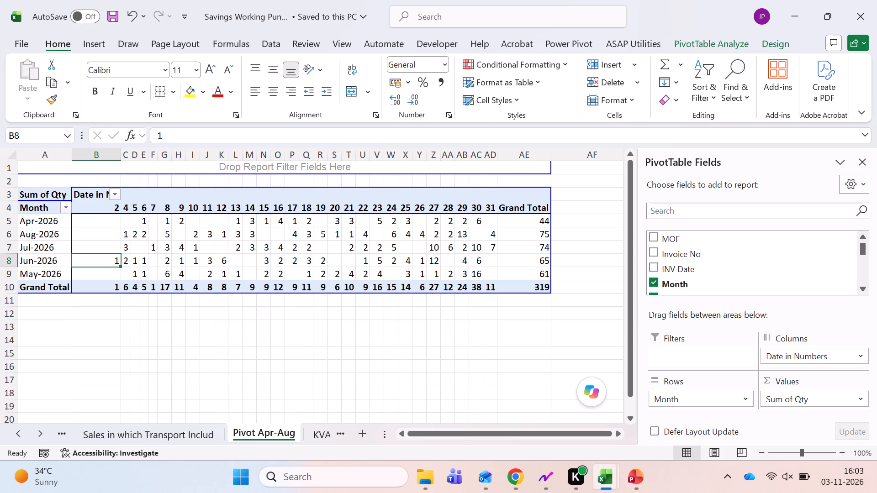
Examine the pivot's day headers across row 4, from the first day column through to Grand Total and back.
{"action": "key", "text": "ctrl+Up"}
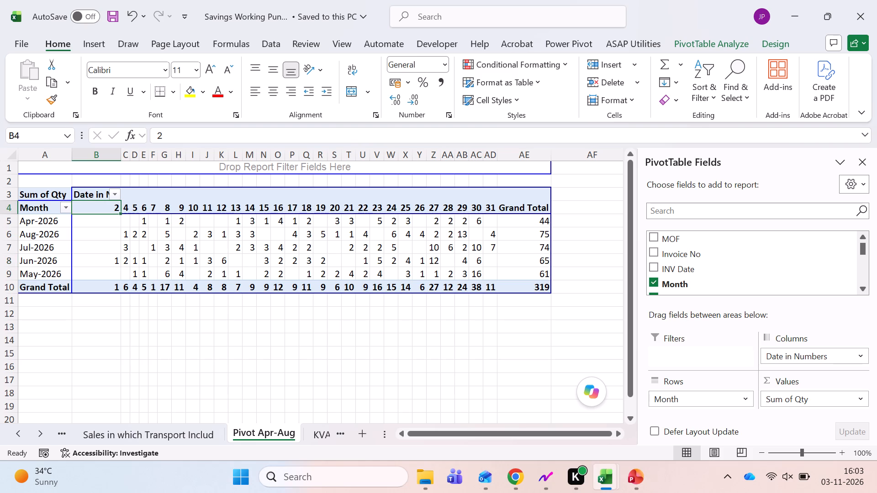
{"action": "key", "text": "Right"}
{"action": "key", "text": "Right"}
{"action": "key", "text": "Right"}
{"action": "key", "text": "Right"}
{"action": "key", "text": "Right"}
{"action": "key", "text": "Right"}
{"action": "key", "text": "Right"}
{"action": "key", "text": "Right"}
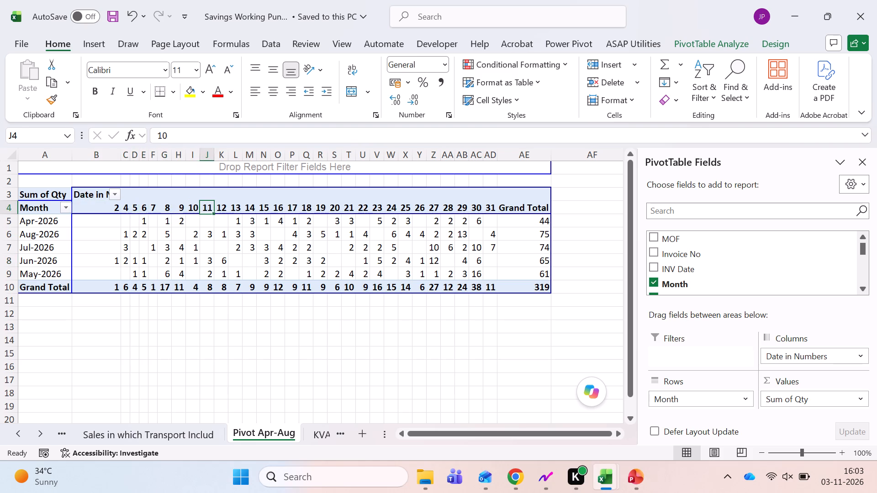
{"action": "key", "text": "Right"}
{"action": "key", "text": "Right"}
{"action": "key", "text": "Right"}
{"action": "key", "text": "Right"}
{"action": "key", "text": "Right"}
{"action": "key", "text": "Right"}
{"action": "key", "text": "Right"}
{"action": "key", "text": "Right"}
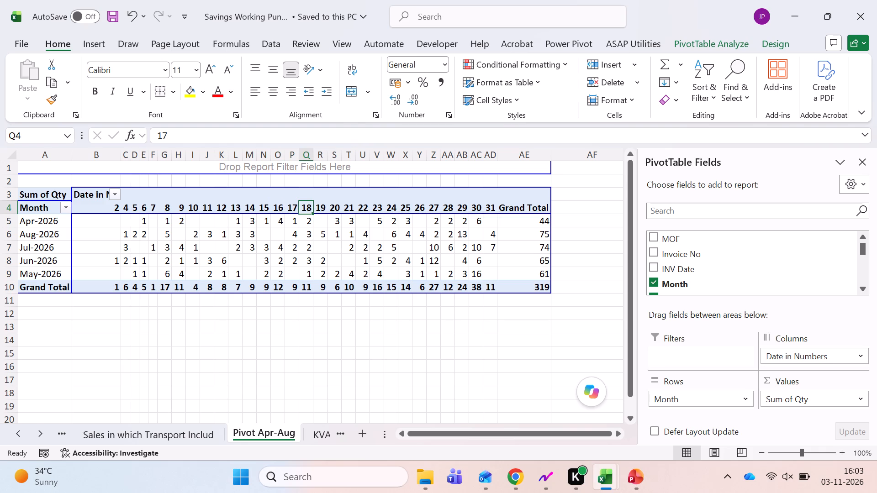
{"action": "key", "text": "Right"}
{"action": "key", "text": "Right"}
{"action": "key", "text": "Right"}
{"action": "key", "text": "Right"}
{"action": "key", "text": "Right"}
{"action": "key", "text": "Right"}
{"action": "key", "text": "Right"}
{"action": "key", "text": "Right"}
{"action": "key", "text": "Right"}
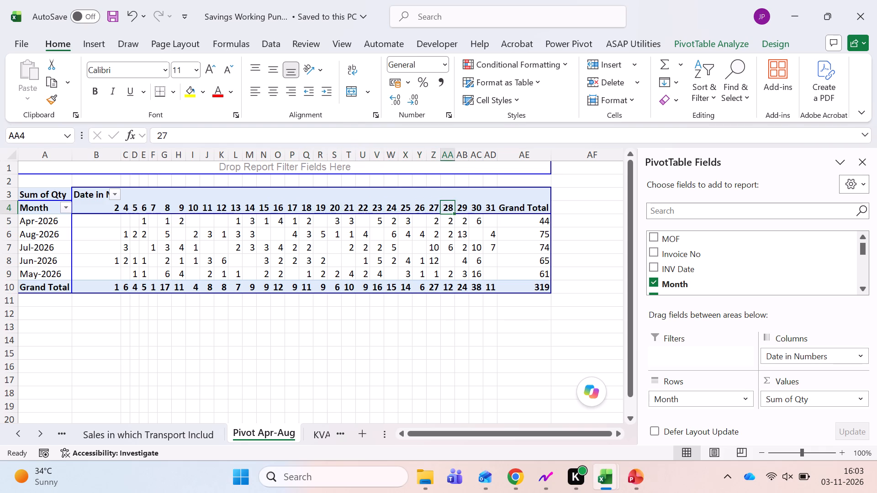
{"action": "key", "text": "Right"}
{"action": "key", "text": "Right"}
{"action": "key", "text": "Right"}
{"action": "key", "text": "Right"}
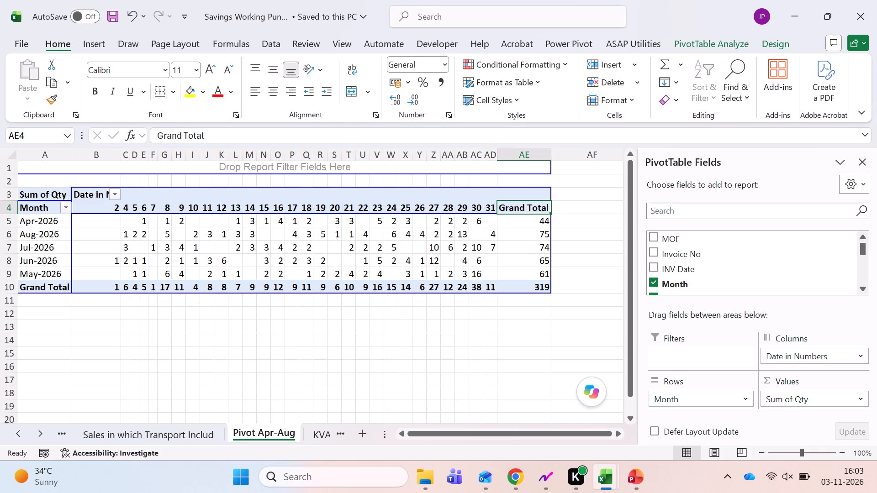
{"action": "key", "text": "Left"}
{"action": "key", "text": "Left"}
{"action": "key", "text": "Left"}
{"action": "key", "text": "Left"}
{"action": "key", "text": "Left"}
{"action": "key", "text": "Left"}
{"action": "key", "text": "Left"}
{"action": "key", "text": "Left"}
{"action": "key", "text": "Left"}
{"action": "key", "text": "Left"}
{"action": "key", "text": "Left"}
{"action": "key", "text": "Left"}
{"action": "key", "text": "Left"}
{"action": "key", "text": "Left"}
{"action": "key", "text": "Left"}
{"action": "key", "text": "Left"}
{"action": "key", "text": "Left"}
{"action": "key", "text": "Left"}
{"action": "key", "text": "Left"}
{"action": "key", "text": "Left"}
{"action": "key", "text": "Left"}
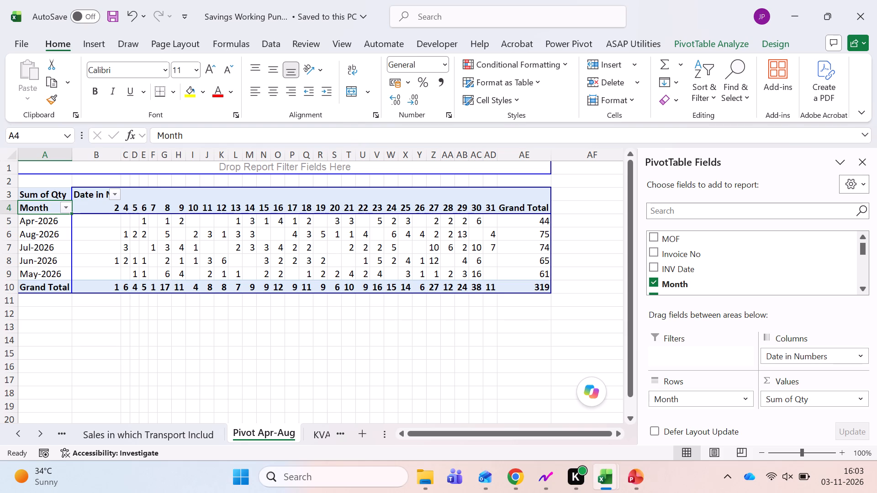
Save the savings workbook again.
{"action": "key", "text": "ctrl+s"}
Insert a new pivot table on a new worksheet from range A3:N322 of the Sales in which Transport Includ sheet.
{"action": "key", "text": "ctrl+Page_Down"}
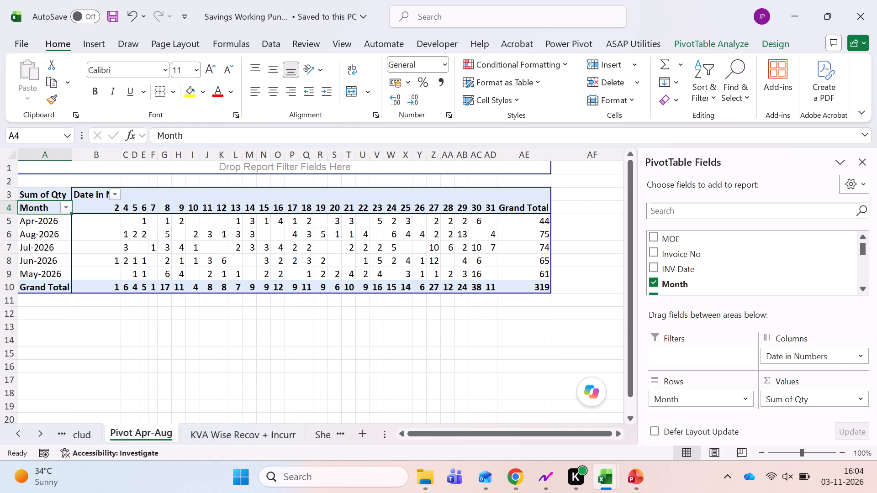
{"action": "key", "text": "ctrl+Page_Down"}
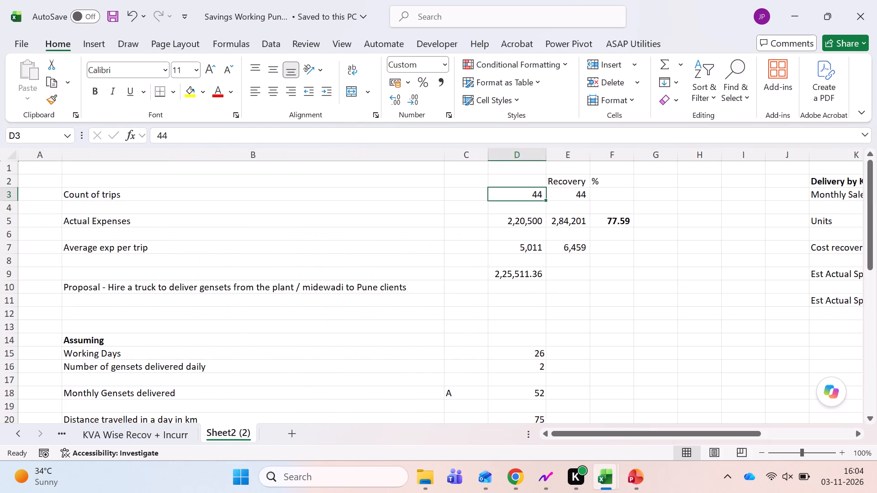
{"action": "key", "text": "ctrl+Page_Down"}
{"action": "key", "text": "ctrl+Page_Up"}
{"action": "key", "text": "ctrl+Page_Up"}
{"action": "key", "text": "ctrl+Page_Up"}
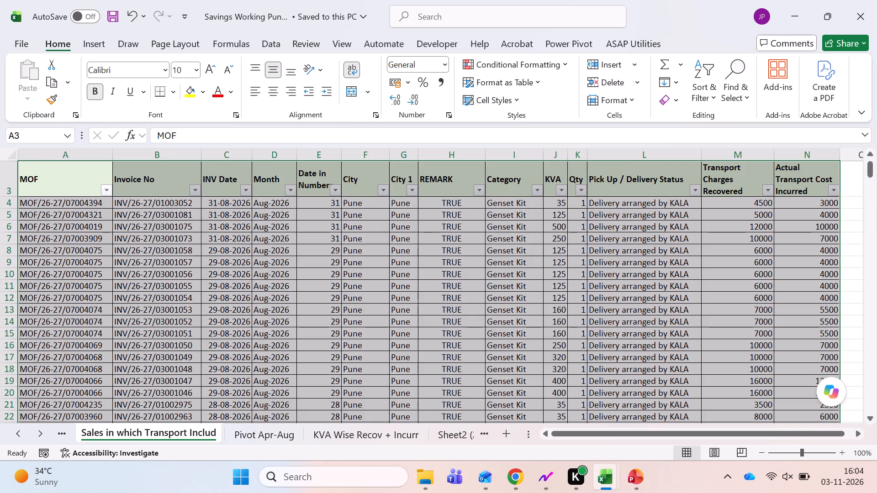
{"action": "left_click", "coordinate": [91, 28]}
{"action": "left_click", "coordinate": [97, 45]}
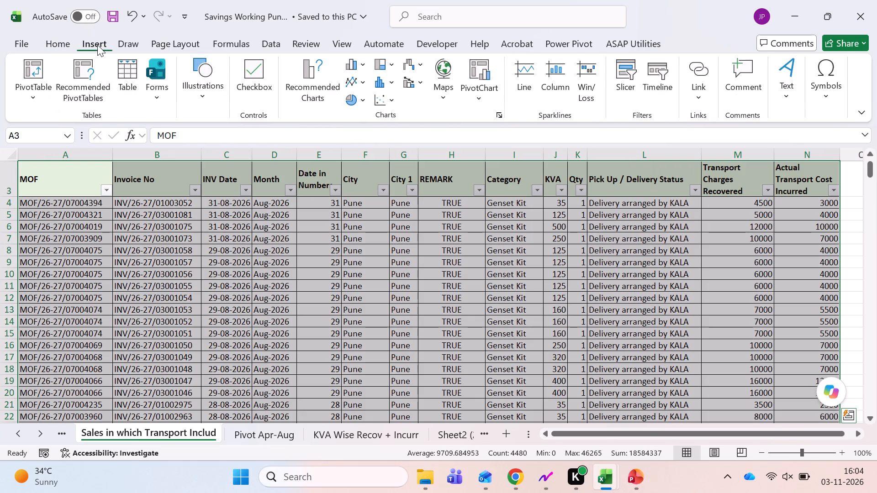
{"action": "left_click", "coordinate": [38, 68]}
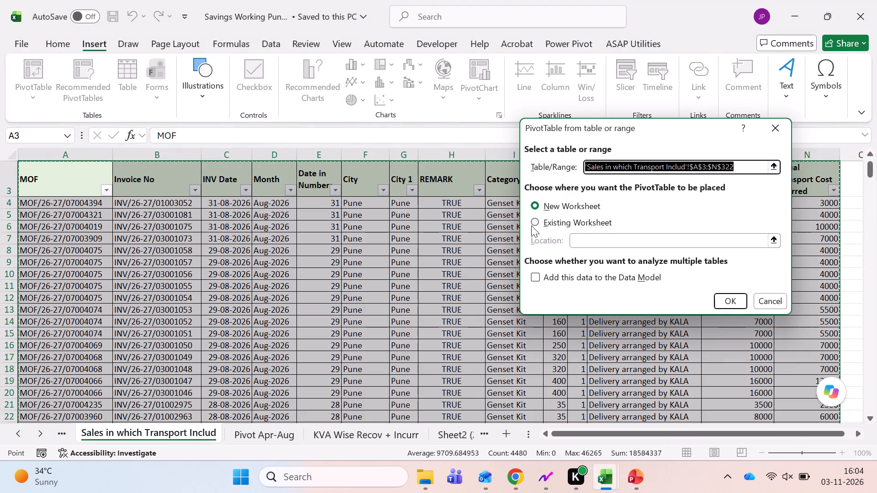
{"action": "left_click", "coordinate": [531, 226]}
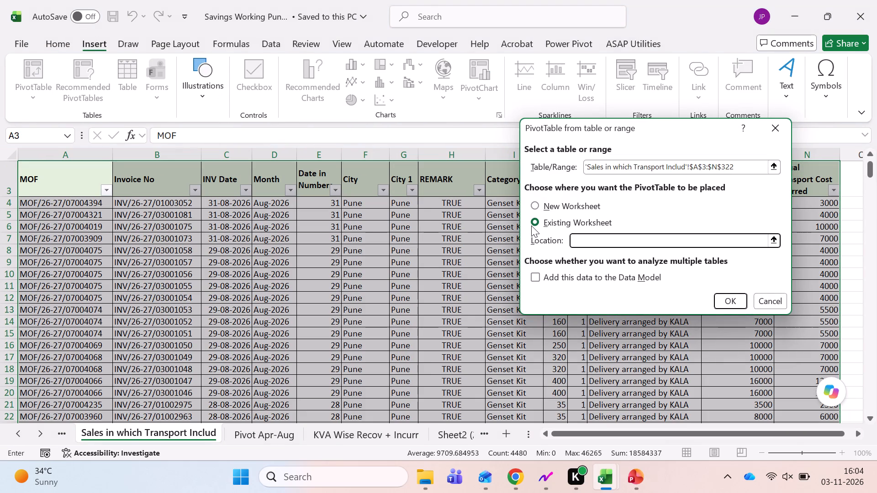
{"action": "left_click", "coordinate": [269, 433]}
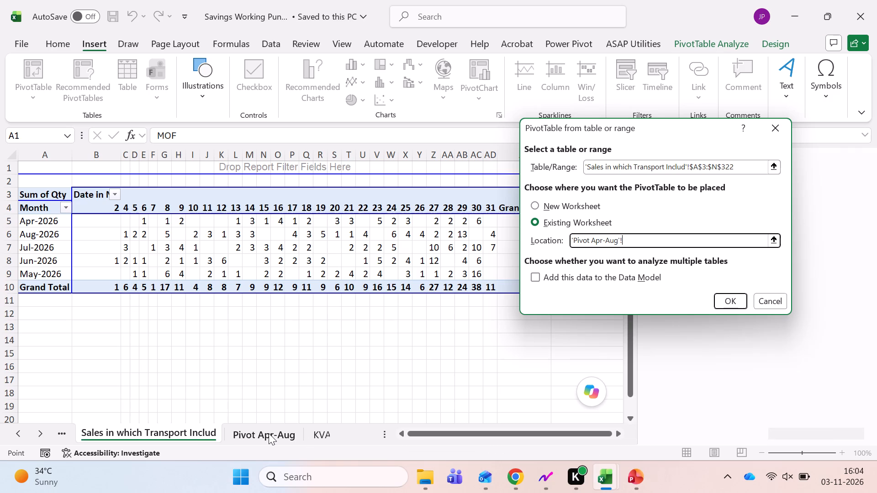
{"action": "left_click", "coordinate": [42, 328]}
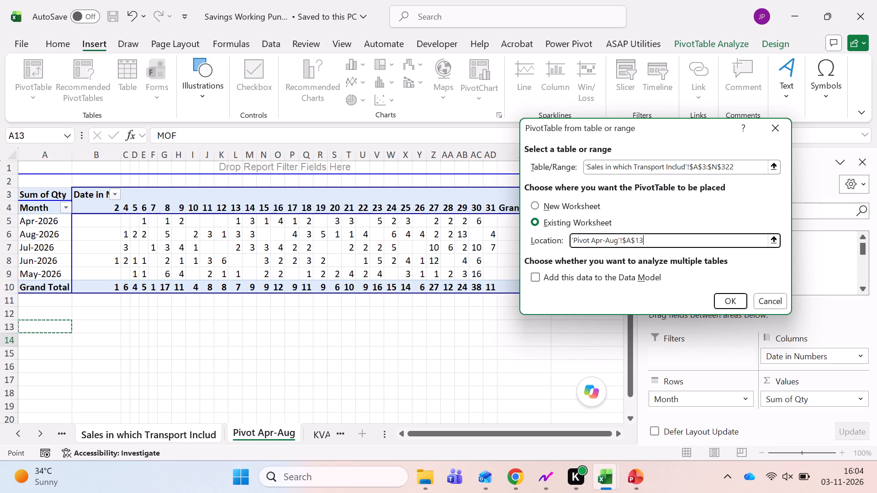
{"action": "left_click", "coordinate": [539, 204]}
{"action": "left_click", "coordinate": [729, 304]}
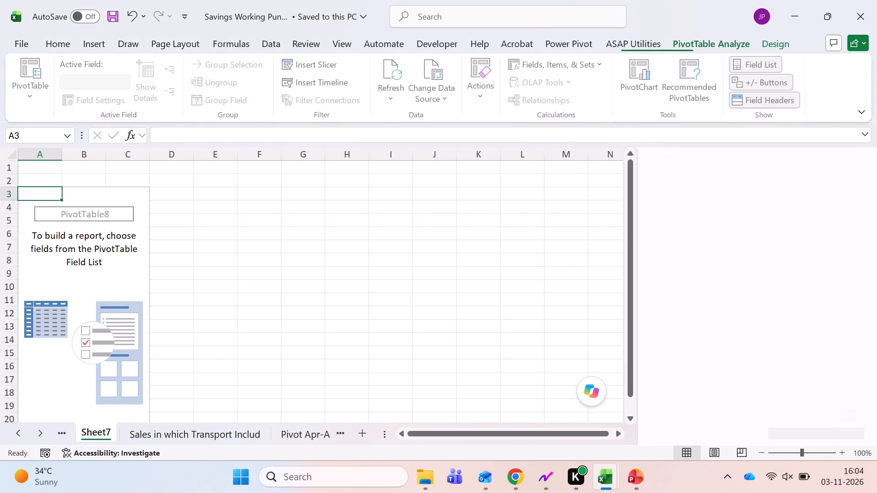
Enable the Classic PivotTable layout in the display options of the new pivot table.
{"action": "left_click", "coordinate": [28, 99]}
{"action": "left_click", "coordinate": [72, 164]}
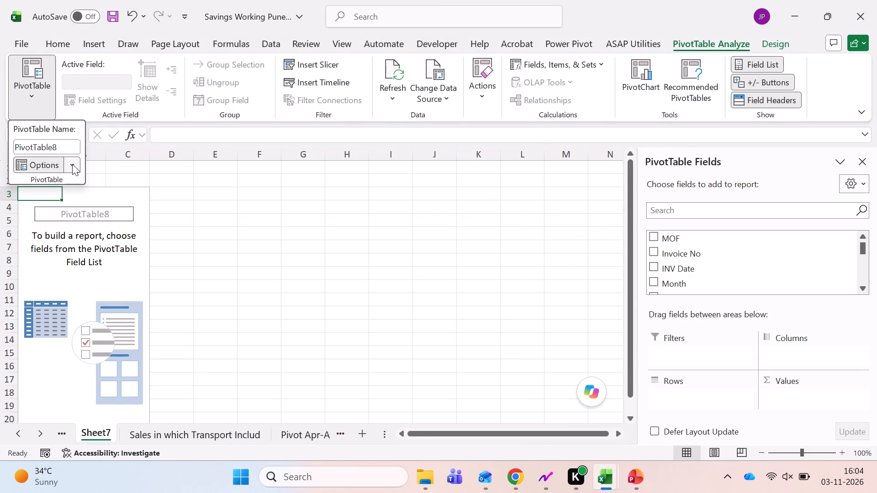
{"action": "left_click", "coordinate": [92, 176]}
{"action": "left_click", "coordinate": [745, 77]}
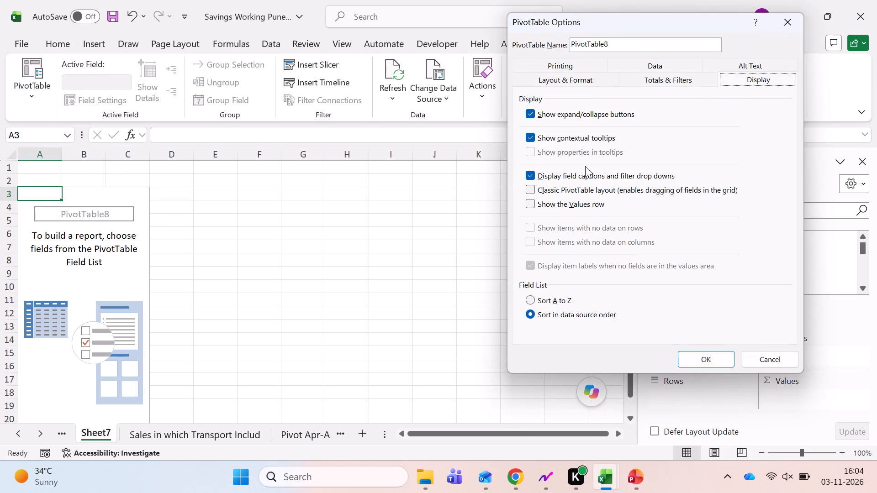
{"action": "left_click", "coordinate": [552, 188]}
{"action": "left_click", "coordinate": [700, 356]}
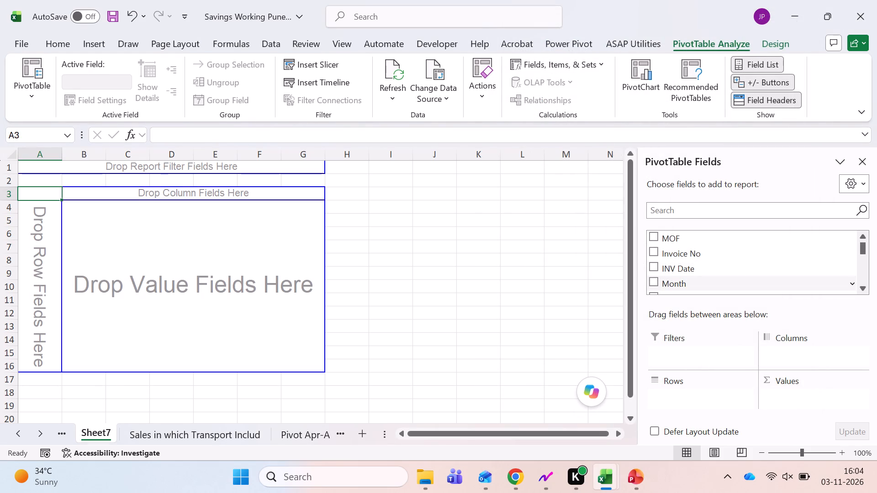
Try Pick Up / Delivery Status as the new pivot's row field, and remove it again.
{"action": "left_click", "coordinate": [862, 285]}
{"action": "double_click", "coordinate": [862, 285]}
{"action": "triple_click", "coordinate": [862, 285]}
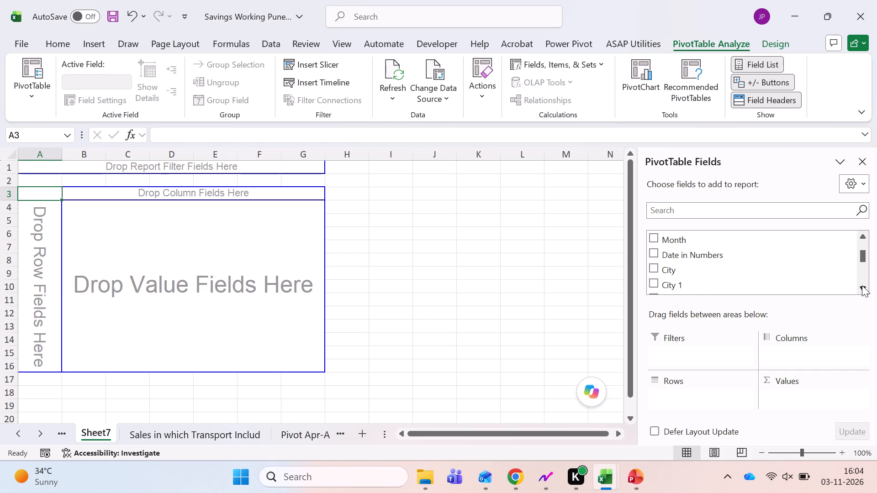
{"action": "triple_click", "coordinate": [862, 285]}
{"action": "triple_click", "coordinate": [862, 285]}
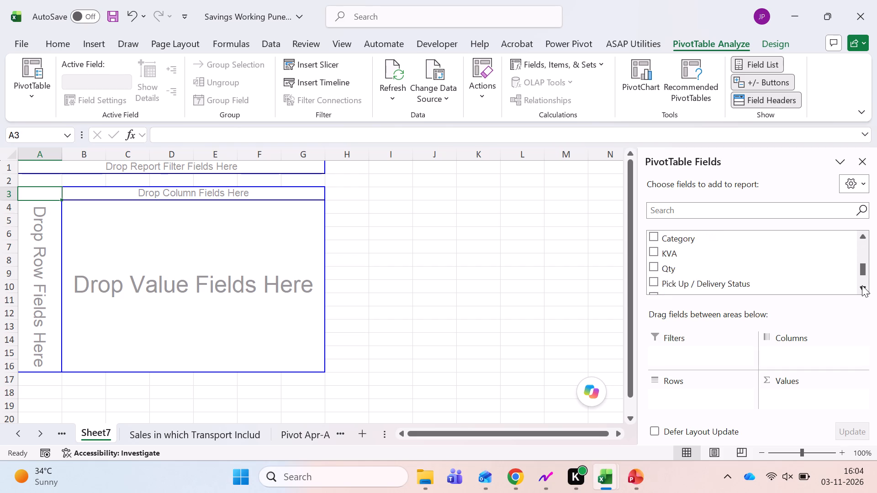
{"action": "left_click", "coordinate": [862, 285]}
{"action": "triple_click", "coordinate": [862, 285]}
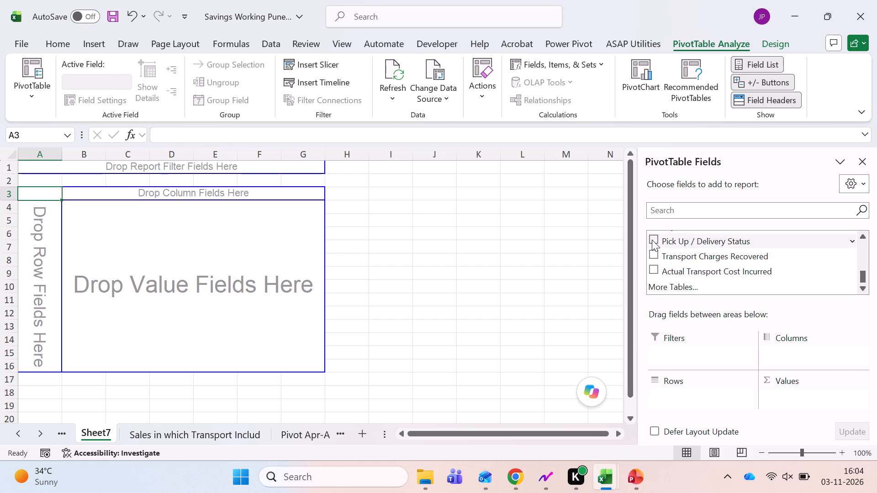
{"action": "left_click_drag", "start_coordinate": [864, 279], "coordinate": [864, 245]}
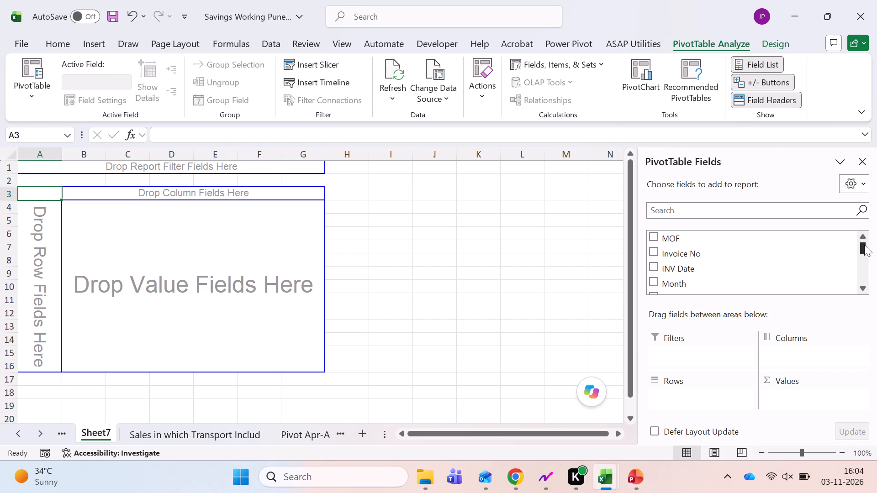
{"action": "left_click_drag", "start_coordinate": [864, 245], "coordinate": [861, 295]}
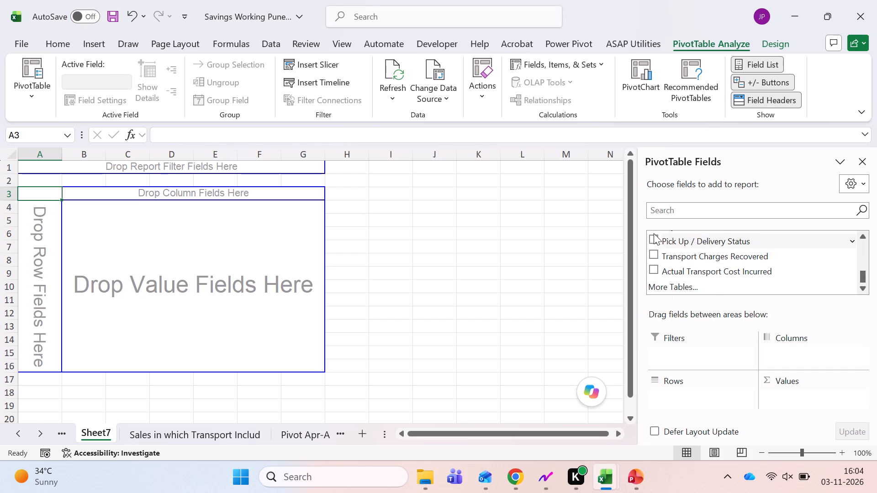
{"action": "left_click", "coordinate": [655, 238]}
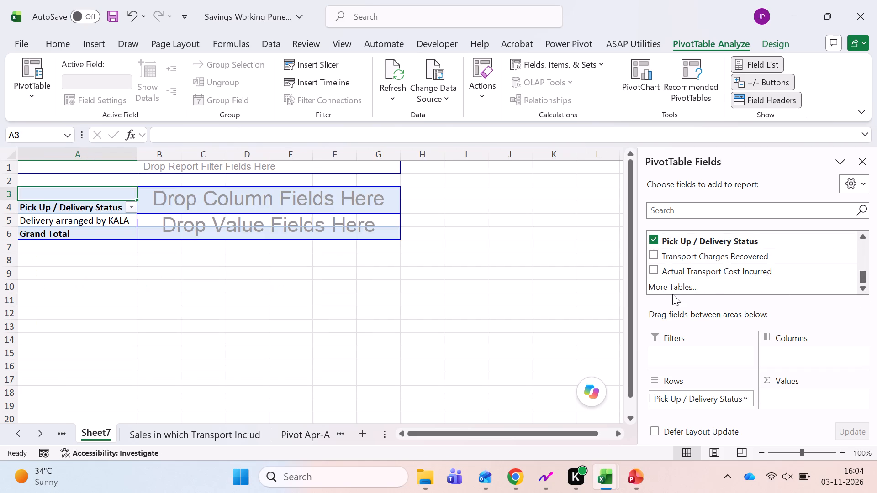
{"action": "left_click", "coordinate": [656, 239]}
Add Month as the row field of the new pivot.
{"action": "left_click_drag", "start_coordinate": [864, 273], "coordinate": [867, 240]}
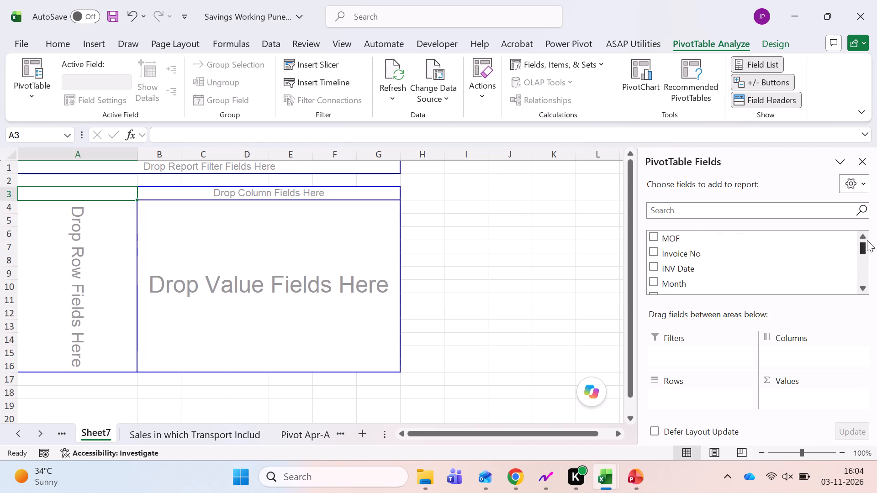
{"action": "left_click_drag", "start_coordinate": [867, 240], "coordinate": [867, 239]}
{"action": "left_click", "coordinate": [650, 280]}
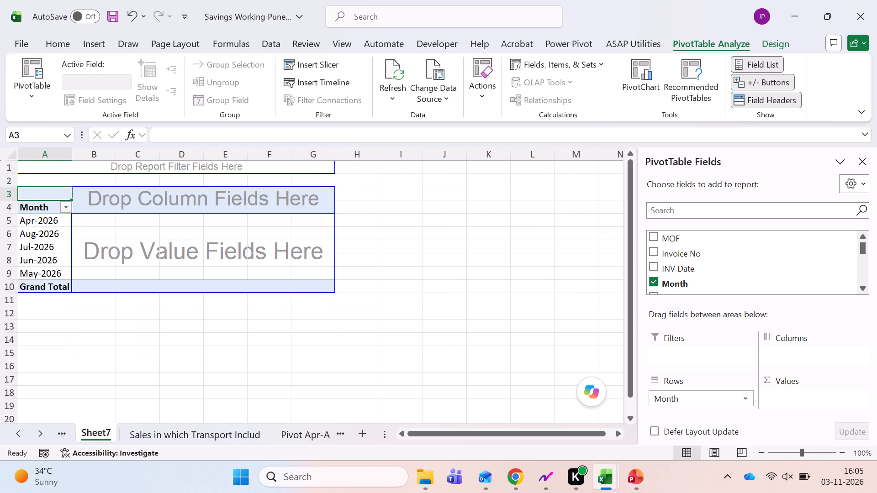
Add Qty and Transport Charges Recovered to the new pivot as summed values.
{"action": "left_click", "coordinate": [867, 289]}
{"action": "triple_click", "coordinate": [867, 289]}
{"action": "left_click", "coordinate": [867, 289]}
{"action": "left_click", "coordinate": [867, 289]}
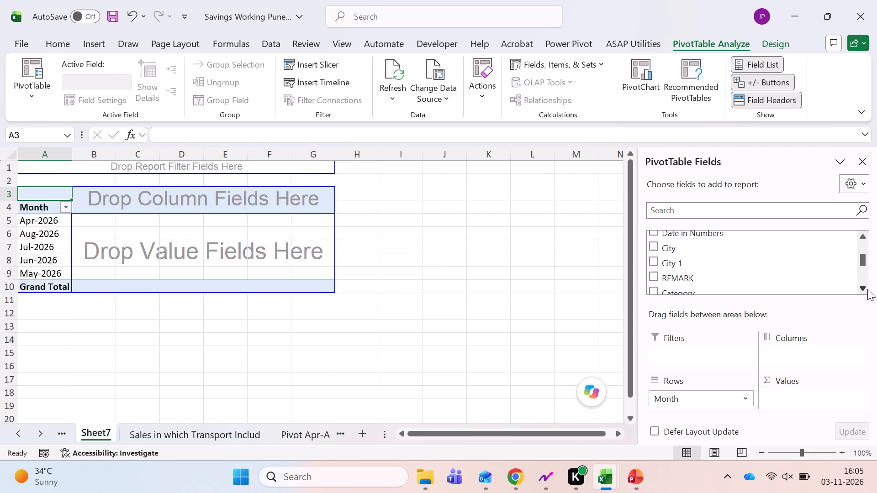
{"action": "left_click", "coordinate": [867, 289]}
{"action": "triple_click", "coordinate": [867, 289]}
{"action": "left_click", "coordinate": [867, 289]}
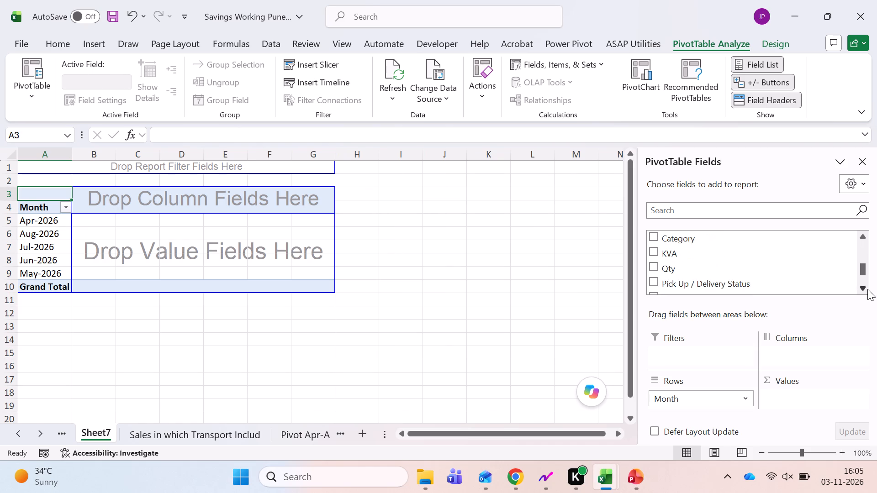
{"action": "left_click", "coordinate": [867, 289]}
{"action": "left_click", "coordinate": [867, 289]}
{"action": "left_click", "coordinate": [867, 289]}
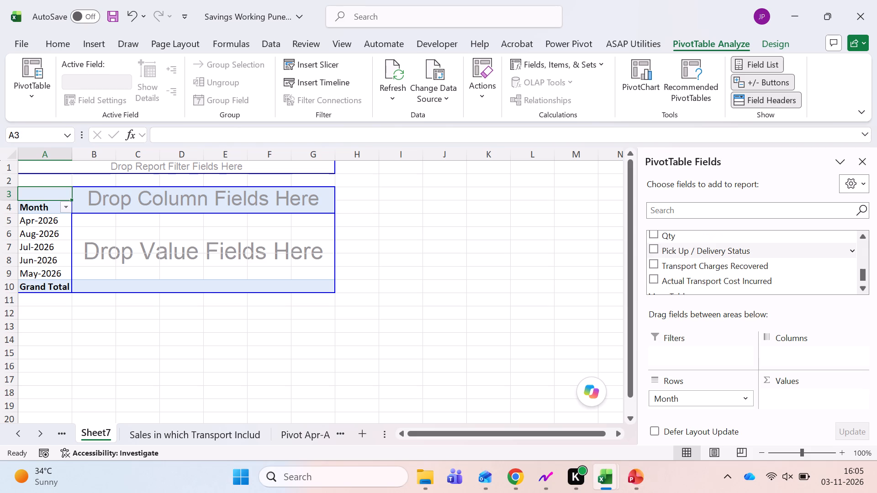
{"action": "left_click", "coordinate": [655, 236]}
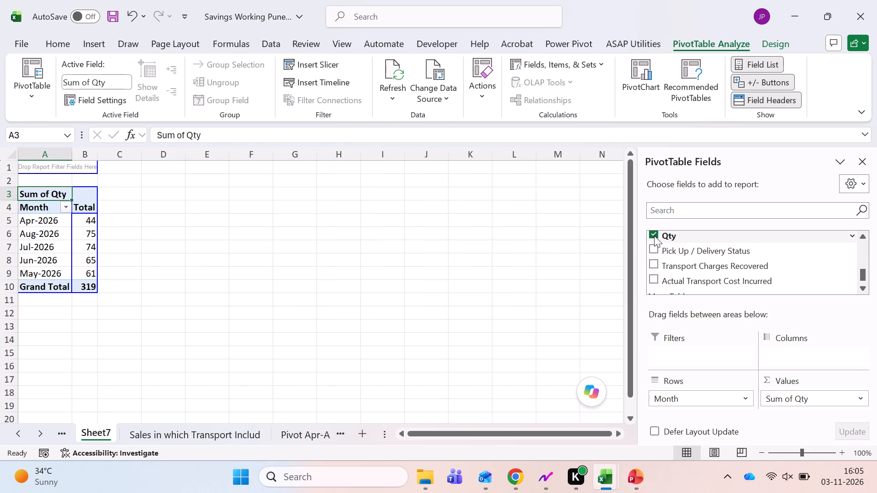
{"action": "left_click", "coordinate": [651, 262]}
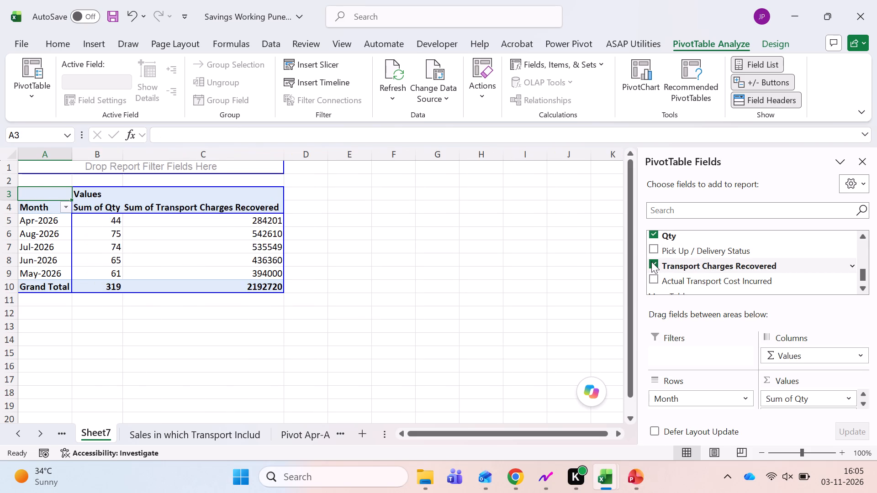
Rearrange the pivot's summed values so Actual Transport Cost Incurred comes before Transport Charges Recovered.
{"action": "left_click", "coordinate": [651, 262]}
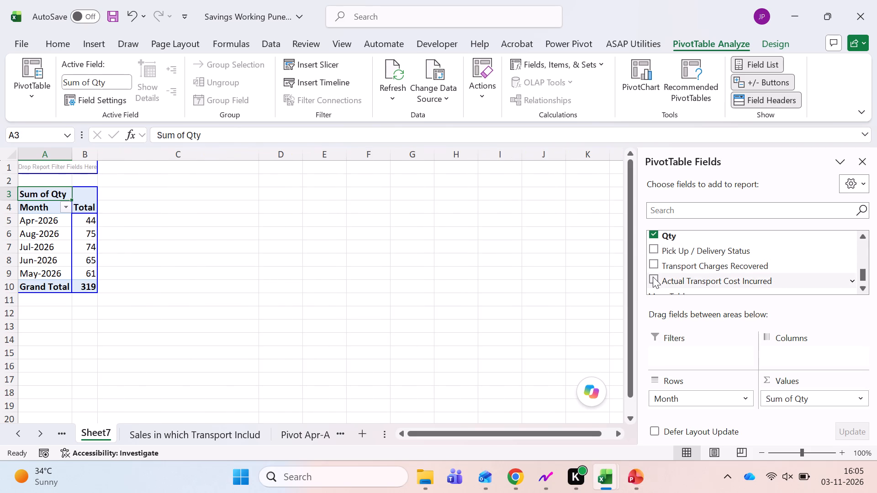
{"action": "left_click", "coordinate": [653, 277]}
{"action": "left_click", "coordinate": [652, 263]}
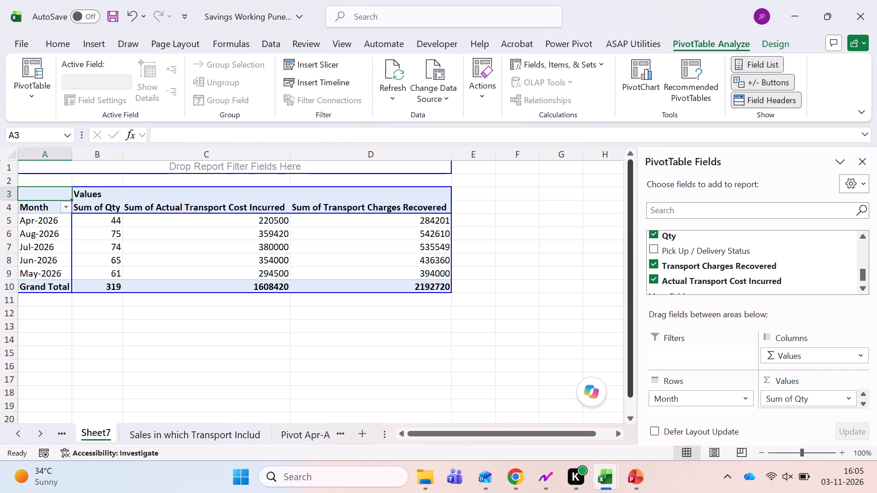
{"action": "triple_click", "coordinate": [863, 288]}
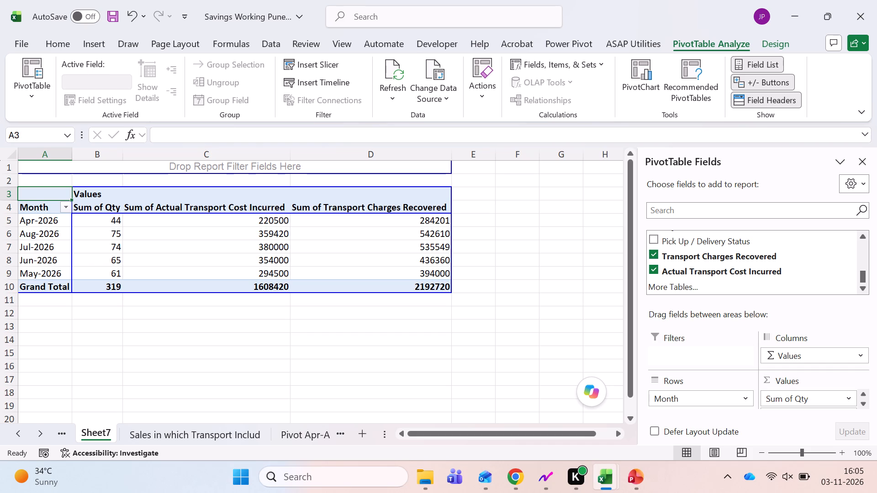
Copy the whole monthly pivot, headers through Grand Total, and paste it as values below, starting at cell A13.
{"action": "left_click", "coordinate": [10, 157]}
{"action": "key", "text": "Down"}
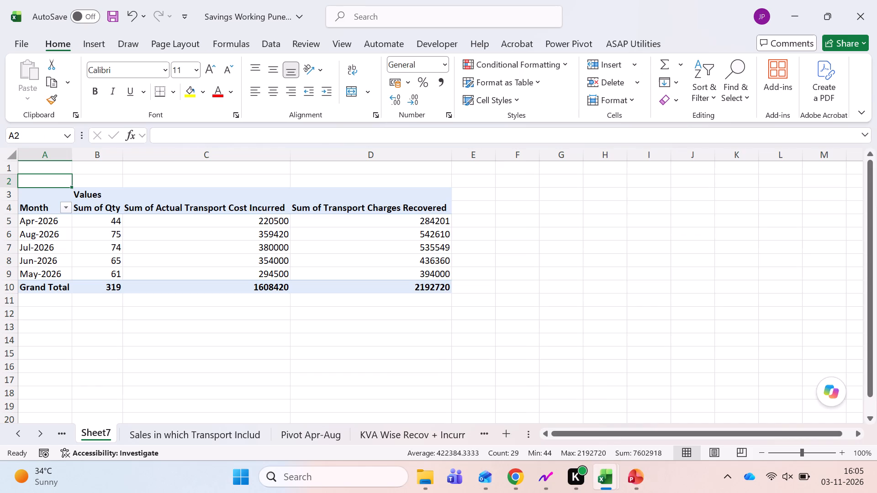
{"action": "key", "text": "Down"}
{"action": "key", "text": "Down"}
{"action": "key", "text": "Up"}
{"action": "key", "text": "shift+Right"}
{"action": "key", "text": "Up"}
{"action": "key", "text": "Up"}
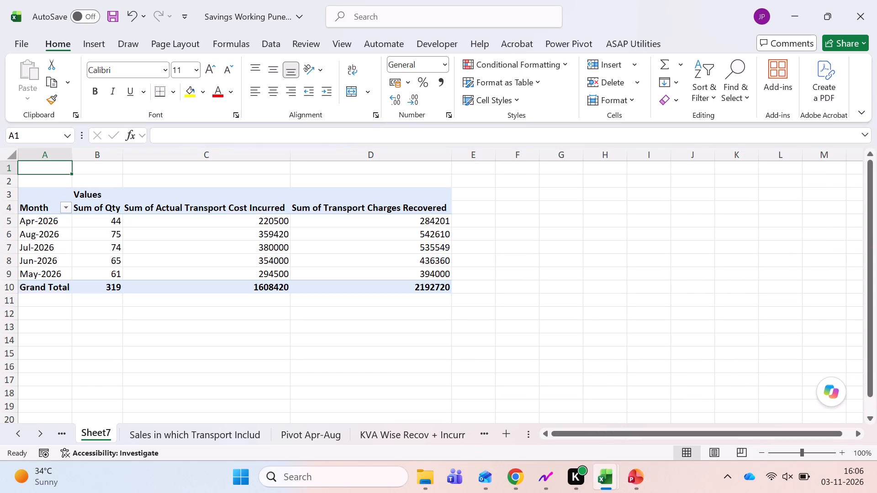
{"action": "key", "text": "shift+Right"}
{"action": "key", "text": "Down"}
{"action": "key", "text": "Down"}
{"action": "key", "text": "shift+Right"}
{"action": "key", "text": "shift+Right"}
{"action": "key", "text": "shift+Right"}
{"action": "key", "text": "ctrl+shift+Down"}
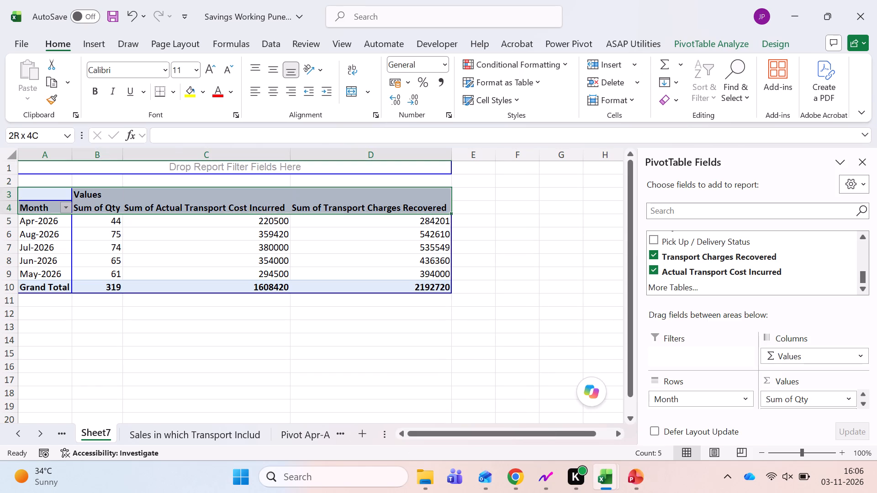
{"action": "key", "text": "shift+Down"}
{"action": "key", "text": "ctrl+shift+Down"}
{"action": "key", "text": "ctrl+c"}
{"action": "key", "text": "Down"}
{"action": "key", "text": "Down"}
{"action": "key", "text": "Down"}
{"action": "key", "text": "Down"}
{"action": "key", "text": "Down"}
{"action": "key", "text": "Down"}
{"action": "key", "text": "Down"}
{"action": "key", "text": "Down"}
{"action": "key", "text": "Down"}
{"action": "key", "text": "Down"}
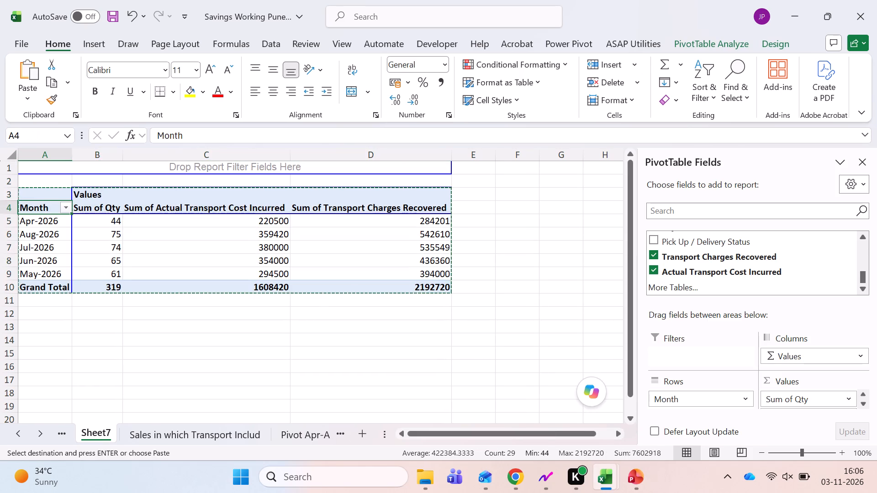
{"action": "key", "text": "alt+e"}
{"action": "type", "text": "sv"}
{"action": "key", "text": "Return"}
Delete the leftover Values label above the pasted table's headers.
{"action": "key", "text": "Down"}
{"action": "key", "text": "Right"}
{"action": "key", "text": "Up"}
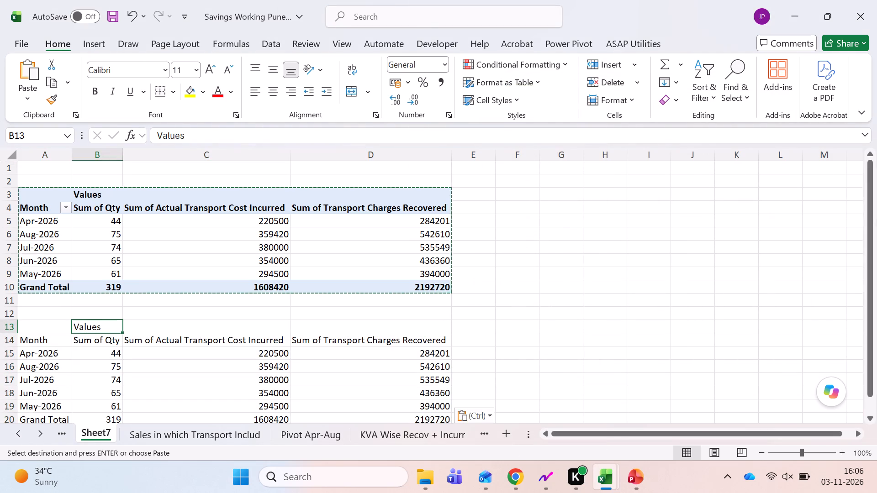
{"action": "key", "text": "Delete"}
Make the Grand Total row of the pasted table bold.
{"action": "key", "text": "Left"}
{"action": "key", "text": "ctrl+Up"}
{"action": "key", "text": "ctrl+Down"}
{"action": "key", "text": "Down"}
{"action": "key", "text": "ctrl+Down"}
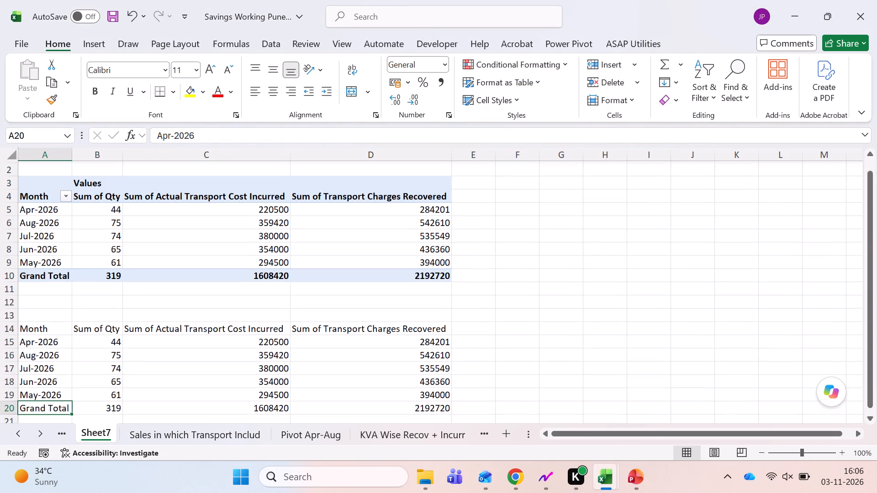
{"action": "key", "text": "ctrl+shift+Right"}
{"action": "key", "text": "ctrl+b"}
{"action": "key", "text": "Right"}
{"action": "key", "text": "Left"}
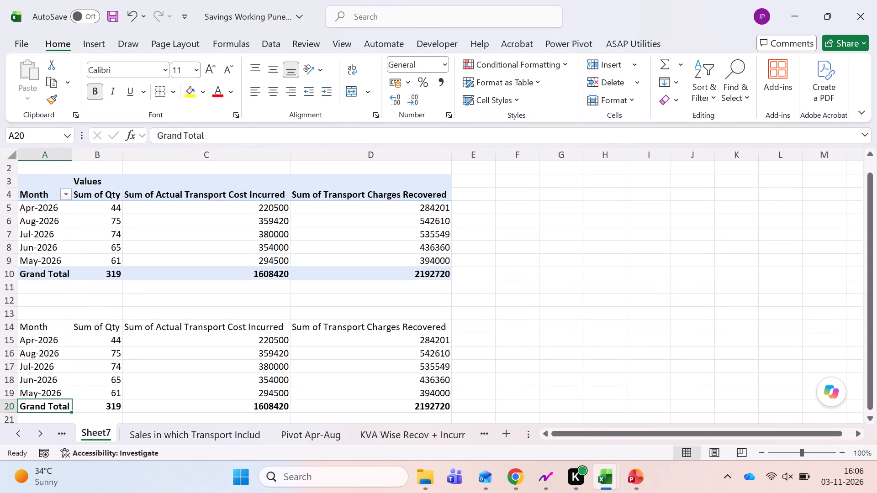
Format the pasted cost-incurred and charges-recovered amounts, including totals, in comma style with no decimals.
{"action": "key", "text": "Right"}
{"action": "key", "text": "Right"}
{"action": "key", "text": "ctrl+Up"}
{"action": "key", "text": "Down"}
{"action": "key", "text": "ctrl+shift+Down"}
{"action": "key", "text": "ctrl+shift+Right"}
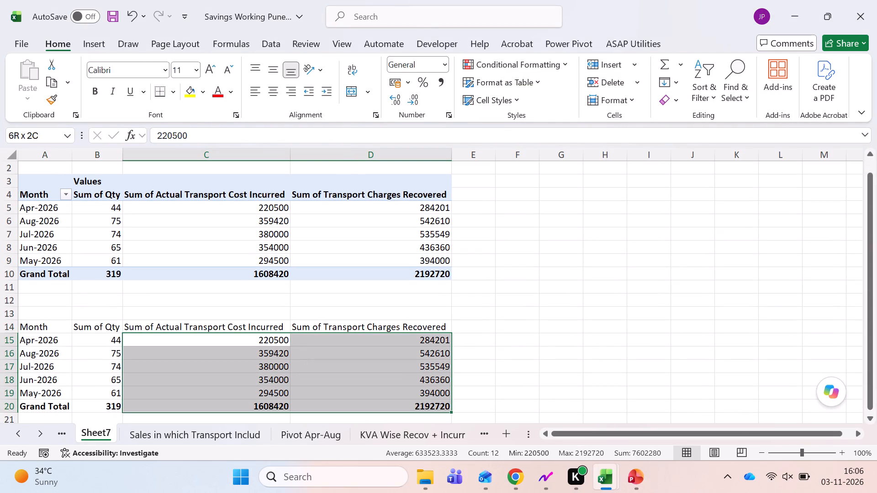
{"action": "key", "text": "alt+h"}
{"action": "key", "text": "k"}
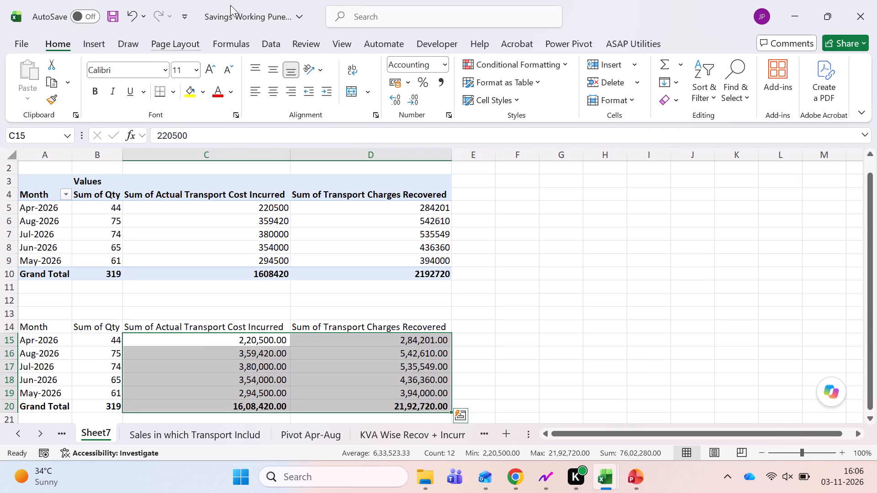
{"action": "left_click", "coordinate": [390, 98]}
{"action": "left_click", "coordinate": [424, 110]}
{"action": "triple_click", "coordinate": [411, 94]}
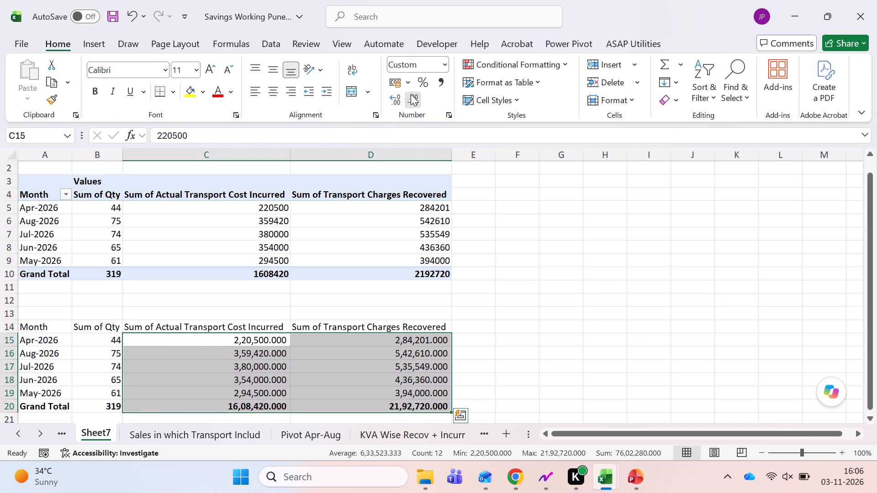
Apply all borders to the pasted monthly table, from its header row through Grand Total.
{"action": "key", "text": "Left"}
{"action": "key", "text": "Left"}
{"action": "key", "text": "Up"}
{"action": "key", "text": "Up"}
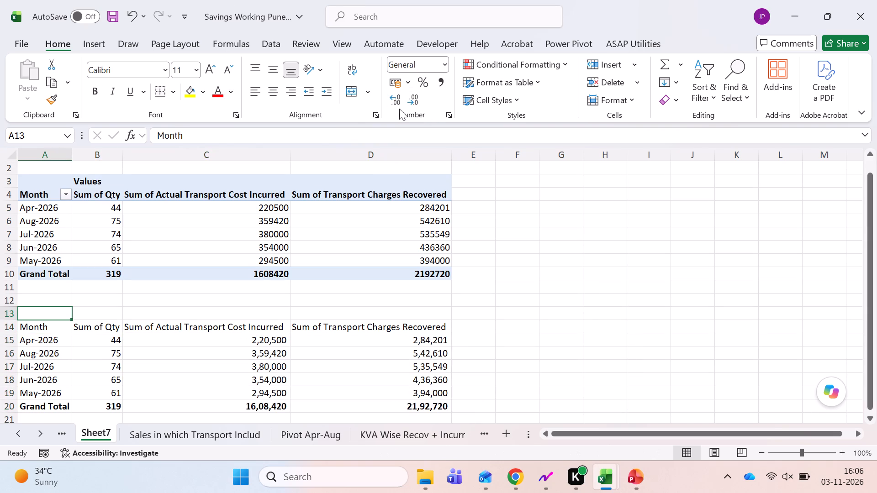
{"action": "key", "text": "Right"}
{"action": "key", "text": "Down"}
{"action": "key", "text": "Left"}
{"action": "key", "text": "ctrl+shift+Right"}
{"action": "key", "text": "ctrl+shift+Down"}
{"action": "key", "text": "alt+h"}
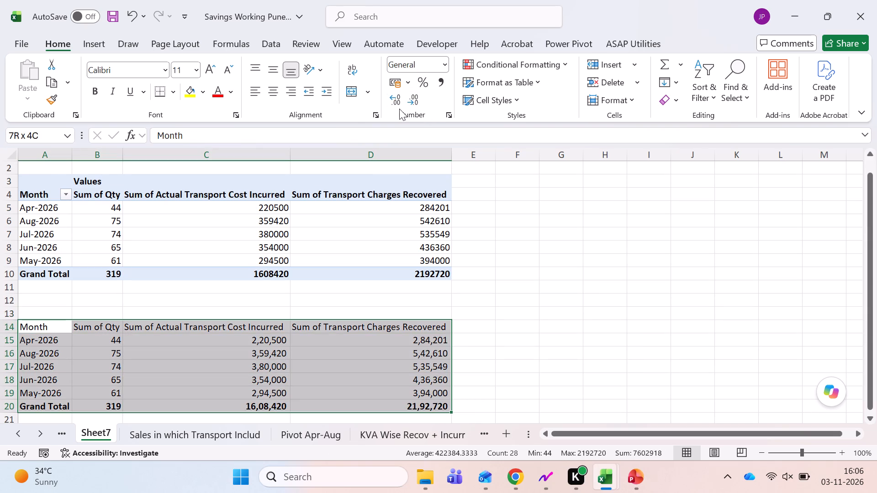
{"action": "type", "text": "ba"}
{"action": "key", "text": "Down"}
{"action": "key", "text": "Right"}
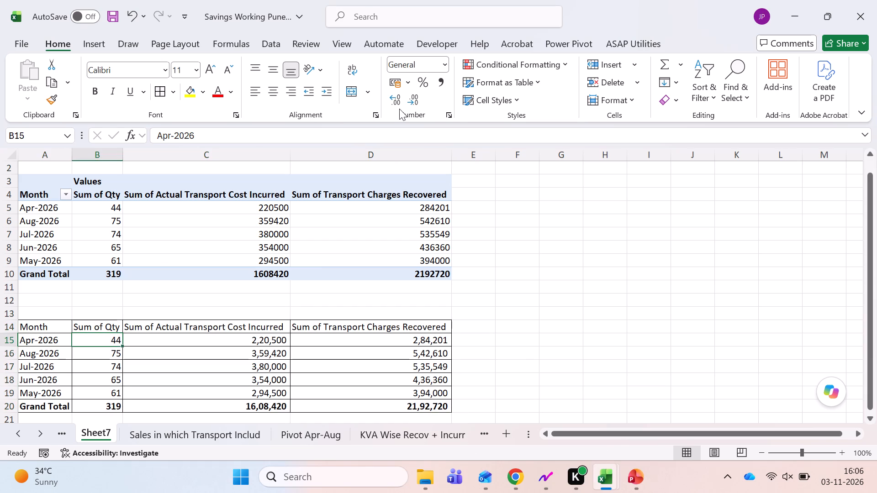
Delete rows 3 to 10 holding the original pivot, leaving only the pasted values table.
{"action": "key", "text": "Right"}
{"action": "key", "text": "Up"}
{"action": "left_click", "coordinate": [227, 234]}
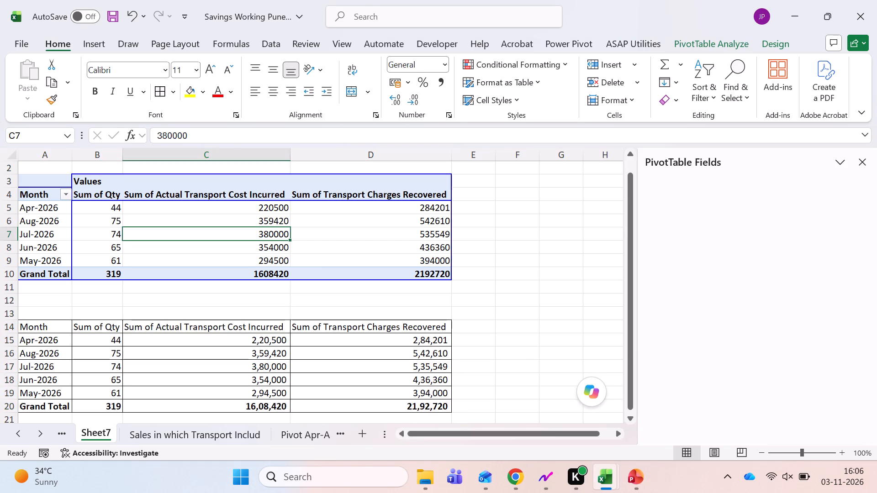
{"action": "left_click_drag", "start_coordinate": [8, 182], "coordinate": [47, 258]}
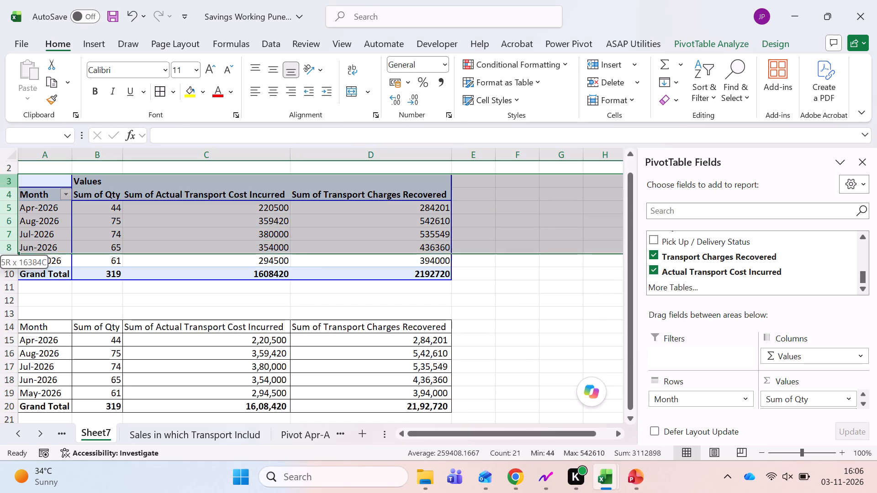
{"action": "left_click_drag", "start_coordinate": [47, 258], "coordinate": [50, 273]}
{"action": "key", "text": "ctrl+minus"}
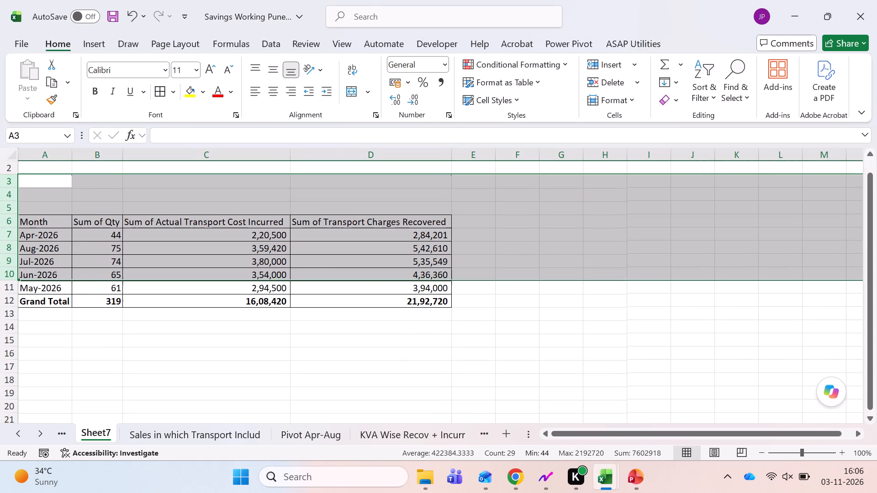
Autofit the Qty column, then narrow the Actual Transport Cost Incurred column and wrap its header text.
{"action": "left_click", "coordinate": [123, 249]}
{"action": "double_click", "coordinate": [121, 155]}
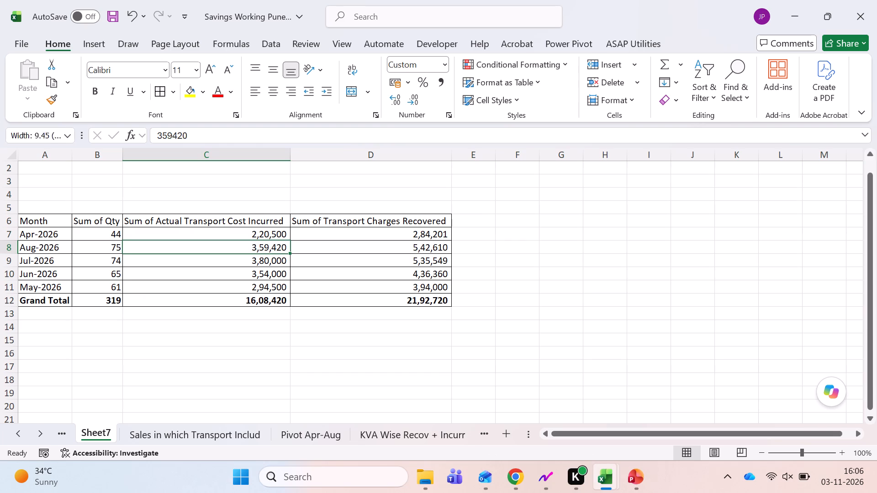
{"action": "left_click_drag", "start_coordinate": [287, 155], "coordinate": [229, 182]}
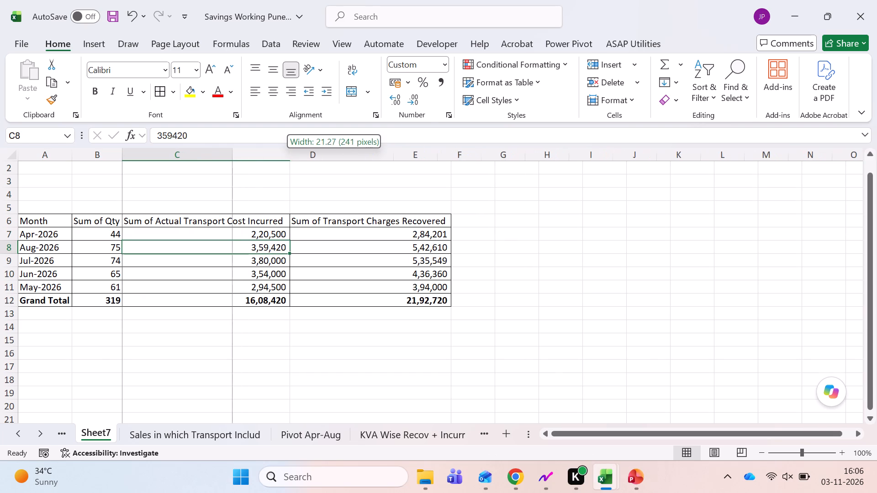
{"action": "left_click_drag", "start_coordinate": [229, 182], "coordinate": [224, 184]}
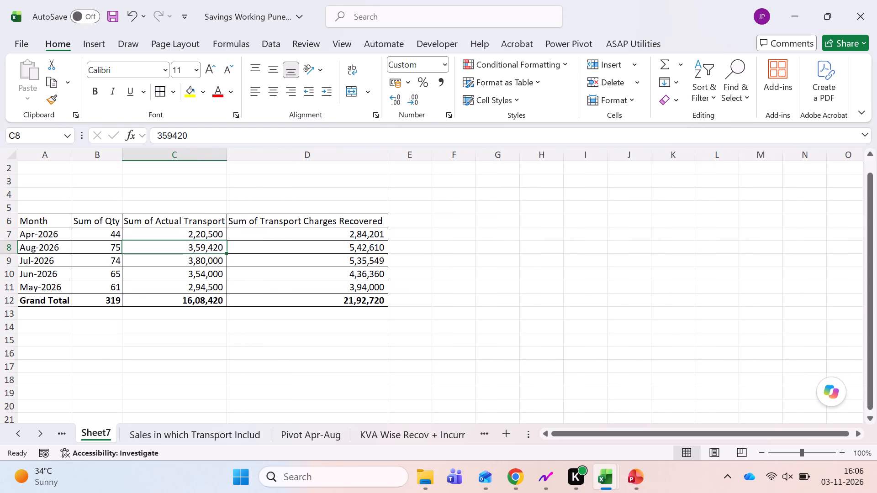
{"action": "left_click", "coordinate": [170, 223]}
{"action": "key", "text": "alt+h"}
{"action": "key", "text": "w"}
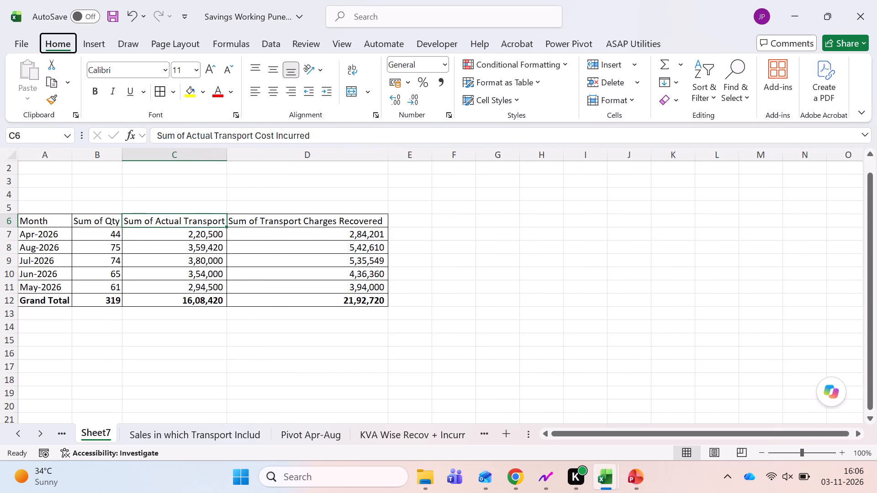
Narrow the Transport Charges Recovered column and wrap its header text.
{"action": "left_click", "coordinate": [253, 217]}
{"action": "left_click_drag", "start_coordinate": [389, 153], "coordinate": [359, 166]}
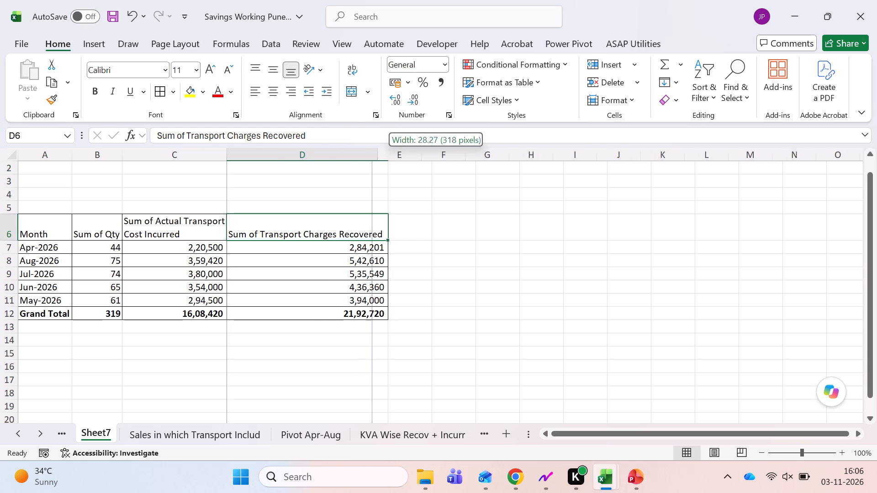
{"action": "left_click_drag", "start_coordinate": [359, 166], "coordinate": [322, 183]}
{"action": "left_click", "coordinate": [291, 220]}
{"action": "key", "text": "alt+h"}
{"action": "key", "text": "w"}
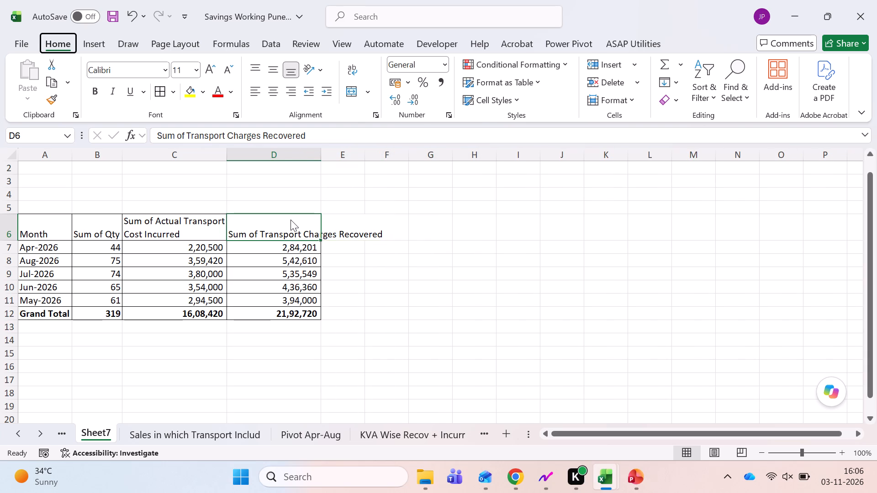
Centre the table's header row vertically and horizontally and make it bold.
{"action": "key", "text": "ctrl+shift+Left"}
{"action": "left_click", "coordinate": [271, 68]}
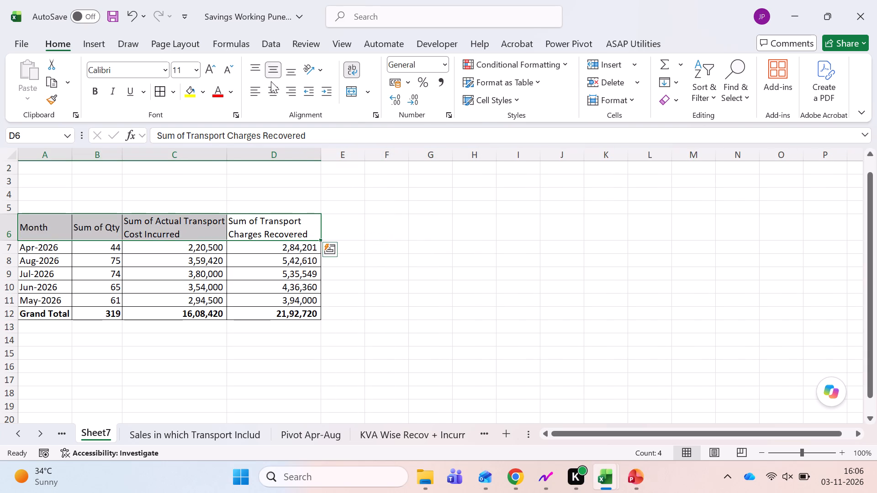
{"action": "left_click", "coordinate": [271, 91]}
{"action": "key", "text": "ctrl+b"}
{"action": "left_click", "coordinate": [190, 282]}
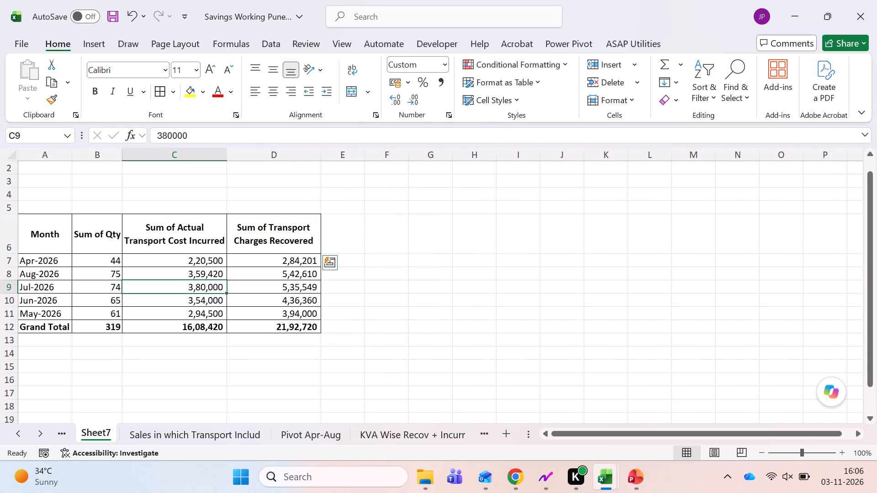
Autofit the Sum of Qty column to its bold header.
{"action": "double_click", "coordinate": [121, 151]}
{"action": "left_click", "coordinate": [106, 262]}
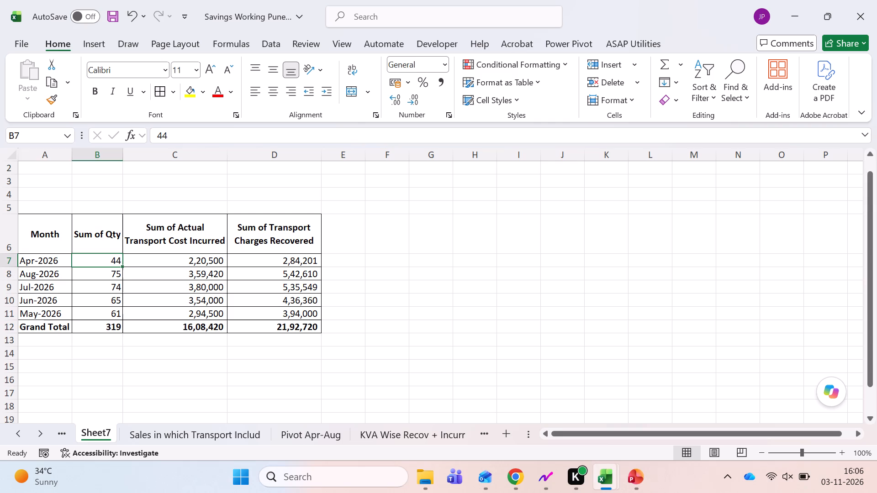
{"action": "left_click", "coordinate": [32, 273]}
{"action": "left_click", "coordinate": [135, 332]}
Enter the header Total Gain / Loss in cell E6, beside the Transport Charges Recovered header.
{"action": "left_click", "coordinate": [326, 236]}
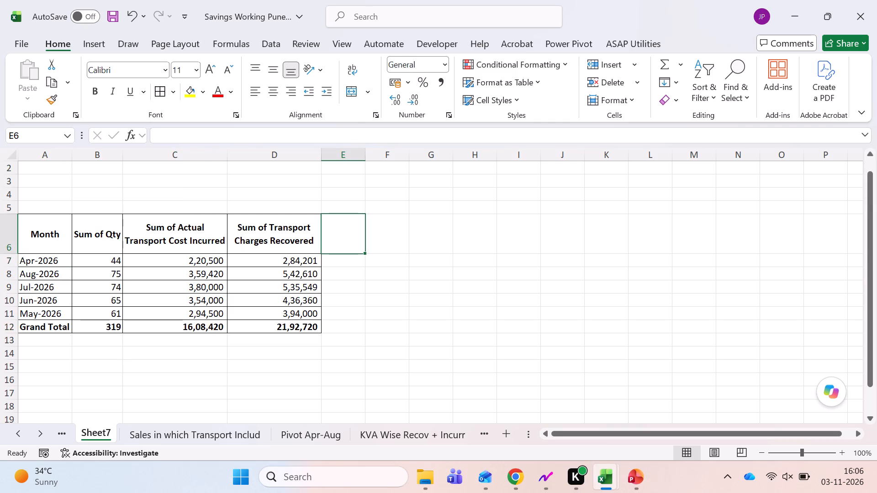
{"action": "type", "text": "Total"}
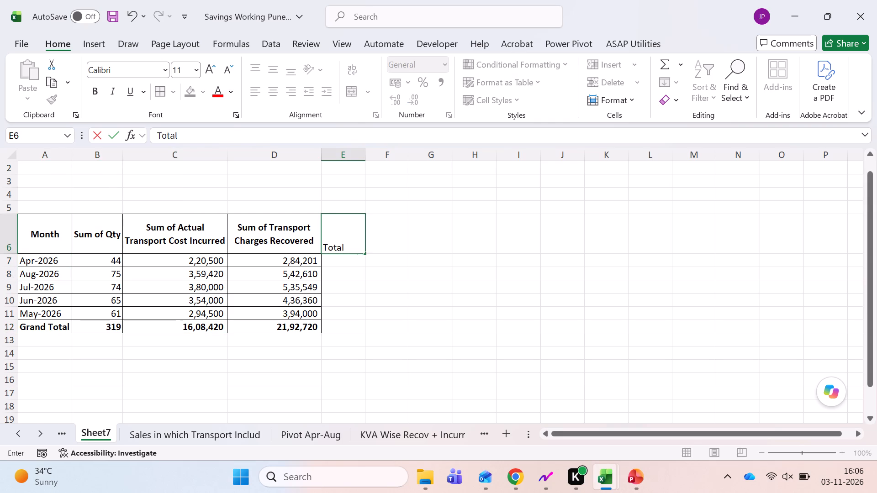
{"action": "key", "text": "space"}
{"action": "type", "text": "Gain"}
{"action": "key", "text": "space"}
{"action": "type", "text": "/"}
{"action": "key", "text": "space"}
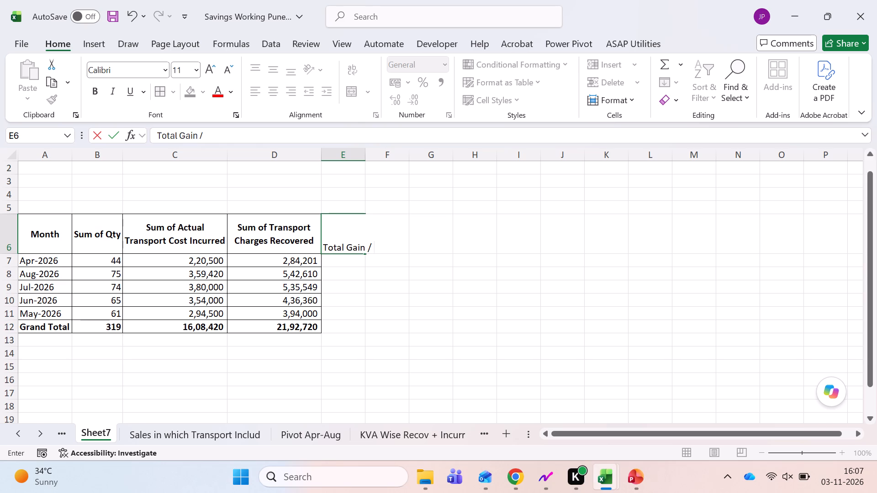
{"action": "type", "text": "Loss as"}
{"action": "key", "text": "space"}
{"action": "key", "text": "BackSpace"}
{"action": "key", "text": "BackSpace"}
{"action": "key", "text": "BackSpace"}
{"action": "key", "text": "BackSpace"}
{"action": "key", "text": "Return"}
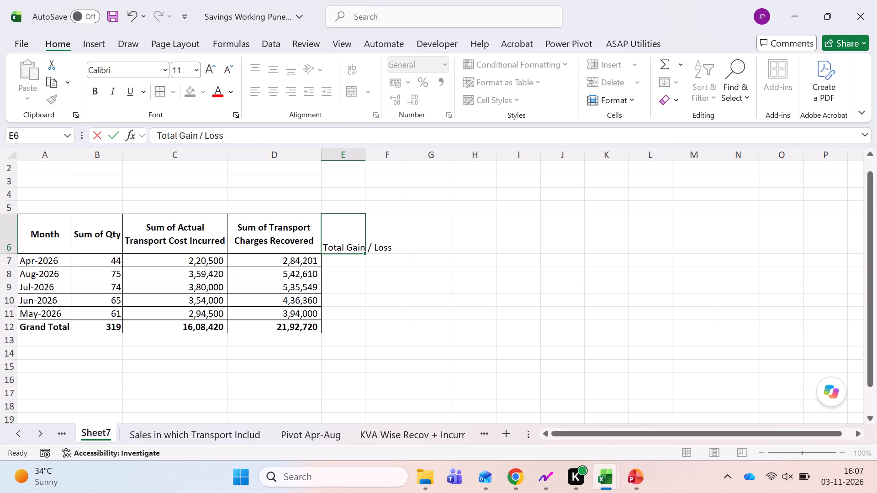
Enter the formula =D7-C7 in E7 for the Apr-2026 gain or loss.
{"action": "key", "text": "equal"}
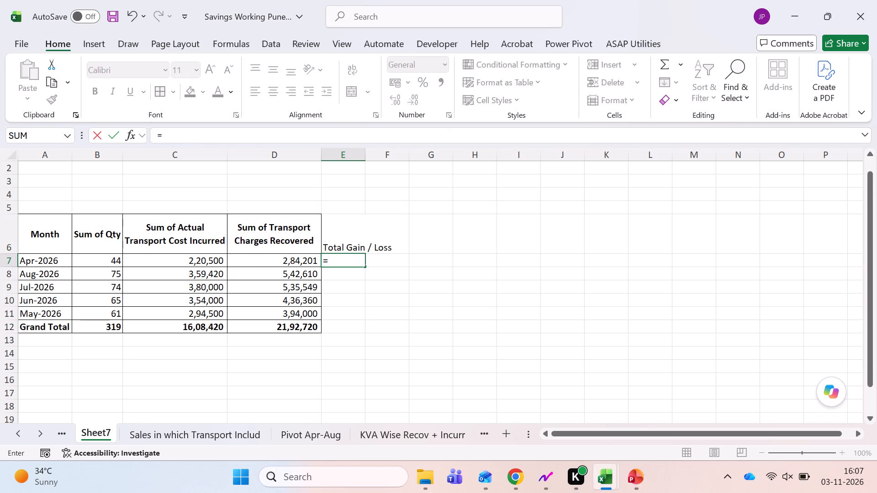
{"action": "key", "text": "Left"}
{"action": "key", "text": "minus"}
{"action": "key", "text": "Left"}
{"action": "key", "text": "Left"}
{"action": "key", "text": "Return"}
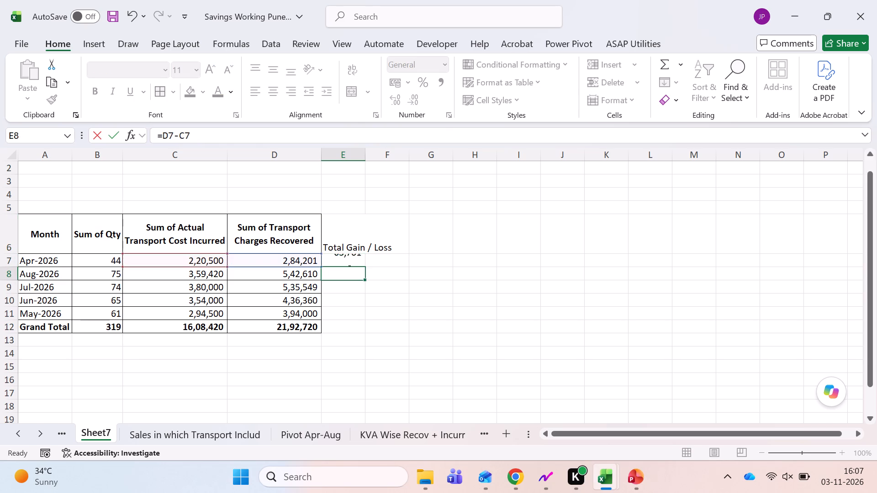
Copy the E7 gain/loss formula down to E8:E11 for the remaining months.
{"action": "key", "text": "Up"}
{"action": "key", "text": "ctrl+c"}
{"action": "key", "text": "Down"}
{"action": "key", "text": "shift+Down"}
{"action": "key", "text": "shift+Down"}
{"action": "key", "text": "shift+Down"}
{"action": "key", "text": "Return"}
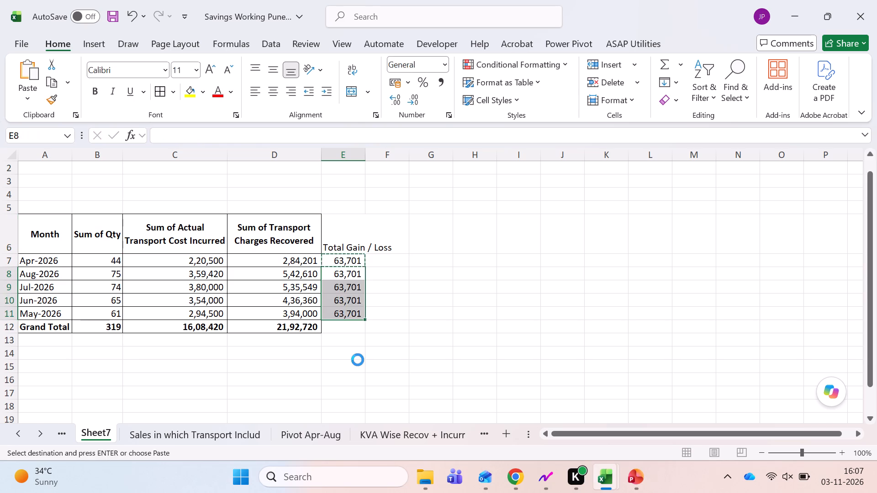
{"action": "key", "text": "Up"}
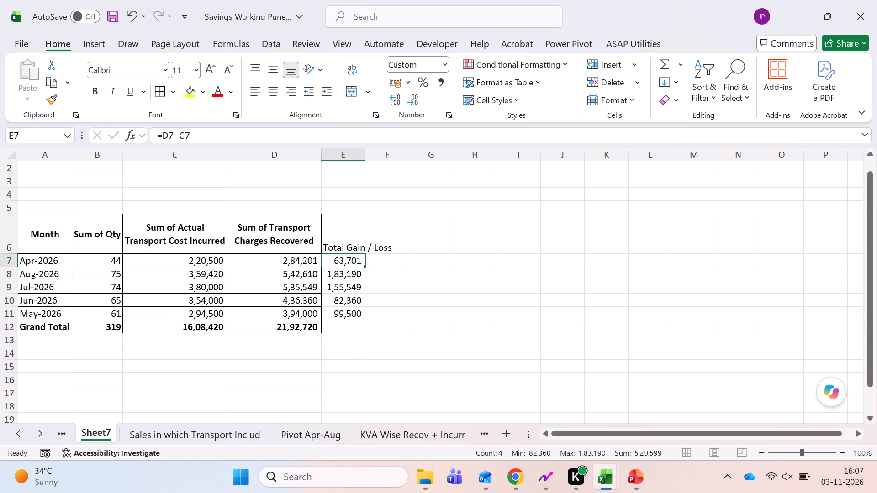
Autofit column E to the Total Gain / Loss header.
{"action": "double_click", "coordinate": [363, 160]}
Total the monthly gain/loss values in the Grand Total row with =SUM(E7:E11) in E12.
{"action": "key", "text": "Down"}
{"action": "key", "text": "Down"}
{"action": "key", "text": "Down"}
{"action": "key", "text": "Down"}
{"action": "key", "text": "Down"}
{"action": "key", "text": "Down"}
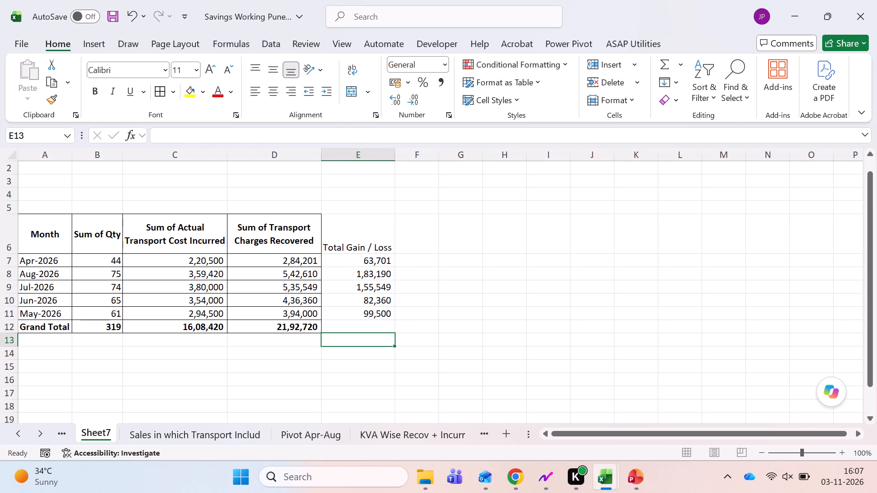
{"action": "key", "text": "Up"}
{"action": "key", "text": "alt+equal"}
{"action": "key", "text": "Tab"}
{"action": "key", "text": "Left"}
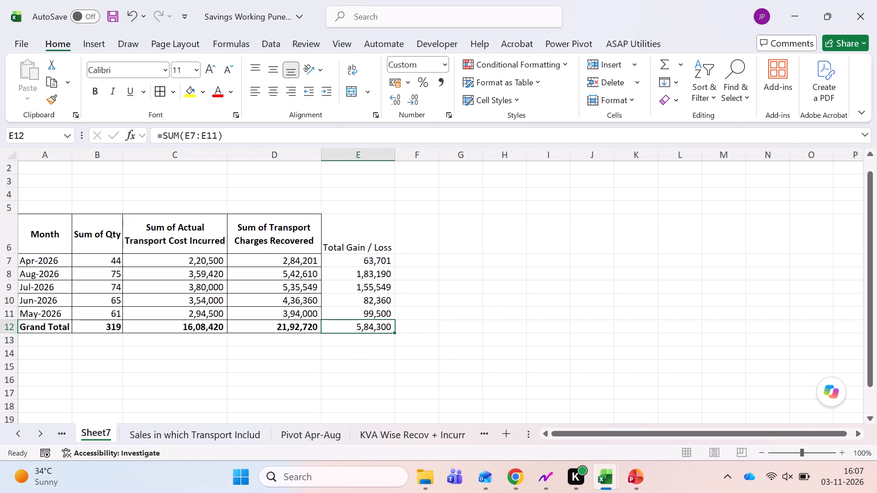
Copy the formatting of the Sum of Transport Charges Recovered header in D6 onto the Total Gain / Loss header in E6.
{"action": "key", "text": "Up"}
{"action": "key", "text": "Up"}
{"action": "key", "text": "Up"}
{"action": "key", "text": "Up"}
{"action": "key", "text": "Up"}
{"action": "key", "text": "Up"}
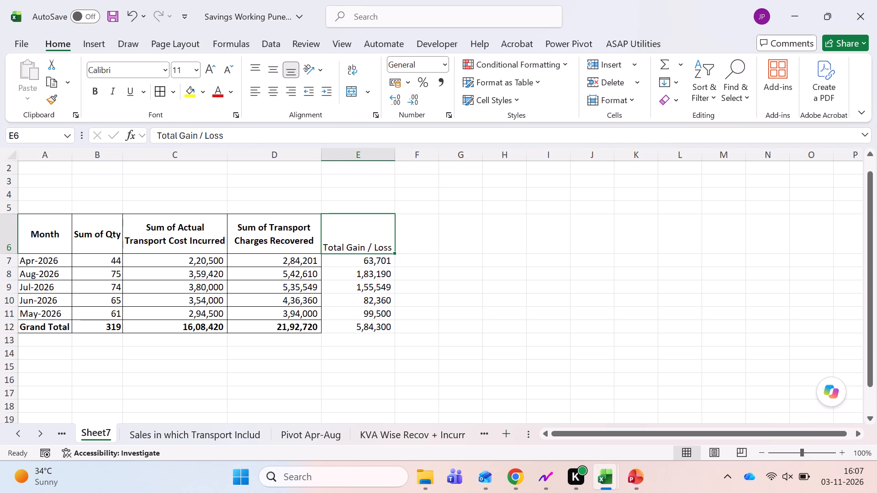
{"action": "key", "text": "Left"}
{"action": "left_click", "coordinate": [50, 95]}
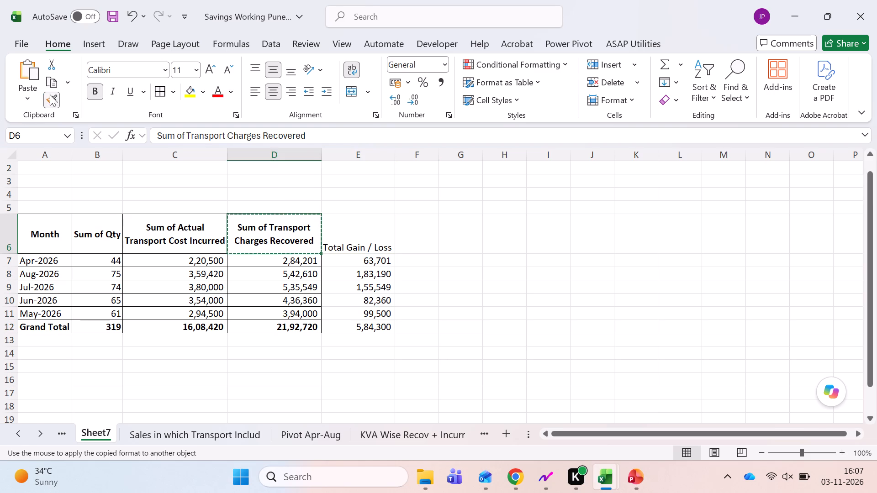
{"action": "key", "text": "Right"}
{"action": "key", "text": "Down"}
{"action": "key", "text": "Up"}
Apply all borders to the Total Gain / Loss column, E6:E12.
{"action": "key", "text": "ctrl+shift+Down"}
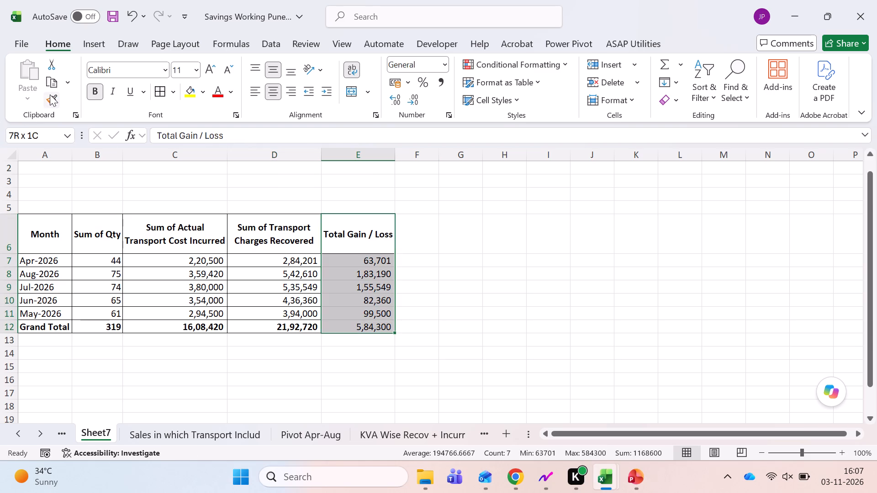
{"action": "key", "text": "alt+h"}
{"action": "key", "text": "alt+b"}
{"action": "key", "text": "a"}
Make the Total Gain / Loss grand total in E12 bold.
{"action": "key", "text": "ctrl+Down"}
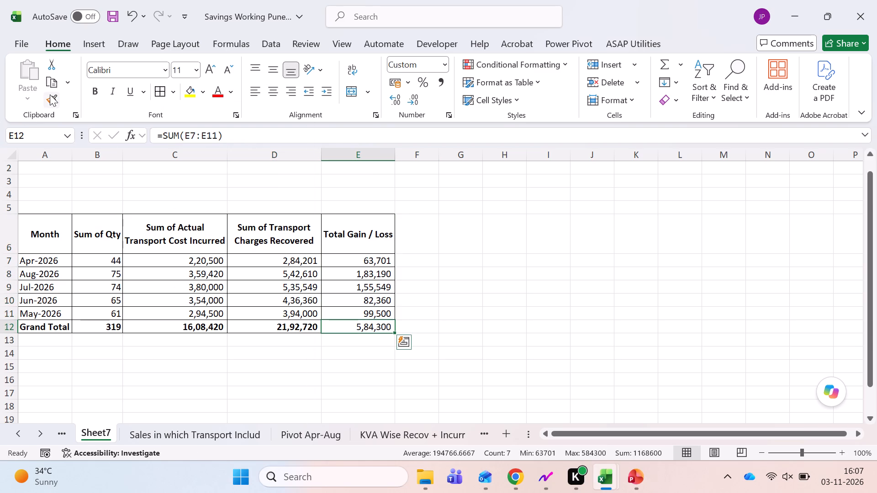
{"action": "key", "text": "ctrl+b"}
{"action": "key", "text": "alt+h"}
{"action": "key", "text": "Escape"}
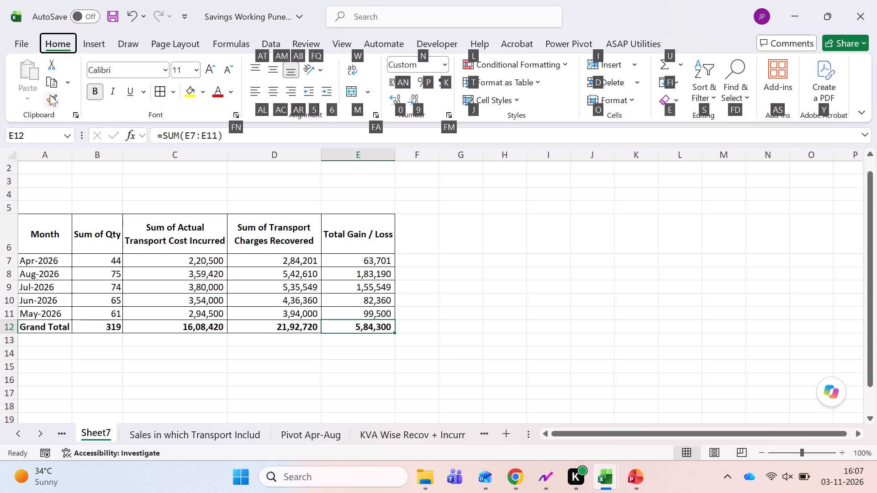
{"action": "key", "text": "Up"}
{"action": "key", "text": "Up"}
{"action": "key", "text": "Up"}
{"action": "key", "text": "Escape"}
{"action": "key", "text": "Escape"}
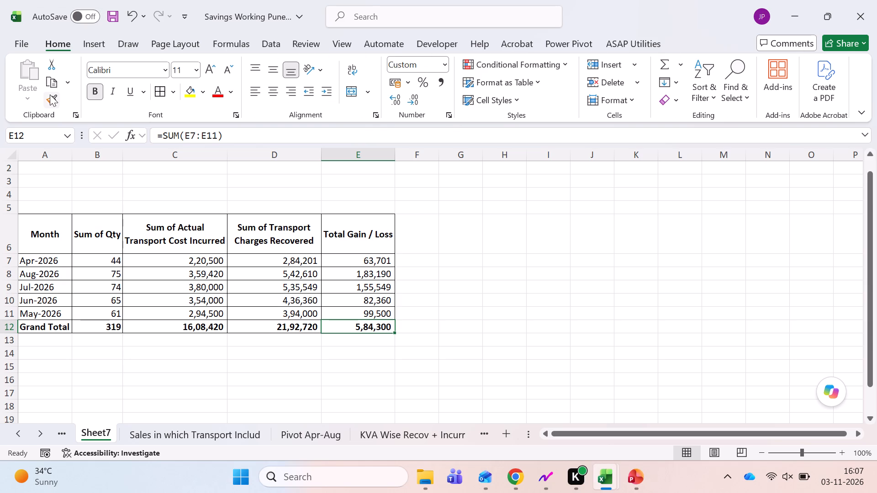
Autofit the Total Gain / Loss column again with its wrapped header.
{"action": "key", "text": "Up"}
{"action": "key", "text": "Up"}
{"action": "key", "text": "Up"}
{"action": "key", "text": "Up"}
{"action": "key", "text": "Up"}
{"action": "key", "text": "Up"}
{"action": "key", "text": "Up"}
{"action": "key", "text": "Down"}
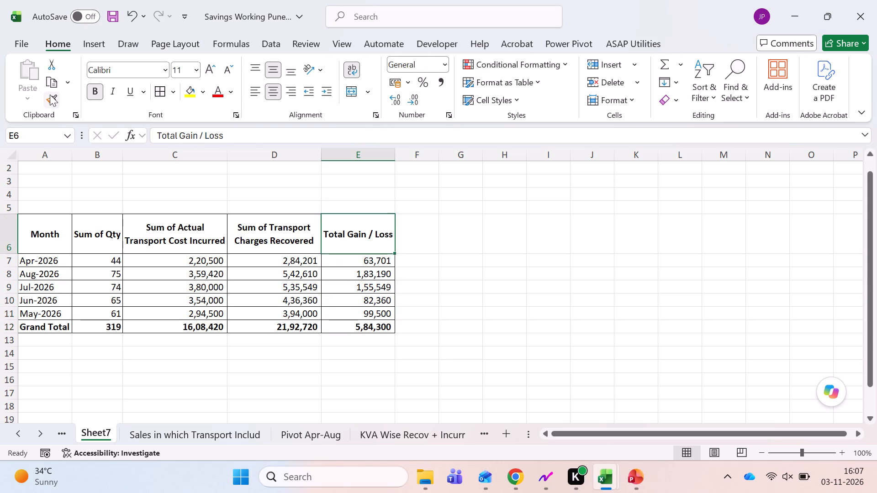
{"action": "double_click", "coordinate": [396, 158]}
{"action": "left_click", "coordinate": [400, 319]}
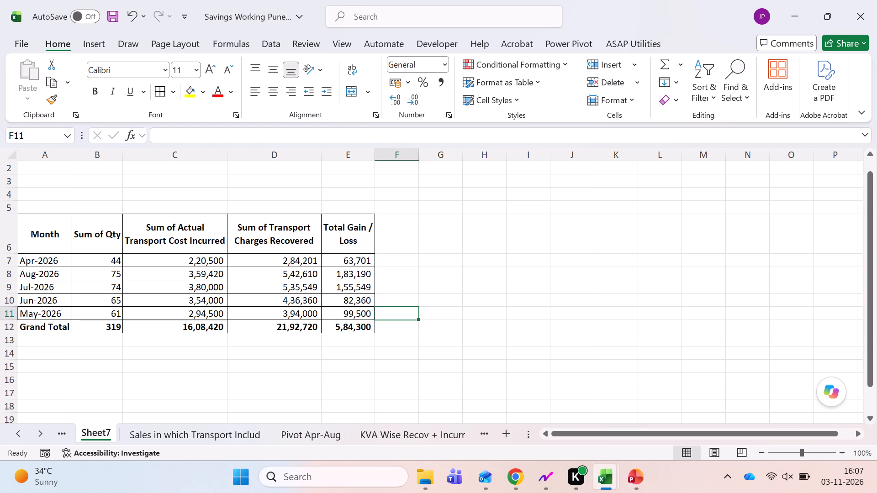
Autofit the Transport Charges Recovered, Actual Transport Cost Incurred and Sum of Qty columns.
{"action": "left_click", "coordinate": [396, 238]}
{"action": "double_click", "coordinate": [318, 153]}
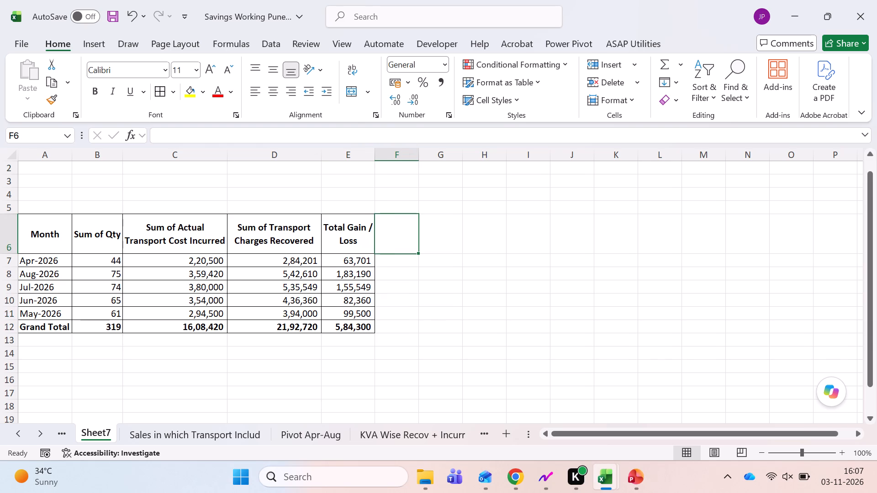
{"action": "double_click", "coordinate": [226, 156]}
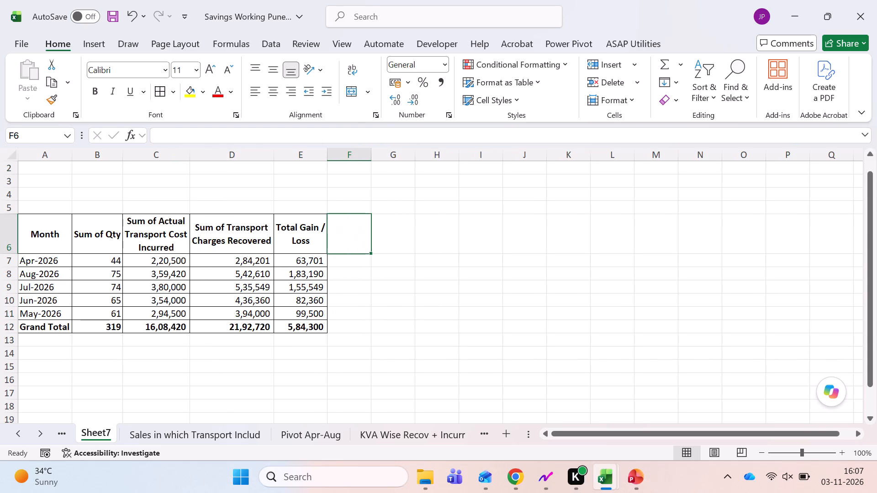
{"action": "double_click", "coordinate": [272, 155]}
{"action": "left_click", "coordinate": [97, 248]}
{"action": "double_click", "coordinate": [118, 156]}
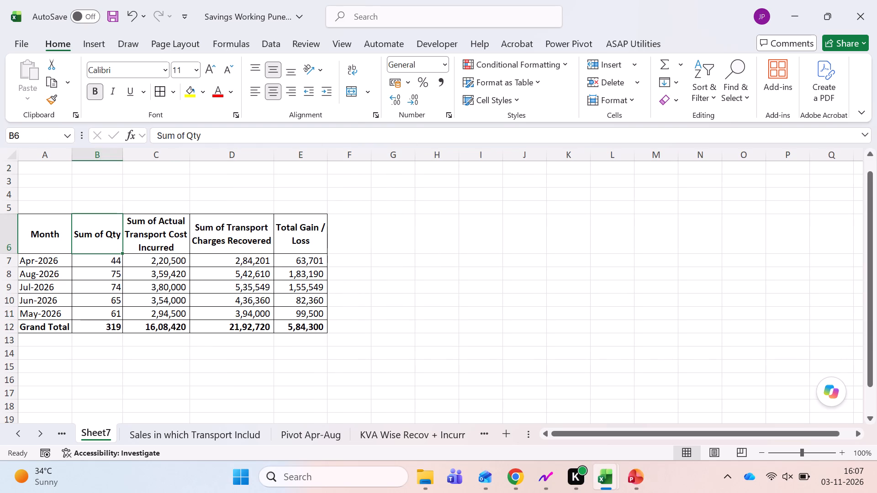
Check the grand totals and inspect the formulas in the Total Gain / Loss column, including E12, E11 and E7.
{"action": "left_click", "coordinate": [79, 348]}
{"action": "left_click", "coordinate": [40, 330]}
{"action": "left_click", "coordinate": [163, 330]}
{"action": "left_click", "coordinate": [205, 326]}
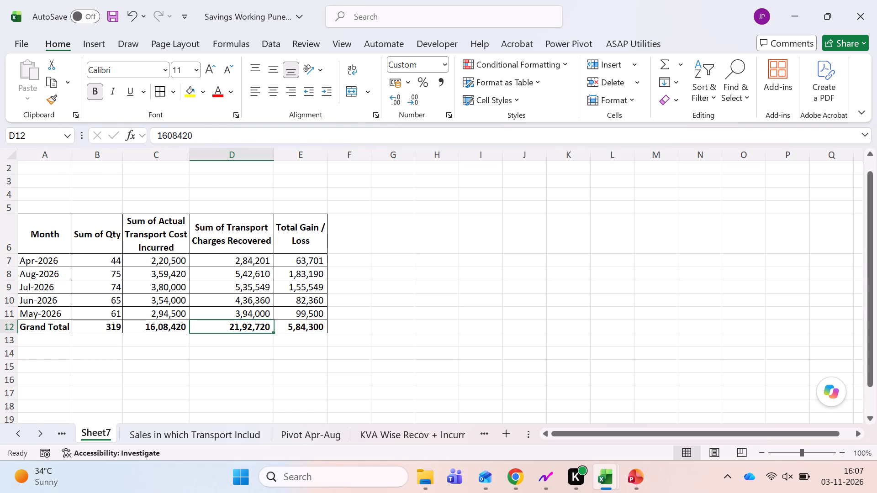
{"action": "left_click", "coordinate": [286, 326]}
{"action": "key", "text": "F2"}
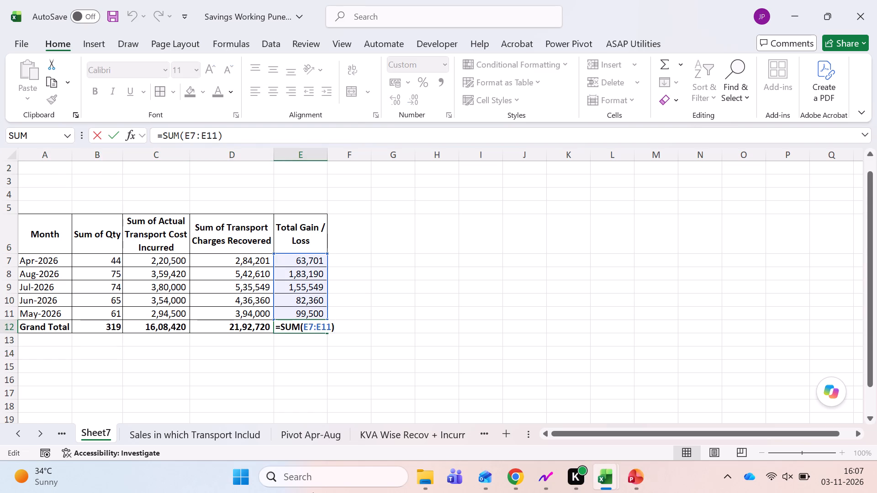
{"action": "key", "text": "Escape"}
{"action": "key", "text": "Up"}
{"action": "key", "text": "F2"}
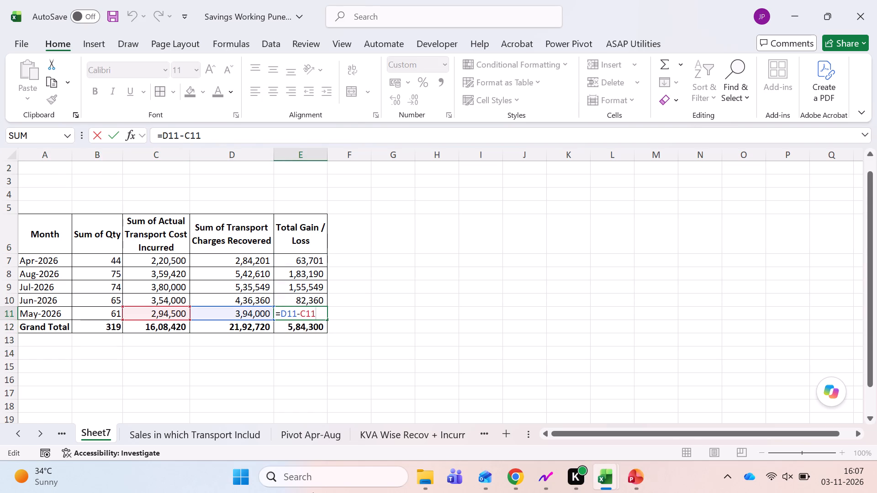
{"action": "key", "text": "Escape"}
{"action": "key", "text": "Up"}
{"action": "key", "text": "Up"}
{"action": "key", "text": "Up"}
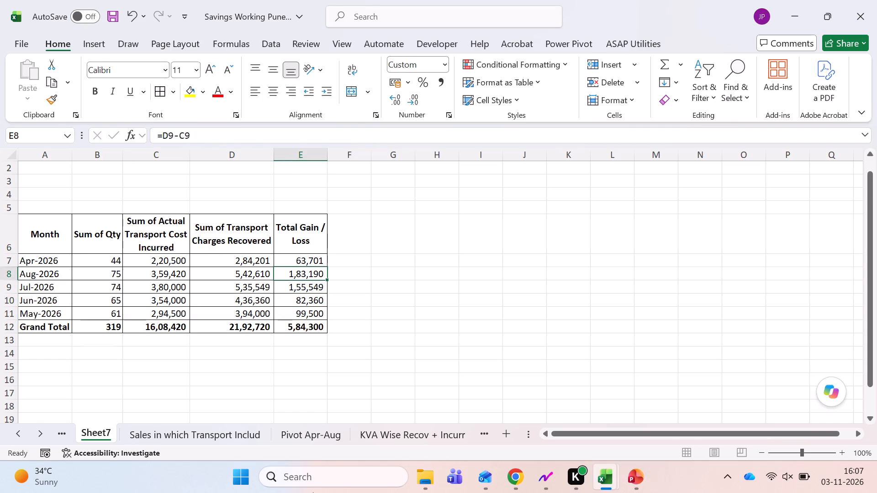
{"action": "key", "text": "Up"}
{"action": "key", "text": "F2"}
{"action": "key", "text": "Escape"}
{"action": "key", "text": "Down"}
{"action": "key", "text": "Up"}
{"action": "key", "text": "Up"}
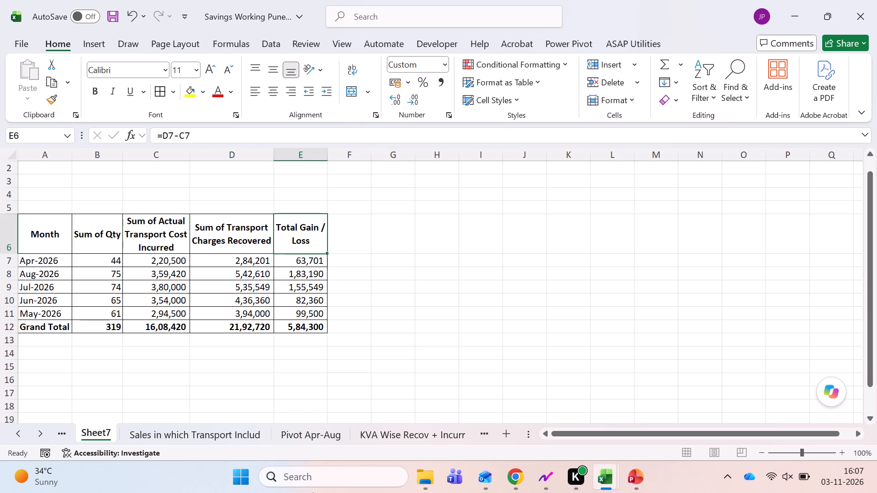
{"action": "key", "text": "Down"}
{"action": "key", "text": "F2"}
{"action": "key", "text": "Escape"}
{"action": "key", "text": "Right"}
{"action": "key", "text": "Up"}
{"action": "key", "text": "Up"}
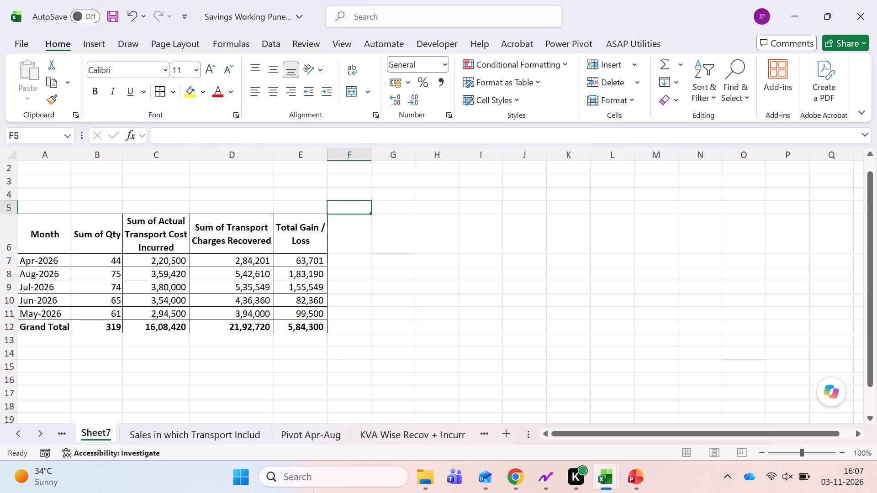
{"action": "key", "text": "Left"}
{"action": "key", "text": "Down"}
{"action": "key", "text": "F2"}
{"action": "key", "text": "Escape"}
Enter the header Estimated Proposal in F6, beside Total Gain / Loss.
{"action": "key", "text": "Right"}
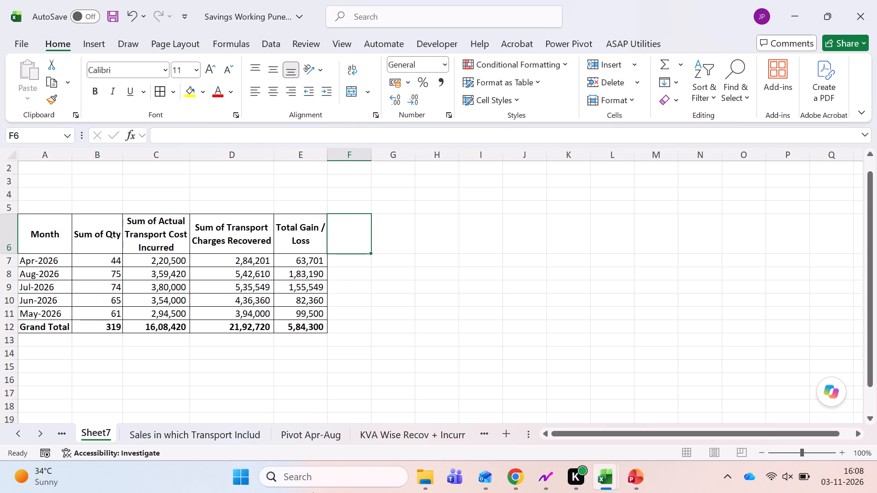
{"action": "type", "text": "Estimated"}
{"action": "key", "text": "space"}
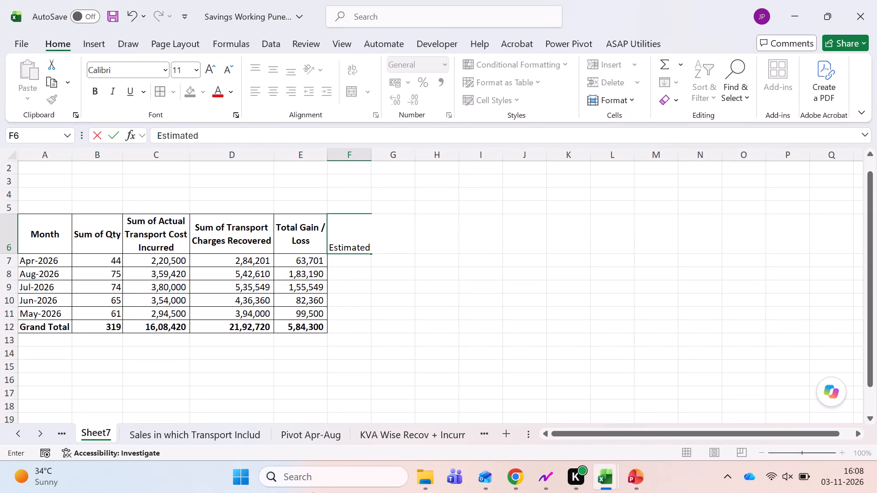
{"action": "type", "text": "Proposal"}
{"action": "key", "text": "Return"}
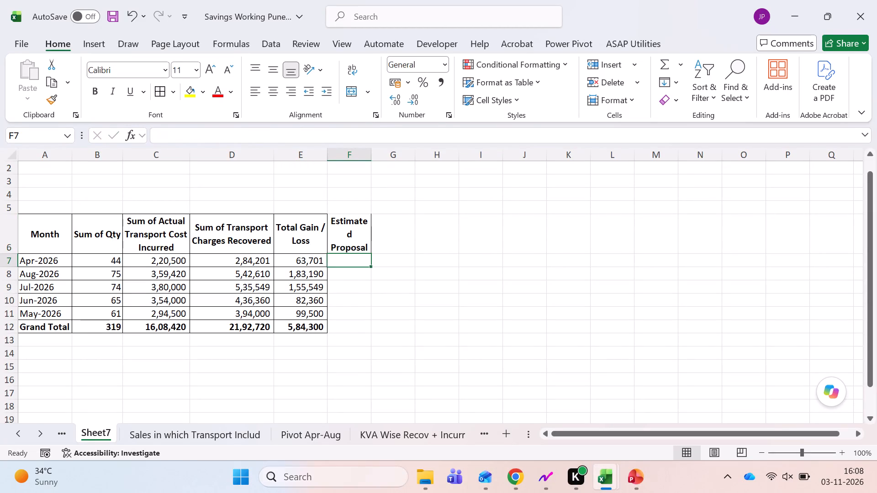
Widen column F so the word Estimated fits on one line of the header.
{"action": "left_click_drag", "start_coordinate": [368, 159], "coordinate": [389, 161]}
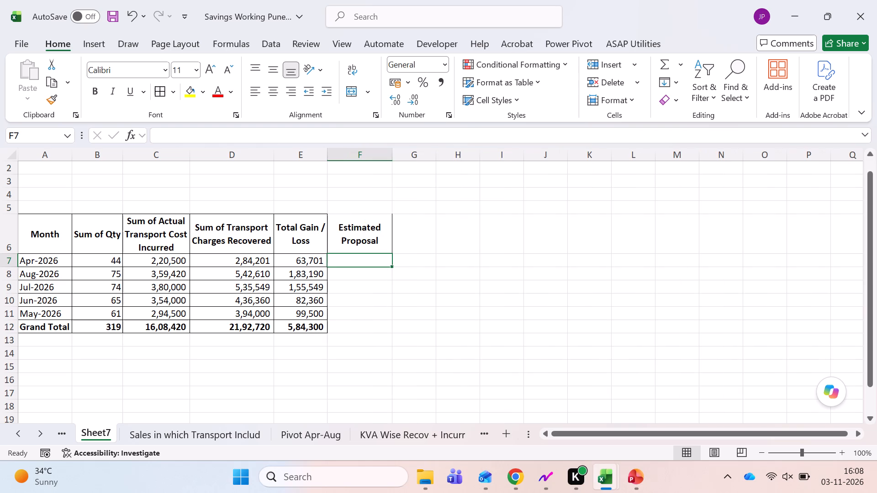
Apply all borders to the Estimated Proposal header cell, F6.
{"action": "left_click", "coordinate": [356, 219]}
{"action": "key", "text": "alt+h"}
{"action": "type", "text": "ba"}
{"action": "left_click", "coordinate": [444, 301]}
Autofit the Estimated Proposal column to its wrapped header.
{"action": "left_click", "coordinate": [350, 259]}
{"action": "double_click", "coordinate": [389, 151]}
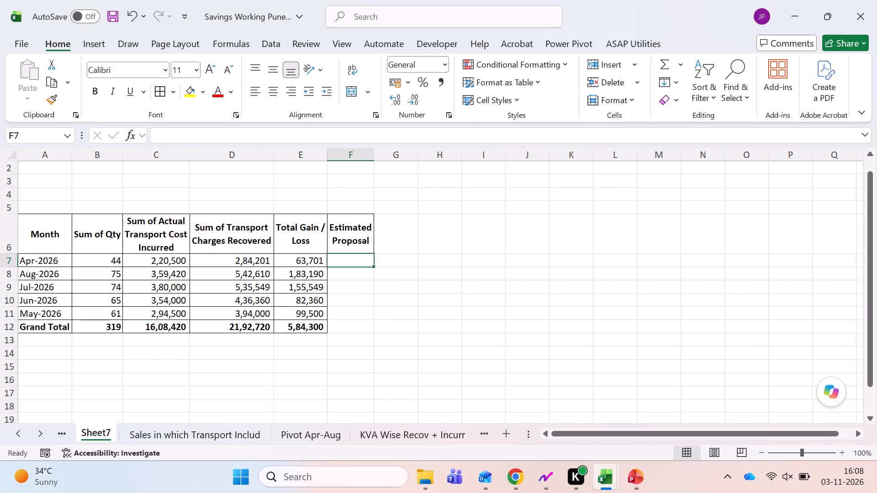
Review the Summary and Area 1 slides of the freight cost presentation in PowerPoint, and return to the Excel summary sheet.
{"action": "left_click", "coordinate": [640, 489]}
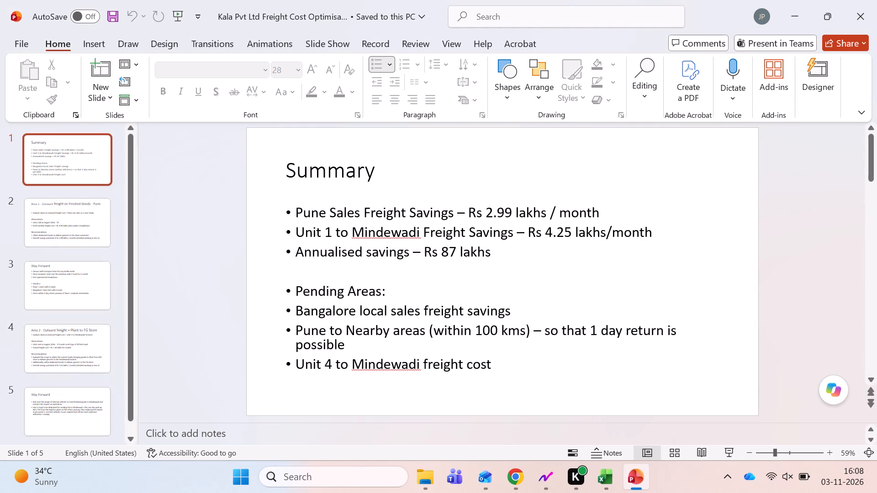
{"action": "scroll", "coordinate": [490, 304], "scroll_direction": "down", "scroll_amount": 1}
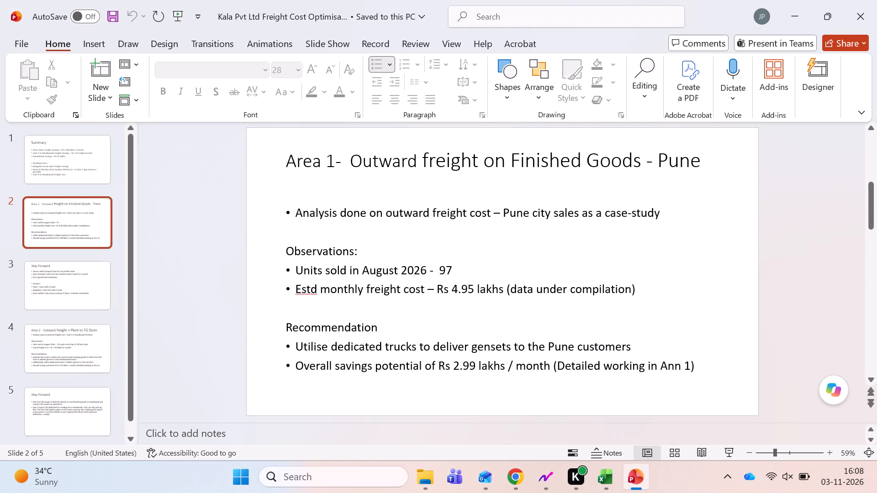
{"action": "scroll", "coordinate": [490, 304], "scroll_direction": "up", "scroll_amount": 1}
{"action": "key", "text": "alt+Tab"}
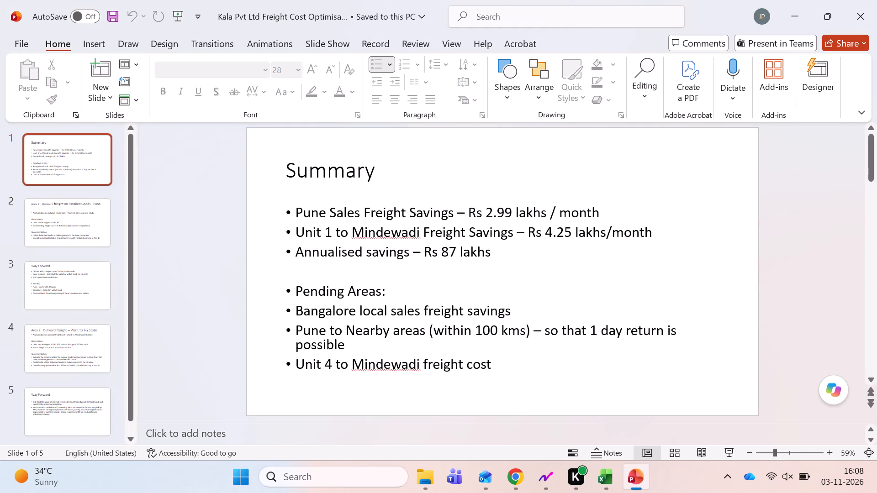
Move the May-2026 row directly below Apr-2026 in the monthly summary by cutting it and inserting it above Aug-2026.
{"action": "key", "text": "Left"}
{"action": "key", "text": "Left"}
{"action": "key", "text": "Left"}
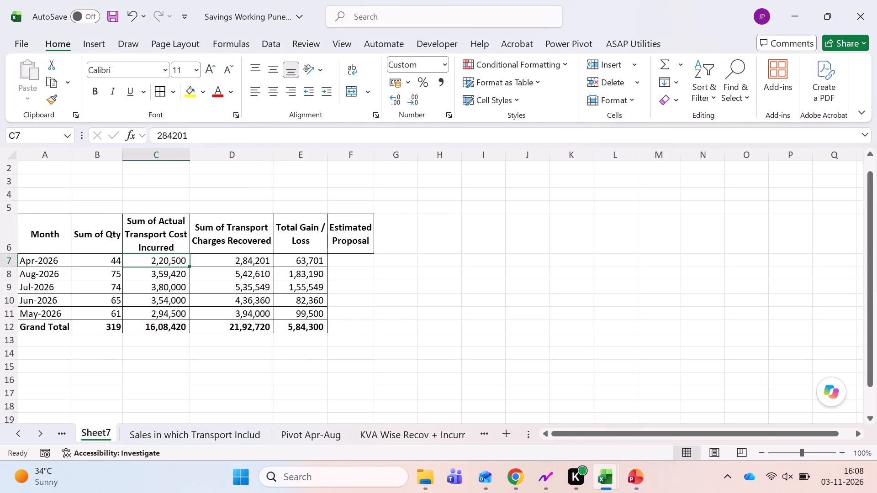
{"action": "key", "text": "Left"}
{"action": "key", "text": "Left"}
{"action": "key", "text": "Down"}
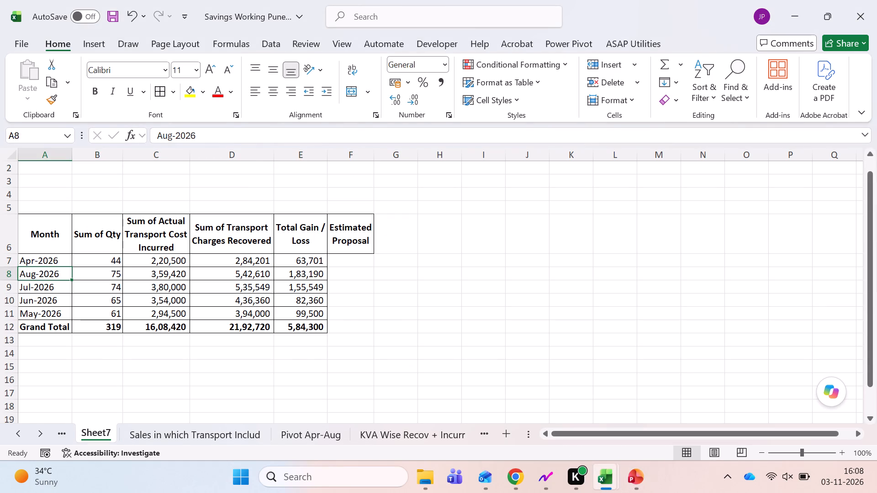
{"action": "left_click", "coordinate": [5, 314]}
{"action": "key", "text": "ctrl+x"}
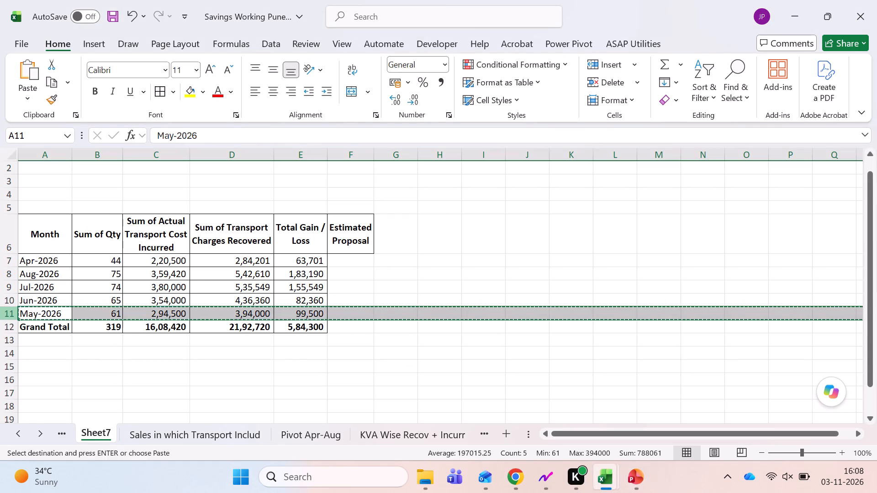
{"action": "right_click", "coordinate": [1, 273]}
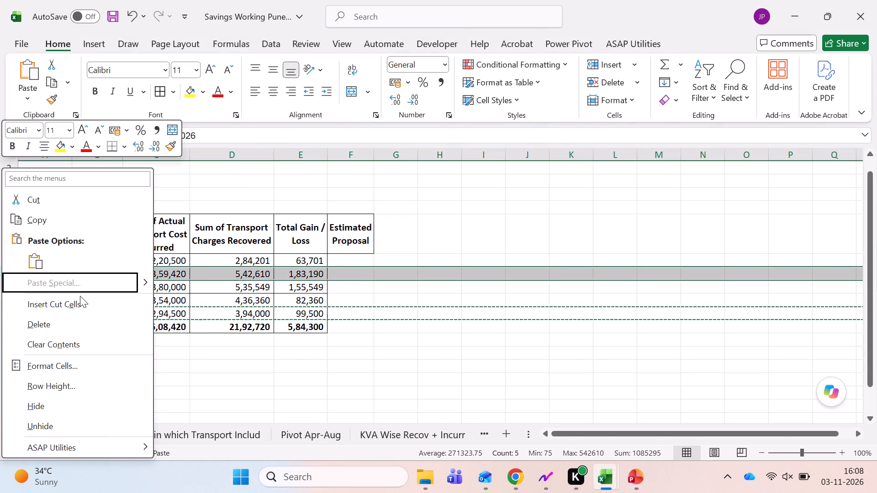
{"action": "left_click", "coordinate": [81, 305]}
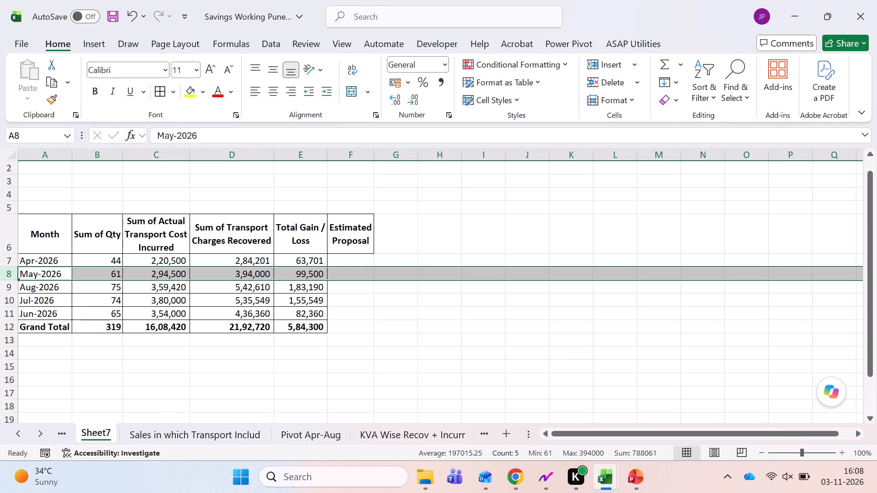
Move the Jun-2026 row above Aug-2026, directly below May-2026, by inserting the cut cells.
{"action": "left_click", "coordinate": [9, 313]}
{"action": "key", "text": "ctrl+x"}
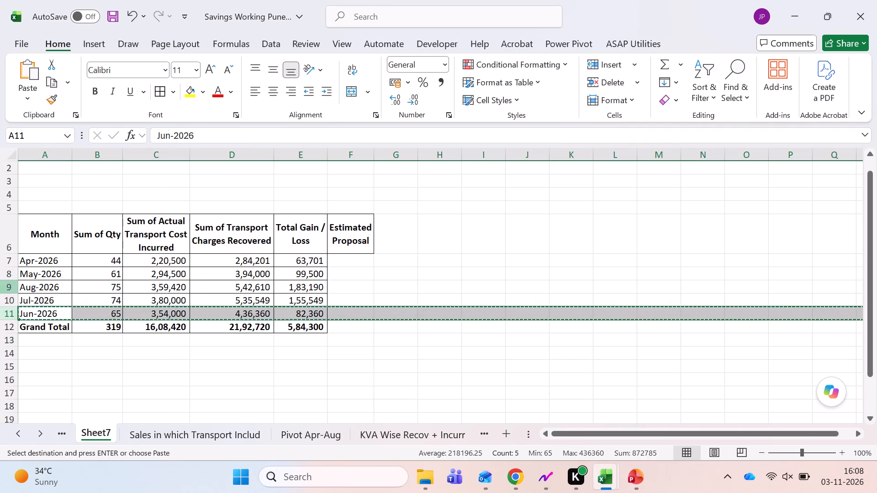
{"action": "right_click", "coordinate": [7, 286]}
{"action": "left_click", "coordinate": [55, 306]}
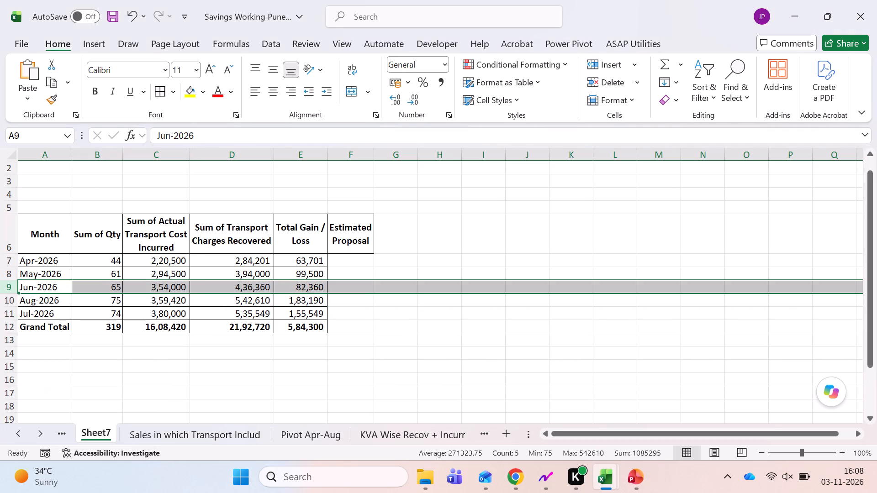
Move the Jul-2026 row above Aug-2026 so the months run chronologically from April to August.
{"action": "left_click", "coordinate": [1, 316]}
{"action": "key", "text": "ctrl+x"}
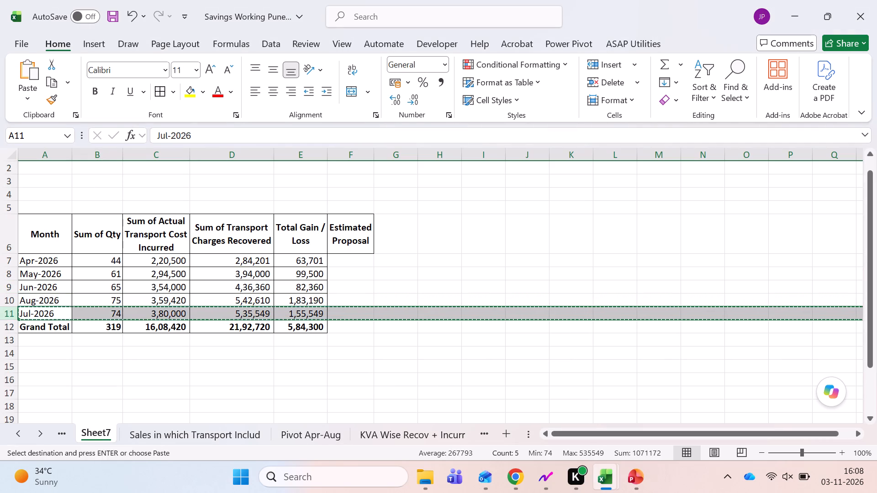
{"action": "right_click", "coordinate": [12, 302]}
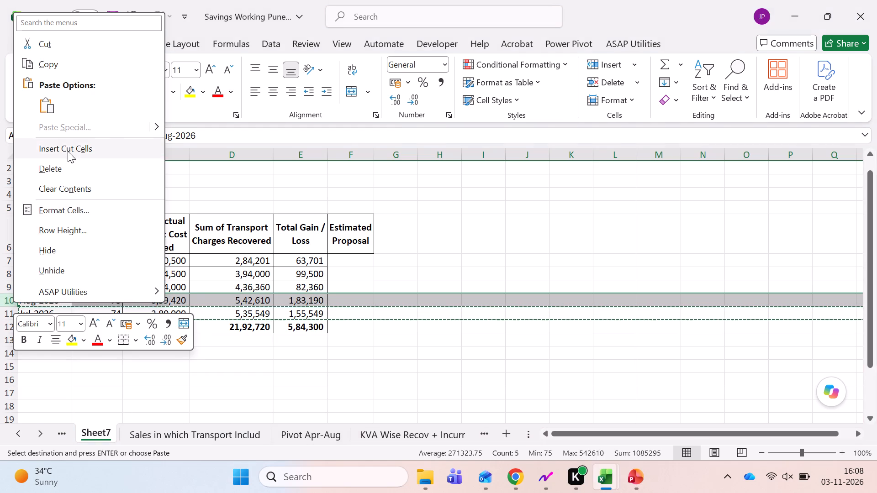
{"action": "left_click", "coordinate": [68, 149]}
{"action": "left_click", "coordinate": [226, 356]}
{"action": "left_click", "coordinate": [149, 257]}
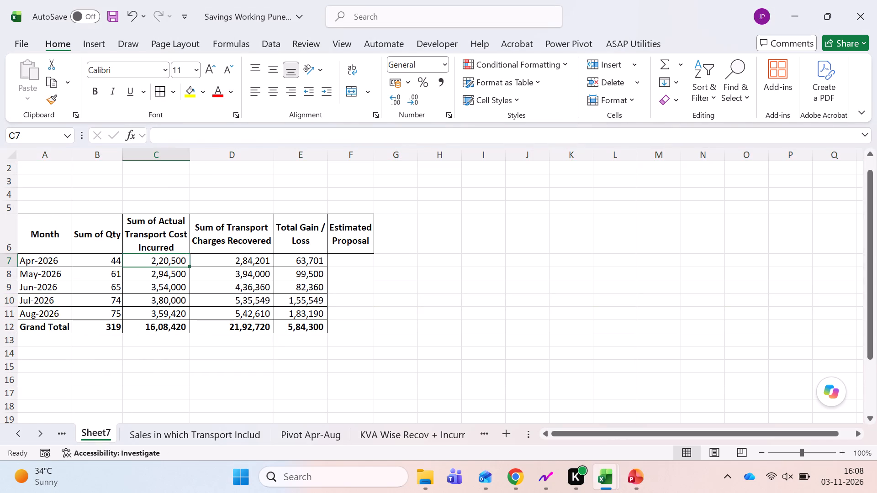
Save the workbook.
{"action": "key", "text": "Left"}
{"action": "key", "text": "ctrl+s"}
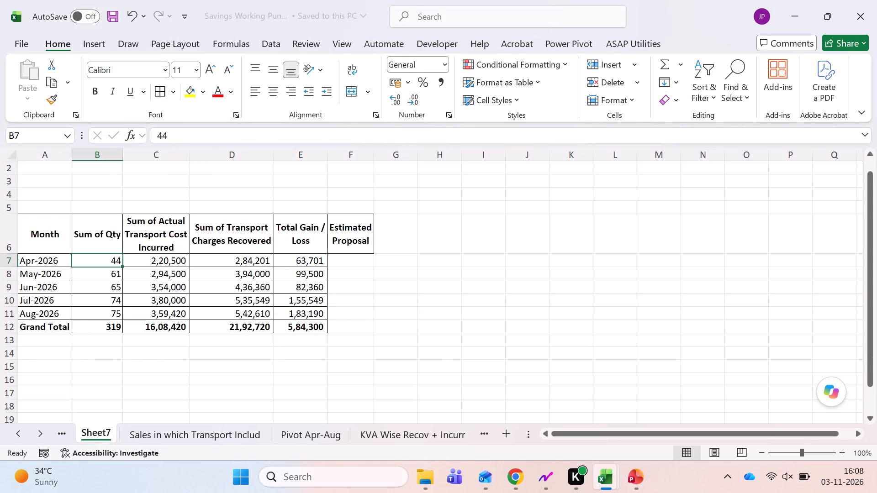
Check the April–August quantities in the Sum of Qty column, ending at the empty April cell under Estimated Proposal.
{"action": "key", "text": "shift+Down"}
{"action": "key", "text": "shift+Down"}
{"action": "key", "text": "shift+Down"}
{"action": "key", "text": "shift+Down"}
{"action": "key", "text": "shift+Down"}
{"action": "key", "text": "shift+Up"}
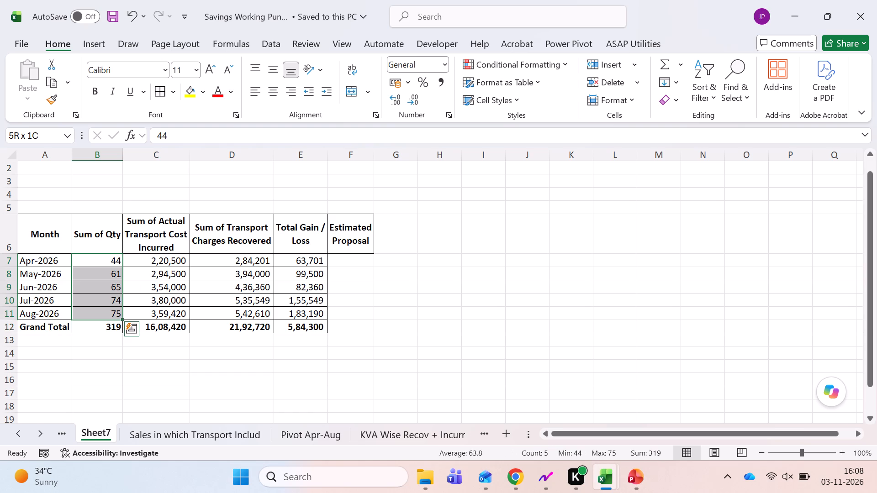
{"action": "key", "text": "Right"}
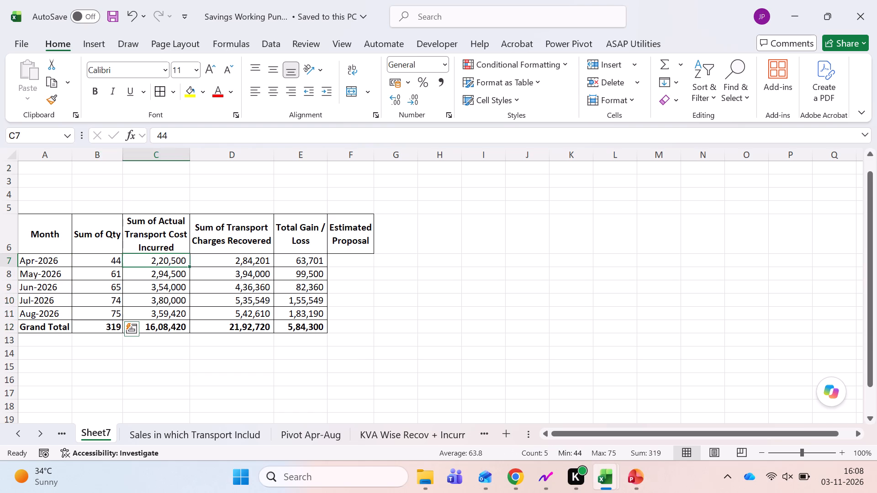
{"action": "key", "text": "Right"}
{"action": "key", "text": "Right"}
{"action": "key", "text": "Right"}
{"action": "key", "text": "Left"}
{"action": "key", "text": "Right"}
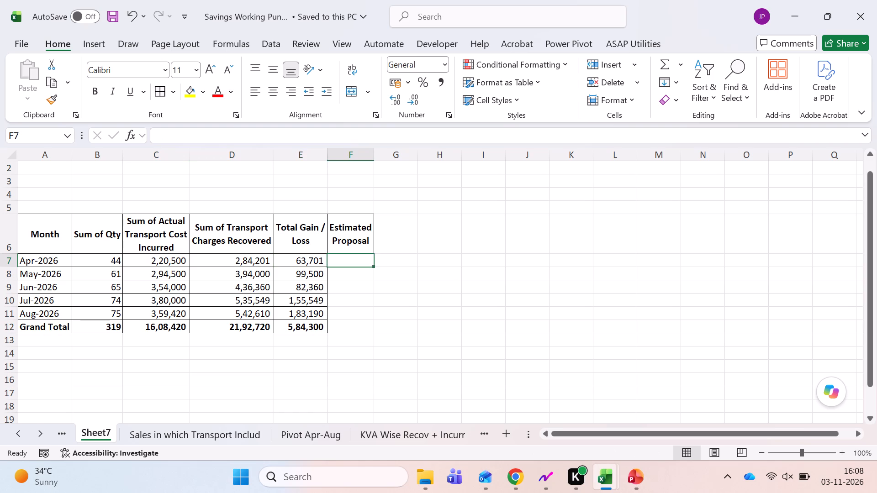
Review the truck-hire proposal on Sheet2, including its working days, gensets delivered daily, monthly gensets and running-cost assumptions.
{"action": "key", "text": "ctrl+Page_Up"}
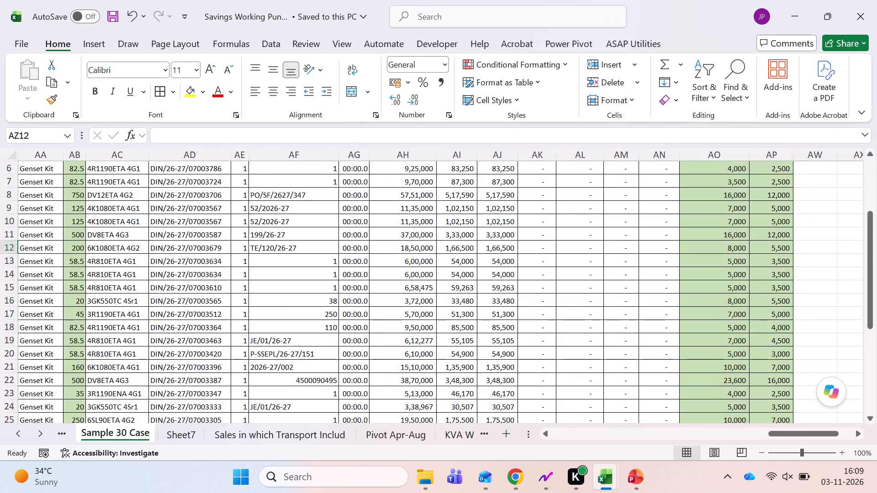
{"action": "key", "text": "ctrl+Page_Up"}
{"action": "key", "text": "ctrl+Page_Up"}
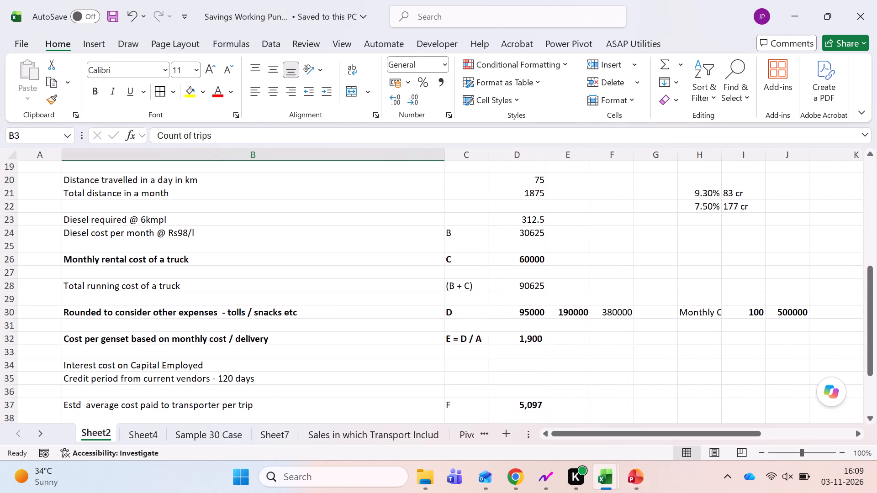
{"action": "key", "text": "ctrl+Up"}
{"action": "key", "text": "ctrl+Up"}
{"action": "key", "text": "ctrl+Up"}
{"action": "key", "text": "Down"}
{"action": "key", "text": "Down"}
{"action": "key", "text": "Down"}
{"action": "key", "text": "Down"}
{"action": "key", "text": "Down"}
{"action": "key", "text": "Down"}
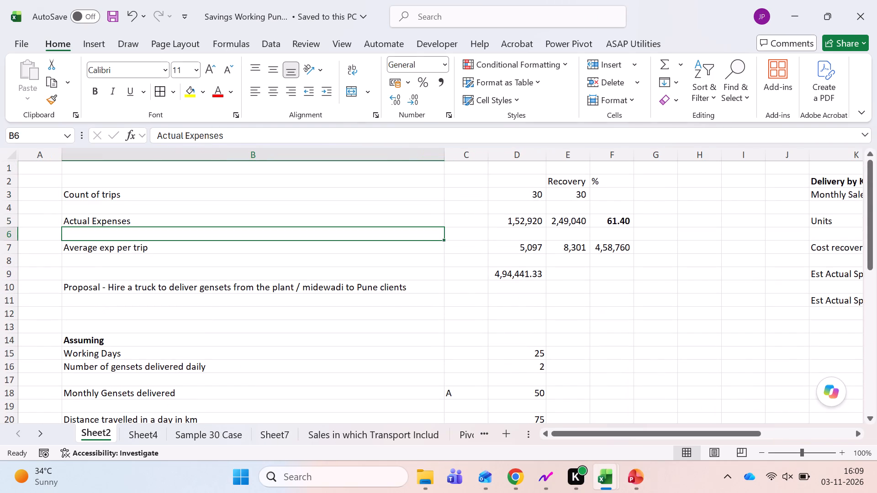
{"action": "key", "text": "Down"}
{"action": "key", "text": "Down"}
{"action": "key", "text": "Down"}
{"action": "key", "text": "Right"}
{"action": "key", "text": "Down"}
{"action": "key", "text": "Down"}
{"action": "key", "text": "Down"}
{"action": "key", "text": "Down"}
{"action": "key", "text": "Down"}
{"action": "key", "text": "Down"}
{"action": "key", "text": "Down"}
{"action": "key", "text": "Down"}
{"action": "key", "text": "Down"}
{"action": "key", "text": "Down"}
{"action": "key", "text": "Down"}
{"action": "key", "text": "Down"}
{"action": "key", "text": "Down"}
{"action": "key", "text": "Down"}
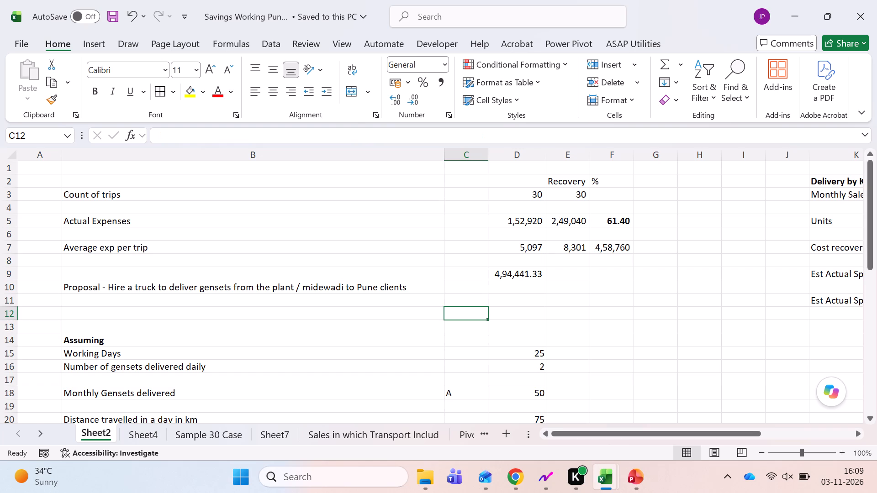
{"action": "key", "text": "Up"}
{"action": "key", "text": "Up"}
{"action": "key", "text": "Up"}
{"action": "key", "text": "Up"}
{"action": "key", "text": "Up"}
{"action": "key", "text": "Up"}
{"action": "key", "text": "Up"}
{"action": "key", "text": "Up"}
{"action": "key", "text": "Up"}
{"action": "key", "text": "Up"}
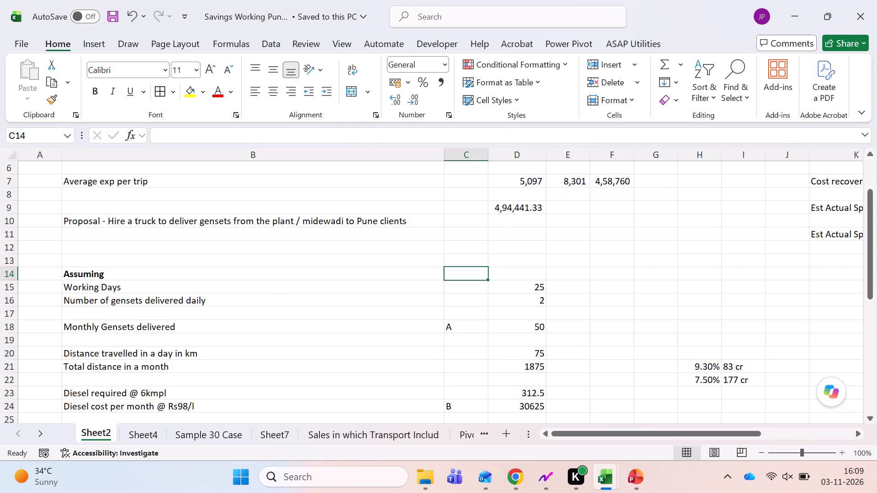
{"action": "key", "text": "Down"}
{"action": "key", "text": "Down"}
{"action": "key", "text": "Right"}
{"action": "key", "text": "Right"}
{"action": "key", "text": "Left"}
{"action": "key", "text": "Up"}
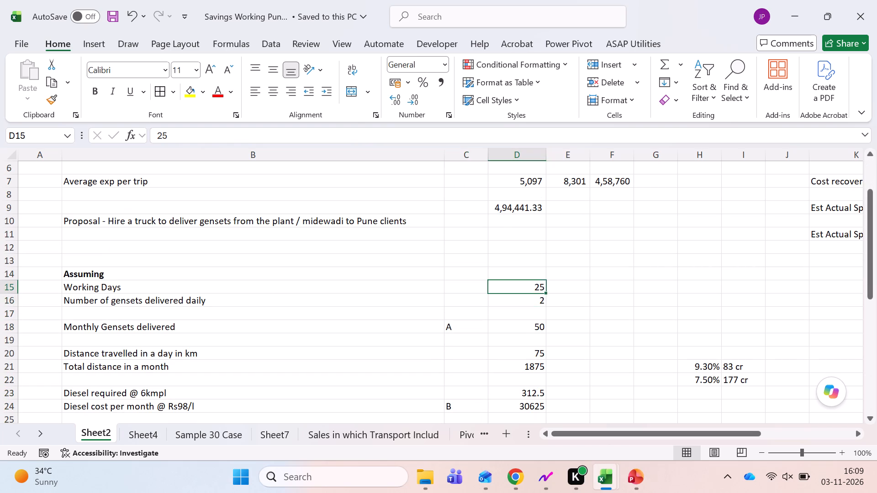
{"action": "key", "text": "Down"}
{"action": "key", "text": "Down"}
{"action": "key", "text": "Down"}
Examine the day-wise genset quantities per month in the pivot table on the Pivot Apr-Aug sheet.
{"action": "key", "text": "ctrl+Page_Down"}
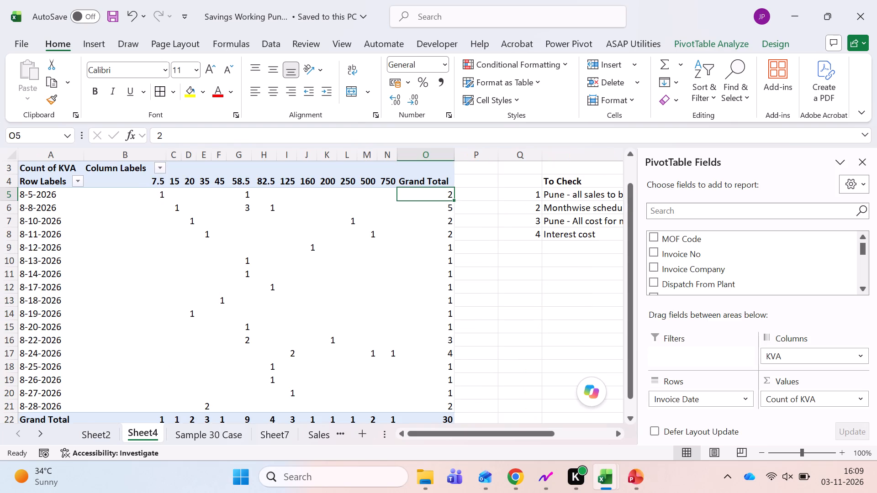
{"action": "key", "text": "ctrl+Page_Down"}
{"action": "key", "text": "ctrl+Page_Down"}
{"action": "key", "text": "ctrl+Page_Down"}
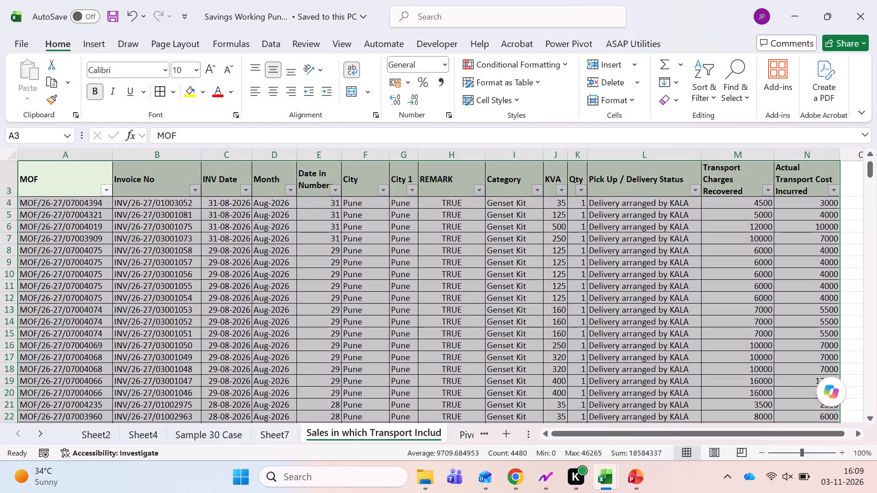
{"action": "key", "text": "ctrl+Page_Down"}
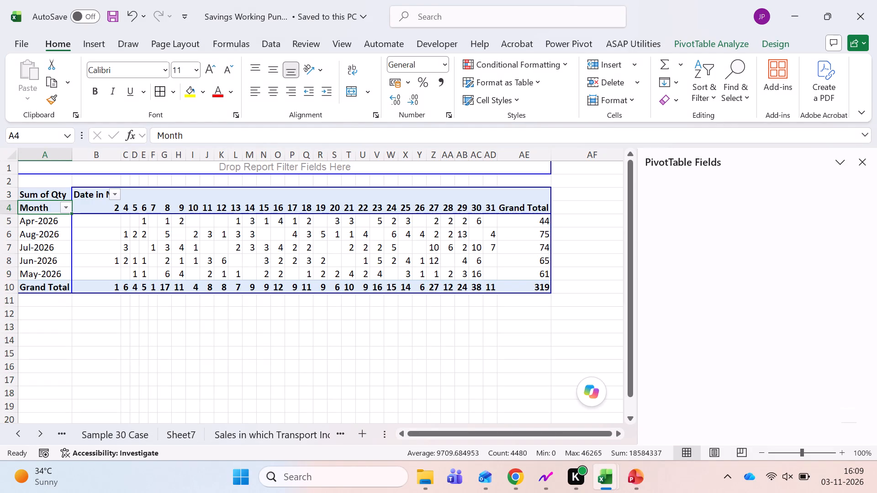
{"action": "key", "text": "Down"}
{"action": "key", "text": "Down"}
{"action": "key", "text": "Down"}
{"action": "key", "text": "Down"}
{"action": "key", "text": "Down"}
{"action": "key", "text": "Down"}
{"action": "key", "text": "Down"}
{"action": "key", "text": "Down"}
{"action": "key", "text": "Down"}
{"action": "key", "text": "Right"}
{"action": "key", "text": "Right"}
{"action": "key", "text": "Up"}
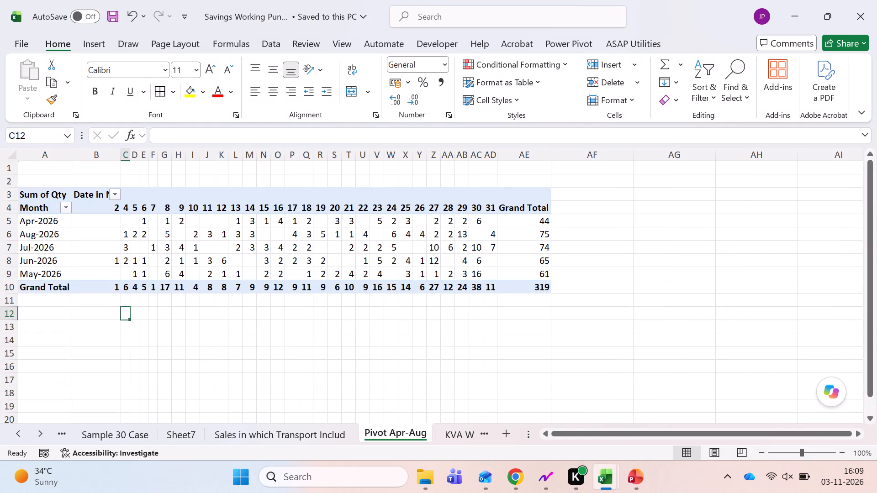
{"action": "key", "text": "Up"}
{"action": "key", "text": "Up"}
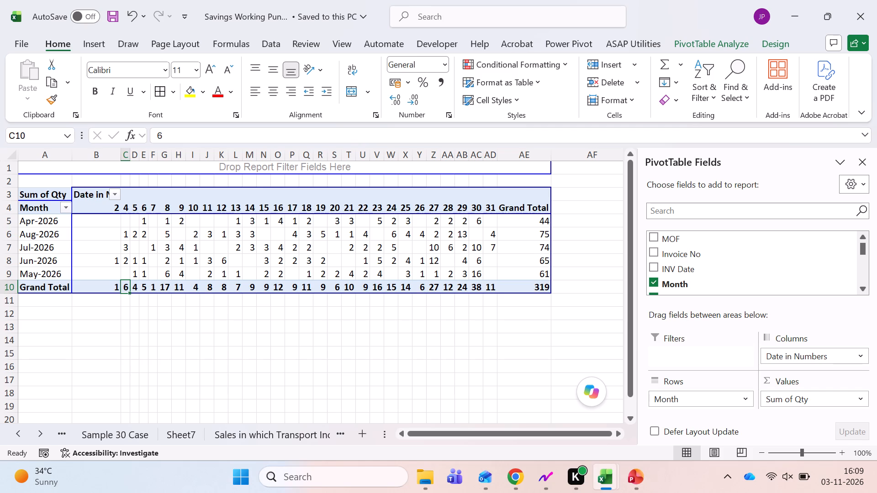
{"action": "key", "text": "Up"}
{"action": "key", "text": "Up"}
{"action": "key", "text": "Up"}
{"action": "key", "text": "Up"}
{"action": "key", "text": "Up"}
{"action": "key", "text": "Up"}
{"action": "key", "text": "Up"}
{"action": "key", "text": "Up"}
{"action": "key", "text": "Down"}
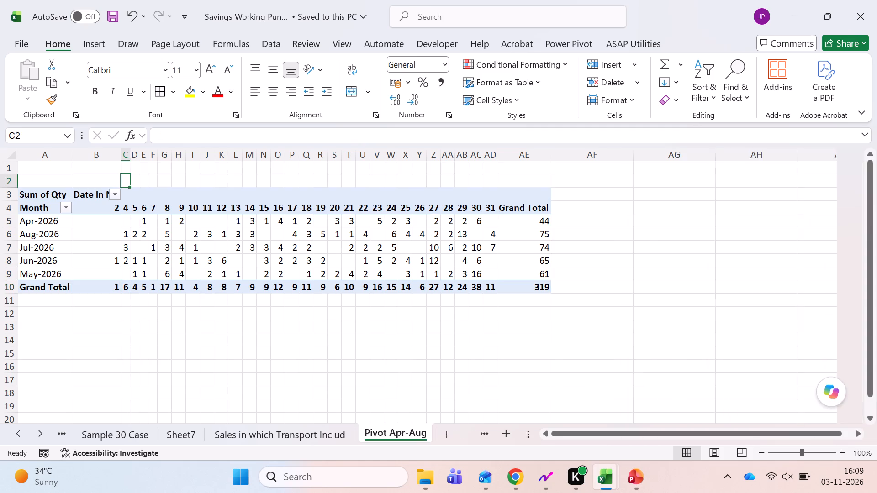
{"action": "key", "text": "Down"}
{"action": "key", "text": "Down"}
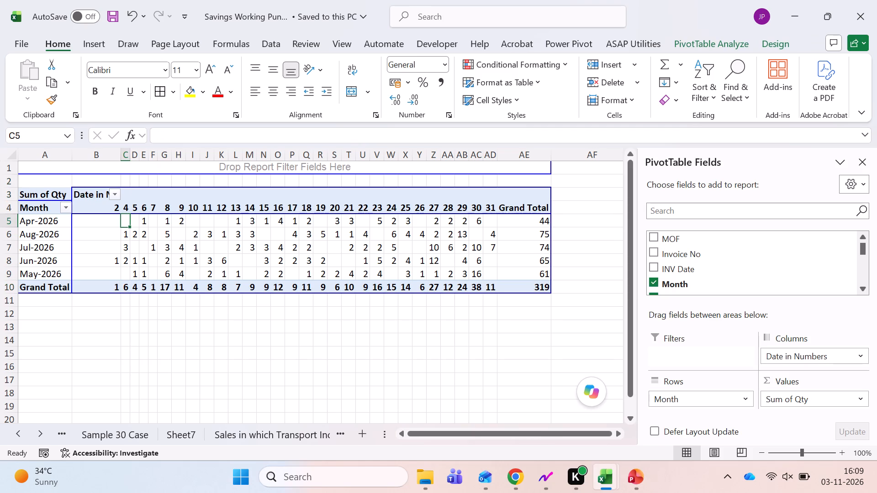
Select the Apr-2026 daily quantities from day 4 through day 30 in the pivot table to check them.
{"action": "key", "text": "shift+Right"}
{"action": "key", "text": "shift+Right"}
{"action": "key", "text": "shift+Right"}
{"action": "key", "text": "shift+Right"}
{"action": "key", "text": "shift+Right"}
{"action": "key", "text": "shift+Right"}
{"action": "key", "text": "shift+Right"}
{"action": "key", "text": "shift+Right"}
{"action": "key", "text": "shift+Right"}
{"action": "key", "text": "shift+Right"}
{"action": "key", "text": "shift+Right"}
{"action": "key", "text": "shift+Right"}
{"action": "key", "text": "shift+Right"}
{"action": "key", "text": "shift+Right"}
{"action": "key", "text": "shift+Right"}
{"action": "key", "text": "shift+Right"}
{"action": "key", "text": "shift+Right"}
{"action": "key", "text": "shift+Right"}
{"action": "key", "text": "shift+Right"}
{"action": "key", "text": "shift+Right"}
{"action": "key", "text": "shift+Right"}
{"action": "key", "text": "shift+Right"}
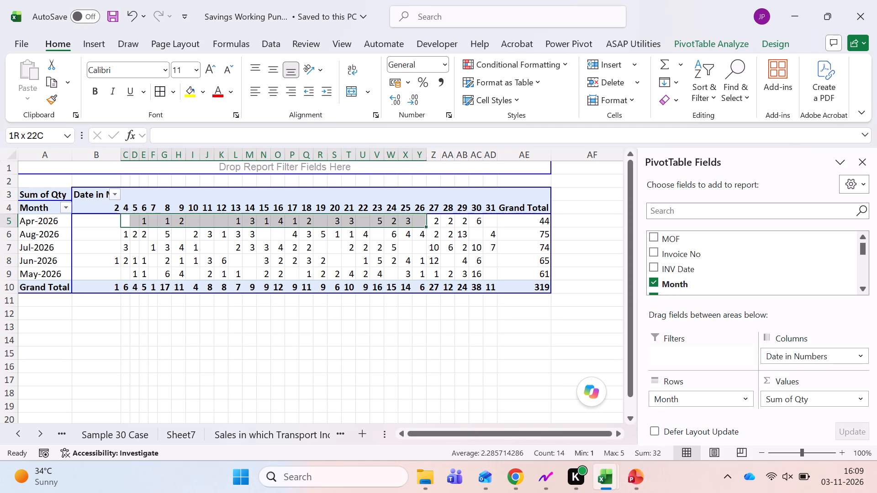
{"action": "key", "text": "shift+Right"}
{"action": "key", "text": "shift+Right"}
{"action": "key", "text": "shift+Right"}
{"action": "key", "text": "shift+Right"}
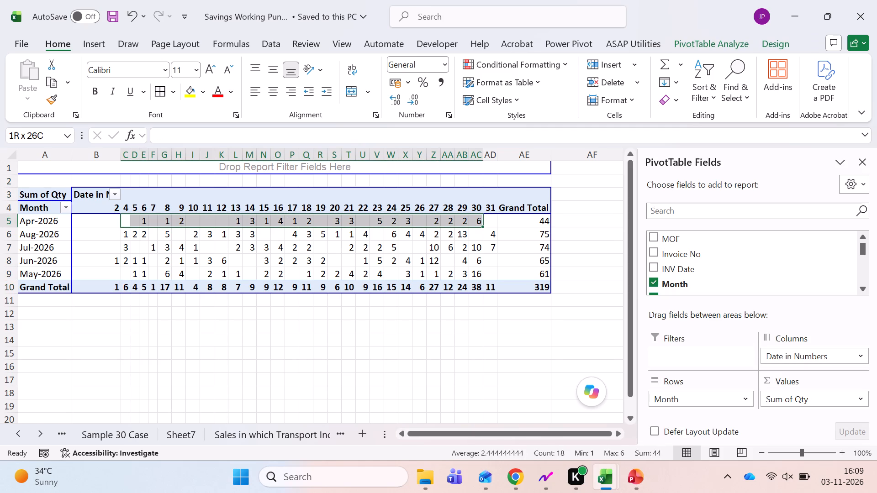
Select the Aug-2026 daily quantities from day 2 through day 30 in the pivot table to check them.
{"action": "key", "text": "Left"}
{"action": "key", "text": "Down"}
{"action": "key", "text": "shift+Right"}
{"action": "key", "text": "shift+Right"}
{"action": "key", "text": "shift+Right"}
{"action": "key", "text": "shift+Right"}
{"action": "key", "text": "shift+Right"}
{"action": "key", "text": "shift+Right"}
{"action": "key", "text": "shift+Right"}
{"action": "key", "text": "shift+Right"}
{"action": "key", "text": "shift+Right"}
{"action": "key", "text": "shift+Right"}
{"action": "key", "text": "shift+Right"}
{"action": "key", "text": "shift+Right"}
{"action": "key", "text": "shift+Right"}
{"action": "key", "text": "shift+Right"}
{"action": "key", "text": "shift+Right"}
{"action": "key", "text": "shift+Right"}
{"action": "key", "text": "shift+Right"}
{"action": "key", "text": "shift+Right"}
{"action": "key", "text": "shift+Right"}
{"action": "key", "text": "shift+Right"}
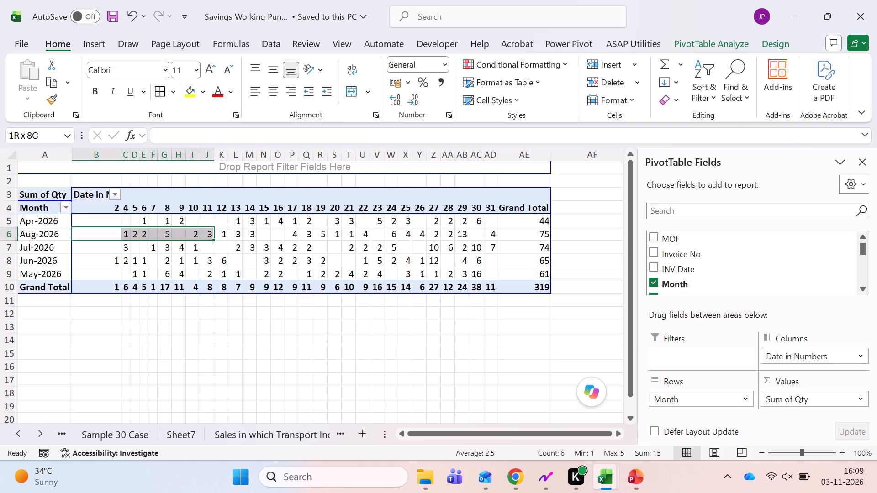
{"action": "key", "text": "shift+Right"}
{"action": "key", "text": "shift+Right"}
{"action": "key", "text": "shift+Right"}
{"action": "key", "text": "shift+Right"}
{"action": "key", "text": "shift+Right"}
{"action": "key", "text": "shift+Right"}
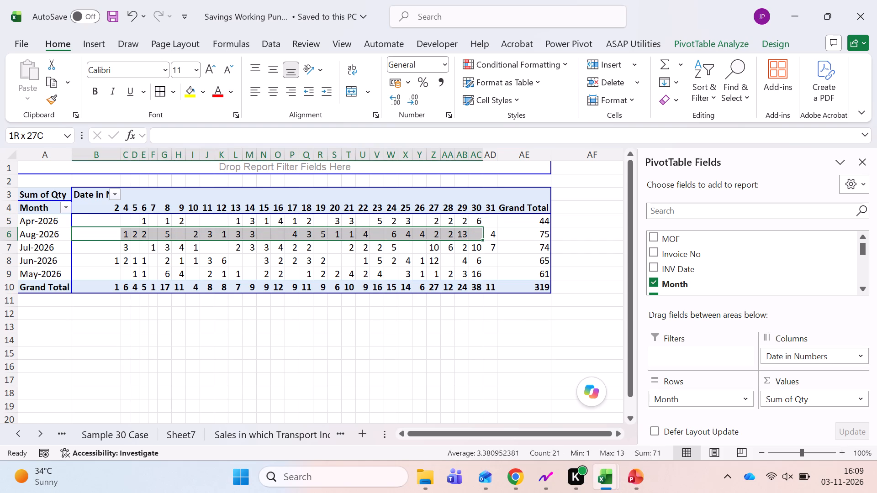
Select the Jul-2026 daily quantities from day 2 through day 31 in the pivot table to check them.
{"action": "key", "text": "Down"}
{"action": "key", "text": "shift+Right"}
{"action": "key", "text": "shift+Right"}
{"action": "key", "text": "shift+Right"}
{"action": "key", "text": "shift+Right"}
{"action": "key", "text": "shift+Right"}
{"action": "key", "text": "shift+Right"}
{"action": "key", "text": "shift+Right"}
{"action": "key", "text": "shift+Right"}
{"action": "key", "text": "shift+Right"}
{"action": "key", "text": "shift+Right"}
{"action": "key", "text": "shift+Right"}
{"action": "key", "text": "shift+Right"}
{"action": "key", "text": "shift+Right"}
{"action": "key", "text": "shift+Right"}
{"action": "key", "text": "shift+Right"}
{"action": "key", "text": "shift+Right"}
{"action": "key", "text": "shift+Right"}
{"action": "key", "text": "shift+Right"}
{"action": "key", "text": "shift+Right"}
{"action": "key", "text": "shift+Right"}
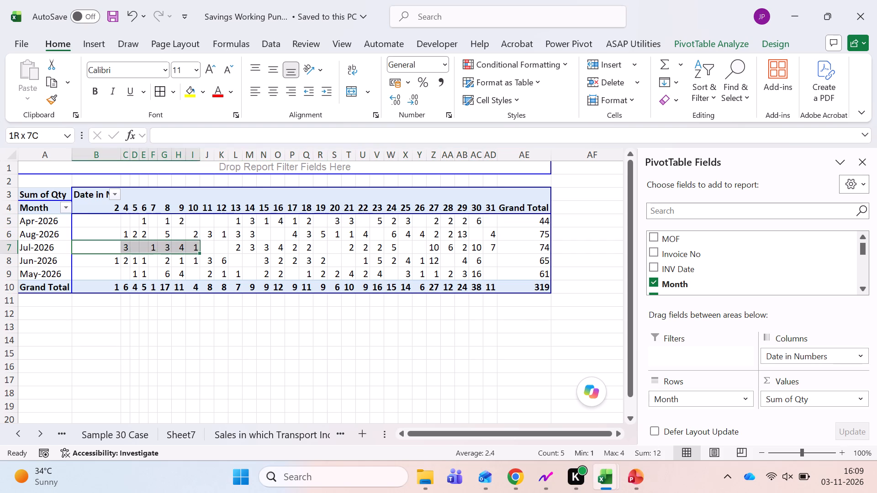
{"action": "key", "text": "shift+Right"}
{"action": "key", "text": "shift+Right"}
{"action": "key", "text": "shift+Right"}
Select the Jun-2026 daily quantities from day 2 through day 31 in the pivot table to check them.
{"action": "key", "text": "Down"}
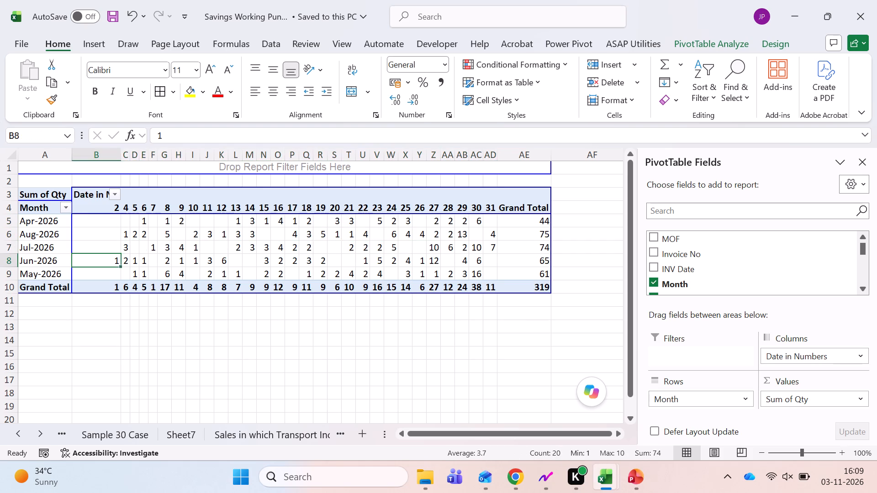
{"action": "key", "text": "shift+Right"}
{"action": "key", "text": "shift+Right"}
{"action": "key", "text": "shift+Right"}
{"action": "key", "text": "shift+Right"}
{"action": "key", "text": "shift+Right"}
{"action": "key", "text": "shift+Right"}
{"action": "key", "text": "shift+Right"}
{"action": "key", "text": "shift+Right"}
{"action": "key", "text": "shift+Right"}
{"action": "key", "text": "shift+Right"}
{"action": "key", "text": "shift+Right"}
{"action": "key", "text": "shift+Right"}
{"action": "key", "text": "shift+Right"}
{"action": "key", "text": "shift+Right"}
{"action": "key", "text": "shift+Right"}
{"action": "key", "text": "shift+Right"}
{"action": "key", "text": "shift+Right"}
{"action": "key", "text": "shift+Right"}
{"action": "key", "text": "shift+Right"}
{"action": "key", "text": "shift+Right"}
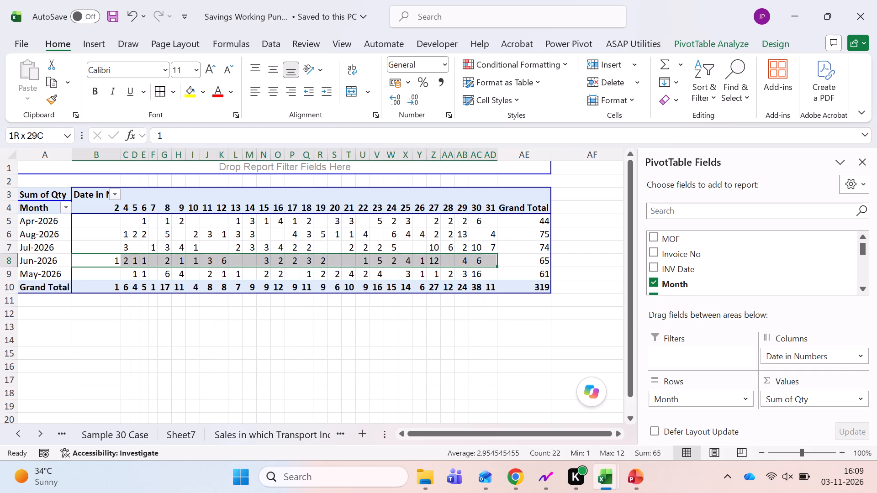
Select the May-2026 daily quantities from day 2 through day 31 in the pivot table to check them.
{"action": "key", "text": "Down"}
{"action": "key", "text": "shift+Right"}
{"action": "key", "text": "shift+Right"}
{"action": "key", "text": "shift+Right"}
{"action": "key", "text": "shift+Right"}
{"action": "key", "text": "shift+Right"}
{"action": "key", "text": "shift+Right"}
{"action": "key", "text": "shift+Right"}
{"action": "key", "text": "shift+Right"}
{"action": "key", "text": "shift+Right"}
{"action": "key", "text": "shift+Right"}
{"action": "key", "text": "shift+Right"}
{"action": "key", "text": "shift+Right"}
{"action": "key", "text": "shift+Right"}
{"action": "key", "text": "shift+Right"}
{"action": "key", "text": "shift+Right"}
{"action": "key", "text": "shift+Right"}
{"action": "key", "text": "shift+Right"}
{"action": "key", "text": "shift+Right"}
{"action": "key", "text": "shift+Right"}
{"action": "key", "text": "shift+Right"}
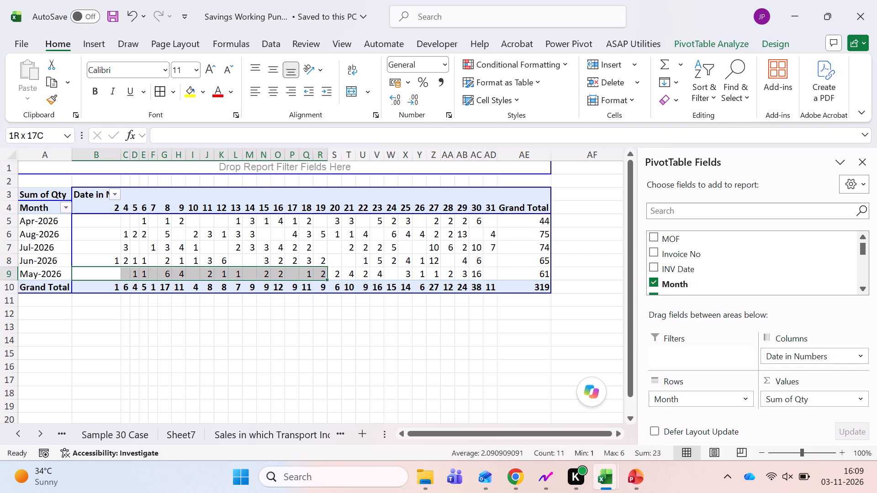
{"action": "key", "text": "shift+Right"}
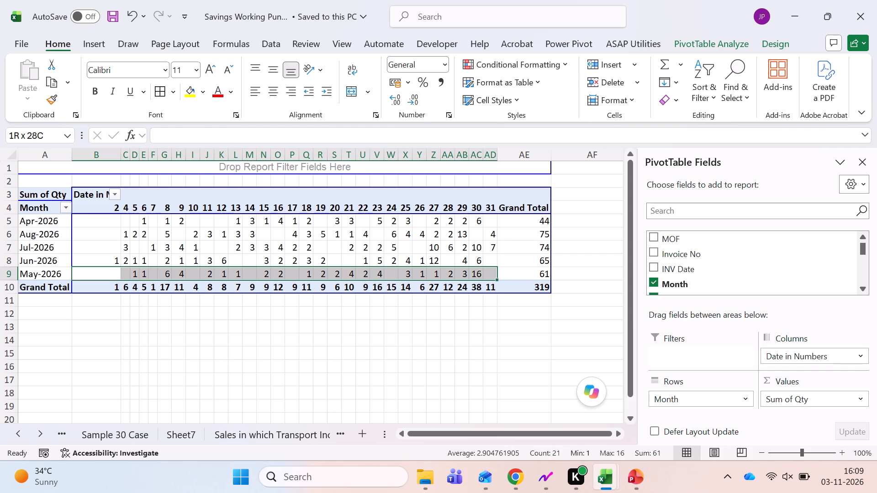
Select the daily quantities of all five months together, starting from day 2 of Apr-2026, to check them as one block.
{"action": "key", "text": "Left"}
{"action": "key", "text": "Up"}
{"action": "key", "text": "Up"}
{"action": "key", "text": "Up"}
{"action": "key", "text": "Up"}
{"action": "key", "text": "Up"}
{"action": "key", "text": "Right"}
{"action": "key", "text": "Down"}
{"action": "key", "text": "shift+Down"}
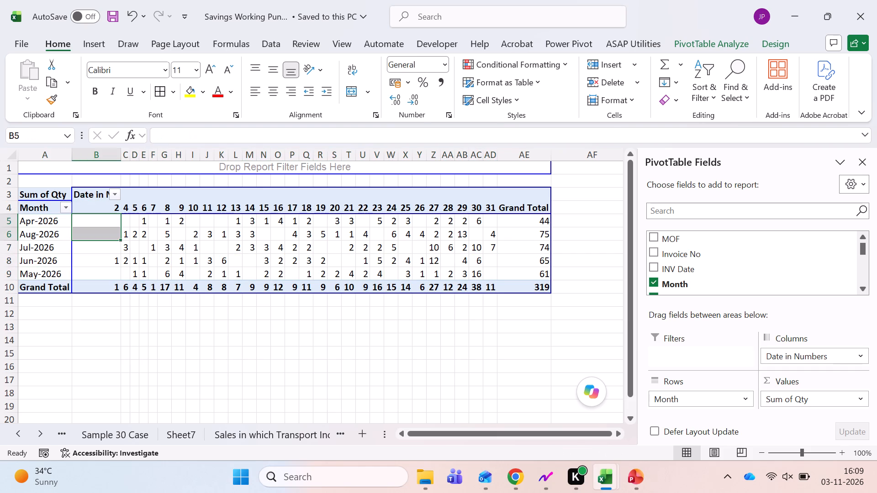
{"action": "key", "text": "shift+Down"}
{"action": "key", "text": "shift+Down"}
{"action": "key", "text": "shift+Down"}
{"action": "key", "text": "shift+Right"}
{"action": "key", "text": "shift+Right"}
{"action": "key", "text": "shift+Right"}
{"action": "key", "text": "shift+Right"}
{"action": "key", "text": "shift+Right"}
{"action": "key", "text": "shift+Right"}
{"action": "key", "text": "shift+Right"}
{"action": "key", "text": "shift+Right"}
{"action": "key", "text": "shift+Right"}
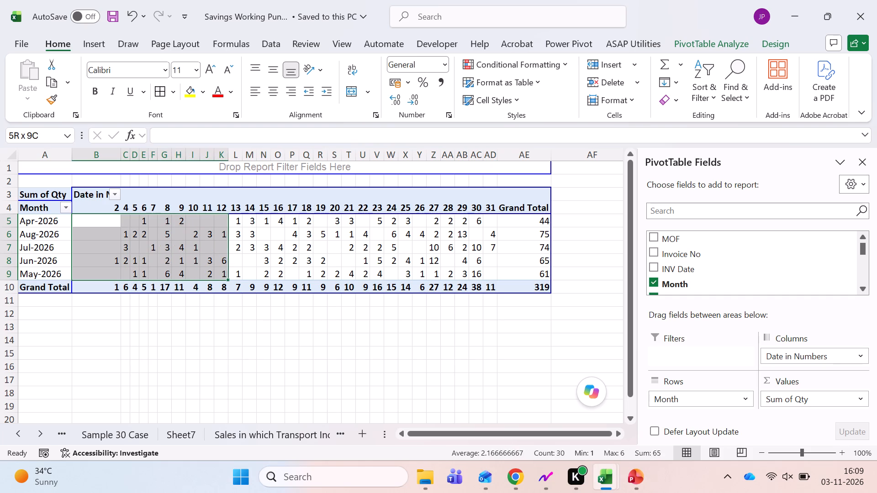
{"action": "key", "text": "shift+Right"}
{"action": "key", "text": "shift+Right"}
{"action": "key", "text": "shift+Right"}
{"action": "key", "text": "shift+Right"}
{"action": "key", "text": "shift+Right"}
{"action": "key", "text": "shift+Right"}
{"action": "key", "text": "shift+Right"}
{"action": "key", "text": "shift+Right"}
Select the pivot table's Grand Total row from day 2 through day 31, leaving out the overall total.
{"action": "key", "text": "Down"}
{"action": "key", "text": "Down"}
{"action": "key", "text": "Down"}
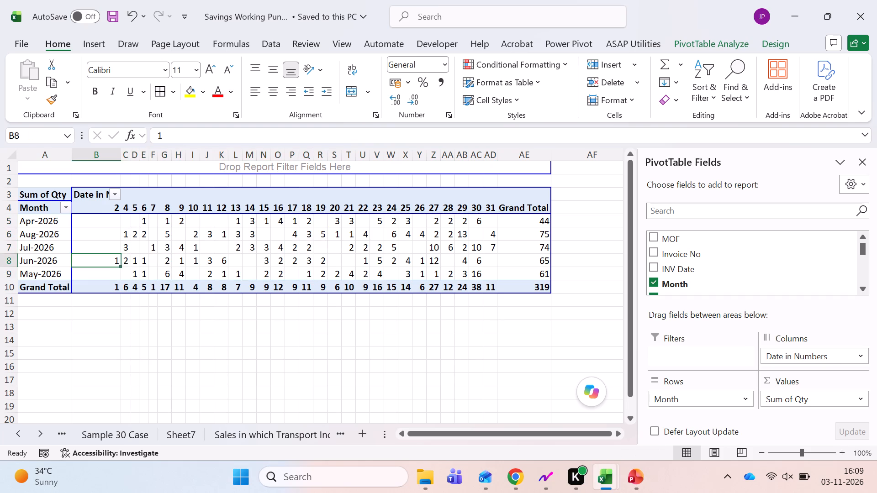
{"action": "key", "text": "Down"}
{"action": "key", "text": "Down"}
{"action": "key", "text": "ctrl+shift+Right"}
{"action": "key", "text": "shift+Left"}
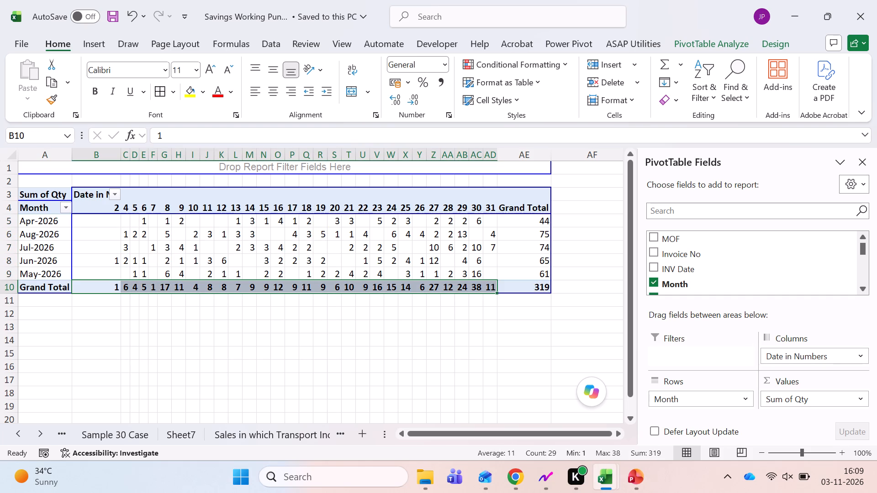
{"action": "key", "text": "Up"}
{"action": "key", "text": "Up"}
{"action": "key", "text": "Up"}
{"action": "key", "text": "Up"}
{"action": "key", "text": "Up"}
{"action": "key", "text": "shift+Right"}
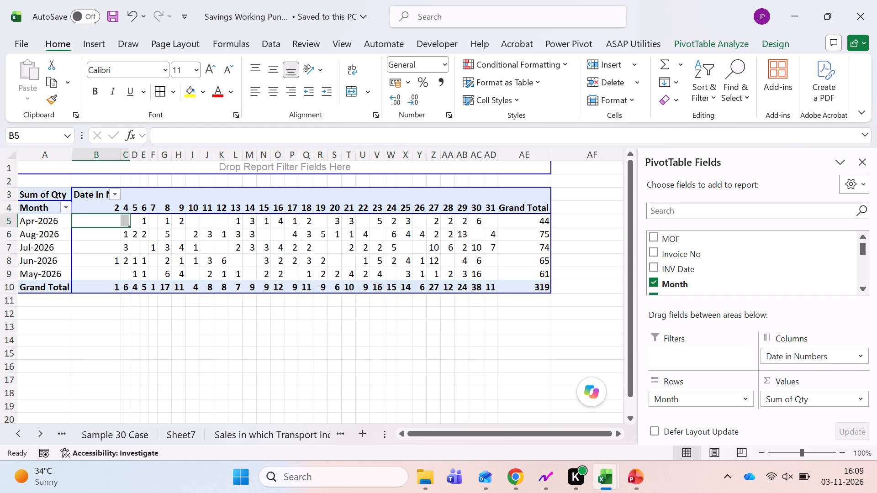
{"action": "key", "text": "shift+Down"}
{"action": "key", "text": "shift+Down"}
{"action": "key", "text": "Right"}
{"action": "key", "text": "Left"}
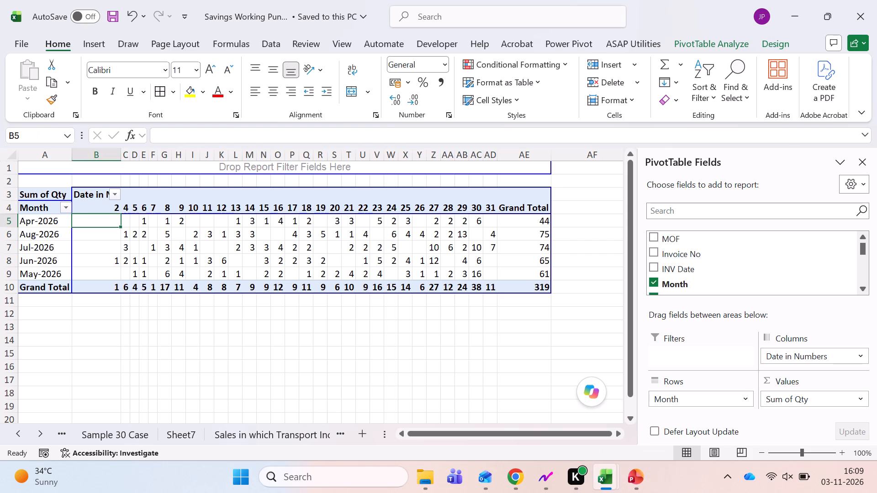
Review the monthly summary on Sheet7 with its empty Estimated Proposal column.
{"action": "key", "text": "ctrl+Page_Up"}
{"action": "key", "text": "ctrl+Page_Up"}
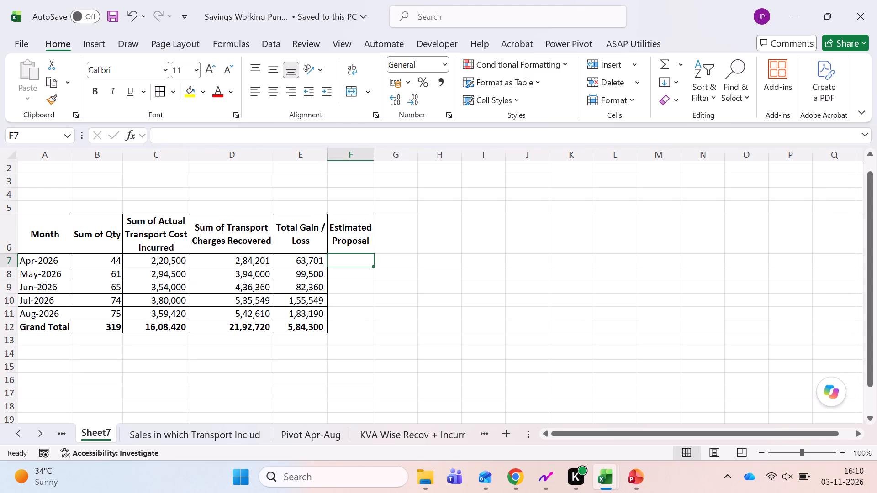
{"action": "scroll", "coordinate": [156, 302], "scroll_direction": "up", "scroll_amount": 3}
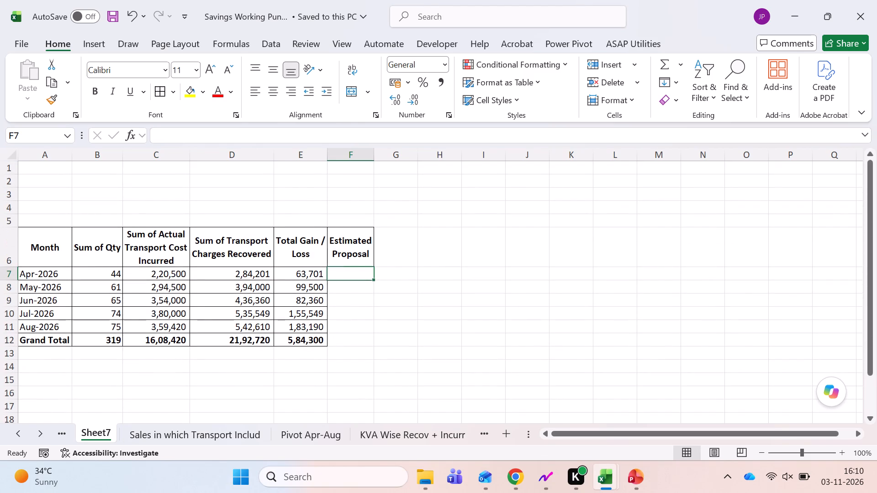
Delete the Sheet2 (2) worksheet from the savings workbook.
{"action": "key", "text": "ctrl+Page_Down"}
{"action": "key", "text": "ctrl+Page_Down"}
{"action": "key", "text": "ctrl+Page_Down"}
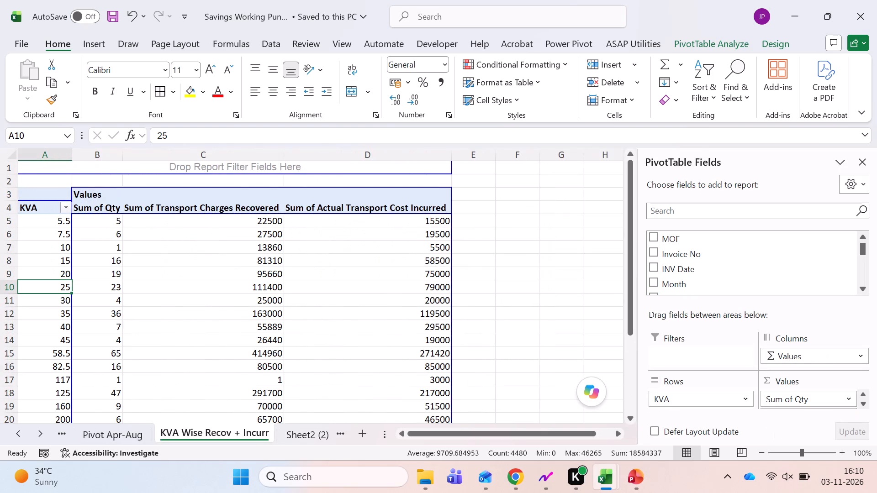
{"action": "key", "text": "ctrl+Page_Down"}
{"action": "key", "text": "ctrl+Page_Up"}
{"action": "key", "text": "ctrl+Page_Up"}
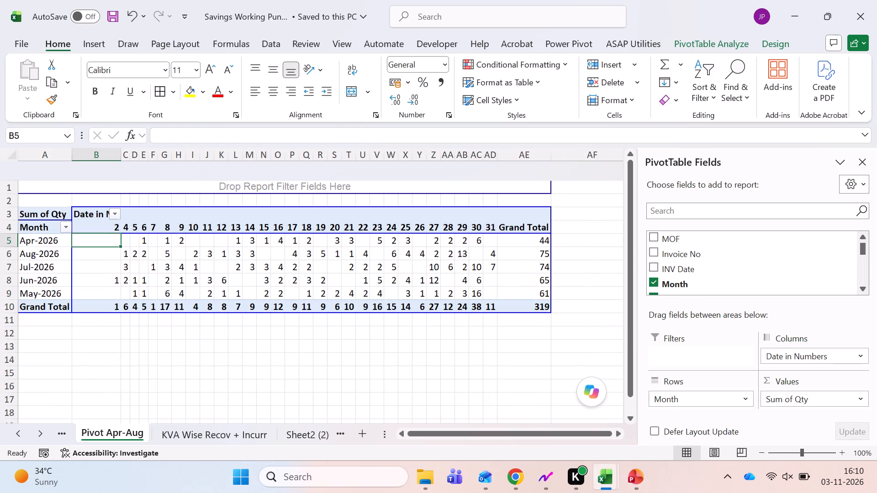
{"action": "key", "text": "ctrl+Page_Down"}
{"action": "key", "text": "ctrl+Page_Down"}
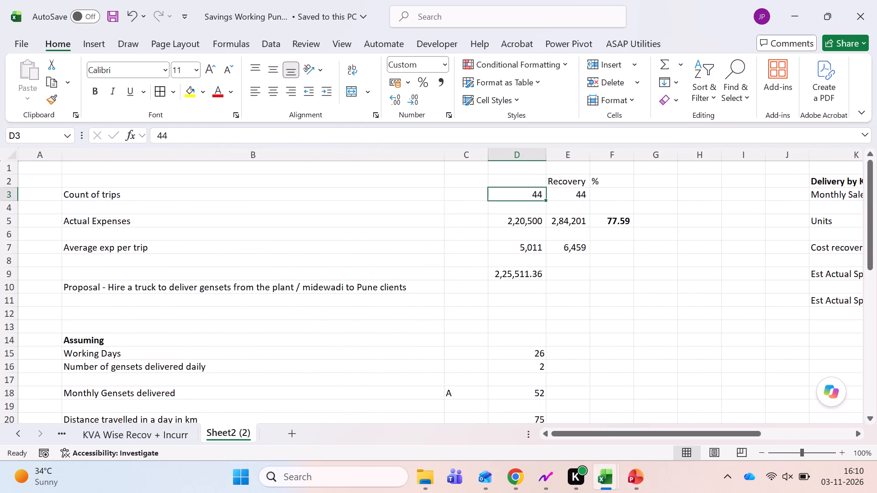
{"action": "key", "text": "ctrl+Page_Down"}
{"action": "right_click", "coordinate": [222, 433]}
{"action": "left_click", "coordinate": [270, 218]}
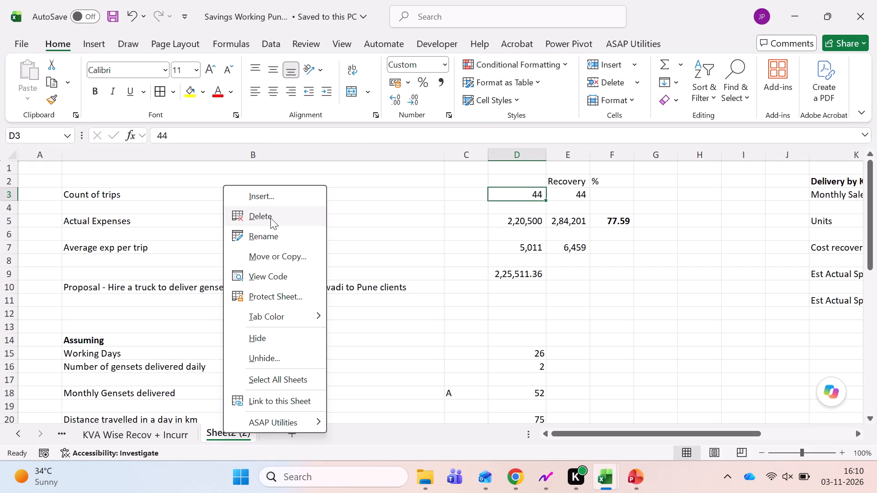
{"action": "left_click", "coordinate": [473, 264]}
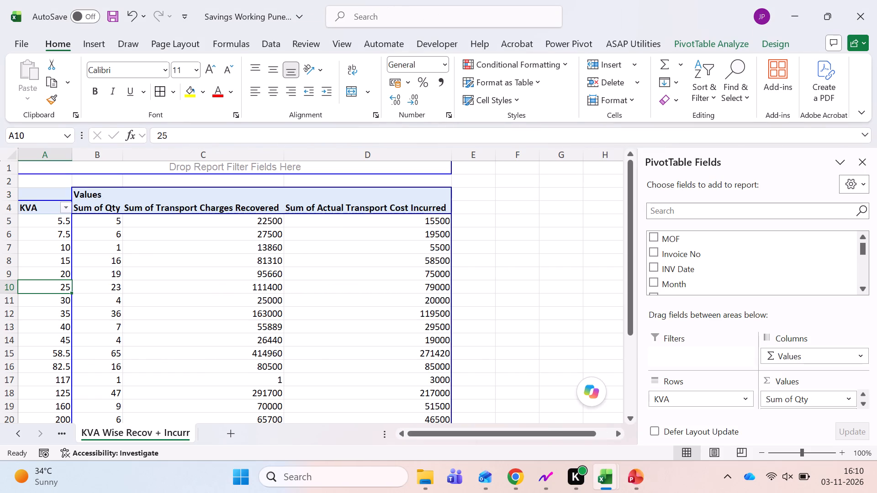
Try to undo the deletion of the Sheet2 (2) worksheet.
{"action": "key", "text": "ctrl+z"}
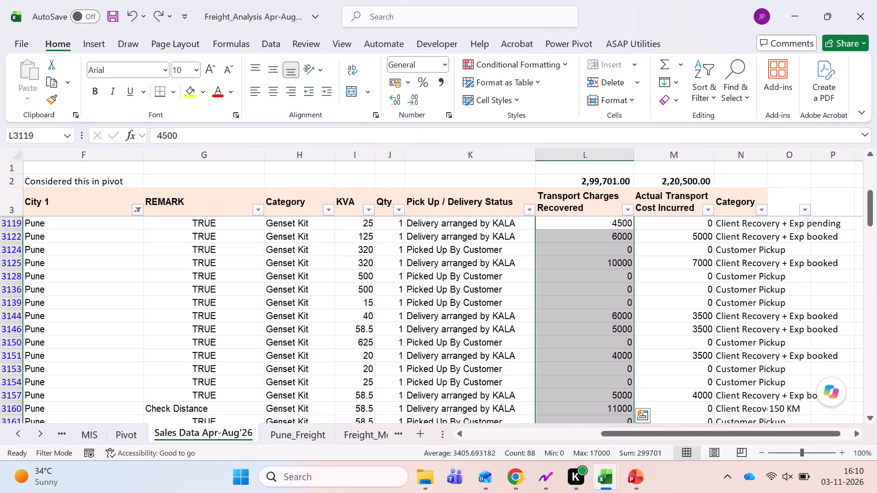
Look through the worksheets of the Freight_Analysis workbook, including the Pune_Freight and Summary of Pick Up & Delivery sheets.
{"action": "key", "text": "ctrl+Page_Down"}
{"action": "key", "text": "ctrl+Page_Down"}
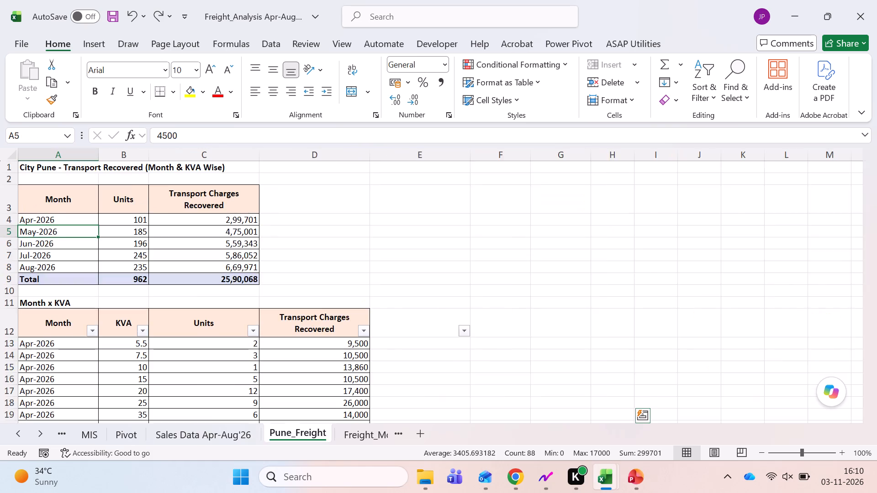
{"action": "key", "text": "ctrl+Page_Down"}
{"action": "key", "text": "ctrl+Page_Down"}
{"action": "key", "text": "ctrl+Page_Down"}
{"action": "key", "text": "ctrl+Page_Down"}
{"action": "key", "text": "ctrl+Page_Down"}
{"action": "key", "text": "ctrl+Page_Down"}
{"action": "key", "text": "ctrl+Page_Down"}
{"action": "key", "text": "ctrl+Page_Down"}
{"action": "key", "text": "ctrl+Page_Down"}
{"action": "key", "text": "ctrl+Page_Up"}
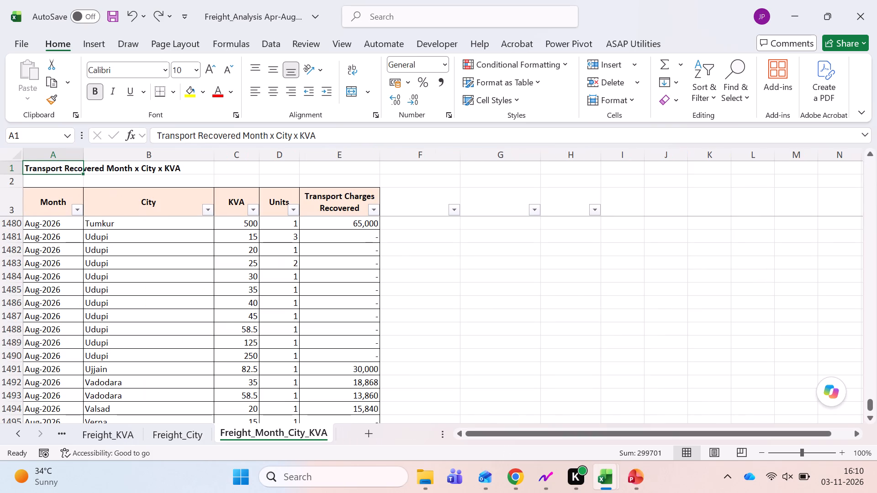
{"action": "key", "text": "ctrl+Page_Up"}
{"action": "key", "text": "ctrl+Page_Up"}
{"action": "key", "text": "ctrl+Page_Up"}
{"action": "key", "text": "ctrl+Page_Up"}
{"action": "key", "text": "ctrl+Page_Up"}
{"action": "key", "text": "ctrl+Page_Up"}
{"action": "key", "text": "ctrl+Page_Up"}
{"action": "key", "text": "ctrl+Page_Up"}
{"action": "key", "text": "ctrl+Page_Up"}
{"action": "key", "text": "ctrl+Page_Up"}
{"action": "key", "text": "ctrl+Page_Up"}
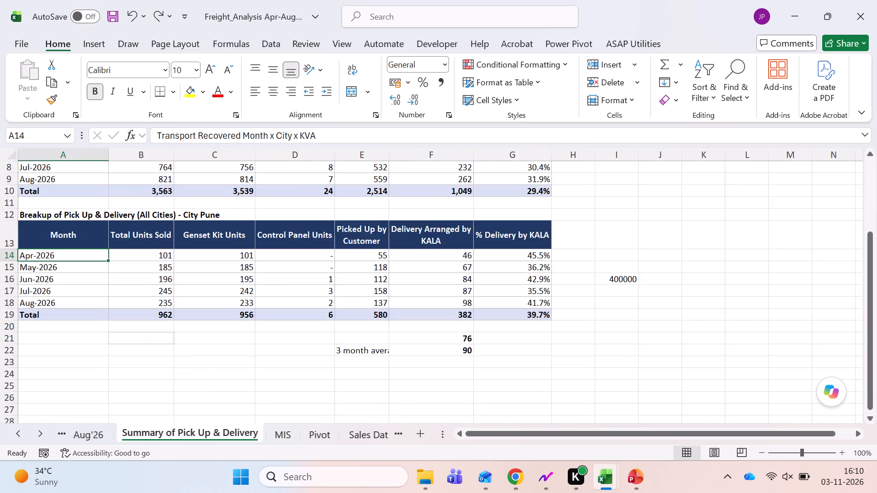
{"action": "key", "text": "ctrl+Page_Up"}
{"action": "key", "text": "ctrl+Page_Up"}
Switch to the Savings Working Pune workbook, examine the pivots and Sheet2's truck-hire assumptions for working days and daily gensets, and return to Sheet7.
{"action": "key", "text": "alt+Tab"}
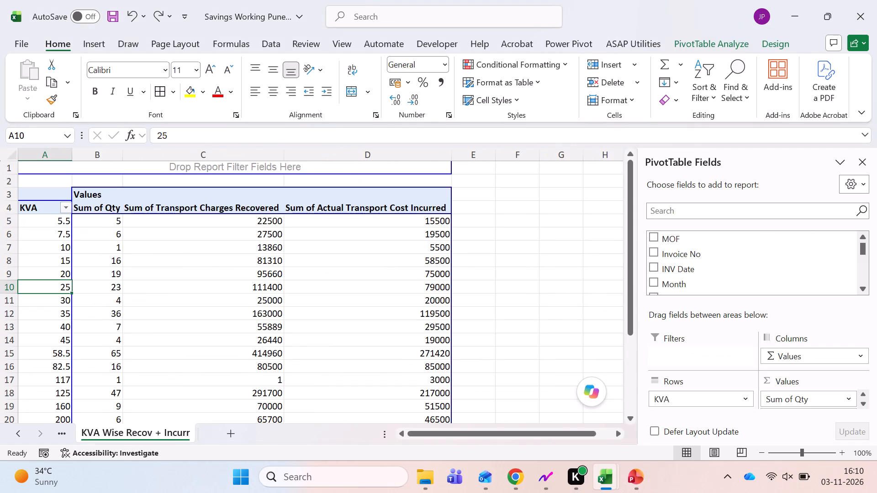
{"action": "key", "text": "ctrl+Page_Up"}
{"action": "key", "text": "ctrl+Down"}
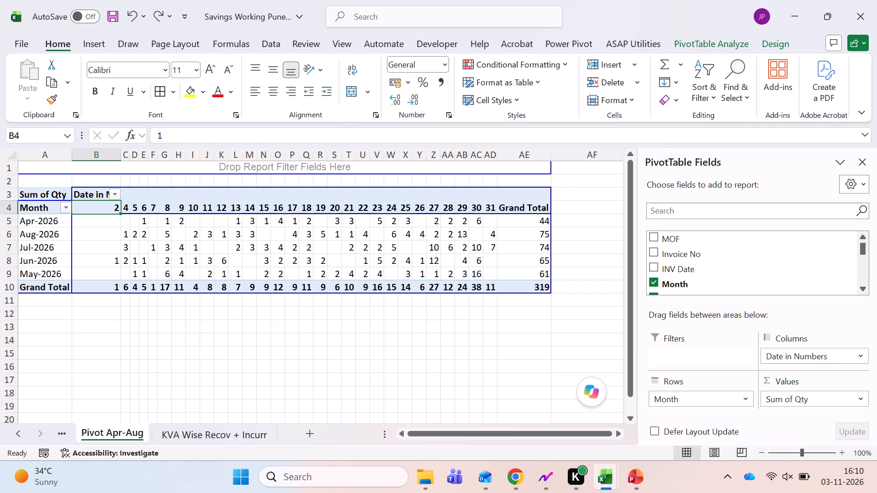
{"action": "key", "text": "ctrl+Up"}
{"action": "key", "text": "ctrl+Page_Down"}
{"action": "key", "text": "ctrl+Page_Up"}
{"action": "key", "text": "ctrl+Page_Down"}
{"action": "key", "text": "ctrl+Page_Up"}
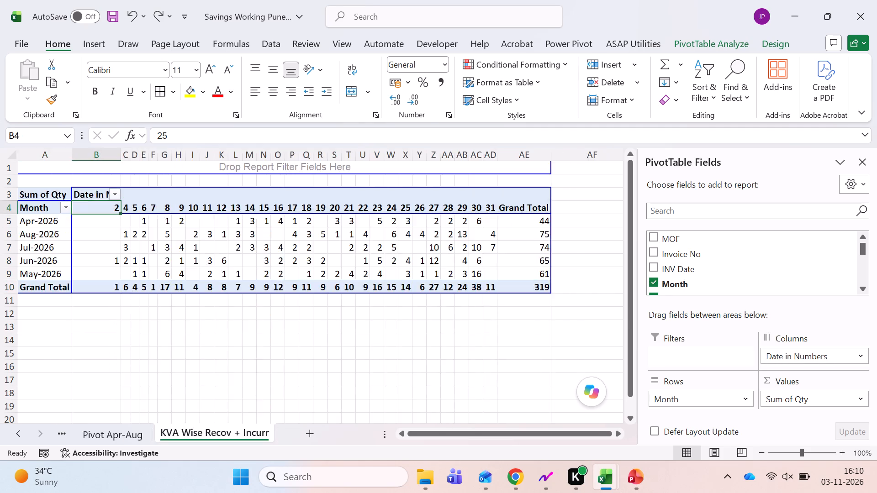
{"action": "key", "text": "ctrl+Page_Up"}
{"action": "key", "text": "ctrl+Page_Up"}
{"action": "key", "text": "ctrl+Page_Up"}
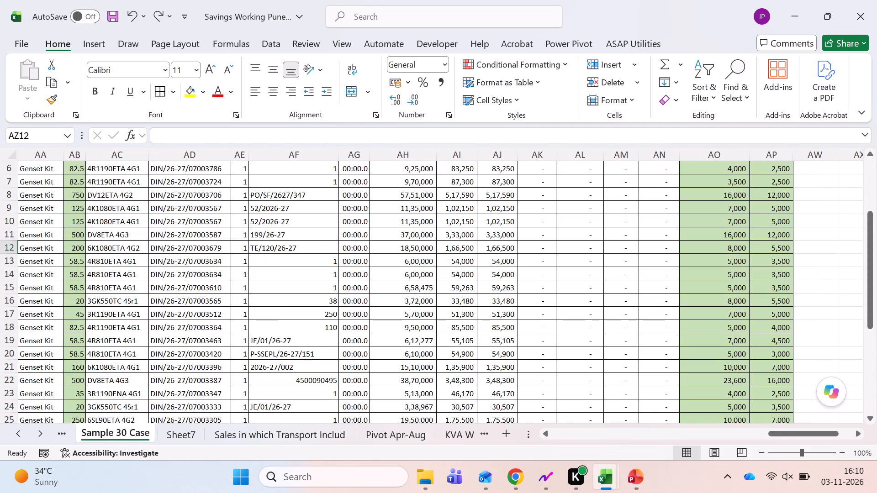
{"action": "key", "text": "ctrl+Page_Up"}
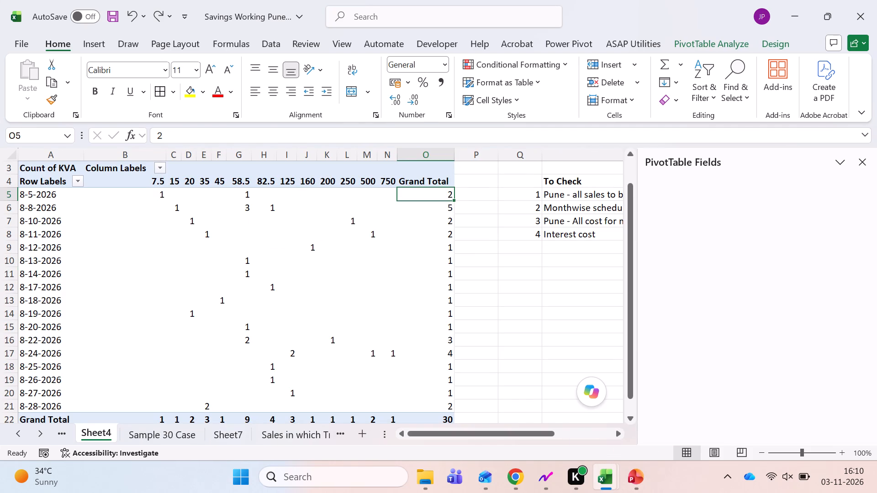
{"action": "key", "text": "ctrl+Page_Up"}
{"action": "key", "text": "ctrl+Page_Up"}
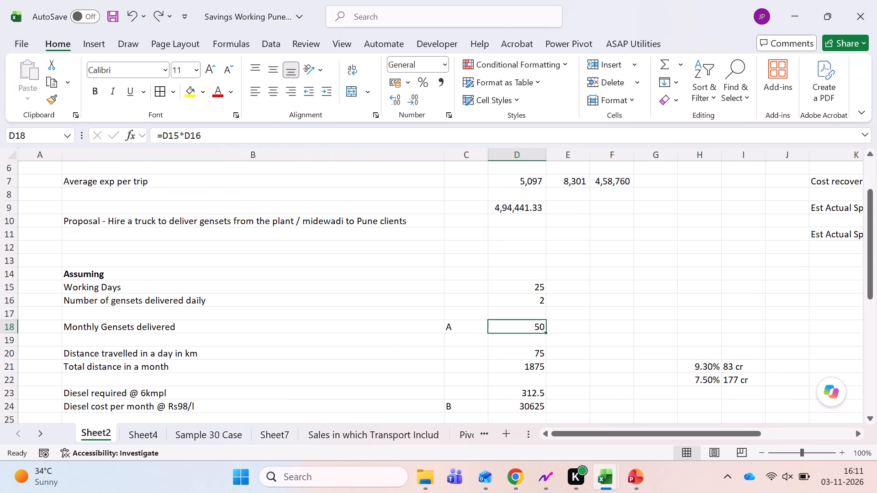
{"action": "key", "text": "ctrl+Up"}
{"action": "key", "text": "Up"}
{"action": "key", "text": "Down"}
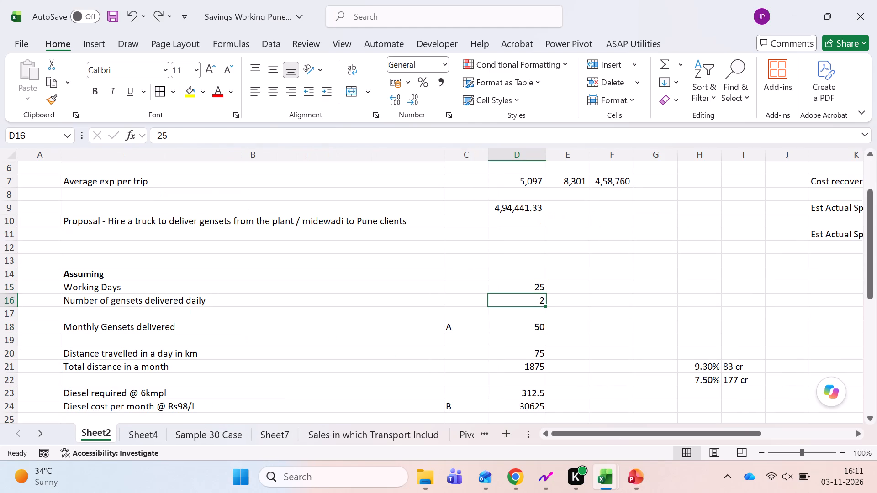
{"action": "key", "text": "ctrl+Page_Down"}
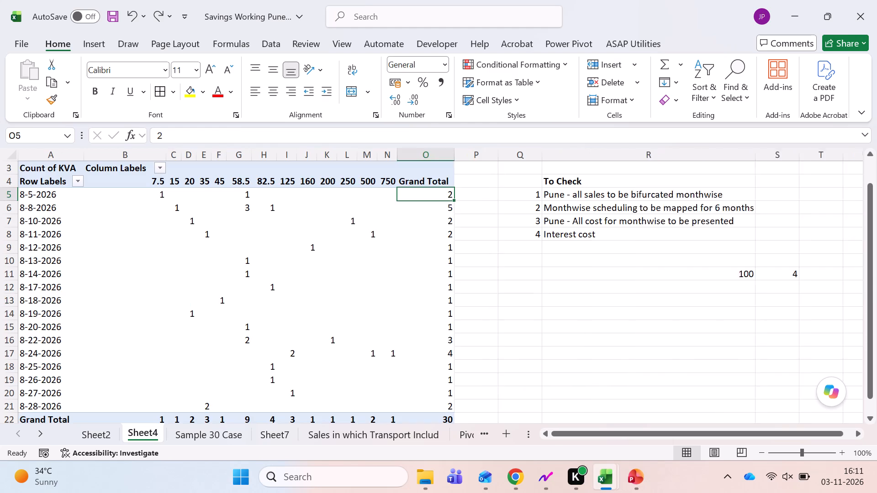
{"action": "key", "text": "ctrl+Page_Down"}
{"action": "key", "text": "ctrl+Page_Down"}
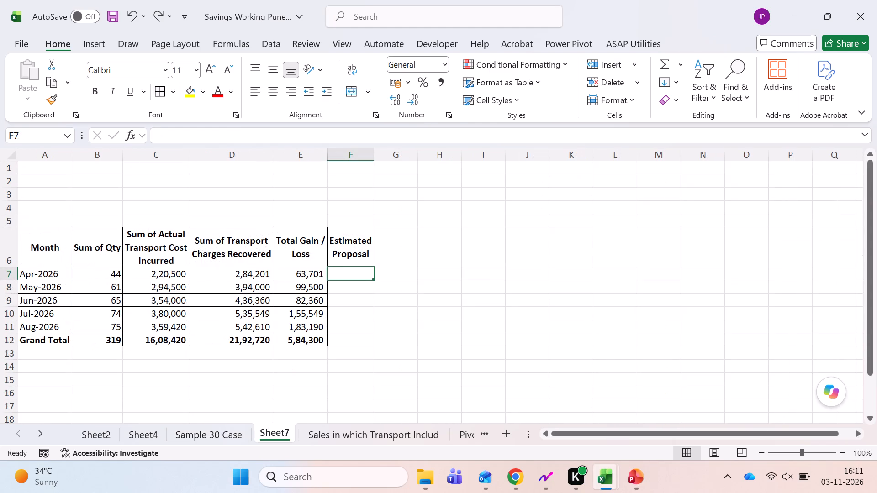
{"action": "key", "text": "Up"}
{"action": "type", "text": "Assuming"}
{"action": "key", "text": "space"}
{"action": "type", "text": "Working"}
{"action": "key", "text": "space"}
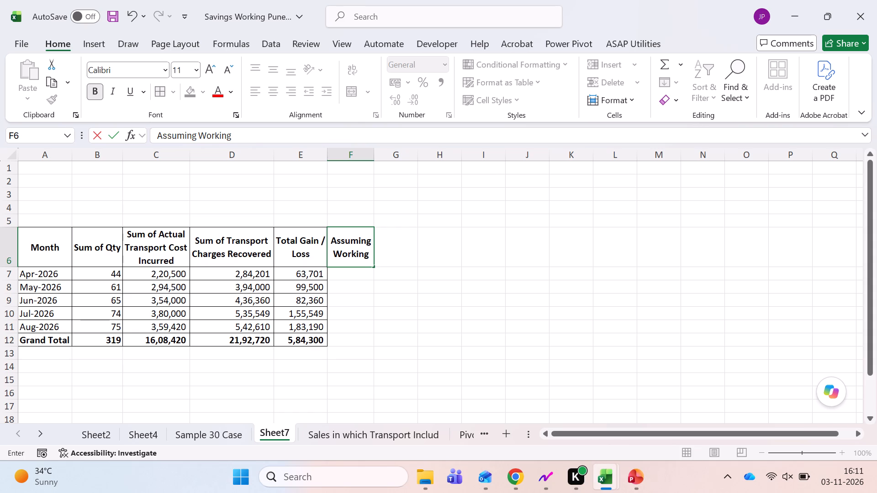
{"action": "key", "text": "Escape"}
Add the heading Audit Working above the Estimated Proposal header in Sheet7's monthly summary, and rename that header Assuming Working Days.
{"action": "key", "text": "Up"}
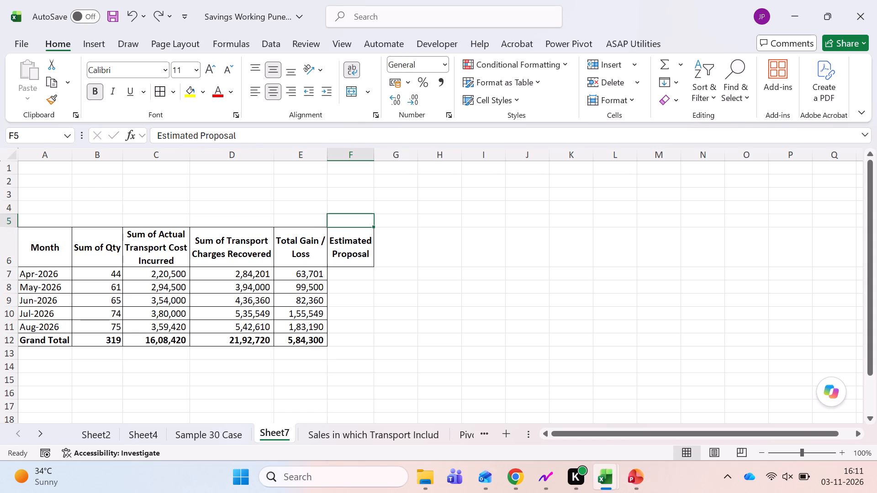
{"action": "type", "text": "Audit Working"}
{"action": "key", "text": "Return"}
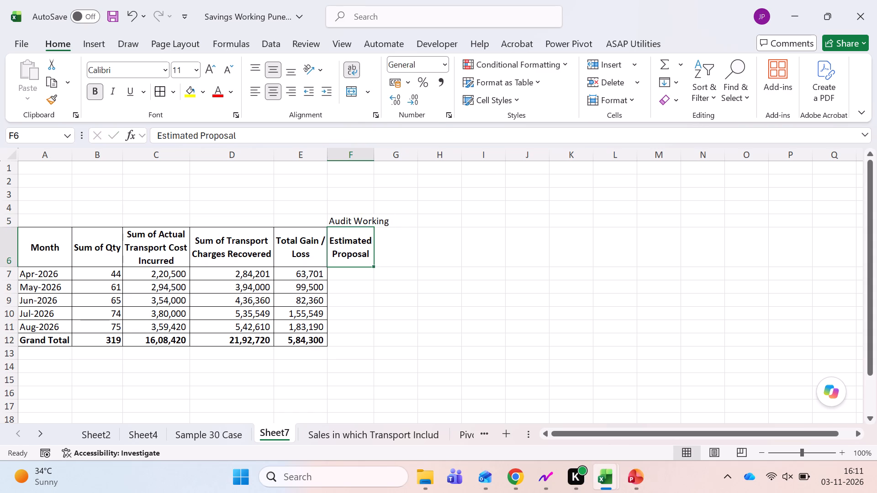
{"action": "type", "text": "Assumo"}
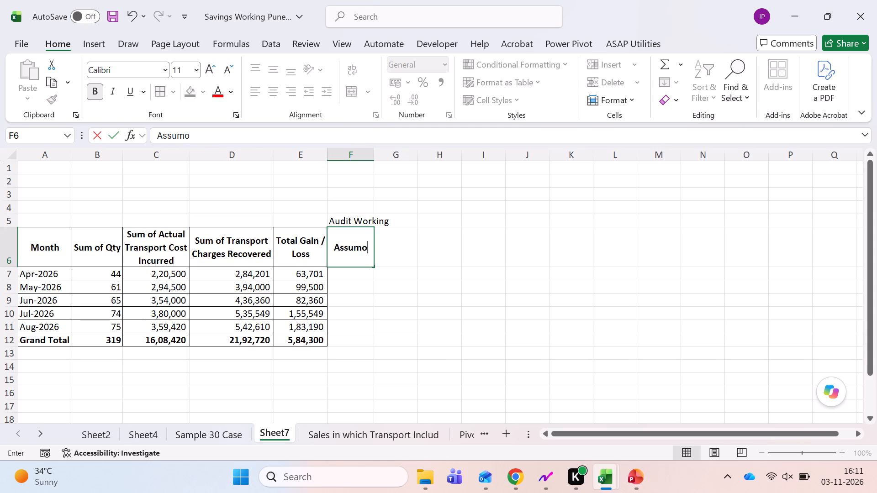
{"action": "key", "text": "BackSpace"}
{"action": "type", "text": "ing WOrking Days"}
{"action": "key", "text": "Return"}
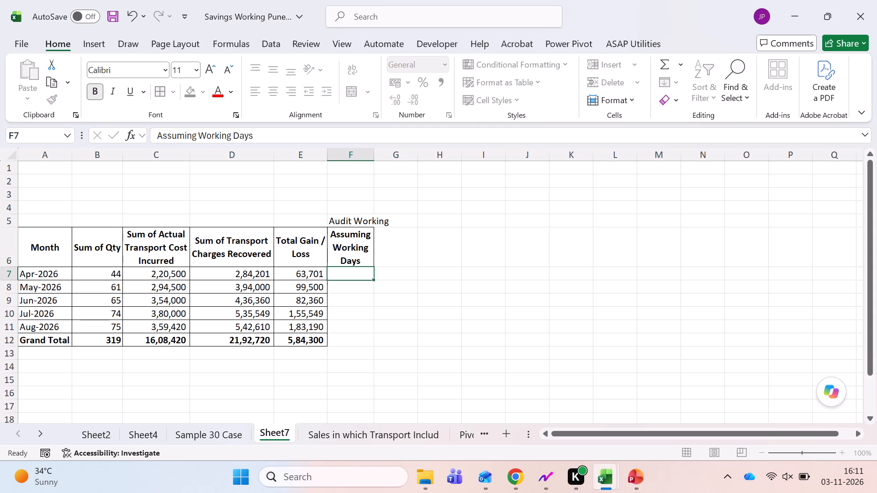
Enter 25 as the assumed working days for Apr-2026.
{"action": "key", "text": "Up"}
{"action": "key", "text": "Down"}
{"action": "key", "text": "Down"}
{"action": "key", "text": "Up"}
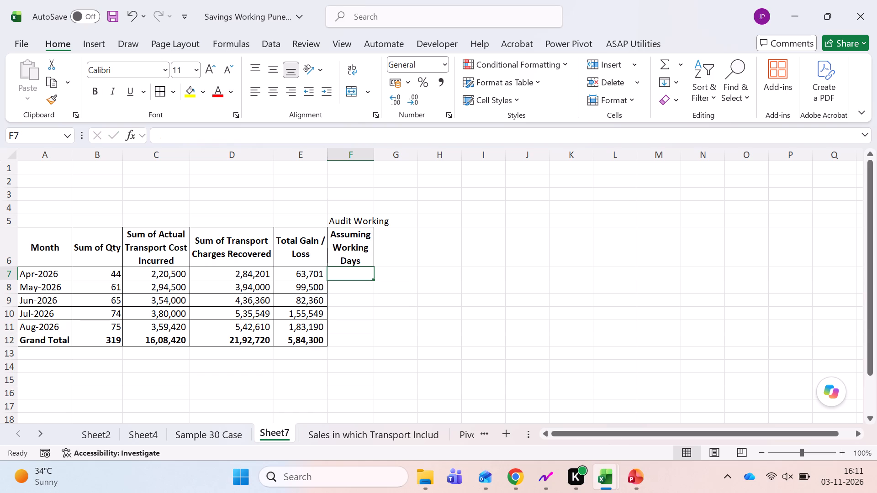
{"action": "key", "text": "2"}
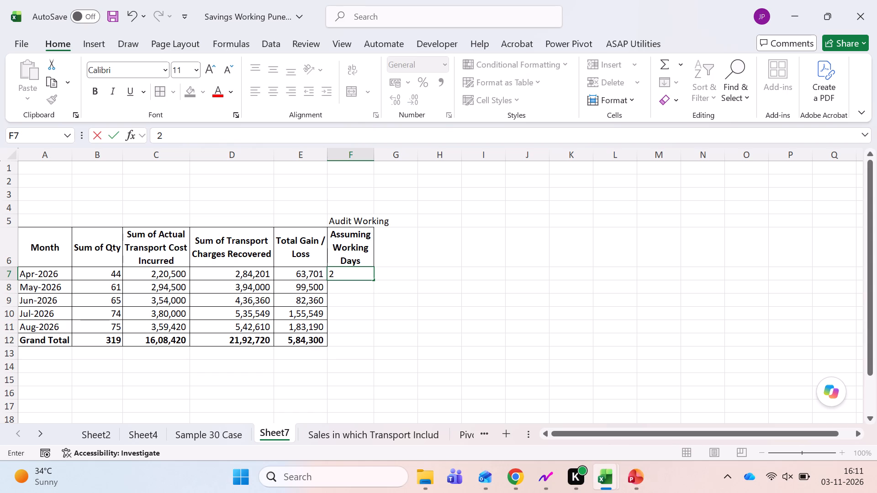
{"action": "key", "text": "5"}
{"action": "key", "text": "Return"}
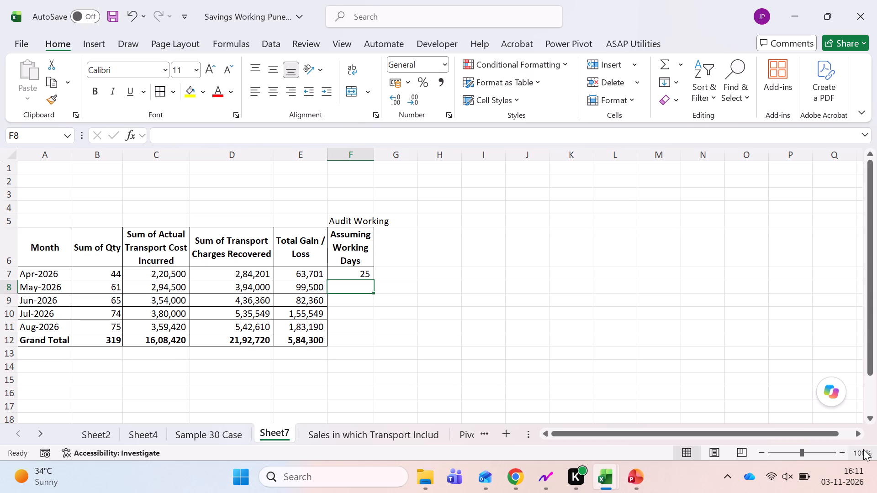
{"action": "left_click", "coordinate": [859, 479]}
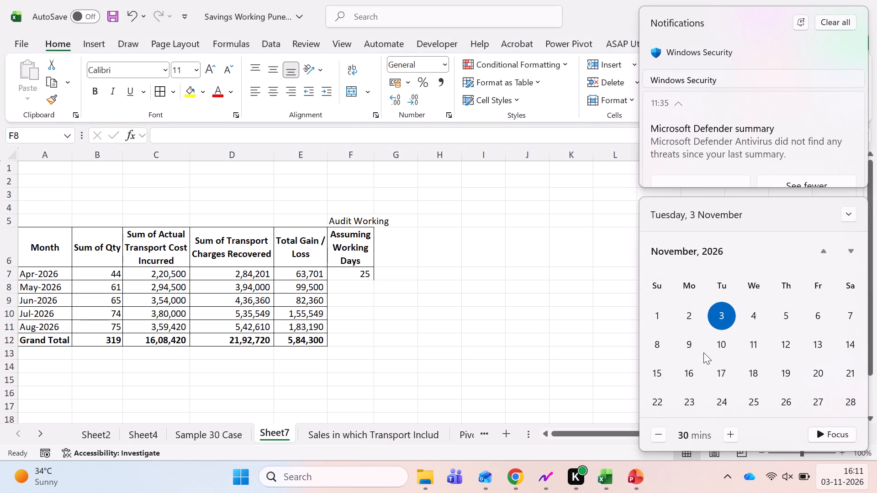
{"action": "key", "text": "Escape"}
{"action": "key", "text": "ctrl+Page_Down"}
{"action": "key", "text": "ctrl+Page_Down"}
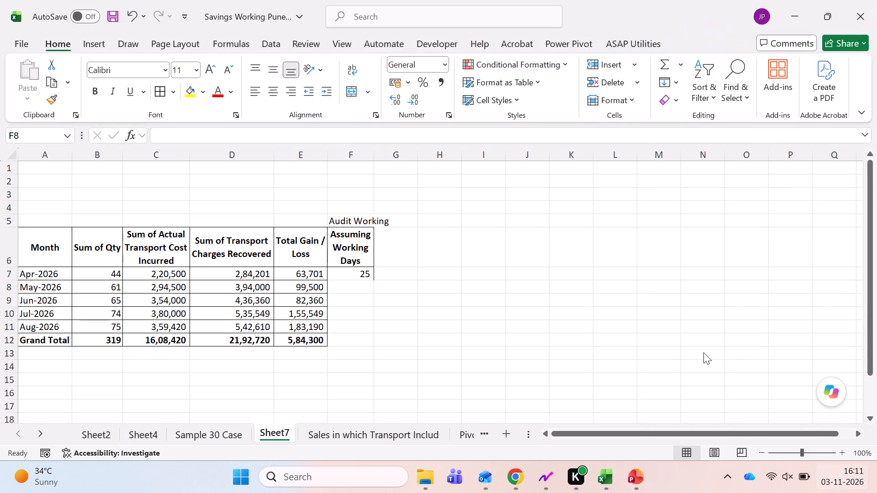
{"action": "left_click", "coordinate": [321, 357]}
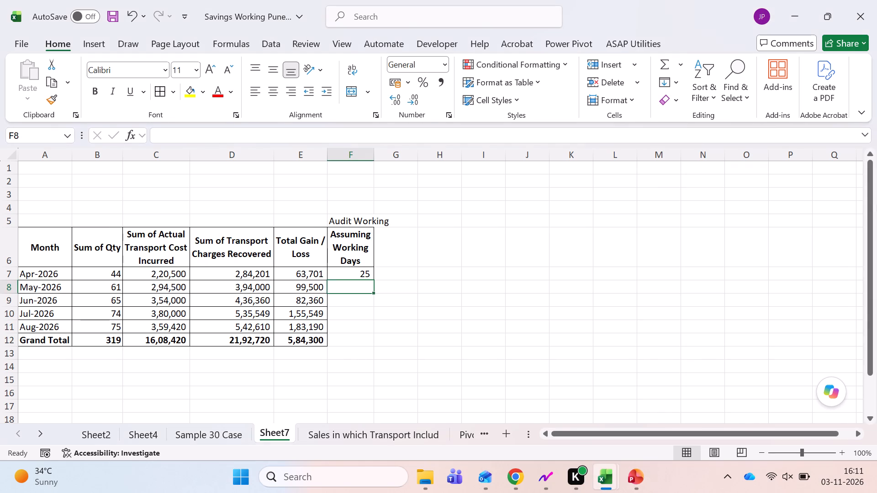
Select the day headings from 2 through 31 in the pivot table on the Pivot Apr-Aug sheet.
{"action": "key", "text": "ctrl+Page_Down"}
{"action": "key", "text": "ctrl+Page_Down"}
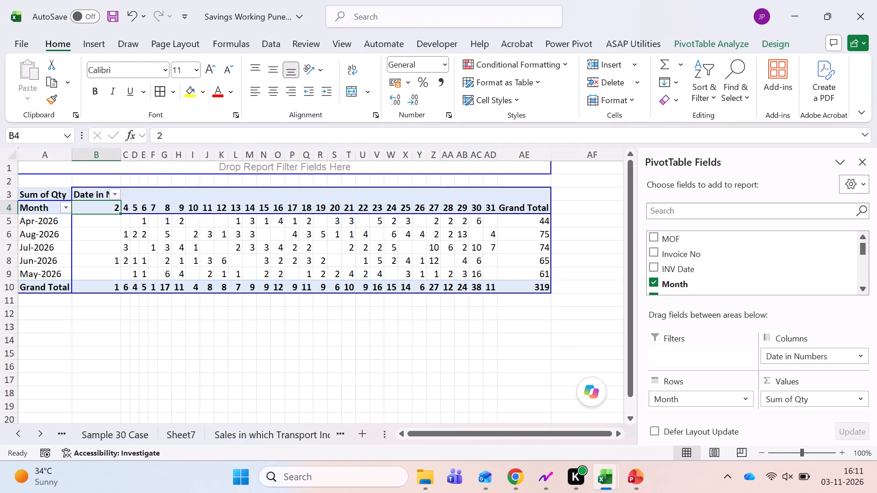
{"action": "key", "text": "Down"}
{"action": "key", "text": "Down"}
{"action": "key", "text": "Up"}
{"action": "key", "text": "Up"}
{"action": "key", "text": "shift+Right"}
{"action": "key", "text": "shift+Right"}
{"action": "key", "text": "shift+Right"}
{"action": "key", "text": "shift+Right"}
{"action": "key", "text": "shift+Right"}
{"action": "key", "text": "shift+Right"}
{"action": "key", "text": "shift+Right"}
{"action": "key", "text": "shift+Right"}
{"action": "key", "text": "shift+Right"}
{"action": "key", "text": "shift+Right"}
{"action": "key", "text": "shift+Right"}
{"action": "key", "text": "shift+Right"}
{"action": "key", "text": "shift+Right"}
{"action": "key", "text": "shift+Right"}
{"action": "key", "text": "shift+Right"}
{"action": "key", "text": "shift+Right"}
{"action": "key", "text": "shift+Right"}
{"action": "key", "text": "shift+Right"}
{"action": "key", "text": "shift+Right"}
{"action": "key", "text": "shift+Right"}
{"action": "key", "text": "shift+Right"}
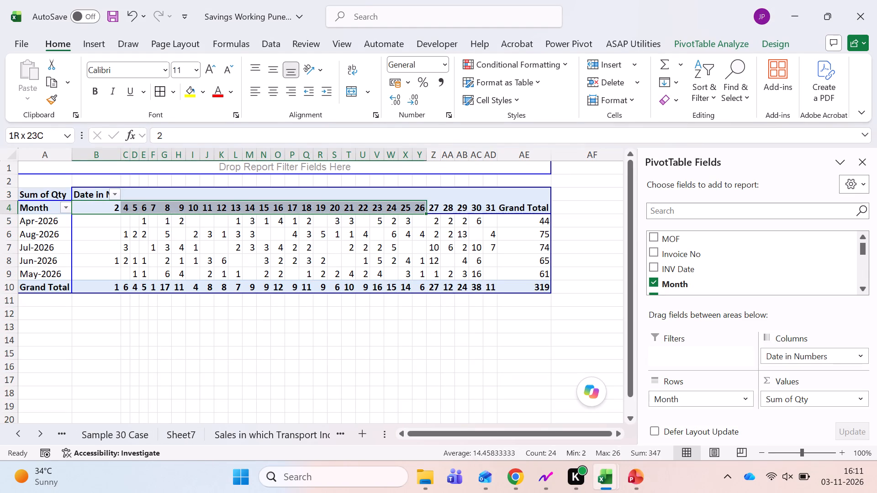
{"action": "key", "text": "shift+Right"}
{"action": "key", "text": "shift+Right"}
{"action": "key", "text": "shift+Right"}
{"action": "key", "text": "shift+Right"}
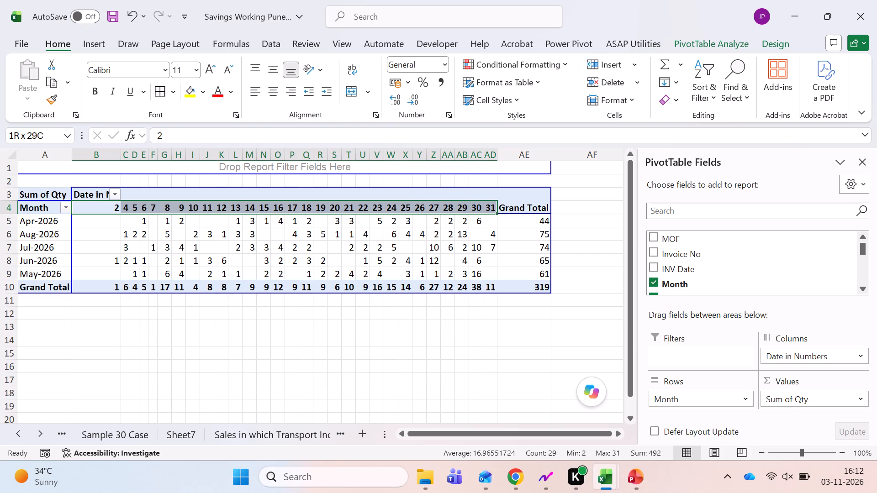
Go through the pivot table's day headings one by one up to 31, checking which dates have deliveries.
{"action": "key", "text": "Down"}
{"action": "key", "text": "Up"}
{"action": "key", "text": "Right"}
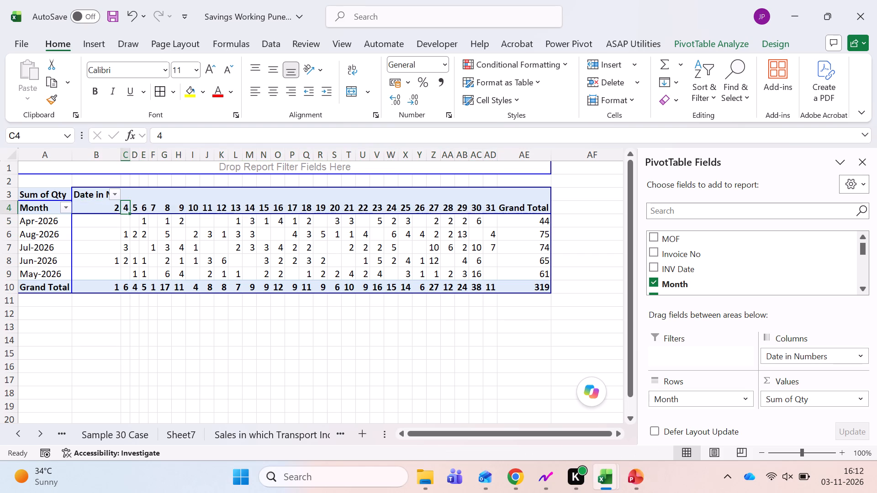
{"action": "key", "text": "Right"}
{"action": "key", "text": "Right"}
{"action": "key", "text": "Right"}
{"action": "key", "text": "Right"}
{"action": "key", "text": "Right"}
{"action": "key", "text": "Right"}
{"action": "key", "text": "Right"}
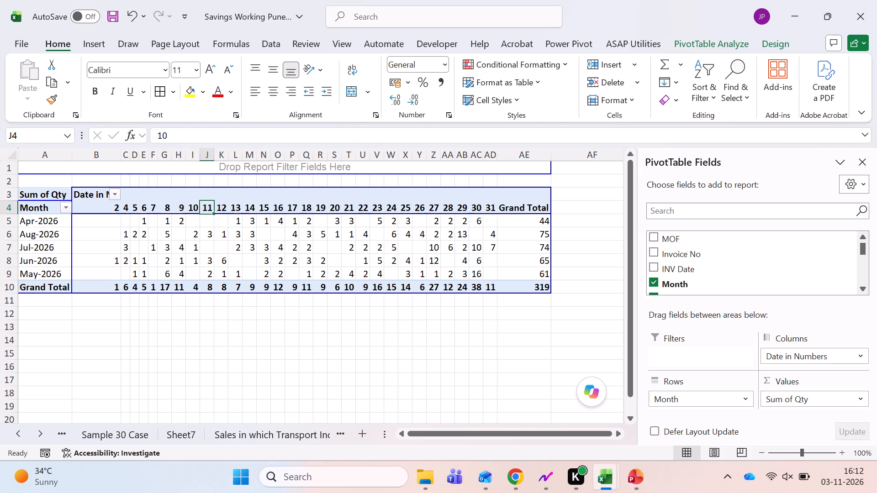
{"action": "key", "text": "Right"}
{"action": "key", "text": "Right"}
{"action": "key", "text": "Right"}
{"action": "key", "text": "Right"}
{"action": "key", "text": "Right"}
{"action": "key", "text": "Right"}
{"action": "key", "text": "Right"}
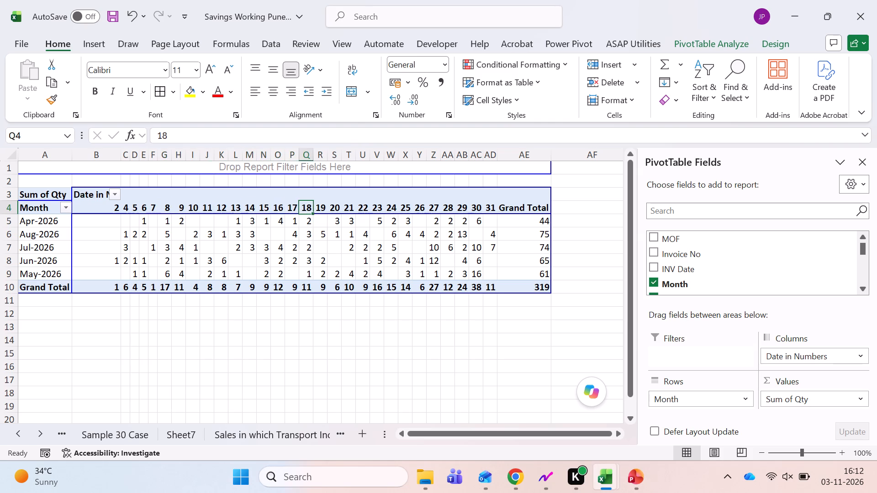
{"action": "key", "text": "Right"}
{"action": "key", "text": "Right"}
{"action": "key", "text": "Right"}
{"action": "key", "text": "Right"}
{"action": "key", "text": "Right"}
{"action": "key", "text": "Right"}
{"action": "key", "text": "Right"}
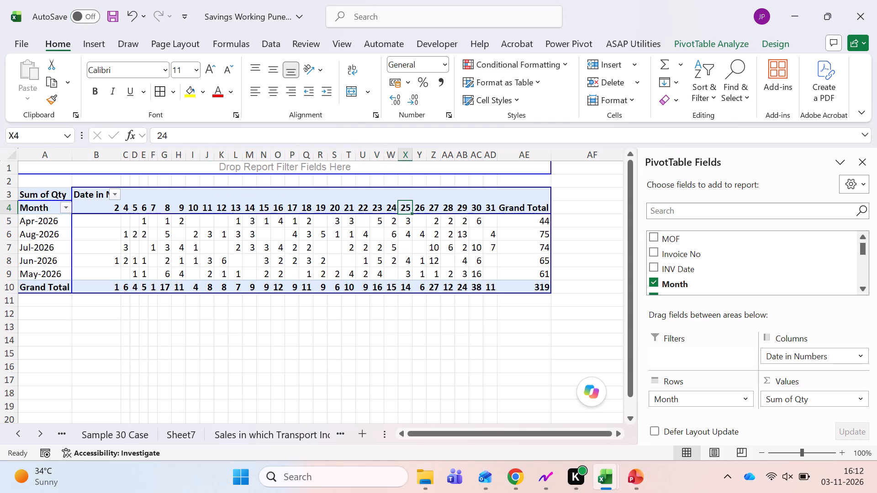
{"action": "key", "text": "Right"}
{"action": "key", "text": "Right"}
{"action": "key", "text": "Right"}
{"action": "key", "text": "Right"}
{"action": "key", "text": "Right"}
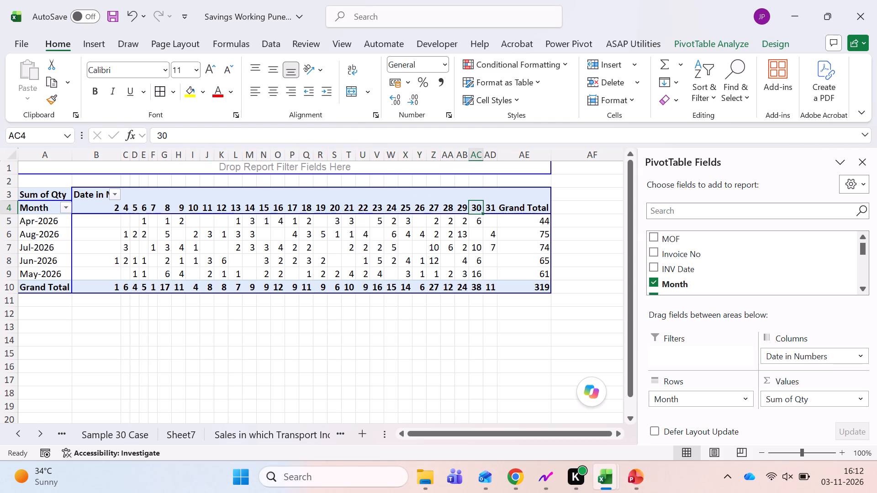
{"action": "key", "text": "Right"}
Examine the pivot table's Apr-2026 row day by day, from day 31 back to day 2.
{"action": "key", "text": "Down"}
{"action": "key", "text": "Left"}
{"action": "key", "text": "Left"}
{"action": "key", "text": "Left"}
{"action": "key", "text": "Left"}
{"action": "key", "text": "Left"}
{"action": "key", "text": "Left"}
{"action": "key", "text": "Left"}
{"action": "key", "text": "Left"}
{"action": "key", "text": "Left"}
{"action": "key", "text": "Left"}
{"action": "key", "text": "Left"}
{"action": "key", "text": "Left"}
{"action": "key", "text": "Left"}
{"action": "key", "text": "Left"}
{"action": "key", "text": "Left"}
{"action": "key", "text": "Left"}
{"action": "key", "text": "Left"}
{"action": "key", "text": "Left"}
{"action": "key", "text": "Left"}
{"action": "key", "text": "Left"}
{"action": "key", "text": "Left"}
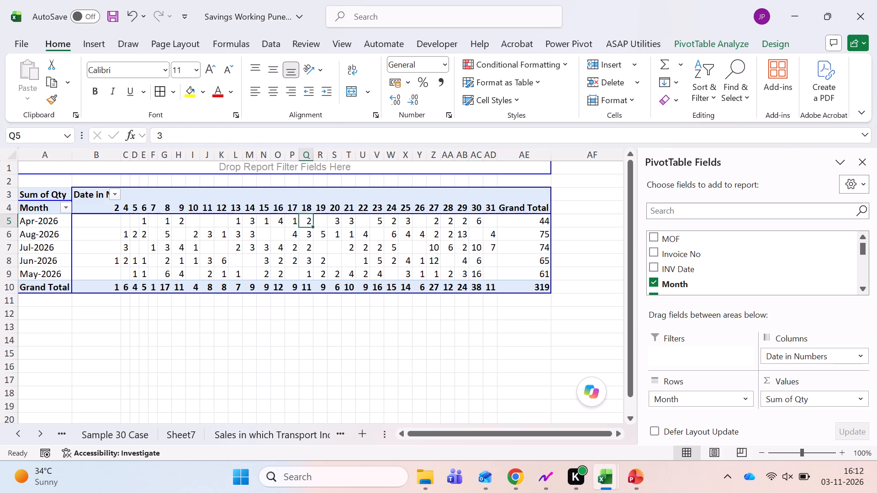
{"action": "key", "text": "Left"}
{"action": "key", "text": "Left"}
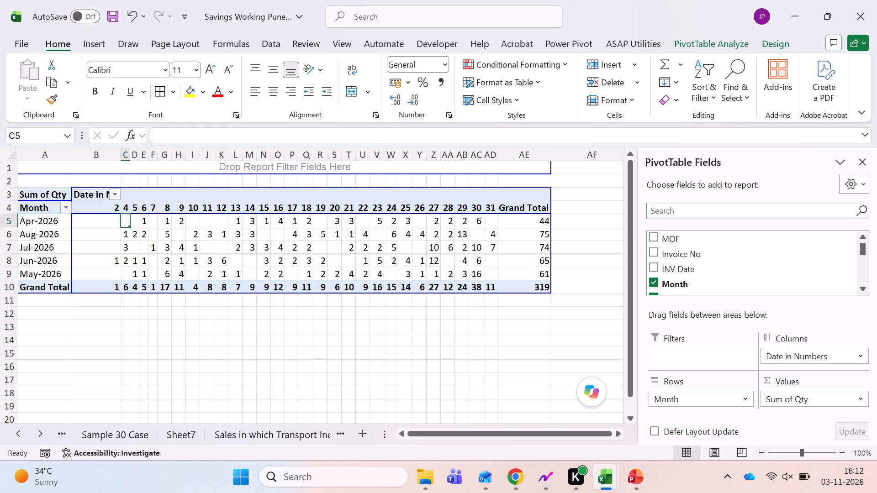
{"action": "key", "text": "Left"}
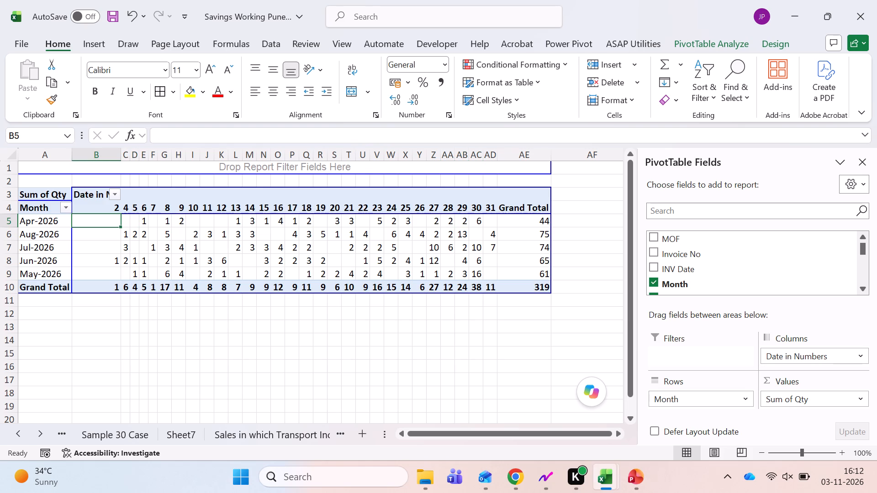
Go through the pivot table's Apr-2026 row day by day from day 2 to day 31, counting the days without deliveries.
{"action": "key", "text": "Right"}
{"action": "key", "text": "Right"}
{"action": "key", "text": "Right"}
{"action": "key", "text": "Right"}
{"action": "key", "text": "Right"}
{"action": "key", "text": "Right"}
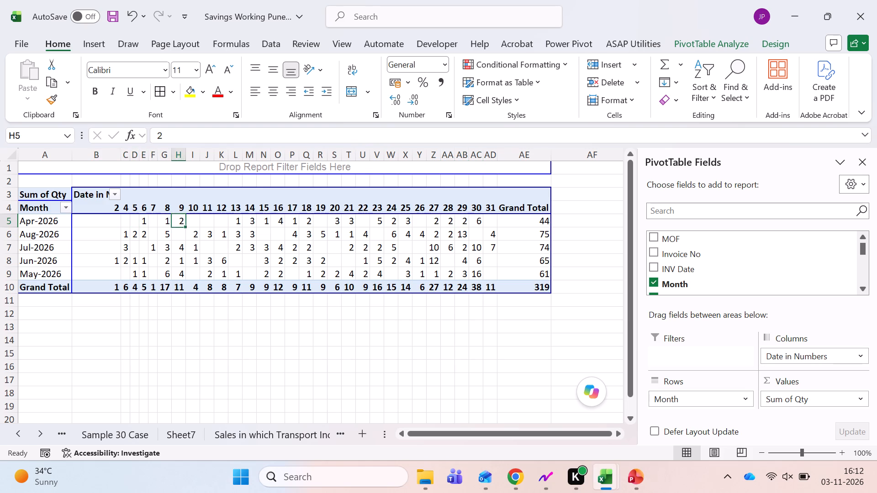
{"action": "key", "text": "Right"}
{"action": "key", "text": "Right"}
{"action": "key", "text": "Right"}
{"action": "key", "text": "Right"}
{"action": "key", "text": "Right"}
{"action": "key", "text": "Right"}
{"action": "key", "text": "Right"}
{"action": "key", "text": "Right"}
{"action": "key", "text": "Right"}
{"action": "key", "text": "Right"}
{"action": "key", "text": "Right"}
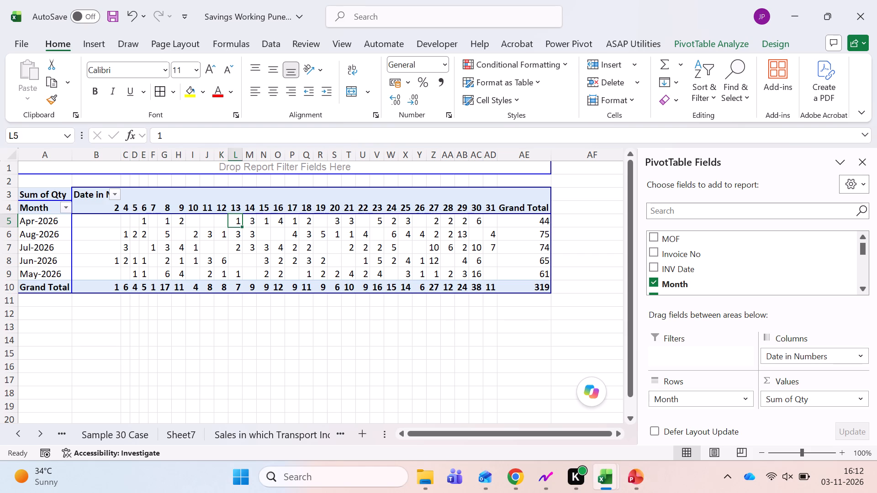
{"action": "key", "text": "Right"}
{"action": "key", "text": "Right"}
{"action": "key", "text": "Right"}
{"action": "key", "text": "Right"}
{"action": "key", "text": "Right"}
{"action": "key", "text": "Right"}
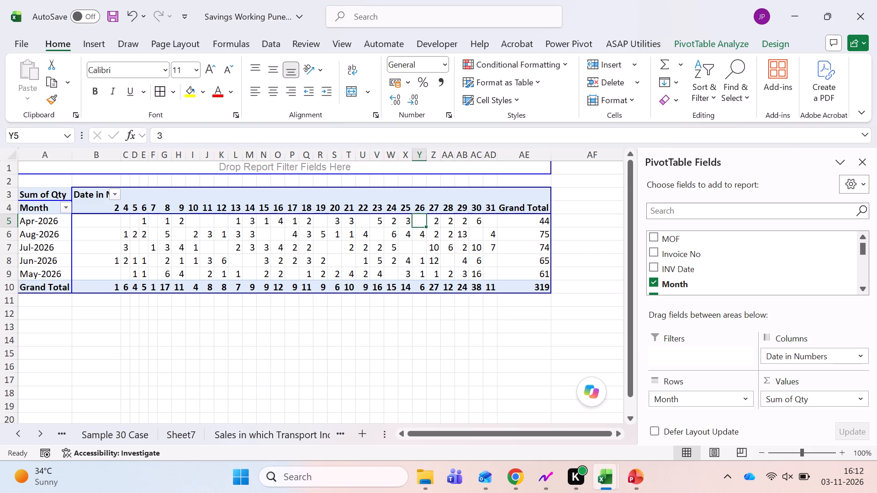
{"action": "key", "text": "Right"}
{"action": "key", "text": "Right"}
{"action": "key", "text": "Right"}
{"action": "key", "text": "Right"}
{"action": "key", "text": "Right"}
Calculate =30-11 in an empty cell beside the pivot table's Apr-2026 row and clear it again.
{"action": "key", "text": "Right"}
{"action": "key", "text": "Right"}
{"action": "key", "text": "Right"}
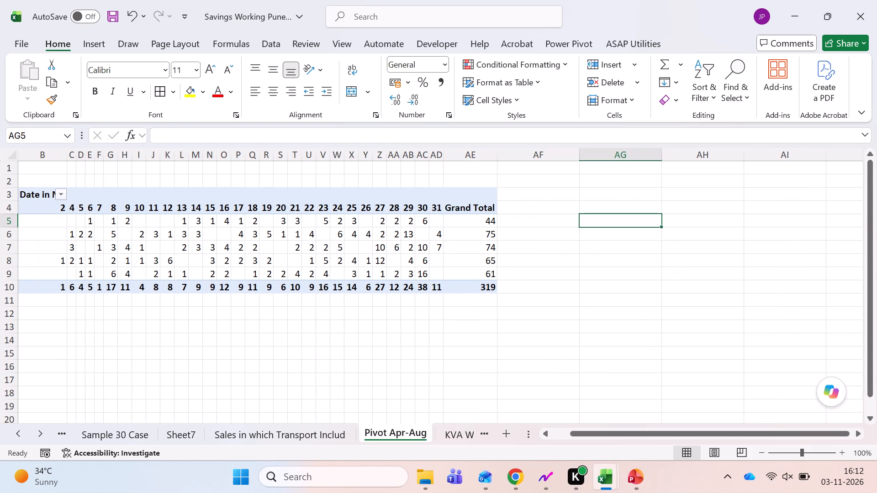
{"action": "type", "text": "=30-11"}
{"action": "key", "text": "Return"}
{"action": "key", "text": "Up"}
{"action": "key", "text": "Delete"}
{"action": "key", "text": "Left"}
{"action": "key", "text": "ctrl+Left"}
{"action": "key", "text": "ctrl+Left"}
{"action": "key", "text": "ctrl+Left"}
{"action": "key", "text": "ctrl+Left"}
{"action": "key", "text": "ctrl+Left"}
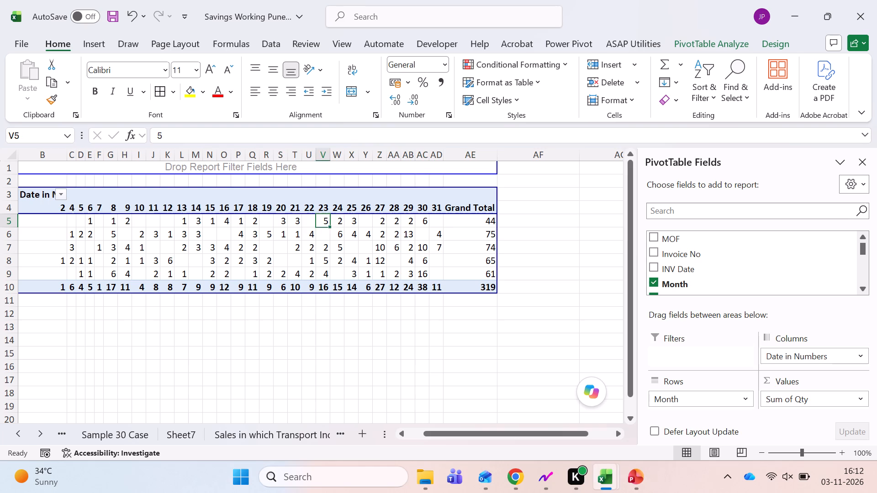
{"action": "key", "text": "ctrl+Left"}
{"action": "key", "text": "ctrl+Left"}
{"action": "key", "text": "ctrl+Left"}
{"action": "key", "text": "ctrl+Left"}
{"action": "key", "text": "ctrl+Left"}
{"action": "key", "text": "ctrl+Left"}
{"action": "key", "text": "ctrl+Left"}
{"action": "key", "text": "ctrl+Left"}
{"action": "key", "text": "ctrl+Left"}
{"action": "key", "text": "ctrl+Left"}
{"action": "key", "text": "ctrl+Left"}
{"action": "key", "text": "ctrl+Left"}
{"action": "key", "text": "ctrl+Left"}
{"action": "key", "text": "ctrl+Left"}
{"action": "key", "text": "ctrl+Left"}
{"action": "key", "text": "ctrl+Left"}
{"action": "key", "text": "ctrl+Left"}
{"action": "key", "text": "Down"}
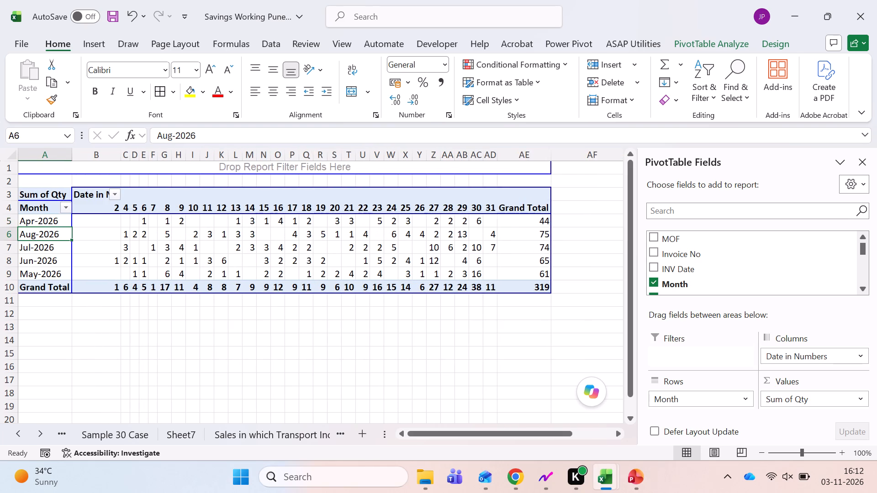
On Sheet7, copy the Apr-2026 assumed working days of 25 to the May-2026 through Aug-2026 rows.
{"action": "key", "text": "ctrl+Page_Up"}
{"action": "key", "text": "ctrl+Page_Up"}
{"action": "key", "text": "ctrl+Page_Up"}
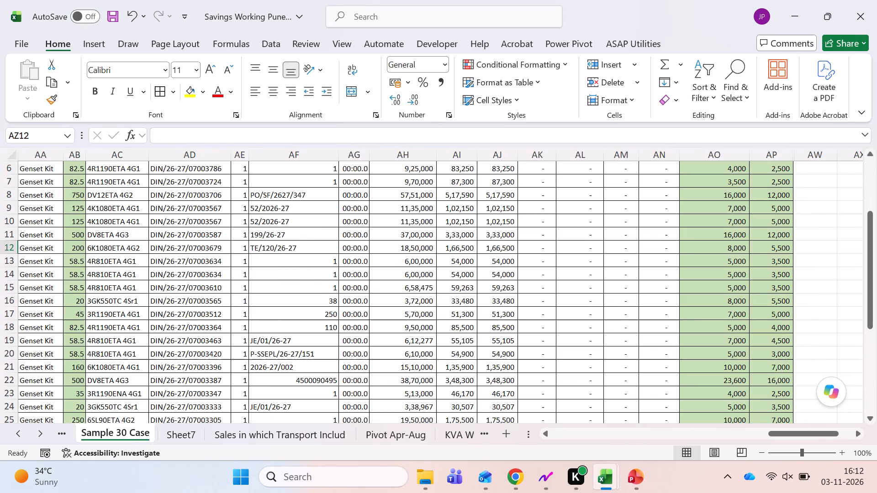
{"action": "key", "text": "ctrl+Page_Down"}
{"action": "key", "text": "Up"}
{"action": "key", "text": "ctrl+c"}
{"action": "key", "text": "Down"}
{"action": "key", "text": "shift+Down"}
{"action": "key", "text": "shift+Down"}
{"action": "key", "text": "shift+Down"}
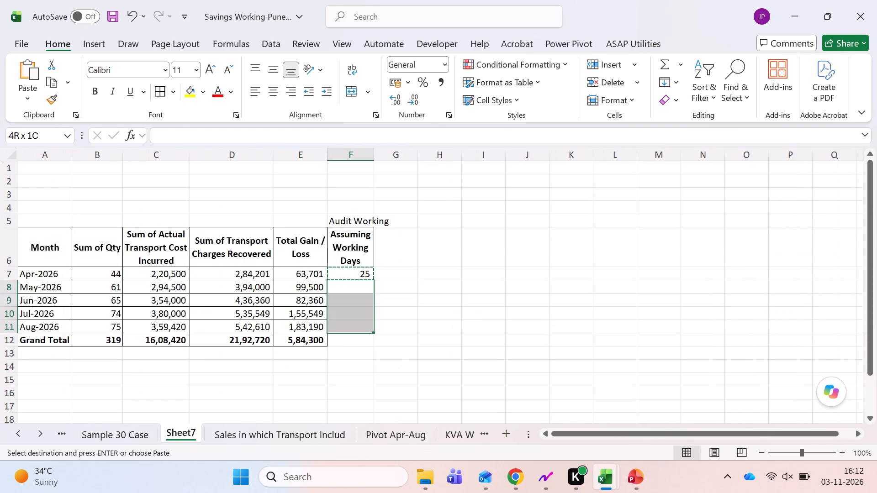
{"action": "key", "text": "Return"}
Apply all borders to the assumed working days cells for Apr-2026 through Aug-2026.
{"action": "key", "text": "Up"}
{"action": "key", "text": "shift+Down"}
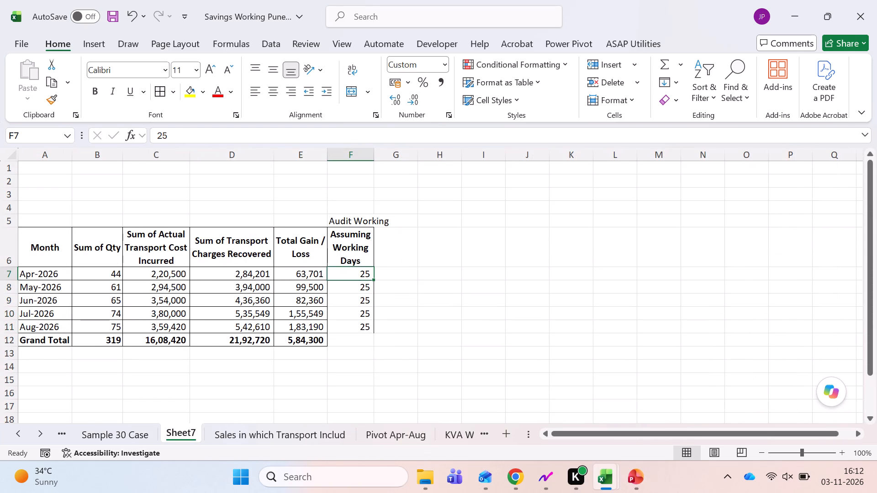
{"action": "key", "text": "shift+Down"}
{"action": "key", "text": "shift+Down"}
{"action": "key", "text": "shift+Down"}
{"action": "key", "text": "alt+h"}
{"action": "type", "text": "ba"}
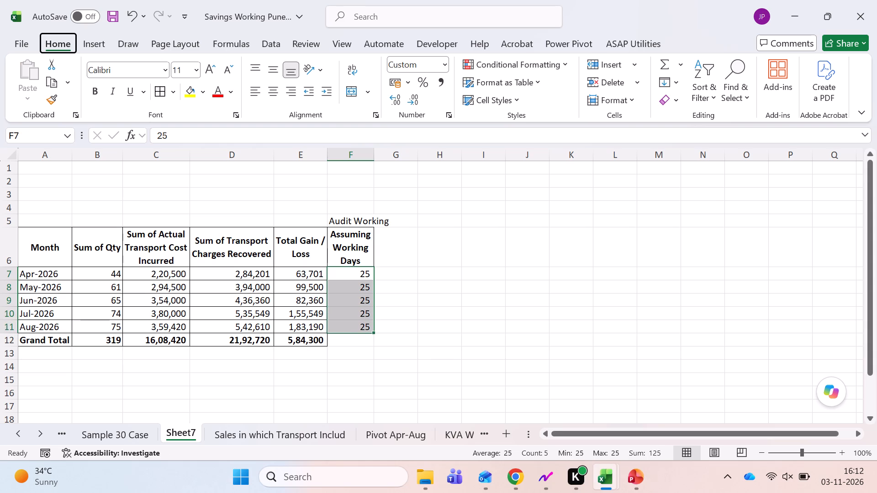
Add the column heading "Assuming Genset Delivered in a Day" beside Assuming Working Days.
{"action": "key", "text": "Right"}
{"action": "key", "text": "Up"}
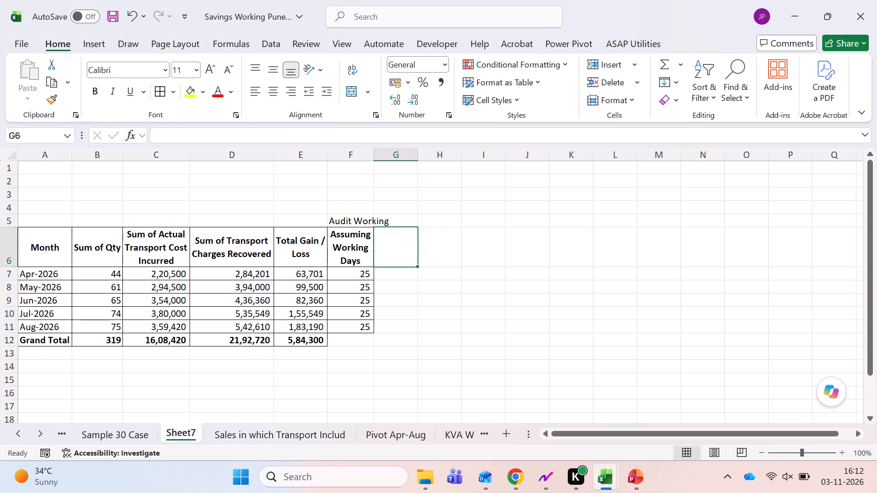
{"action": "type", "text": "Assumon"}
{"action": "key", "text": "BackSpace"}
{"action": "key", "text": "BackSpace"}
{"action": "type", "text": "ing Genset Deliv"}
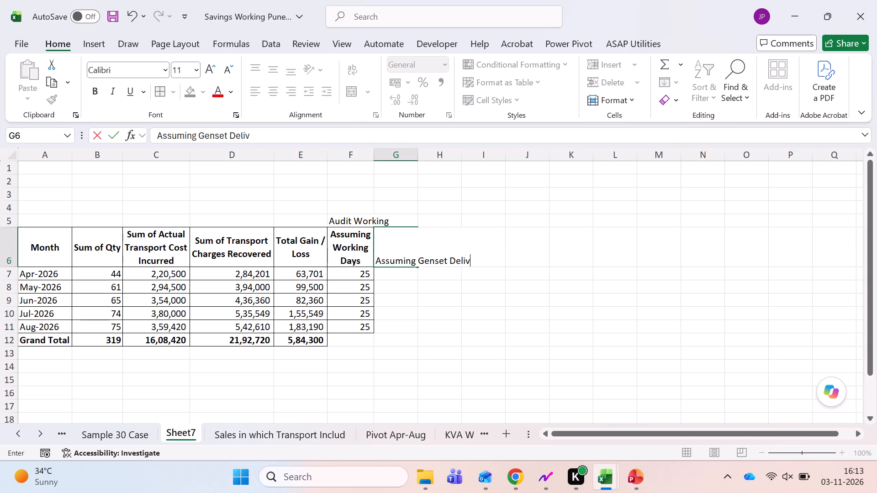
{"action": "type", "text": "ered in a Day"}
{"action": "key", "text": "Return"}
{"action": "key", "text": "Up"}
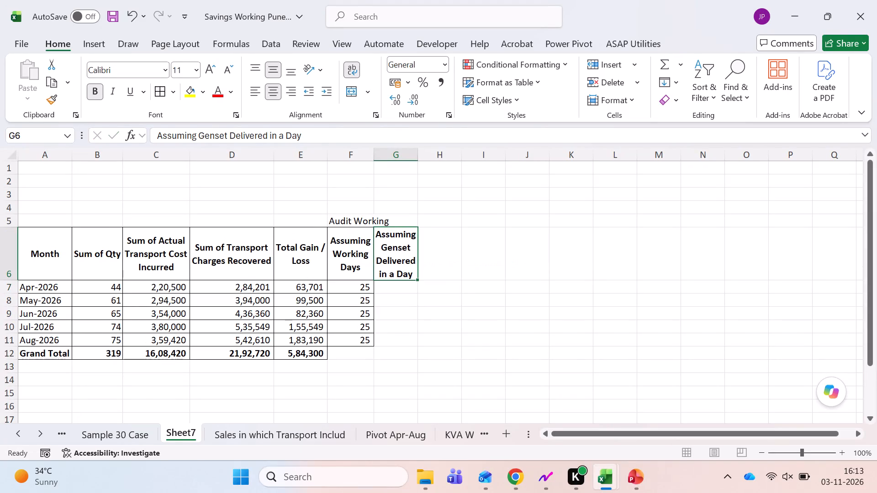
Widen the Assuming Genset Delivered in a Day column and autofit the heading row's height.
{"action": "left_click_drag", "start_coordinate": [417, 156], "coordinate": [438, 159]}
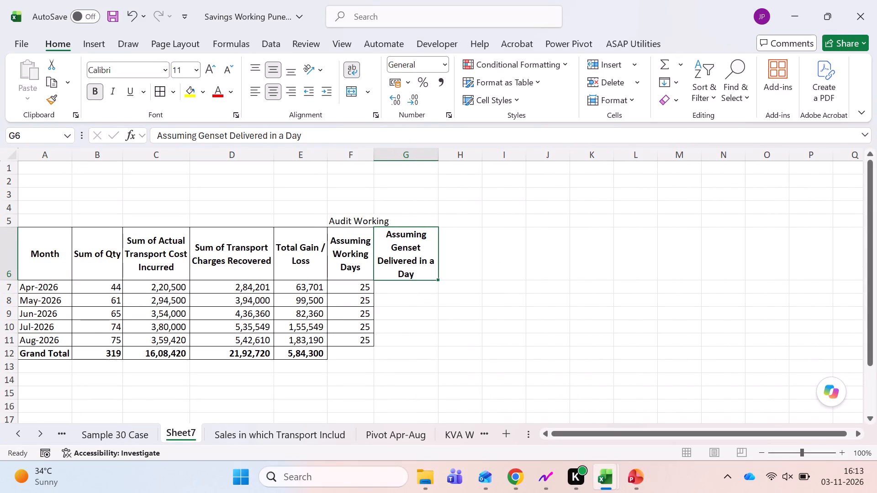
{"action": "double_click", "coordinate": [12, 281]}
{"action": "double_click", "coordinate": [12, 281]}
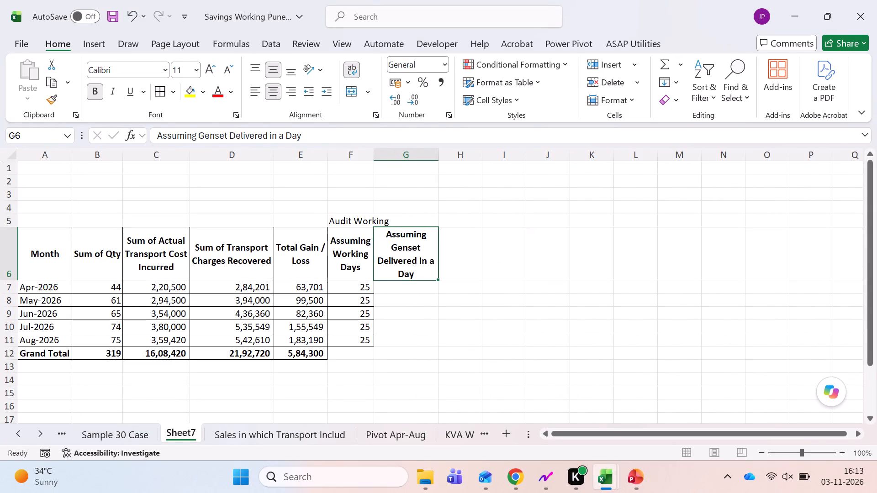
{"action": "left_click", "coordinate": [444, 329]}
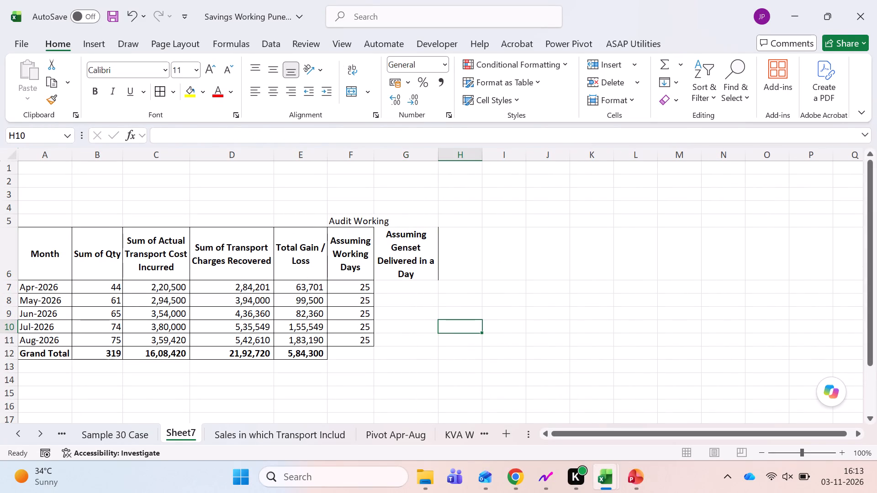
Apply all borders to the Assuming Genset Delivered in a Day heading cell.
{"action": "left_click", "coordinate": [396, 255]}
{"action": "key", "text": "alt+h"}
{"action": "type", "text": "ba"}
{"action": "key", "text": "Right"}
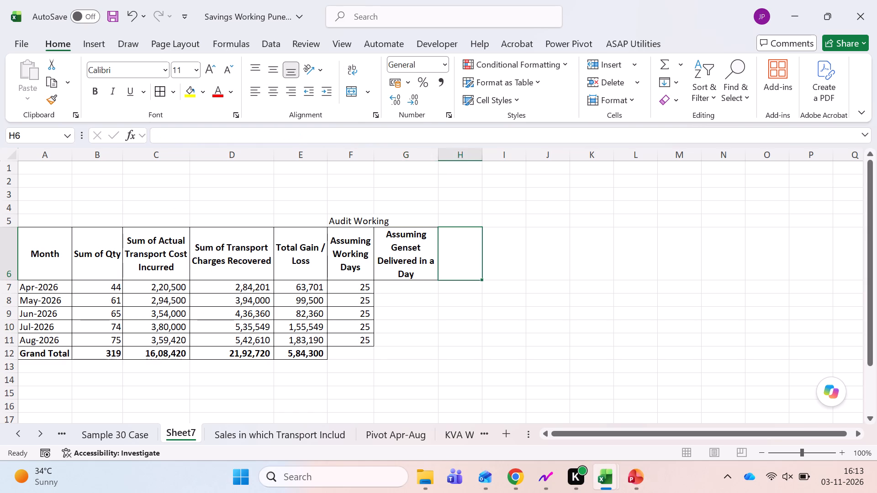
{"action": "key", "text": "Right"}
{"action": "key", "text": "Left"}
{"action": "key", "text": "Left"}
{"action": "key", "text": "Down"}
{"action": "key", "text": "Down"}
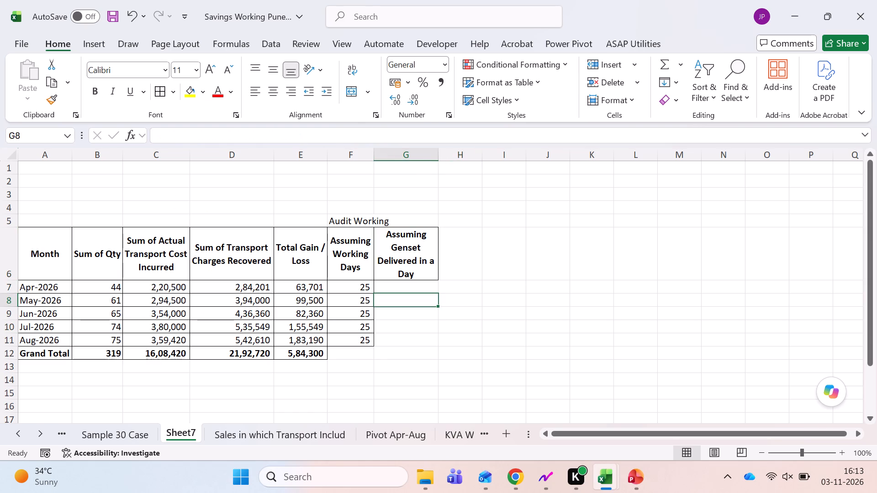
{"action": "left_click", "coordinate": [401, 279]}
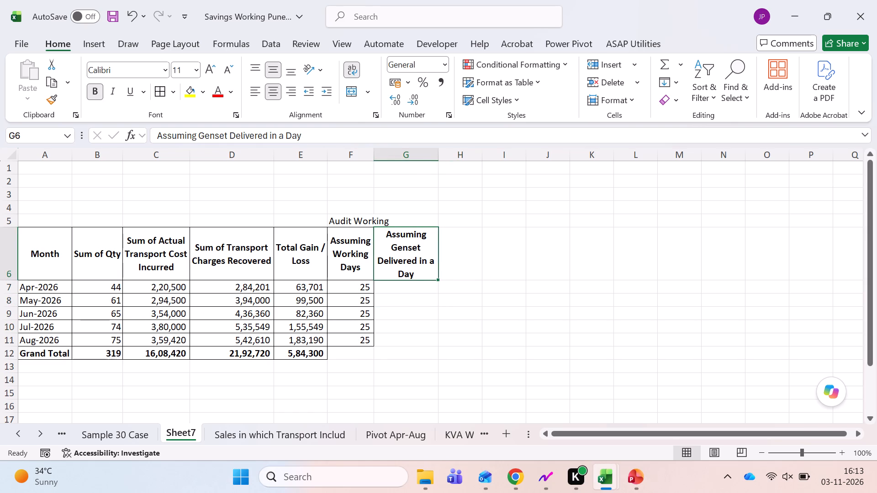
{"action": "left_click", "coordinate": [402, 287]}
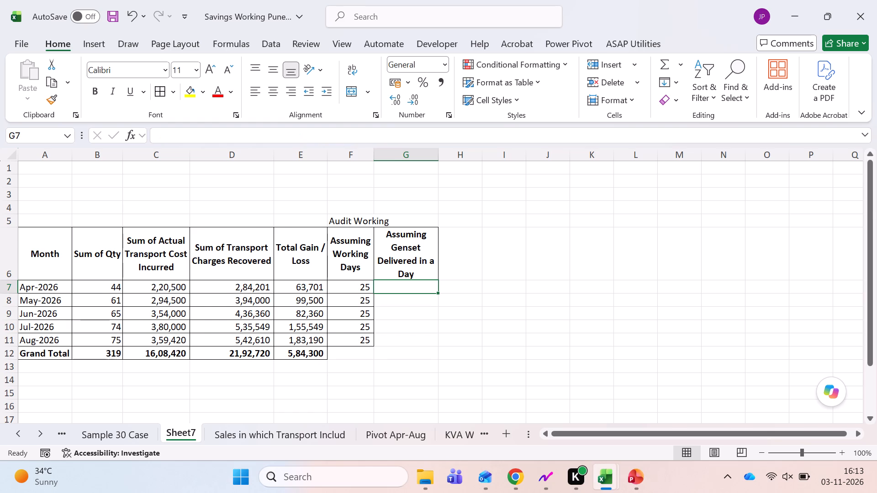
Hide the Sample 30 Case and Sheet4 worksheets.
{"action": "key", "text": "ctrl+Page_Up"}
{"action": "right_click", "coordinate": [128, 434]}
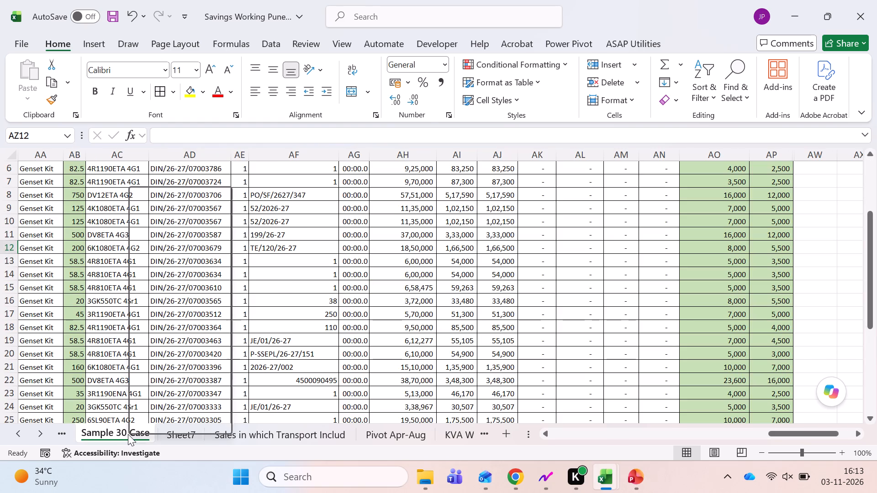
{"action": "left_click", "coordinate": [160, 340]}
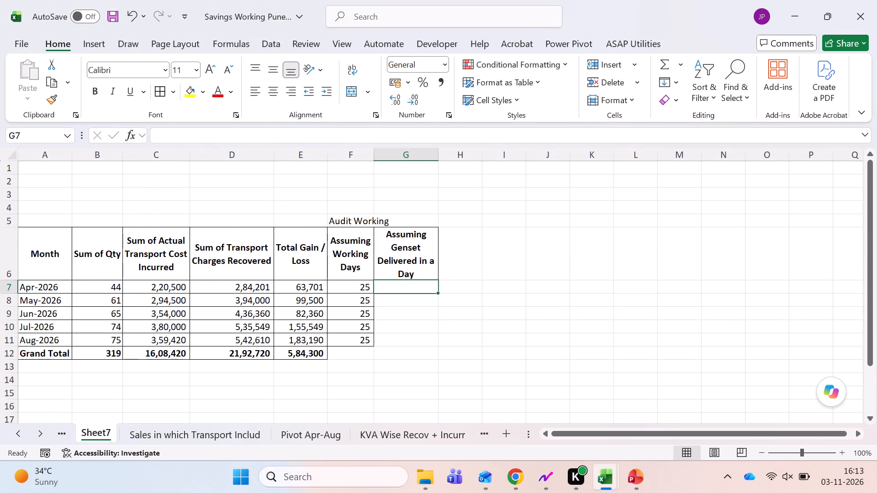
{"action": "triple_click", "coordinate": [24, 435]}
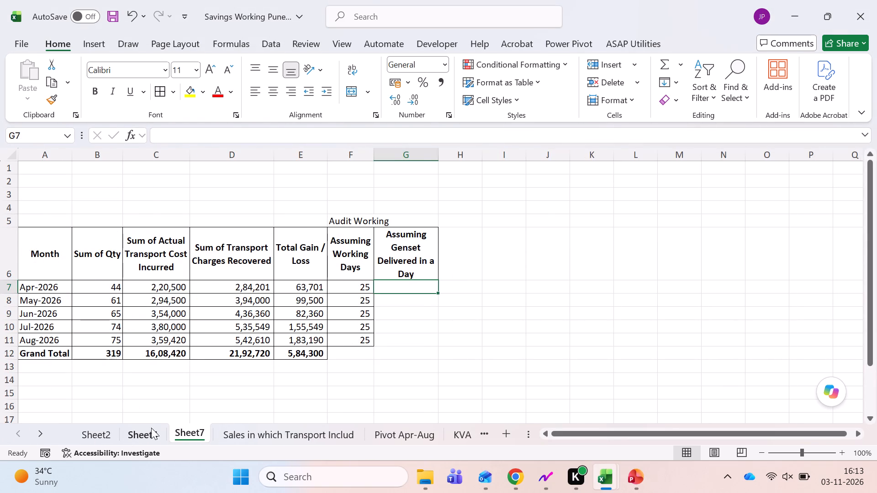
{"action": "left_click", "coordinate": [149, 430]}
{"action": "right_click", "coordinate": [148, 432]}
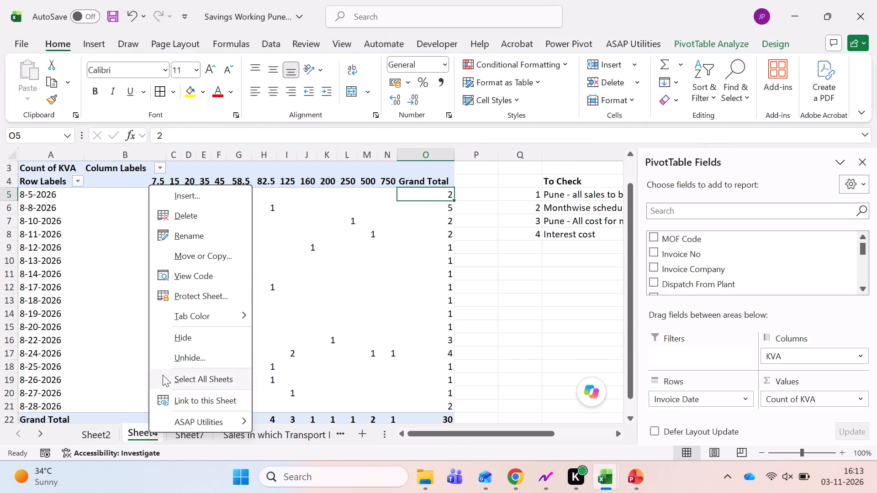
{"action": "left_click", "coordinate": [179, 339]}
Review the truck-hire proposal's assumptions on Sheet2, including working days and gensets delivered daily, and return to Sheet7.
{"action": "left_click", "coordinate": [96, 429]}
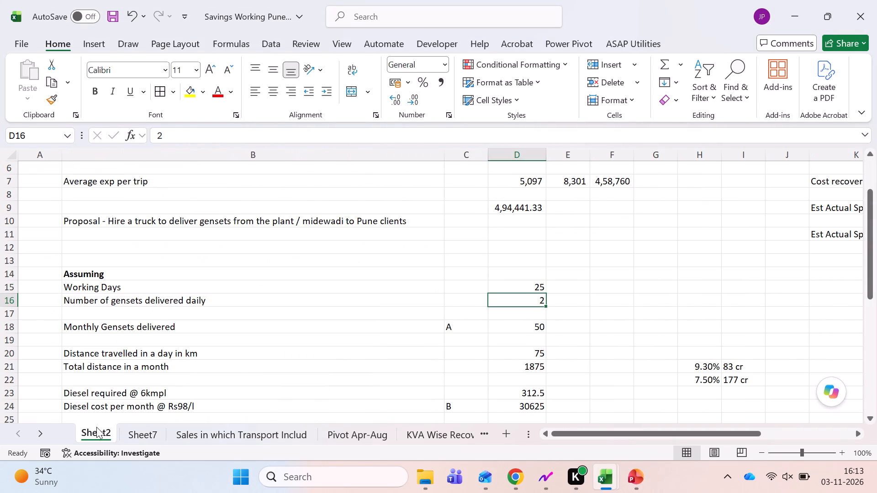
{"action": "scroll", "coordinate": [143, 371], "scroll_direction": "down", "scroll_amount": 2}
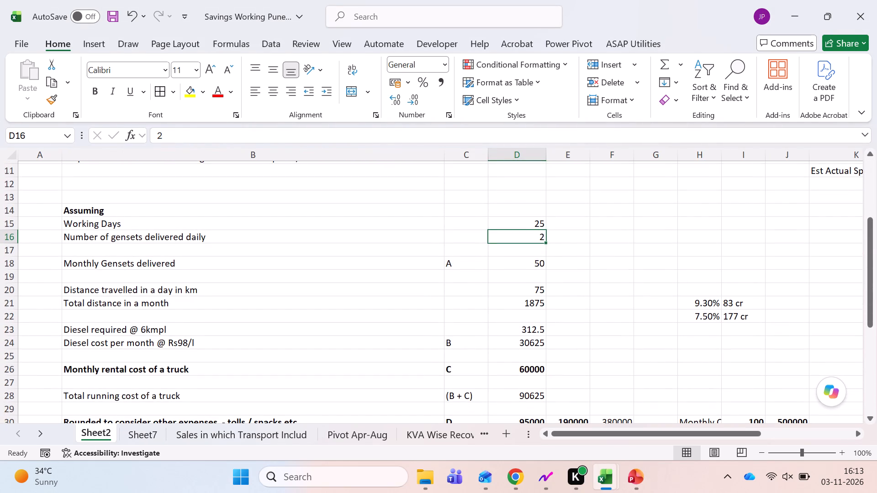
{"action": "key", "text": "ctrl+Page_Down"}
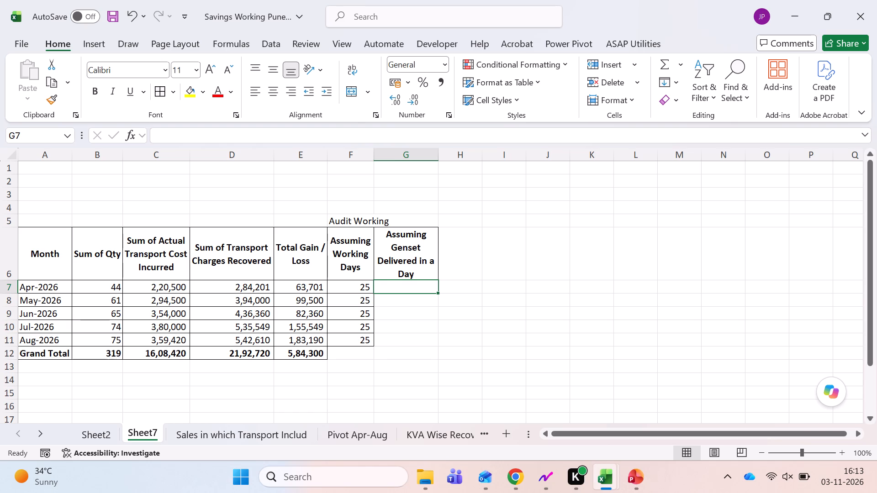
On the Pivot Apr-Aug sheet, select the Apr-2026 quantities from day 6 through day 30 to check their summary figures.
{"action": "key", "text": "ctrl+Page_Down"}
{"action": "key", "text": "ctrl+Page_Up"}
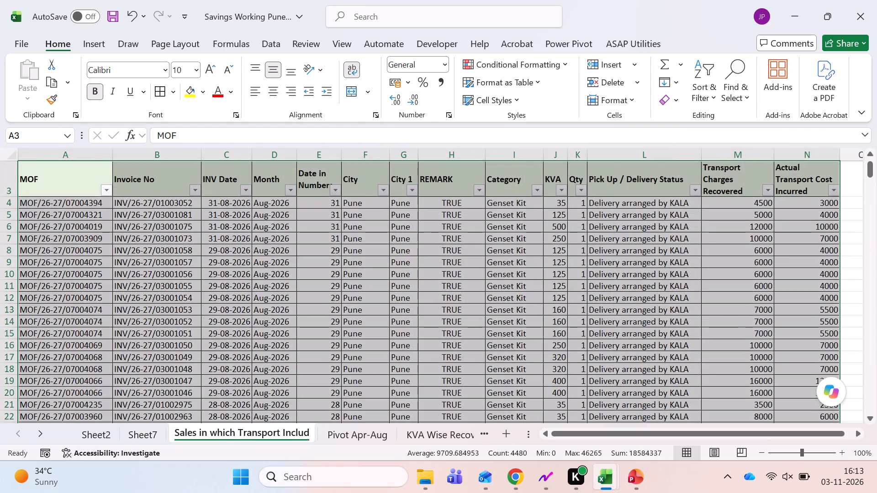
{"action": "key", "text": "ctrl+Page_Up"}
{"action": "key", "text": "ctrl+Page_Down"}
{"action": "key", "text": "ctrl+Page_Down"}
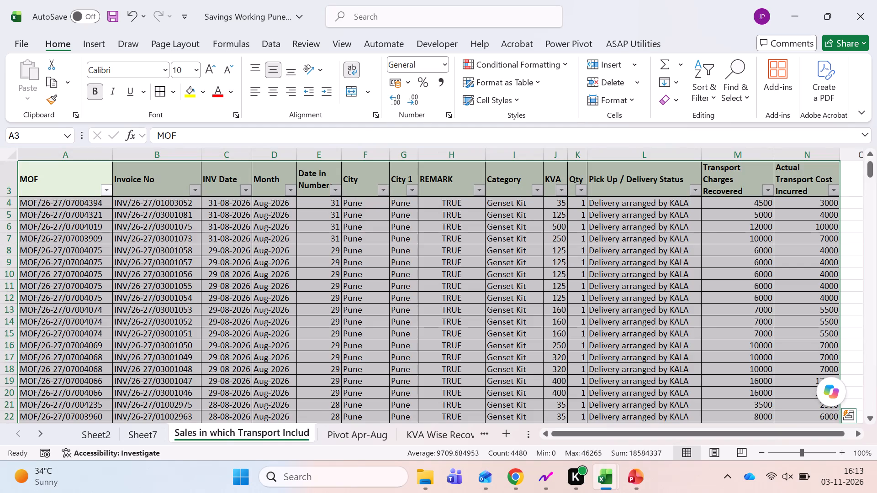
{"action": "key", "text": "ctrl+Page_Down"}
{"action": "key", "text": "Right"}
{"action": "key", "text": "Right"}
{"action": "key", "text": "Right"}
{"action": "key", "text": "Up"}
{"action": "key", "text": "Right"}
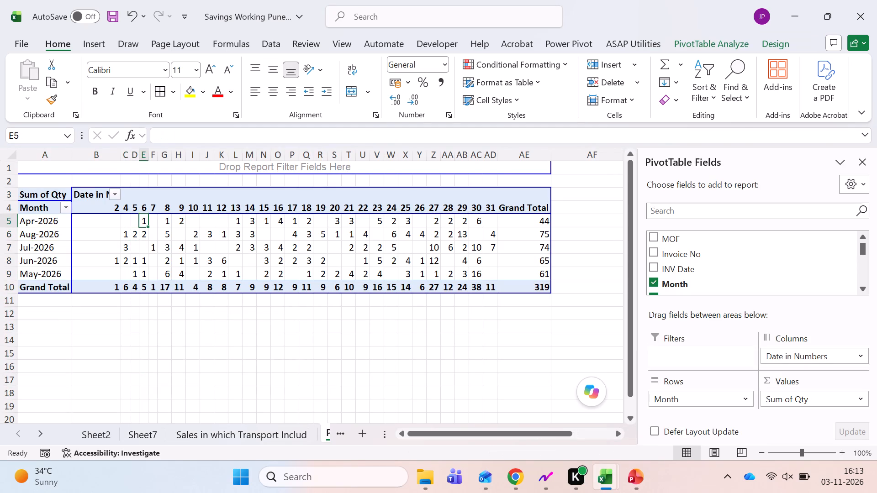
{"action": "key", "text": "shift+Right"}
{"action": "key", "text": "shift+Right"}
{"action": "key", "text": "shift+Right"}
{"action": "key", "text": "shift+Right"}
{"action": "key", "text": "shift+Right"}
{"action": "key", "text": "shift+Right"}
{"action": "key", "text": "shift+Right"}
{"action": "key", "text": "shift+Right"}
{"action": "key", "text": "shift+Right"}
{"action": "key", "text": "shift+Right"}
{"action": "key", "text": "shift+Right"}
{"action": "key", "text": "shift+Right"}
{"action": "key", "text": "shift+Right"}
{"action": "key", "text": "shift+Right"}
{"action": "key", "text": "shift+Right"}
{"action": "key", "text": "shift+Right"}
{"action": "key", "text": "shift+Right"}
{"action": "key", "text": "shift+Right"}
{"action": "key", "text": "shift+Right"}
{"action": "key", "text": "shift+Right"}
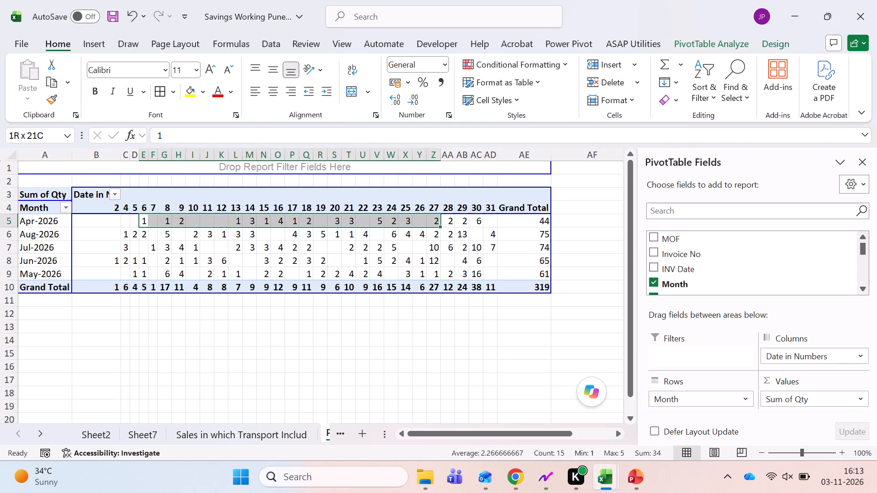
{"action": "key", "text": "shift+Right"}
{"action": "key", "text": "shift+Right"}
{"action": "key", "text": "shift+Right"}
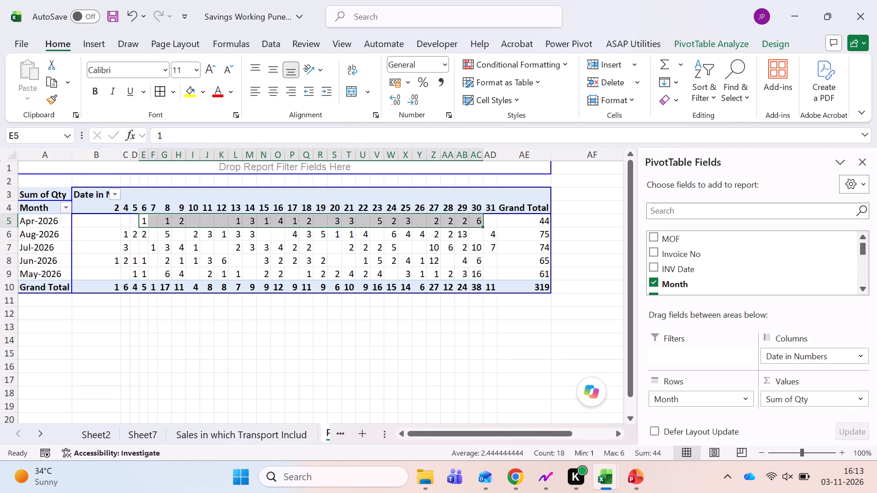
Select the Aug-2026 quantities from day 4 through day 31 in the pivot table to check their summary figures.
{"action": "key", "text": "Down"}
{"action": "key", "text": "Left"}
{"action": "key", "text": "Left"}
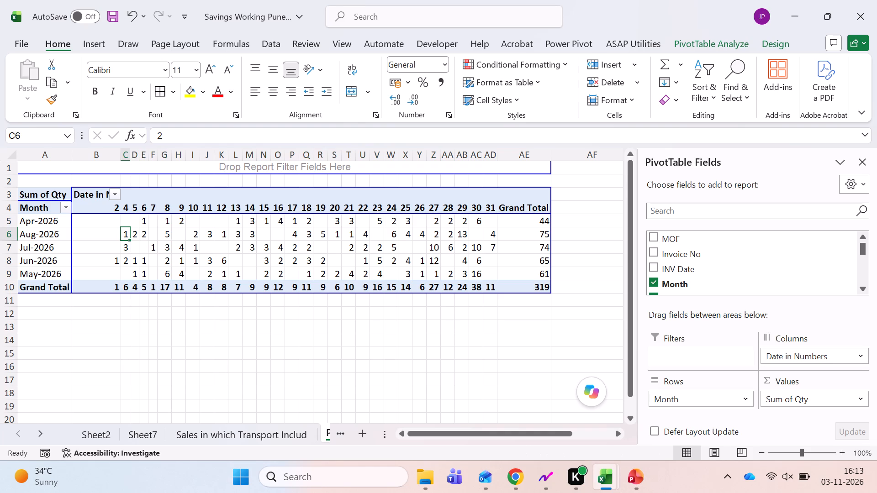
{"action": "key", "text": "shift+Right"}
{"action": "key", "text": "shift+Right"}
{"action": "key", "text": "shift+Right"}
{"action": "key", "text": "shift+Right"}
{"action": "key", "text": "shift+Right"}
{"action": "key", "text": "shift+Right"}
{"action": "key", "text": "shift+Right"}
{"action": "key", "text": "shift+Right"}
{"action": "key", "text": "shift+Right"}
{"action": "key", "text": "shift+Right"}
{"action": "key", "text": "shift+Right"}
{"action": "key", "text": "shift+Right"}
{"action": "key", "text": "shift+Right"}
{"action": "key", "text": "shift+Right"}
{"action": "key", "text": "shift+Right"}
{"action": "key", "text": "shift+Right"}
{"action": "key", "text": "shift+Right"}
{"action": "key", "text": "shift+Right"}
{"action": "key", "text": "shift+Right"}
{"action": "key", "text": "shift+Right"}
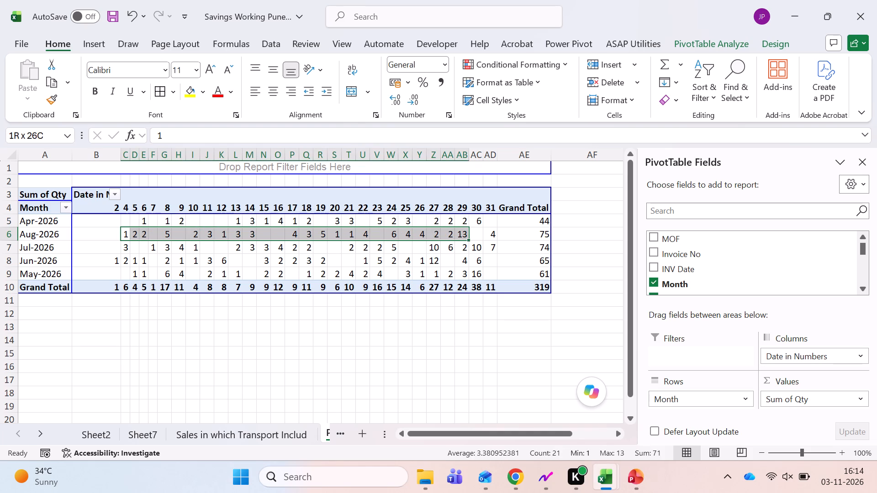
{"action": "key", "text": "shift+Right"}
{"action": "key", "text": "shift+Right"}
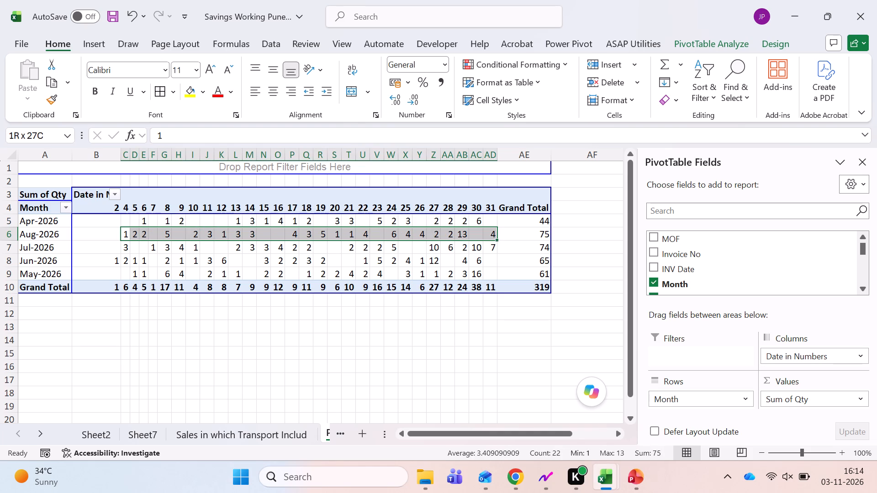
Select the Jul-2026 quantities from day 4 through day 31 in the pivot table to check their summary figures.
{"action": "key", "text": "Down"}
{"action": "key", "text": "shift+Right"}
{"action": "key", "text": "shift+Right"}
{"action": "key", "text": "shift+Right"}
{"action": "key", "text": "shift+Right"}
{"action": "key", "text": "shift+Right"}
{"action": "key", "text": "shift+Right"}
{"action": "key", "text": "shift+Right"}
{"action": "key", "text": "shift+Right"}
{"action": "key", "text": "shift+Right"}
{"action": "key", "text": "shift+Right"}
{"action": "key", "text": "shift+Right"}
{"action": "key", "text": "shift+Right"}
{"action": "key", "text": "shift+Right"}
{"action": "key", "text": "shift+Right"}
{"action": "key", "text": "shift+Right"}
{"action": "key", "text": "shift+Right"}
{"action": "key", "text": "shift+Right"}
{"action": "key", "text": "shift+Right"}
{"action": "key", "text": "shift+Right"}
{"action": "key", "text": "shift+Right"}
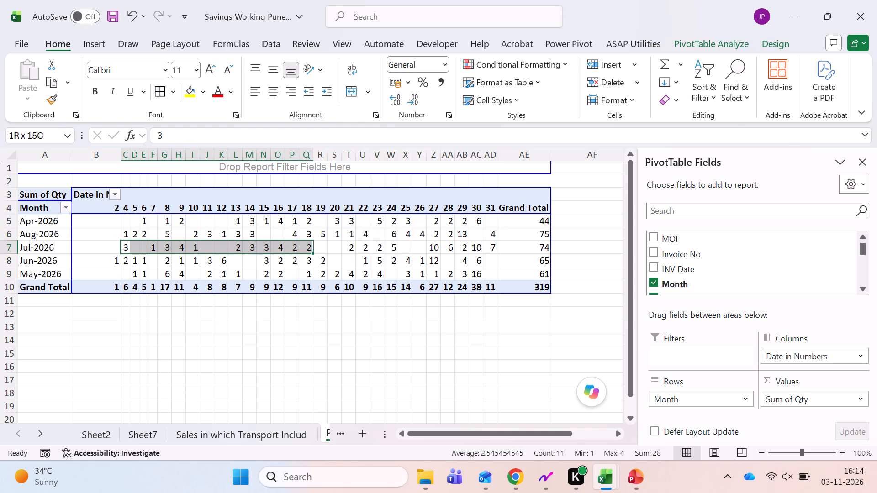
{"action": "key", "text": "shift+Right"}
{"action": "key", "text": "shift+Right"}
{"action": "key", "text": "shift+Right"}
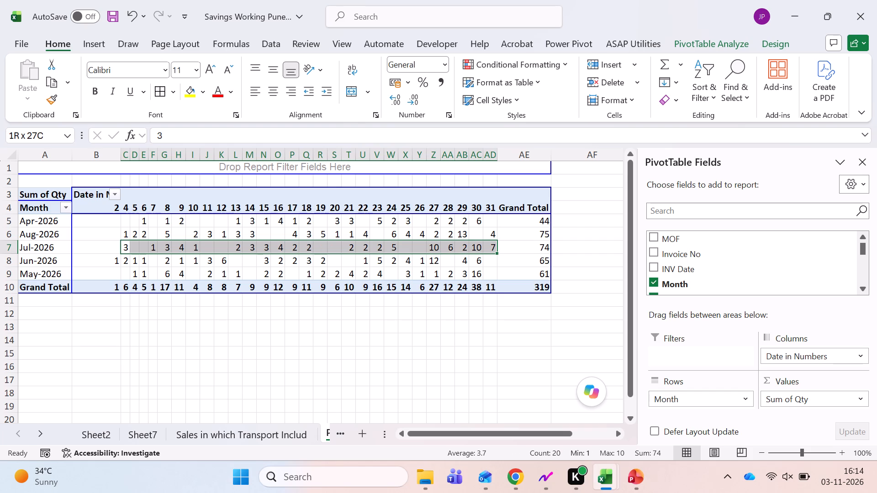
Copy the entire pivot table, including headings and grand totals, and paste it as values starting at cell A13.
{"action": "key", "text": "Left"}
{"action": "key", "text": "Left"}
{"action": "key", "text": "Left"}
{"action": "key", "text": "Left"}
{"action": "key", "text": "Up"}
{"action": "key", "text": "Up"}
{"action": "key", "text": "Up"}
{"action": "key", "text": "Up"}
{"action": "key", "text": "shift+Right"}
{"action": "key", "text": "shift+Down"}
{"action": "key", "text": "shift+Down"}
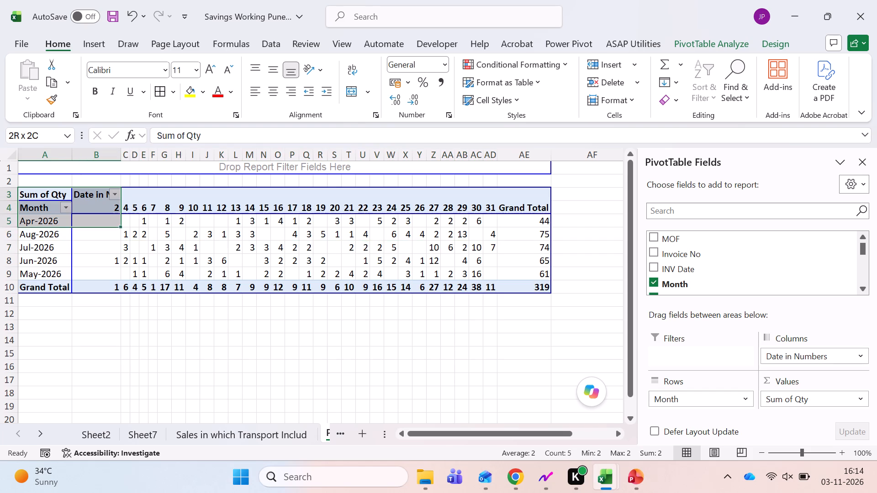
{"action": "key", "text": "shift+Down"}
{"action": "key", "text": "shift+Down"}
{"action": "key", "text": "shift+Down"}
{"action": "key", "text": "shift+Down"}
{"action": "key", "text": "shift+Down"}
{"action": "key", "text": "shift+Right"}
{"action": "key", "text": "shift+Right"}
{"action": "key", "text": "shift+Right"}
{"action": "key", "text": "shift+Right"}
{"action": "key", "text": "shift+Right"}
{"action": "key", "text": "shift+Right"}
{"action": "key", "text": "shift+Right"}
{"action": "key", "text": "shift+Right"}
{"action": "key", "text": "shift+Right"}
{"action": "key", "text": "shift+Right"}
{"action": "key", "text": "shift+Right"}
{"action": "key", "text": "shift+Right"}
{"action": "key", "text": "shift+Right"}
{"action": "key", "text": "shift+Right"}
{"action": "key", "text": "shift+Right"}
{"action": "key", "text": "shift+Right"}
{"action": "key", "text": "shift+Right"}
{"action": "key", "text": "shift+Right"}
{"action": "key", "text": "shift+Right"}
{"action": "key", "text": "shift+Right"}
{"action": "key", "text": "shift+Right"}
{"action": "key", "text": "shift+Right"}
{"action": "key", "text": "shift+Right"}
{"action": "key", "text": "shift+Right"}
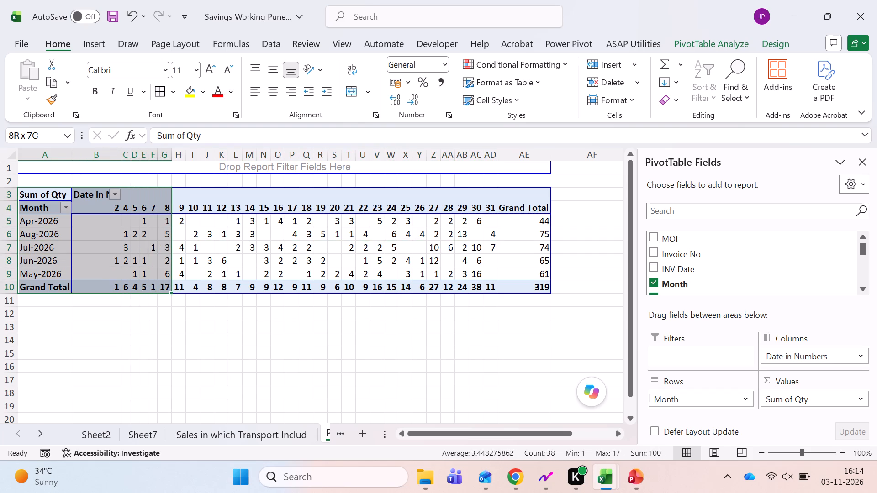
{"action": "key", "text": "shift+Right"}
{"action": "key", "text": "shift+Right"}
{"action": "key", "text": "shift+Right"}
{"action": "key", "text": "shift+Right"}
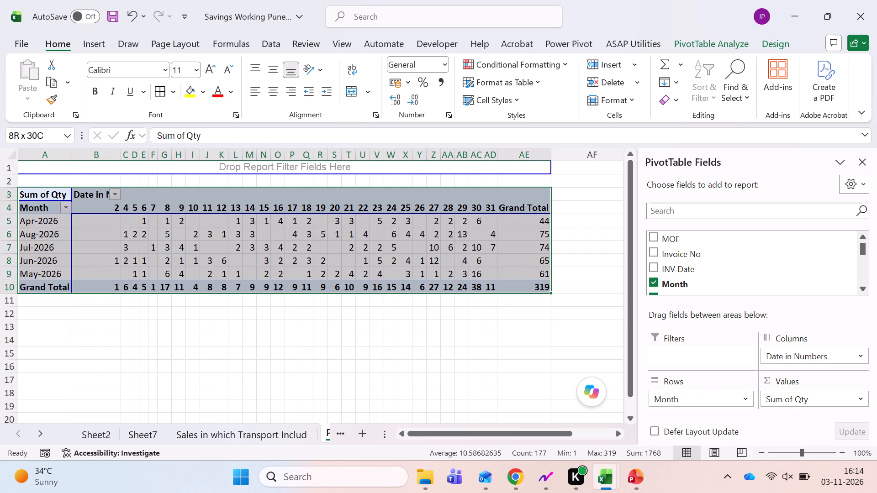
{"action": "key", "text": "shift+Right"}
{"action": "key", "text": "shift+Left"}
{"action": "key", "text": "ctrl+x"}
{"action": "key", "text": "ctrl+c"}
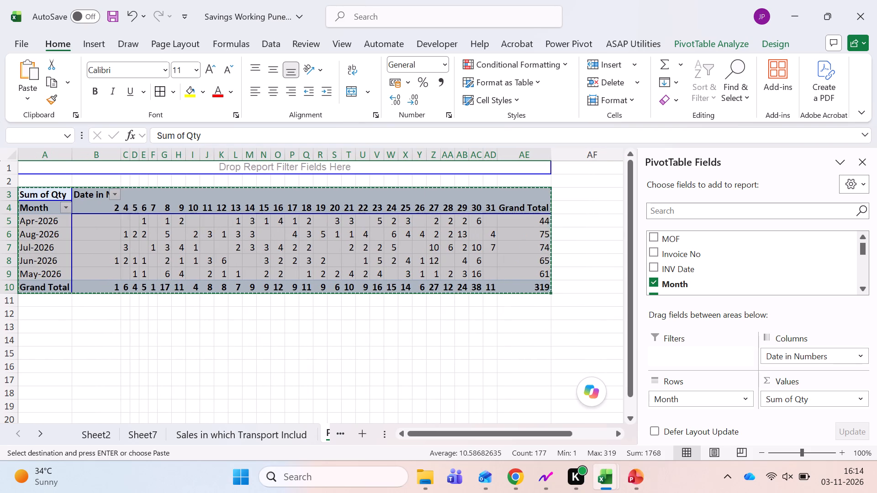
{"action": "key", "text": "ctrl+Left"}
{"action": "key", "text": "Down"}
{"action": "key", "text": "Down"}
{"action": "key", "text": "Down"}
{"action": "key", "text": "Down"}
{"action": "key", "text": "Down"}
{"action": "key", "text": "Down"}
{"action": "key", "text": "Down"}
{"action": "key", "text": "Down"}
{"action": "key", "text": "Down"}
{"action": "key", "text": "Down"}
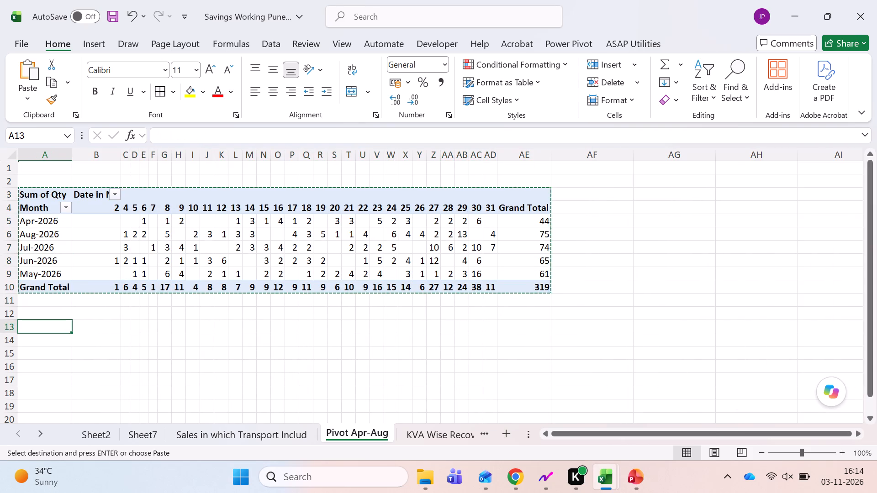
{"action": "key", "text": "alt+e"}
{"action": "type", "text": "sv"}
{"action": "key", "text": "Return"}
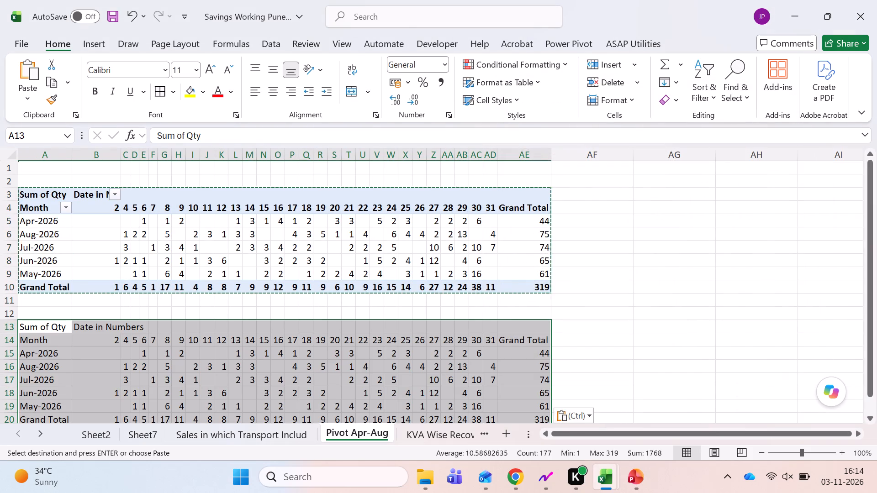
Bold the pasted table's Month heading row and the Sum of Qty and Date in Numbers labels above it.
{"action": "scroll", "coordinate": [143, 365], "scroll_direction": "down", "scroll_amount": 1}
{"action": "key", "text": "Right"}
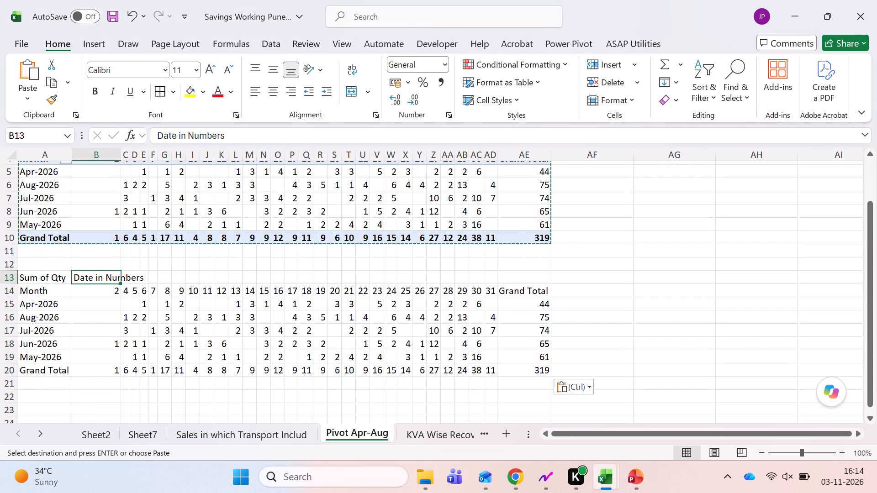
{"action": "key", "text": "Left"}
{"action": "key", "text": "Down"}
{"action": "key", "text": "ctrl+shift+Right"}
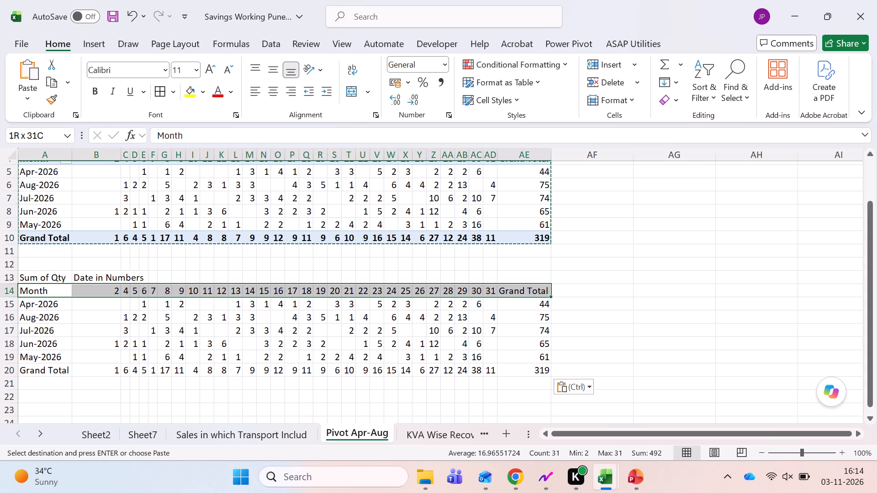
{"action": "key", "text": "ctrl+b"}
{"action": "key", "text": "Up"}
{"action": "key", "text": "shift+Right"}
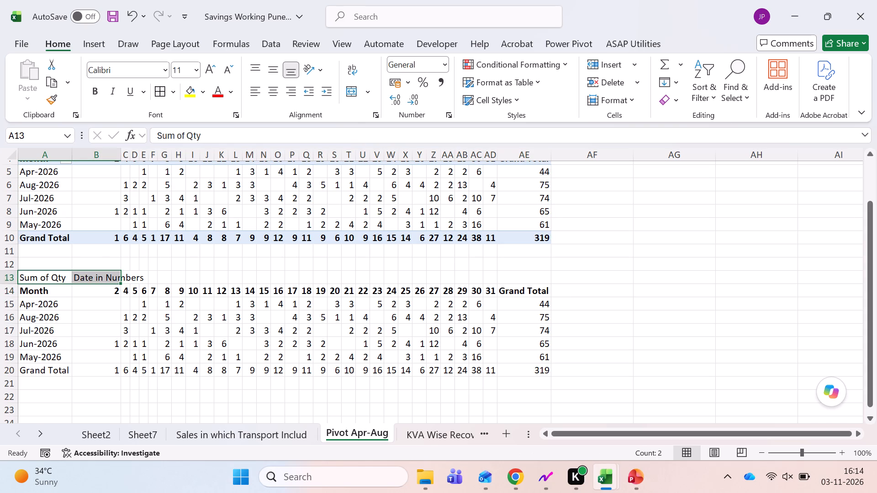
{"action": "key", "text": "ctrl+b"}
Apply all borders to the pasted table from the Month heading row through the Grand Total row.
{"action": "key", "text": "Down"}
{"action": "key", "text": "ctrl+shift+Down"}
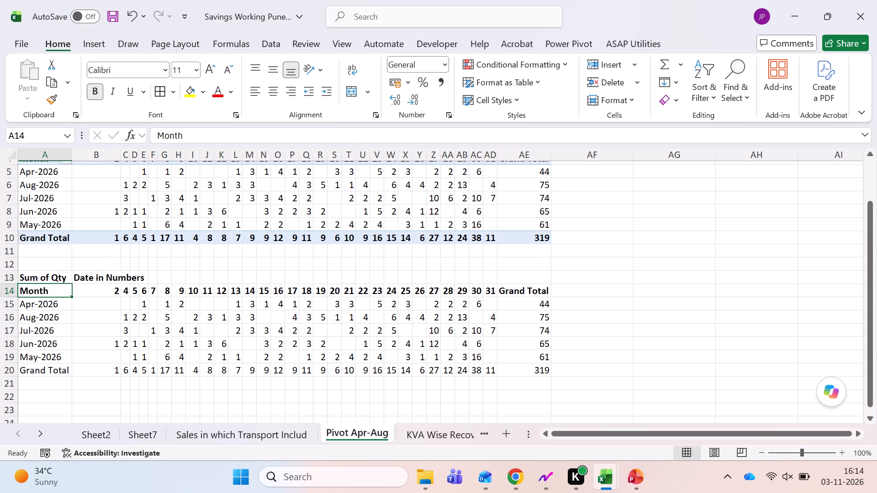
{"action": "key", "text": "ctrl+shift+Right"}
{"action": "key", "text": "alt+h"}
{"action": "key", "text": "alt+b"}
{"action": "key", "text": "a"}
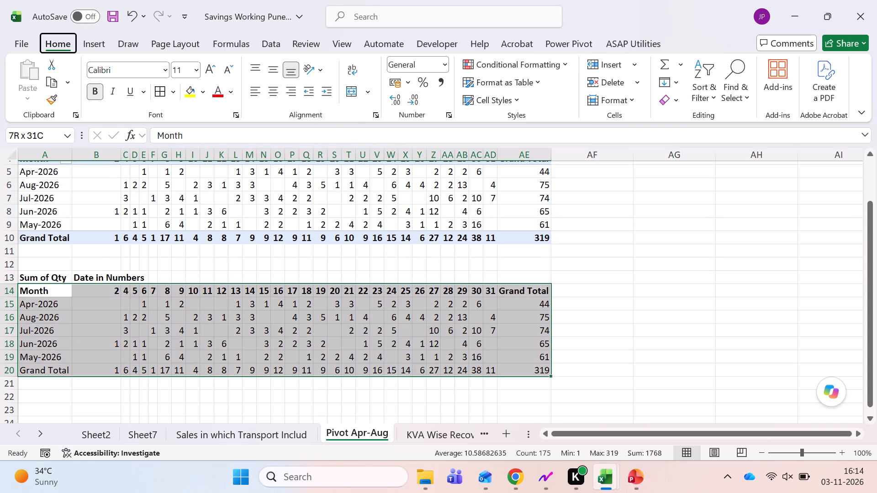
Fill the pasted table's Month heading row with the gold theme colour.
{"action": "key", "text": "Down"}
{"action": "key", "text": "Up"}
{"action": "key", "text": "ctrl+shift+Right"}
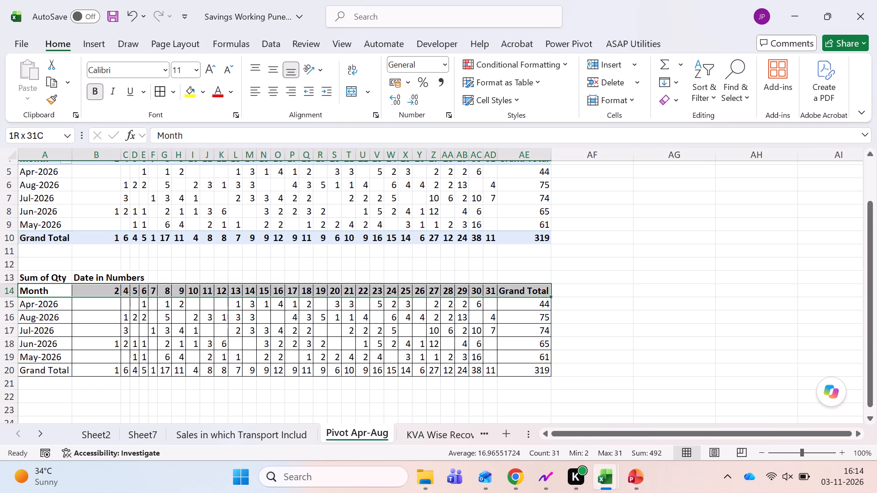
{"action": "left_click", "coordinate": [205, 93]}
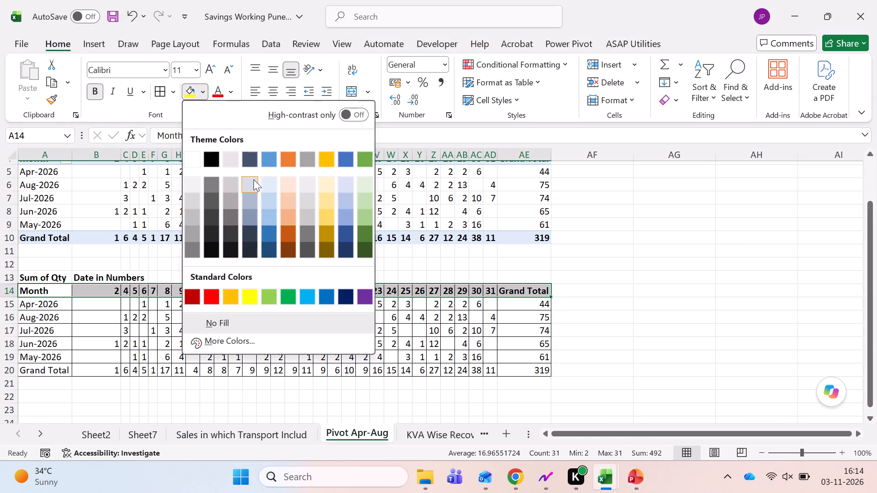
{"action": "left_click", "coordinate": [325, 154]}
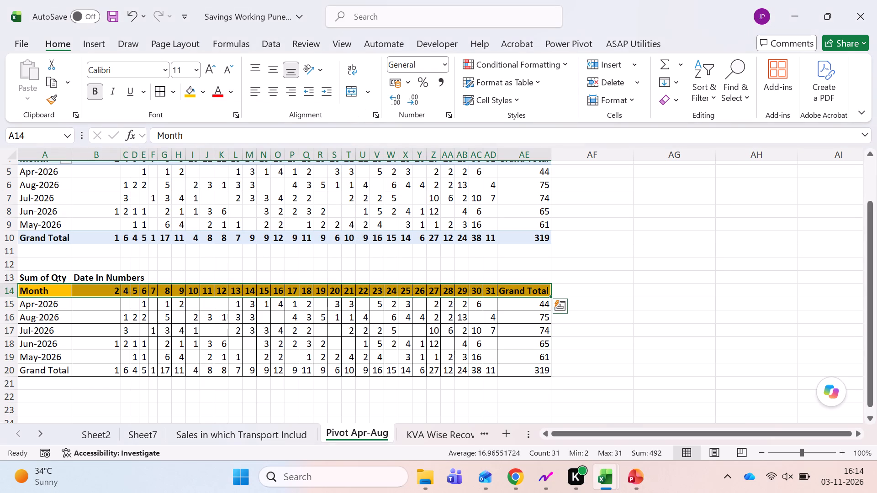
Centre the day-number and Grand Total headings in row 14 both vertically and horizontally.
{"action": "left_click", "coordinate": [99, 294]}
{"action": "key", "text": "ctrl+shift+Right"}
{"action": "left_click", "coordinate": [273, 73]}
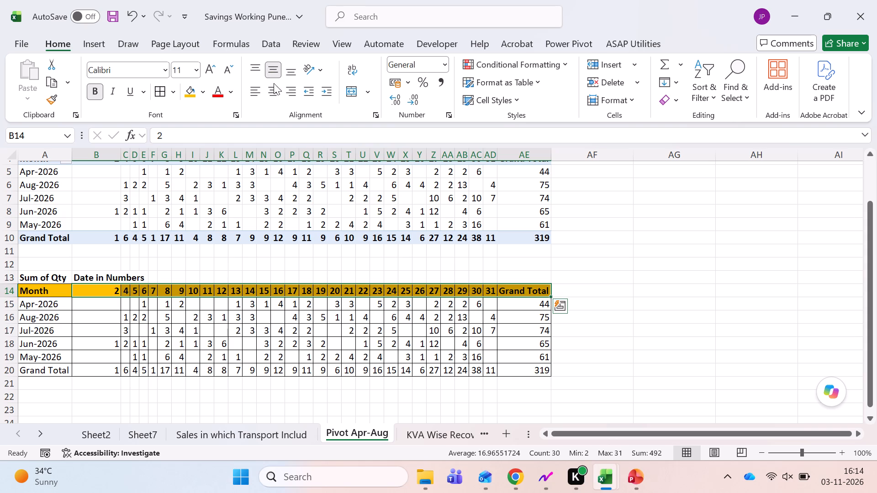
{"action": "left_click", "coordinate": [270, 92]}
Centre all quantities and totals in B15:AE20 of the pasted table both vertically and horizontally.
{"action": "left_click", "coordinate": [108, 304]}
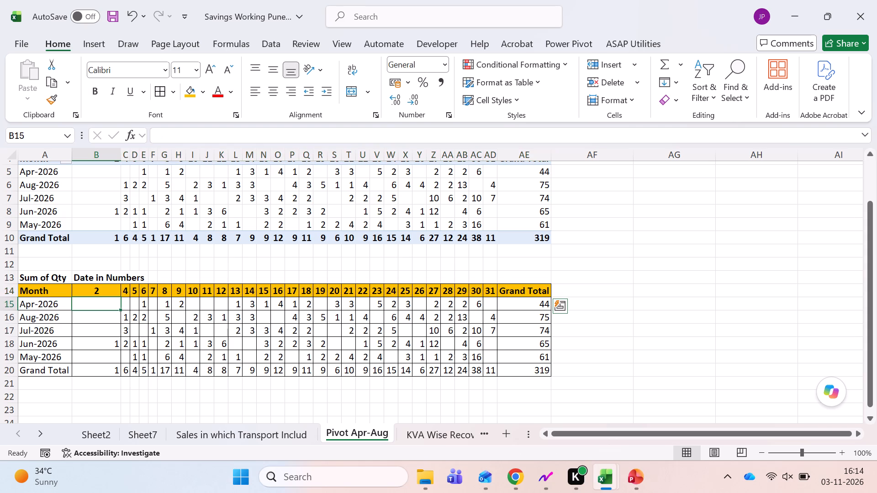
{"action": "key", "text": "ctrl+shift+Down"}
{"action": "key", "text": "ctrl+shift+Right"}
{"action": "key", "text": "ctrl+shift+Down"}
{"action": "key", "text": "ctrl+shift+Right"}
{"action": "key", "text": "ctrl+shift+Right"}
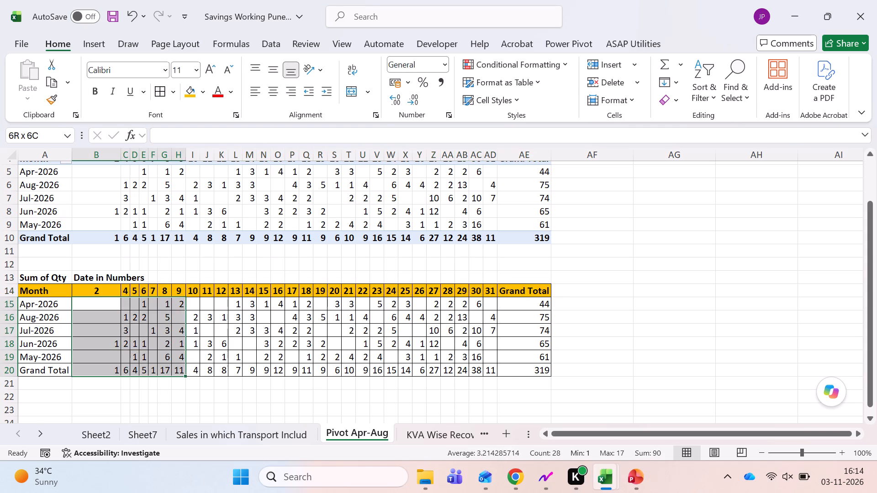
{"action": "key", "text": "ctrl+shift+Right"}
{"action": "key", "text": "ctrl+shift+Right"}
{"action": "key", "text": "ctrl+shift+Right"}
{"action": "key", "text": "ctrl+shift+Right"}
{"action": "key", "text": "ctrl+shift+Right"}
{"action": "key", "text": "ctrl+shift+Right"}
{"action": "key", "text": "ctrl+shift+Right"}
{"action": "key", "text": "ctrl+shift+Right"}
{"action": "key", "text": "ctrl+shift+Right"}
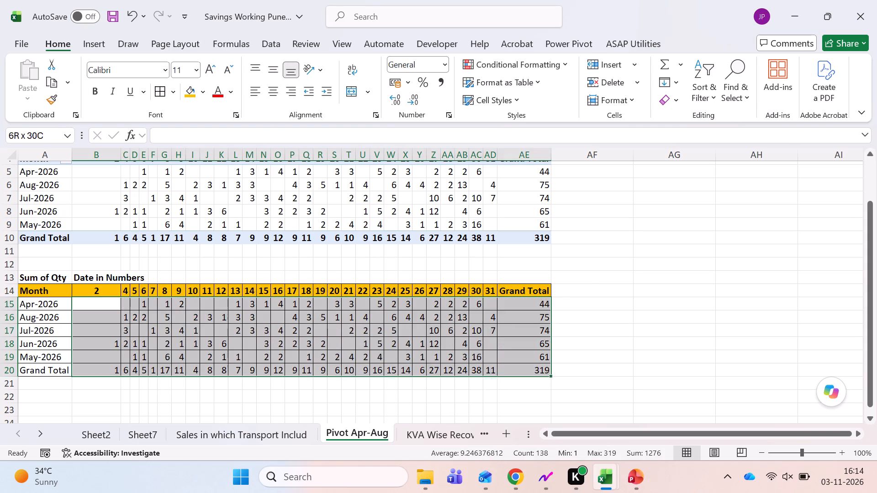
{"action": "key", "text": "ctrl+shift+Right"}
{"action": "key", "text": "ctrl+shift+Left"}
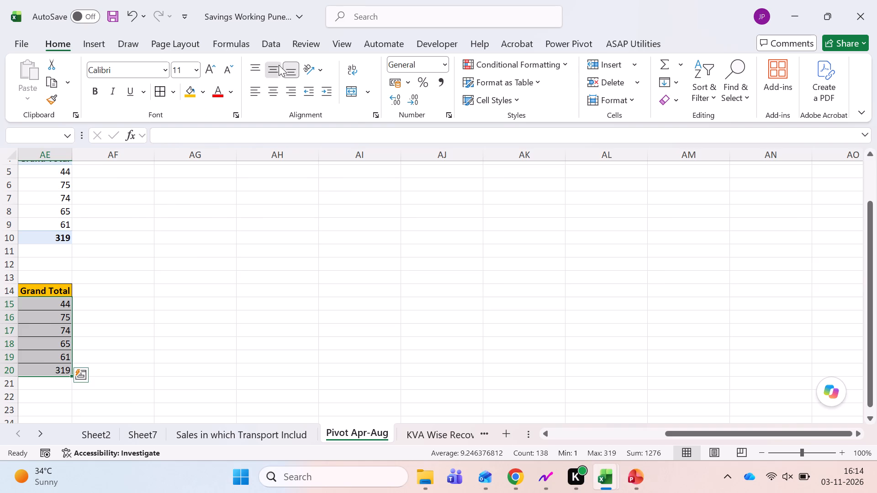
{"action": "left_click", "coordinate": [279, 65]}
{"action": "left_click", "coordinate": [276, 93]}
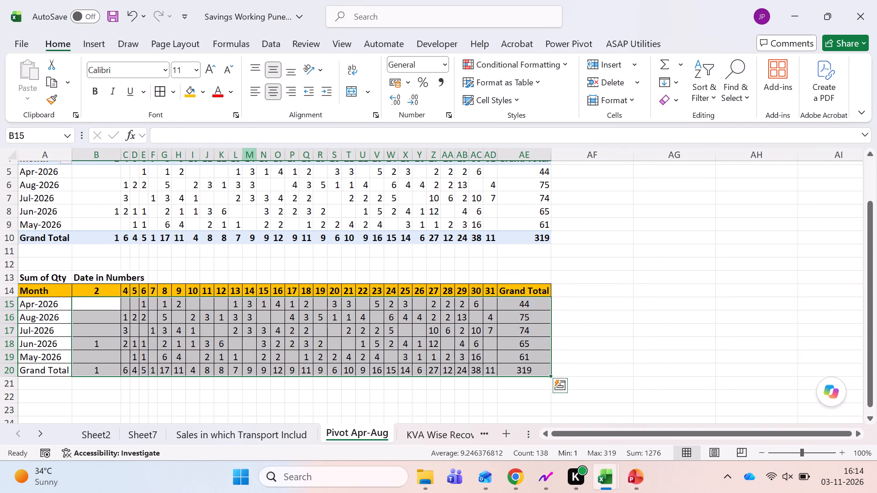
Bold the Grand Total row at the bottom of the pasted table.
{"action": "left_click", "coordinate": [103, 368]}
{"action": "key", "text": "Left"}
{"action": "key", "text": "ctrl+shift+Right"}
{"action": "key", "text": "ctrl+b"}
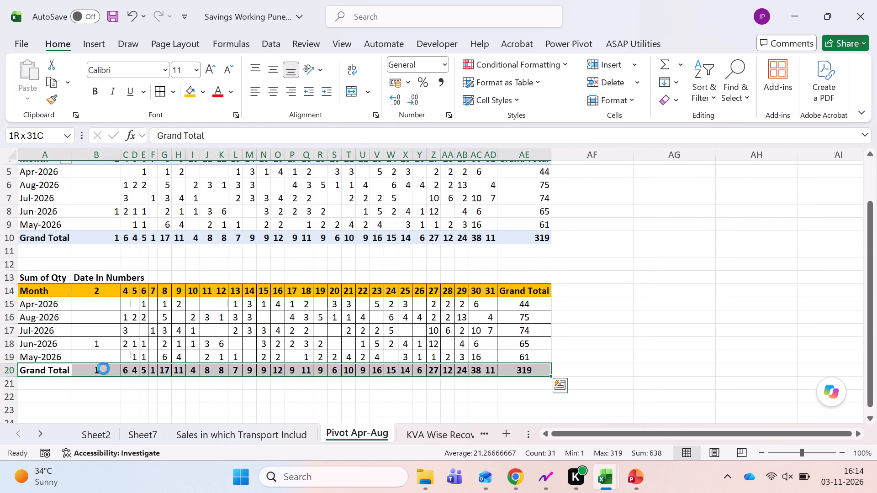
{"action": "left_click", "coordinate": [161, 328]}
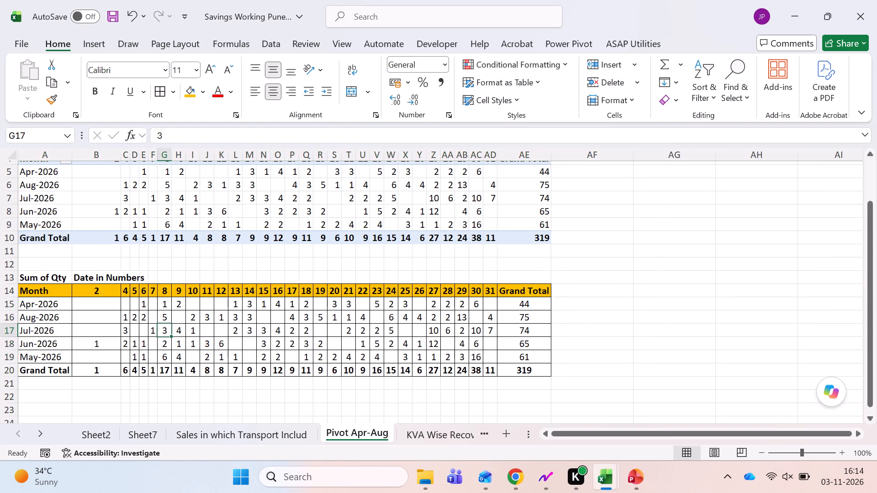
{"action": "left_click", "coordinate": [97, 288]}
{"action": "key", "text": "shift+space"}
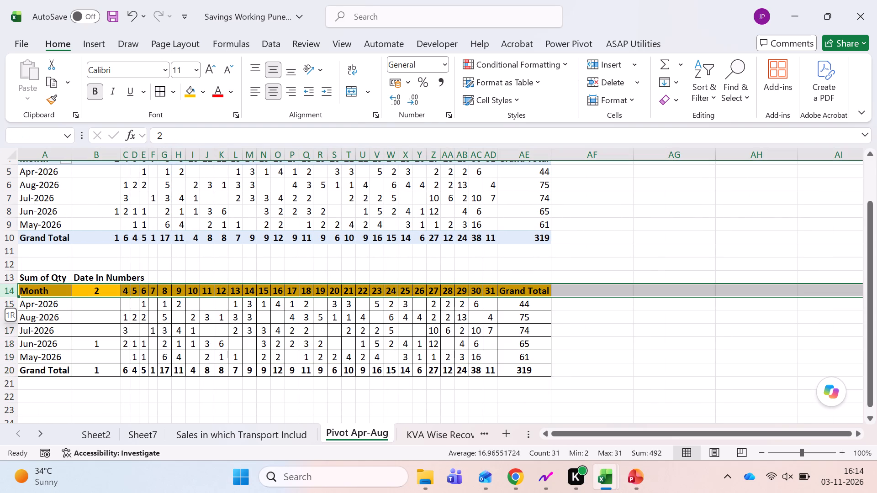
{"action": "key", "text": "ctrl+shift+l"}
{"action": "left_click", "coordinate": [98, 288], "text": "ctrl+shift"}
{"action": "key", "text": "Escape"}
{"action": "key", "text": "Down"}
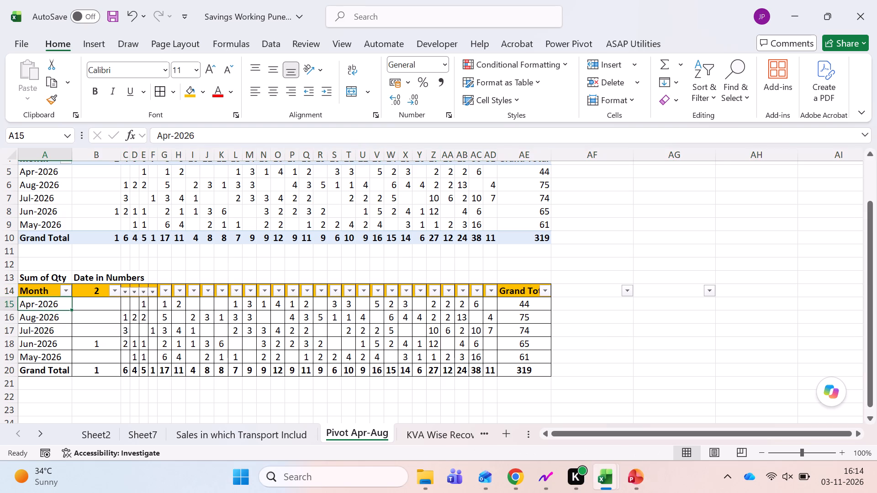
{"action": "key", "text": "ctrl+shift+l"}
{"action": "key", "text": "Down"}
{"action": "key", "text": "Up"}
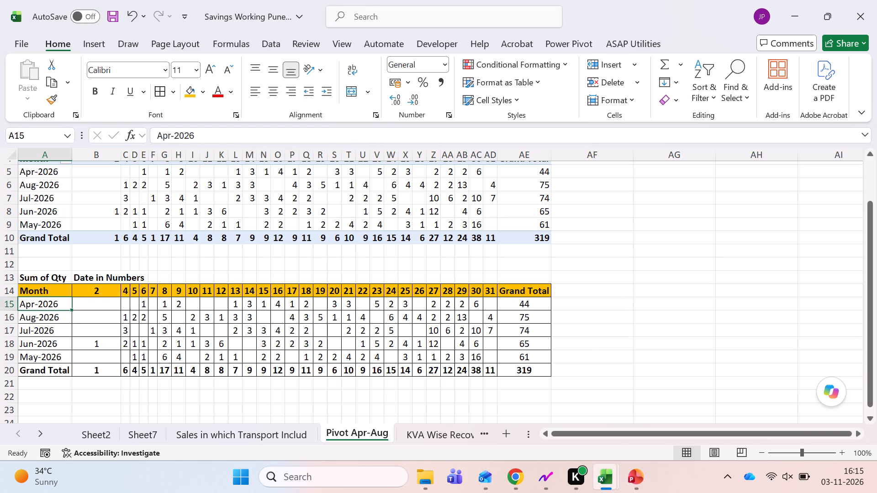
Replace all blank cells in the pasted table's daily quantities, B15:AD19, with a hyphen (-).
{"action": "key", "text": "Right"}
{"action": "key", "text": "ctrl+shift+Down"}
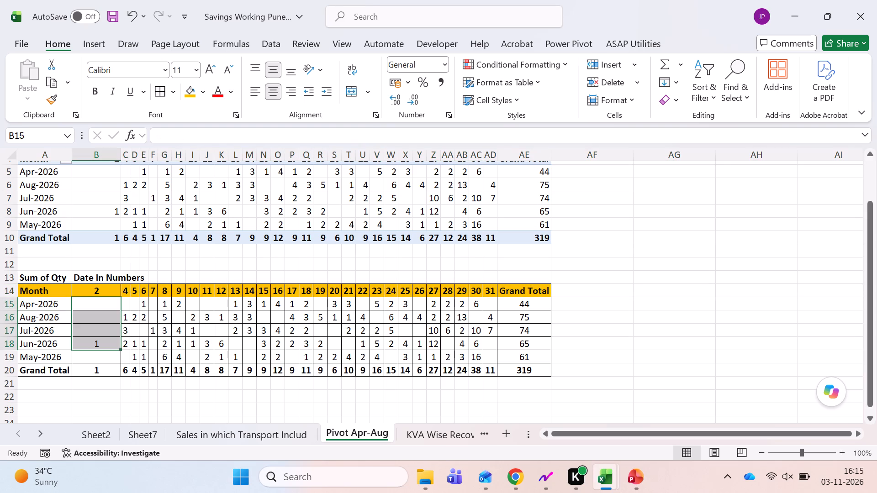
{"action": "key", "text": "shift+Down"}
{"action": "key", "text": "ctrl+shift+Right"}
{"action": "key", "text": "ctrl+shift+Right"}
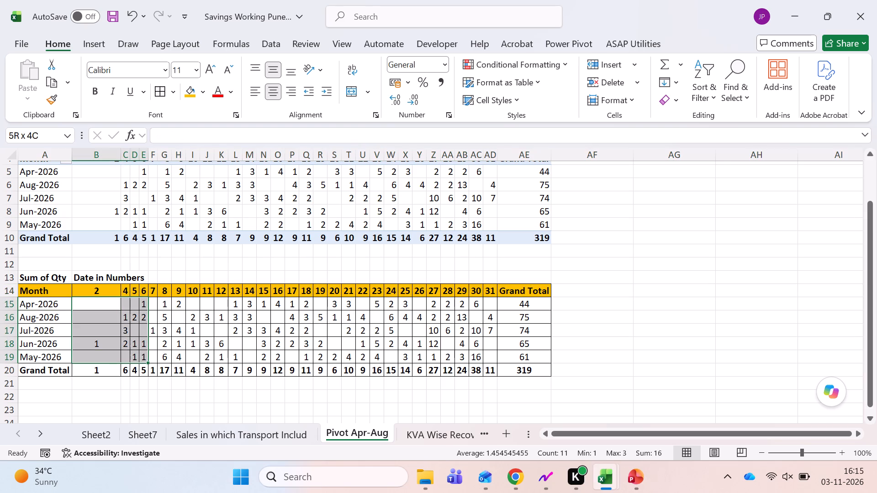
{"action": "key", "text": "ctrl+shift+Right"}
{"action": "key", "text": "ctrl+shift+Right"}
{"action": "key", "text": "ctrl+shift+Right"}
{"action": "key", "text": "ctrl+shift+Right"}
{"action": "key", "text": "ctrl+shift+Right"}
{"action": "key", "text": "ctrl+shift+Right"}
{"action": "key", "text": "ctrl+shift+Right"}
{"action": "key", "text": "ctrl+shift+Right"}
{"action": "key", "text": "ctrl+shift+Right"}
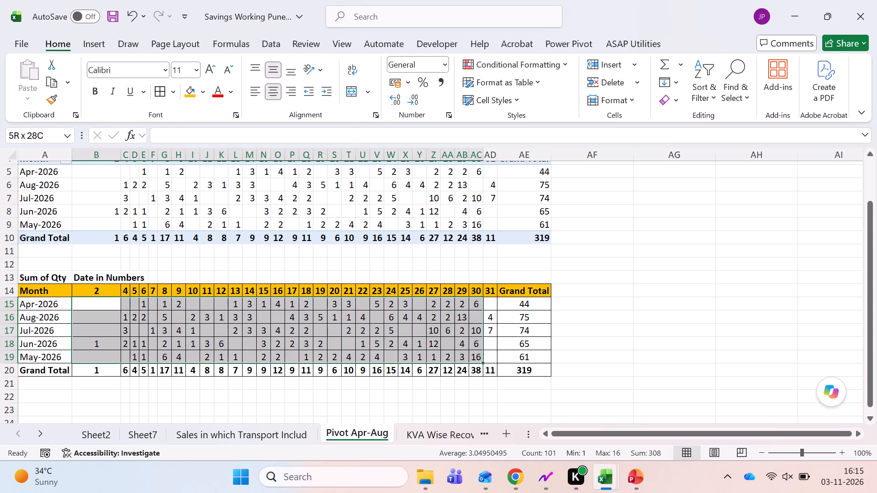
{"action": "key", "text": "ctrl+shift+Right"}
{"action": "key", "text": "ctrl+shift+Left"}
{"action": "key", "text": "shift+Right"}
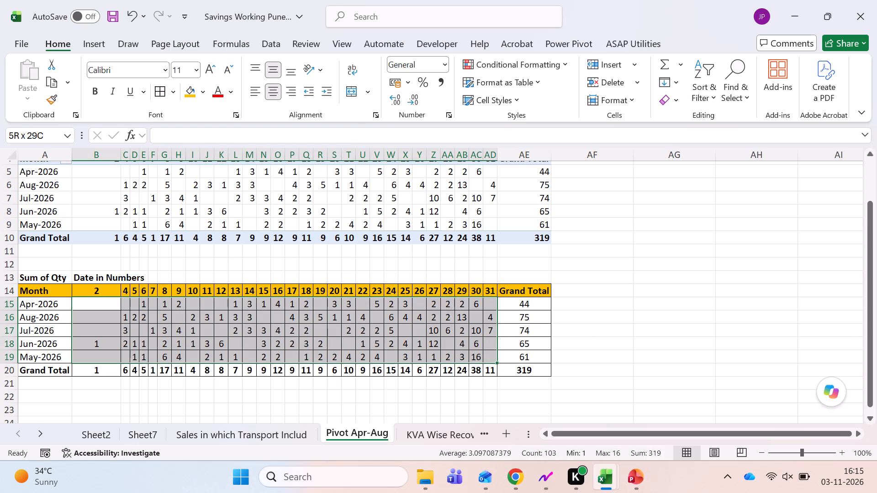
{"action": "key", "text": "ctrl+f"}
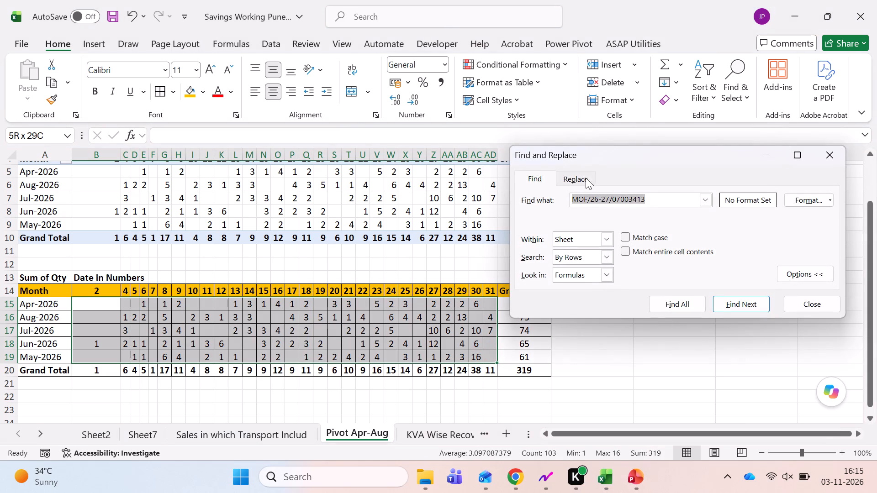
{"action": "left_click", "coordinate": [580, 179]}
{"action": "triple_click", "coordinate": [593, 194]}
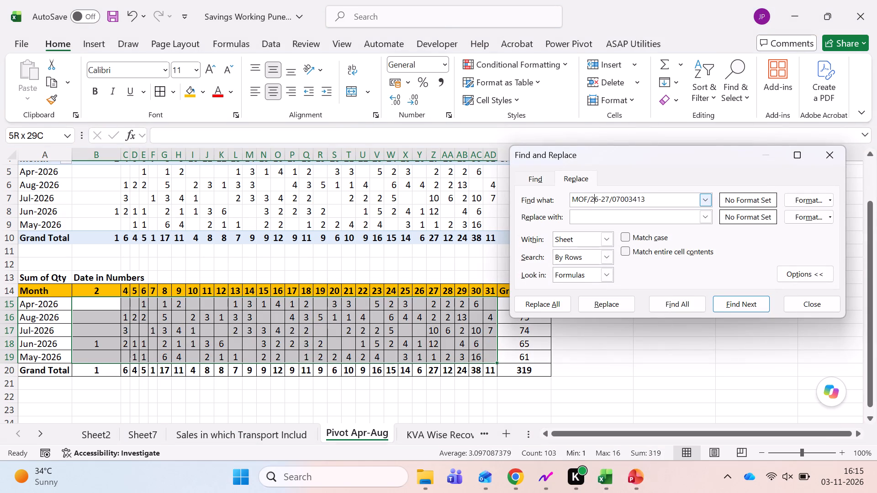
{"action": "triple_click", "coordinate": [593, 194]}
{"action": "left_click", "coordinate": [594, 194]}
{"action": "left_click", "coordinate": [649, 201]}
{"action": "key", "text": "ctrl+shift+Left"}
{"action": "key", "text": "ctrl+shift+Left"}
{"action": "key", "text": "ctrl+shift+Left"}
{"action": "key", "text": "ctrl+shift+Left"}
{"action": "key", "text": "ctrl+shift+Left"}
{"action": "key", "text": "ctrl+shift+Left"}
{"action": "key", "text": "ctrl+shift+Left"}
{"action": "key", "text": "ctrl+shift+Left"}
{"action": "key", "text": "ctrl+shift+Left"}
{"action": "key", "text": "BackSpace"}
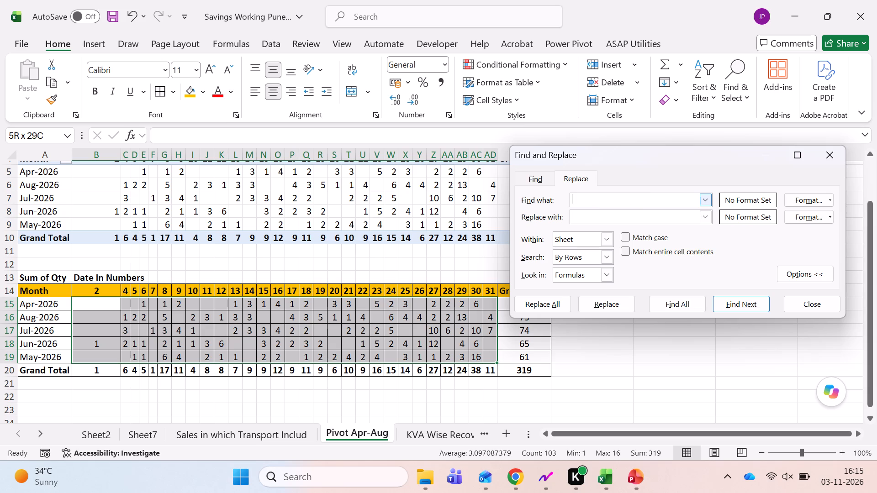
{"action": "left_click", "coordinate": [589, 219]}
{"action": "key", "text": "0"}
{"action": "key", "text": "BackSpace"}
{"action": "key", "text": "minus"}
{"action": "left_click", "coordinate": [548, 302]}
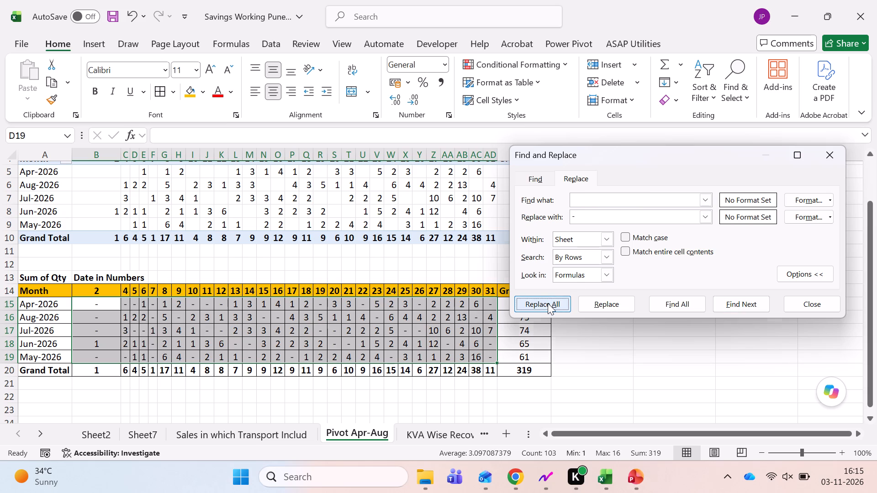
{"action": "left_click", "coordinate": [753, 271]}
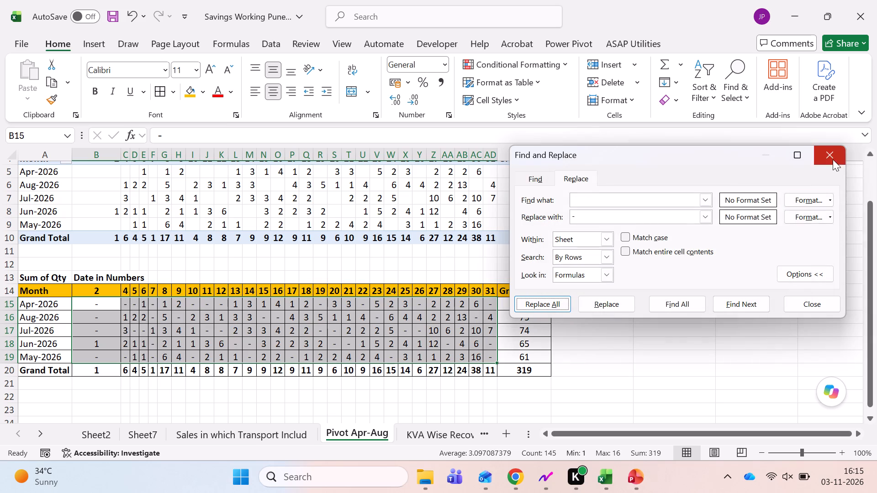
{"action": "left_click", "coordinate": [833, 159]}
Save the workbook.
{"action": "key", "text": "ctrl+Left"}
{"action": "key", "text": "ctrl+Left"}
{"action": "key", "text": "ctrl+s"}
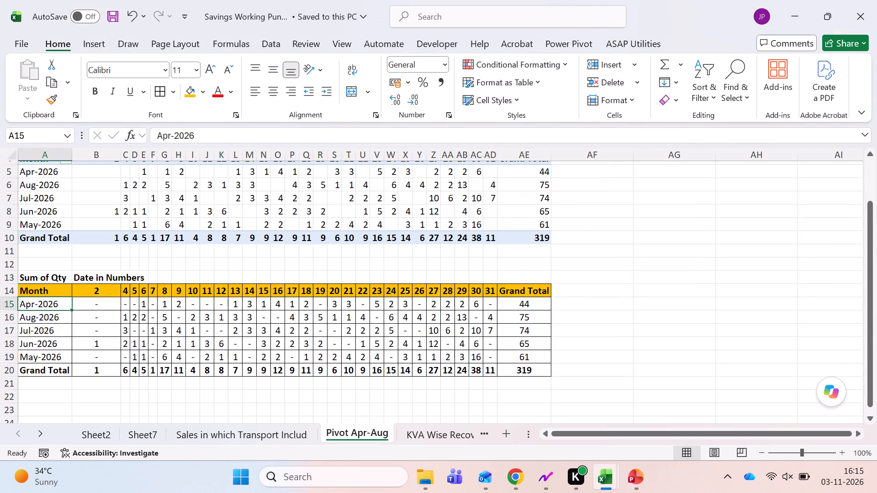
{"action": "key", "text": "ctrl+s"}
Extend the pasted table's title in A13 to read "Sum of Qty Delivered in a Day Apr-Aug'26".
{"action": "left_click", "coordinate": [50, 278]}
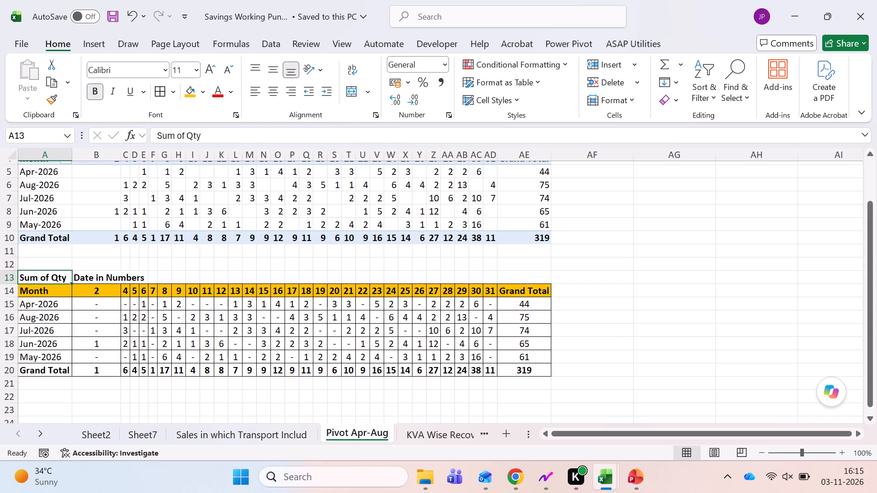
{"action": "key", "text": "F2"}
{"action": "key", "text": "space"}
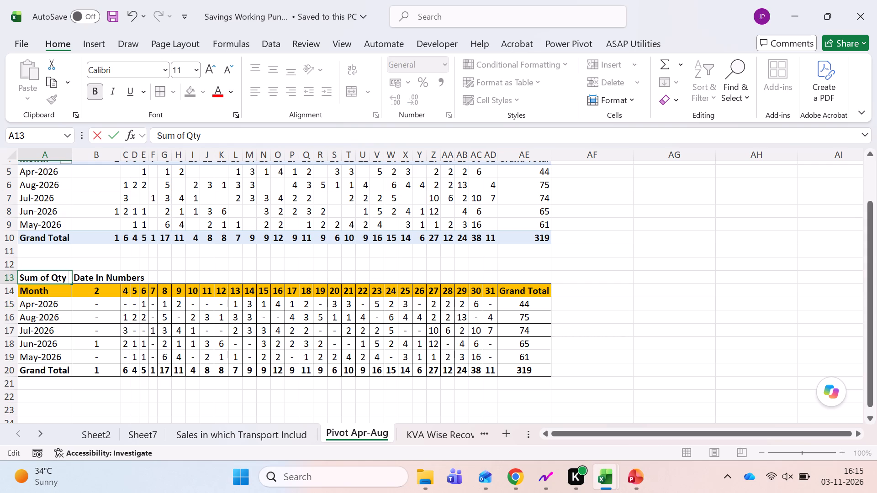
{"action": "type", "text": "Delivered in a Day Apr-Aug="}
{"action": "key", "text": "BackSpace"}
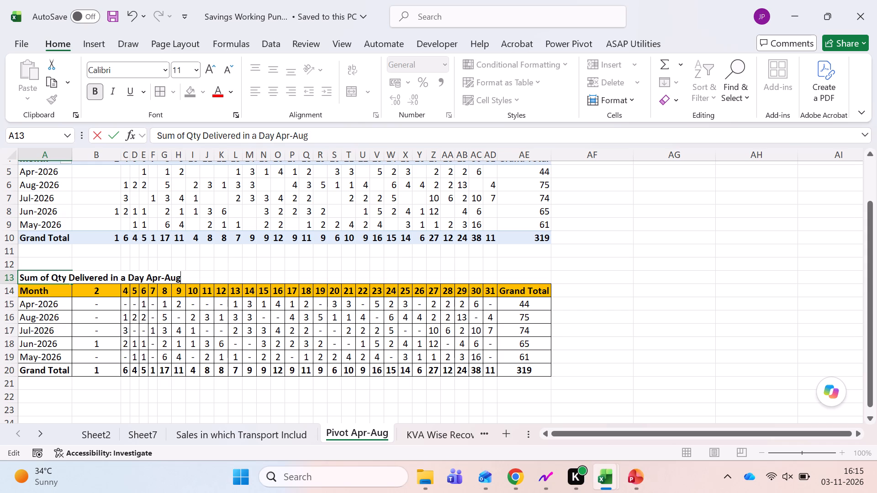
{"action": "type", "text": "'26"}
{"action": "key", "text": "Return"}
Clear the "Date in Numbers" label from B13 above the pasted table and save the workbook.
{"action": "key", "text": "Up"}
{"action": "key", "text": "Right"}
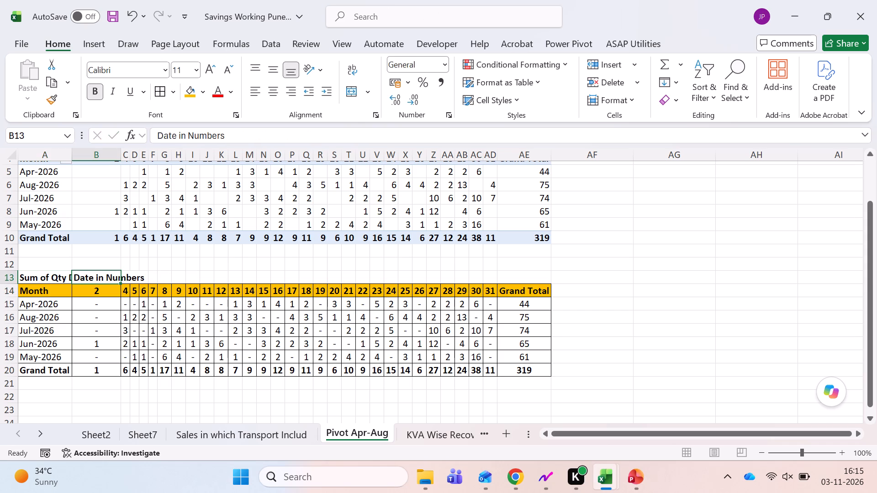
{"action": "key", "text": "Delete"}
{"action": "key", "text": "Left"}
{"action": "key", "text": "ctrl+s"}
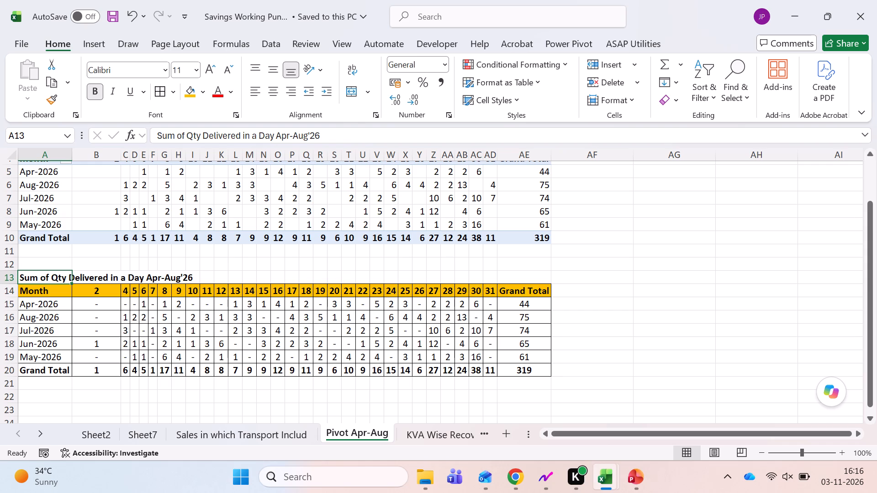
{"action": "key", "text": "ctrl+s"}
Insert "within Pune" after "Delivered" in the A13 table title and save the workbook.
{"action": "key", "text": "F2"}
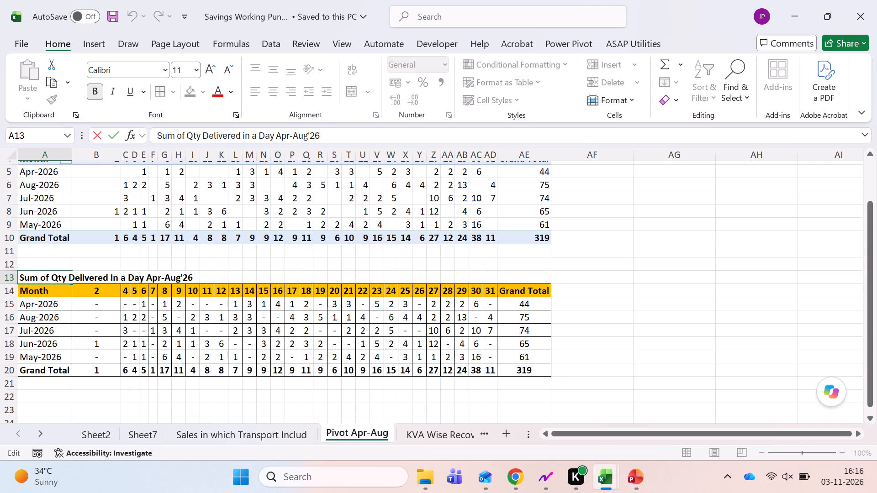
{"action": "left_click", "coordinate": [243, 135]}
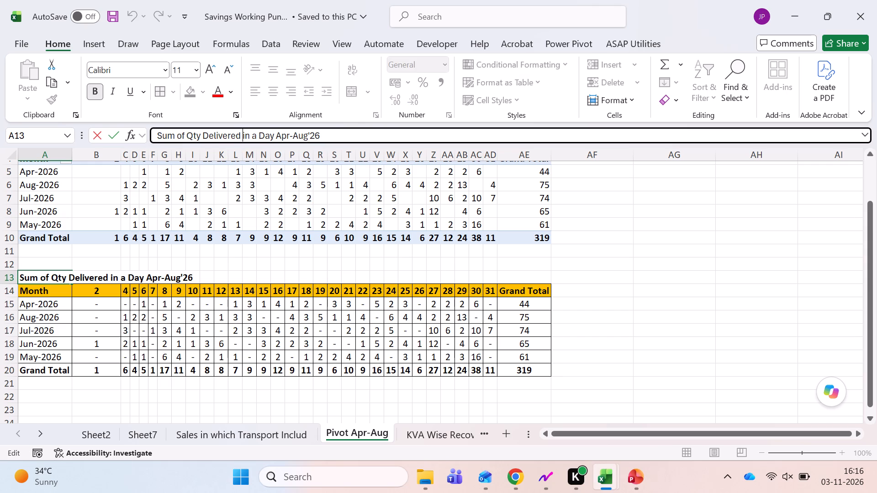
{"action": "type", "text": "within"}
{"action": "key", "text": "space"}
{"action": "type", "text": "Pune"}
{"action": "key", "text": "space"}
{"action": "key", "text": "Return"}
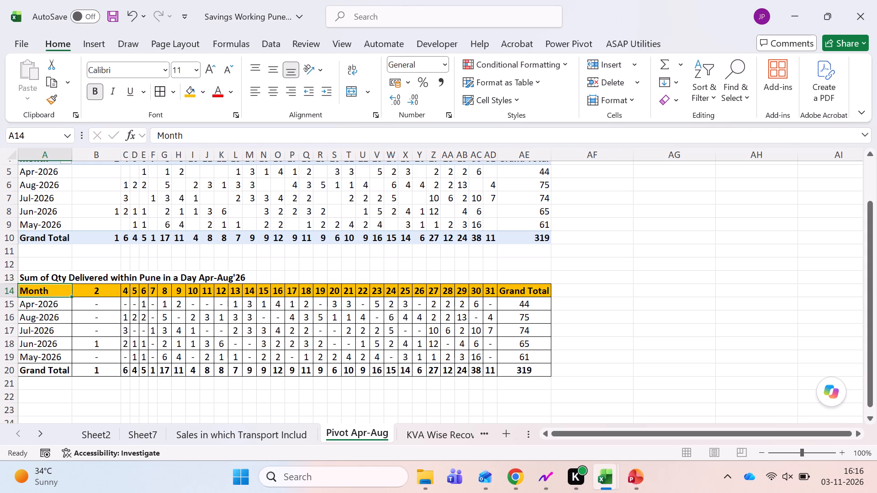
{"action": "key", "text": "Up"}
{"action": "key", "text": "ctrl+s"}
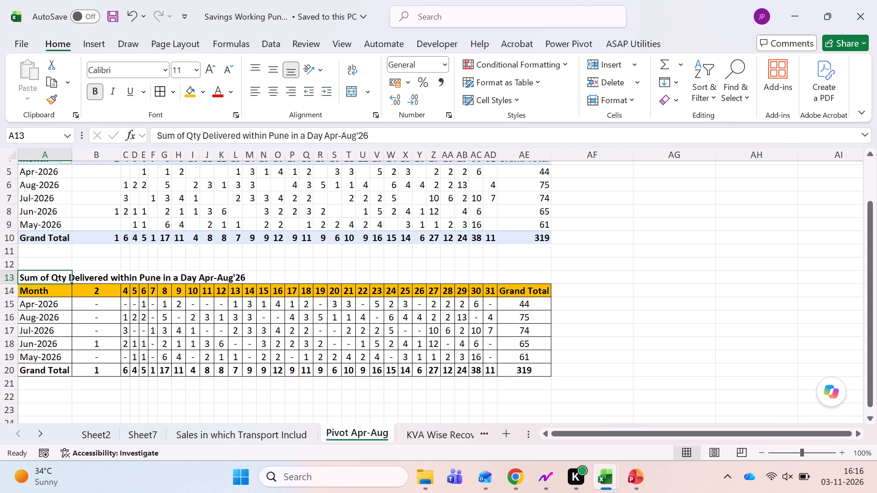
{"action": "key", "text": "ctrl+s"}
{"action": "key", "text": "ctrl+s"}
Examine the daily quantities by month and the Grand Total row in the pasted table, keeping the workbook saved.
{"action": "left_click", "coordinate": [246, 304]}
{"action": "left_click", "coordinate": [275, 301]}
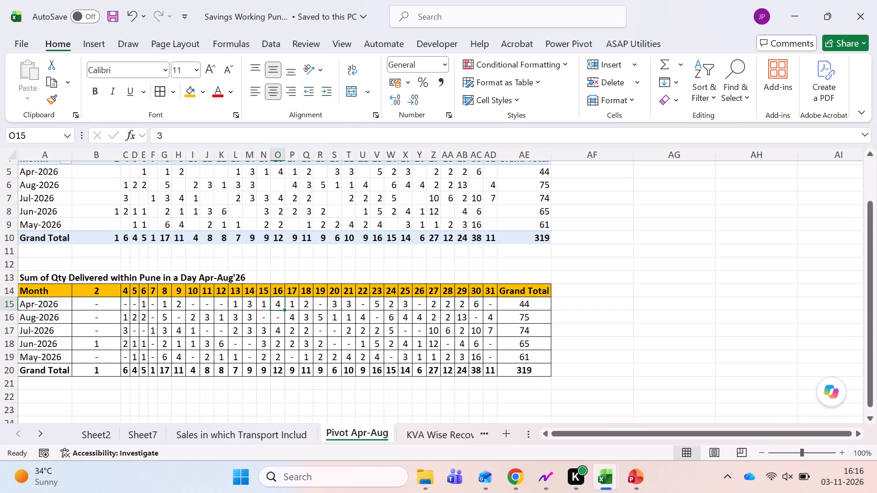
{"action": "left_click", "coordinate": [378, 299]}
{"action": "left_click", "coordinate": [480, 304]}
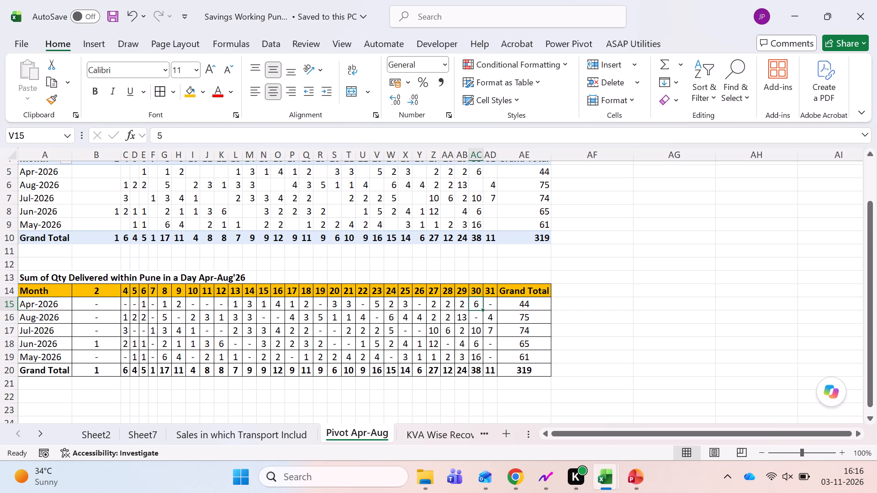
{"action": "key", "text": "ctrl+s"}
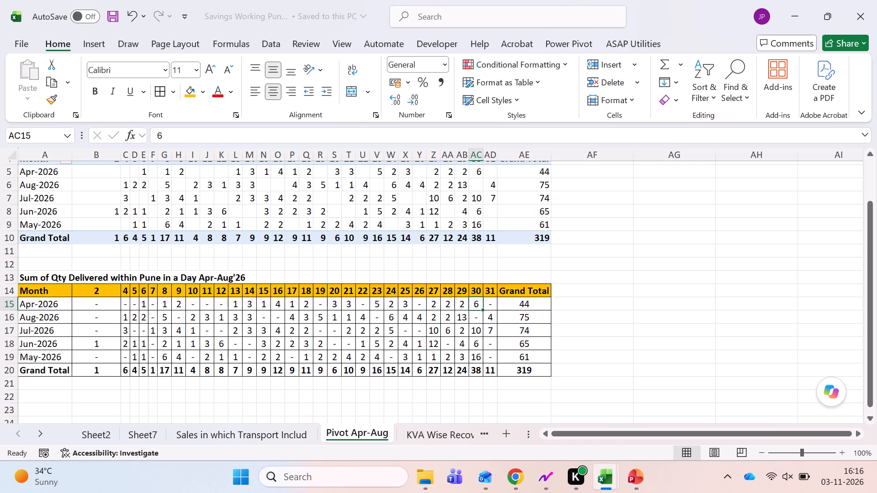
{"action": "left_click", "coordinate": [98, 371]}
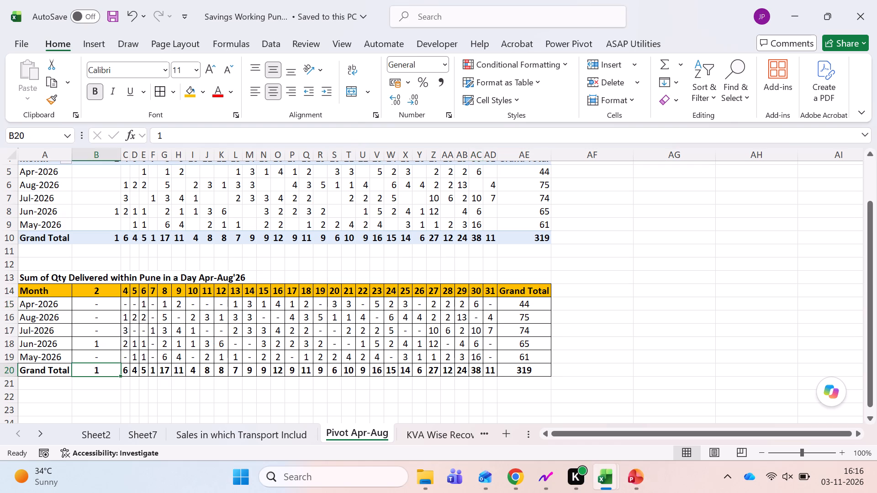
{"action": "left_click", "coordinate": [127, 369]}
{"action": "left_click", "coordinate": [136, 371]}
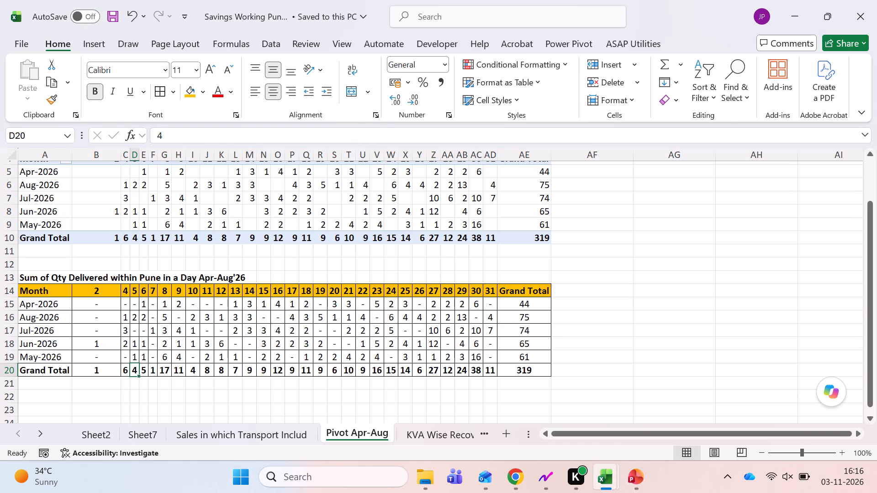
{"action": "left_click", "coordinate": [198, 355]}
{"action": "left_click_drag", "start_coordinate": [282, 349], "coordinate": [286, 349]}
{"action": "left_click", "coordinate": [382, 329]}
{"action": "left_click", "coordinate": [449, 321]}
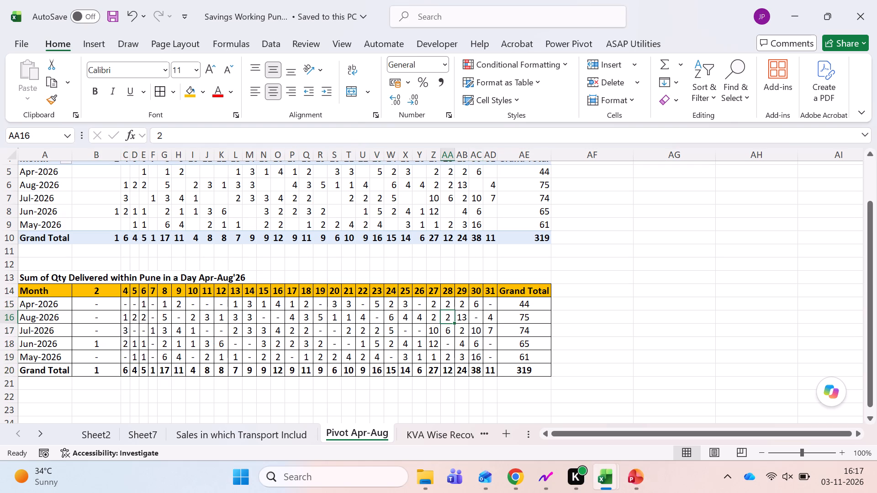
{"action": "left_click", "coordinate": [469, 353]}
{"action": "left_click", "coordinate": [324, 373]}
{"action": "key", "text": "ctrl+s"}
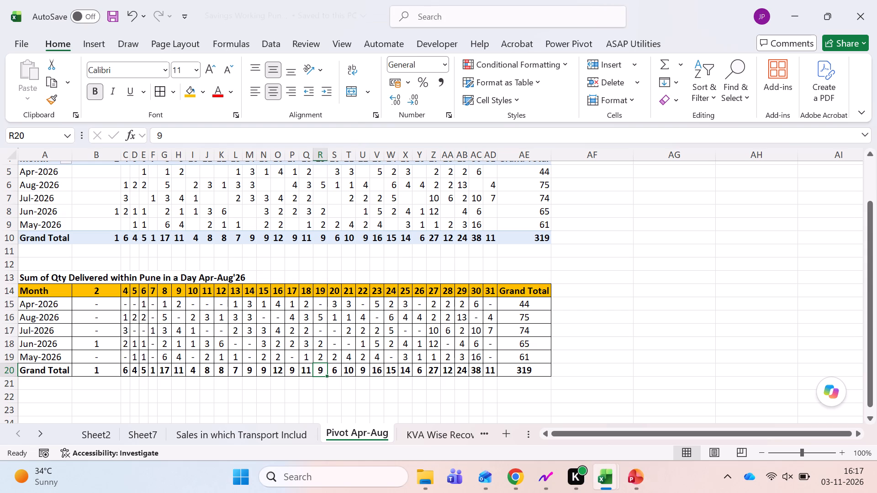
Bold the "Audit Working" heading in F5 on Sheet7.
{"action": "left_click", "coordinate": [153, 426]}
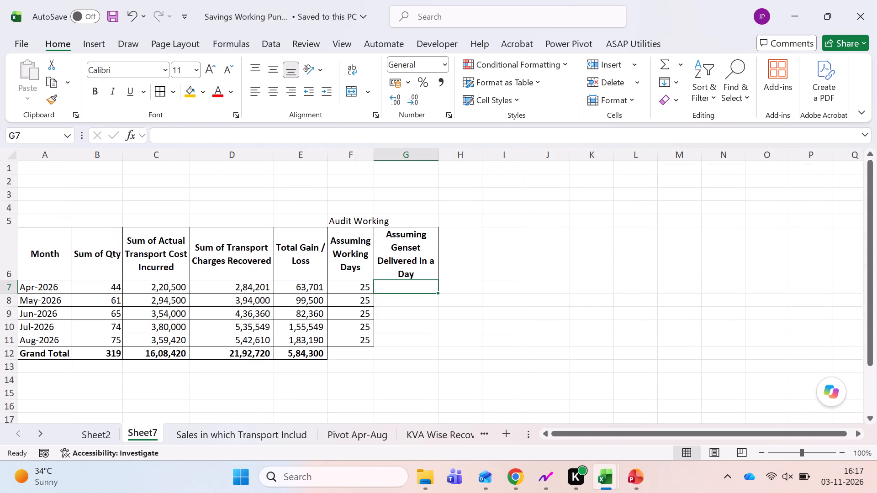
{"action": "left_click", "coordinate": [346, 221]}
{"action": "key", "text": "ctrl+b"}
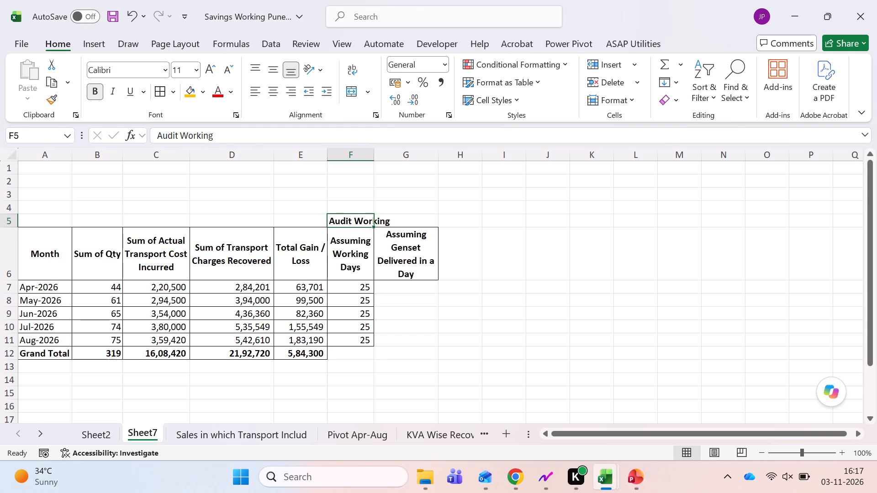
Append "within Pune" to the G6 header, widening column G and auto-fitting row 6 around the text.
{"action": "left_click", "coordinate": [404, 261]}
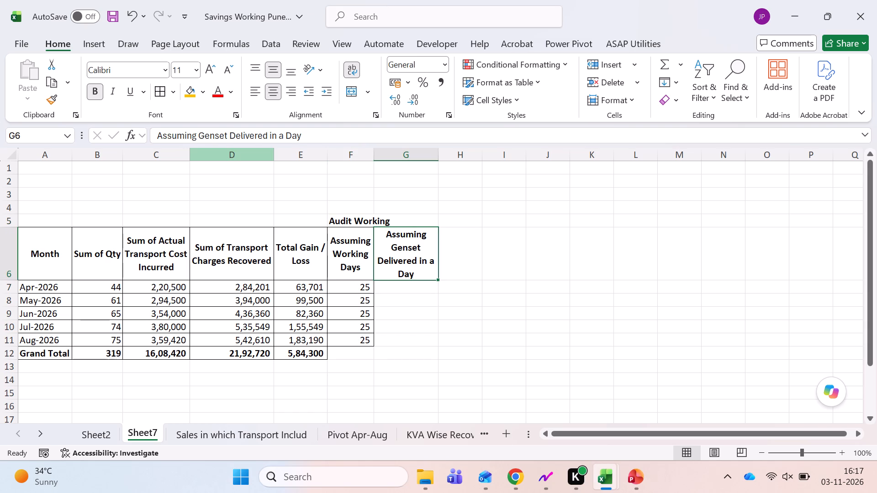
{"action": "key", "text": "F2"}
{"action": "key", "text": "space"}
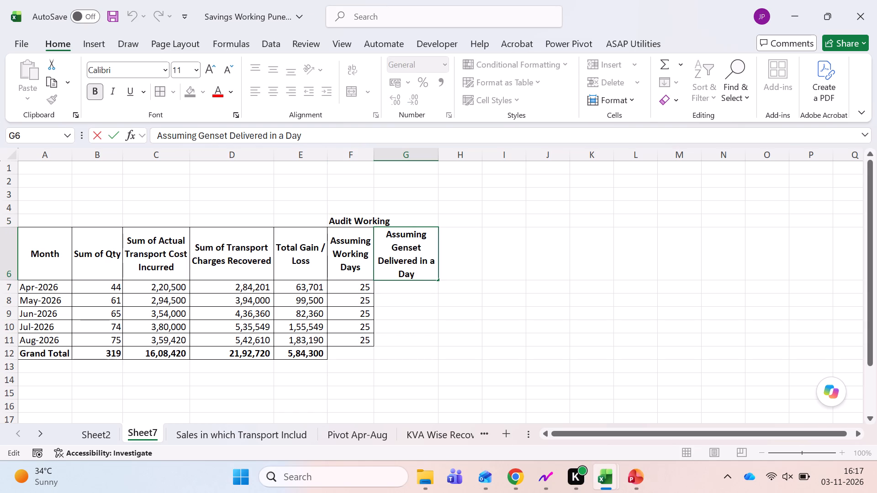
{"action": "type", "text": "within Pune"}
{"action": "key", "text": "Return"}
{"action": "key", "text": "Up"}
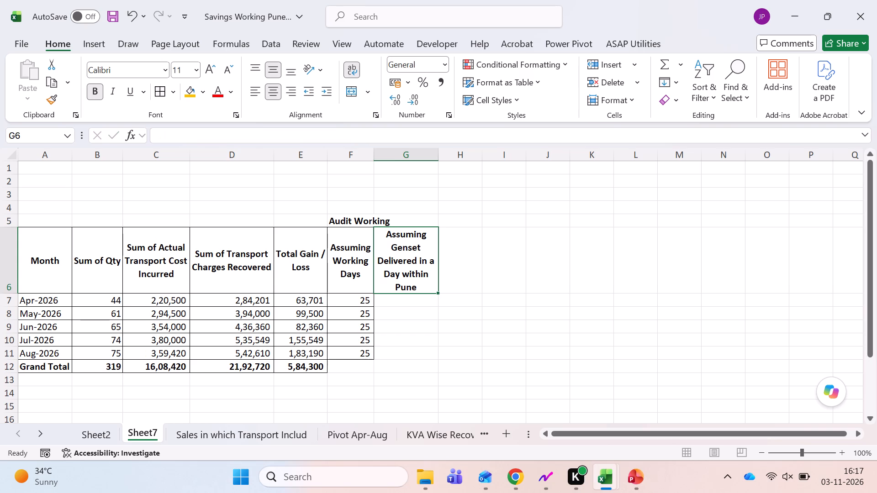
{"action": "left_click_drag", "start_coordinate": [438, 151], "coordinate": [463, 164]}
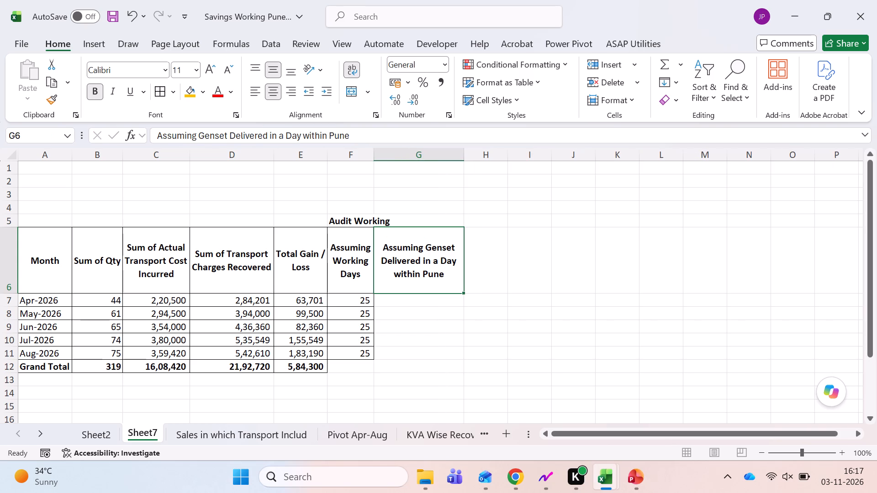
{"action": "double_click", "coordinate": [10, 291]}
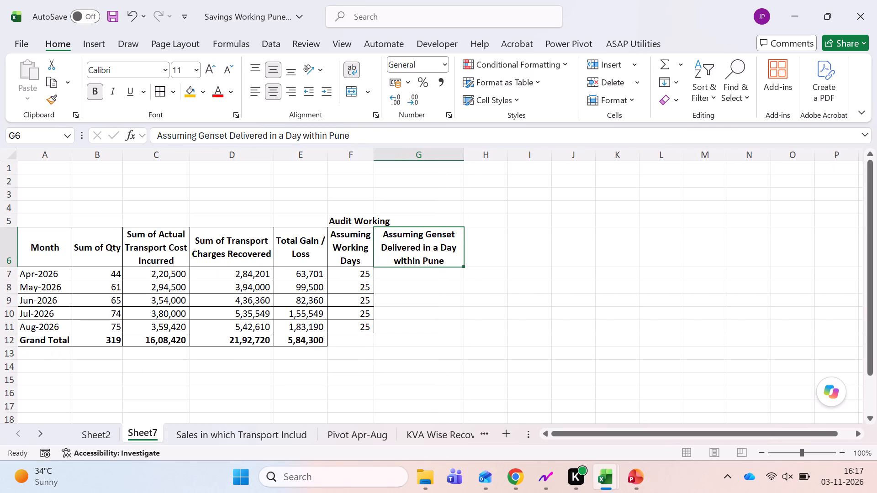
Examine the average daily quantity for each month from April to August in the pasted table on Pivot Apr-Aug.
{"action": "left_click", "coordinate": [381, 273]}
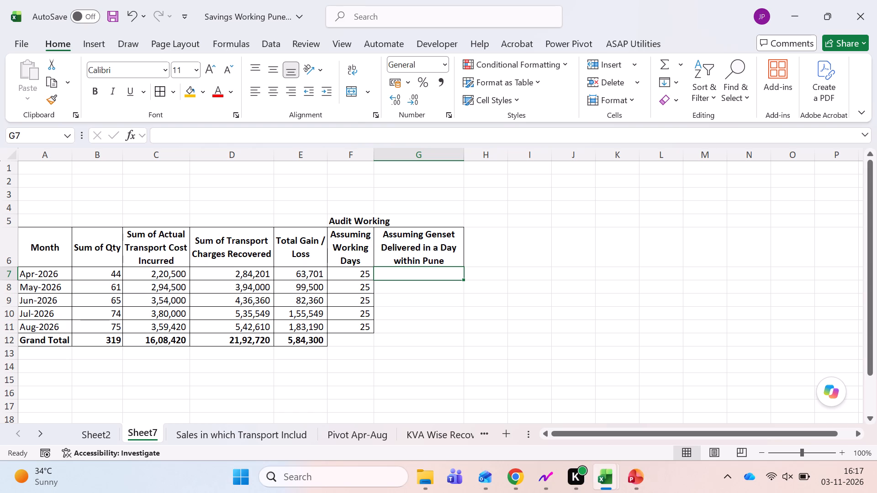
{"action": "key", "text": "ctrl+Page_Down"}
{"action": "key", "text": "ctrl+Page_Down"}
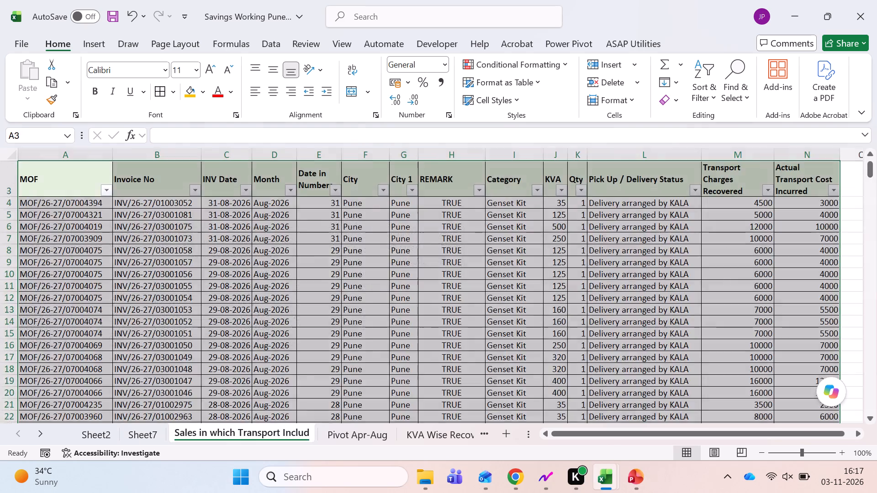
{"action": "key", "text": "ctrl+Left"}
{"action": "key", "text": "ctrl+Left"}
{"action": "key", "text": "ctrl+Up"}
{"action": "key", "text": "Right"}
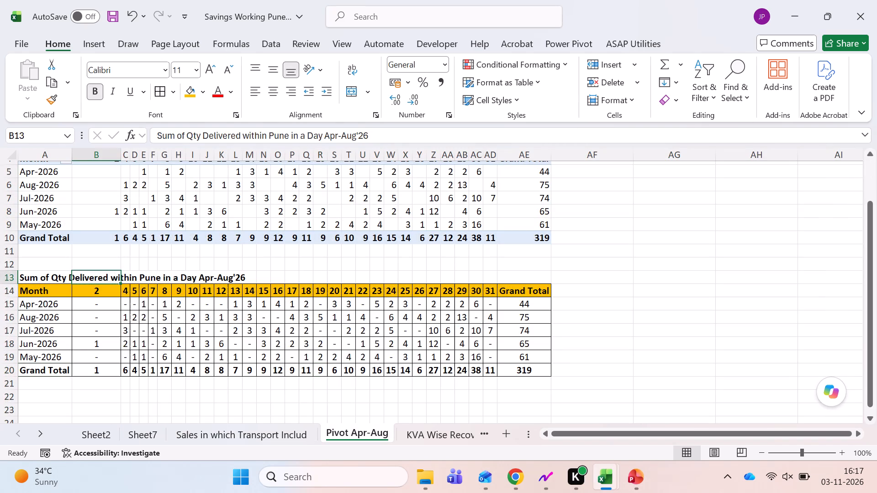
{"action": "key", "text": "Down"}
{"action": "key", "text": "Down"}
{"action": "key", "text": "ctrl+Down"}
{"action": "key", "text": "Up"}
{"action": "key", "text": "ctrl+shift+Right"}
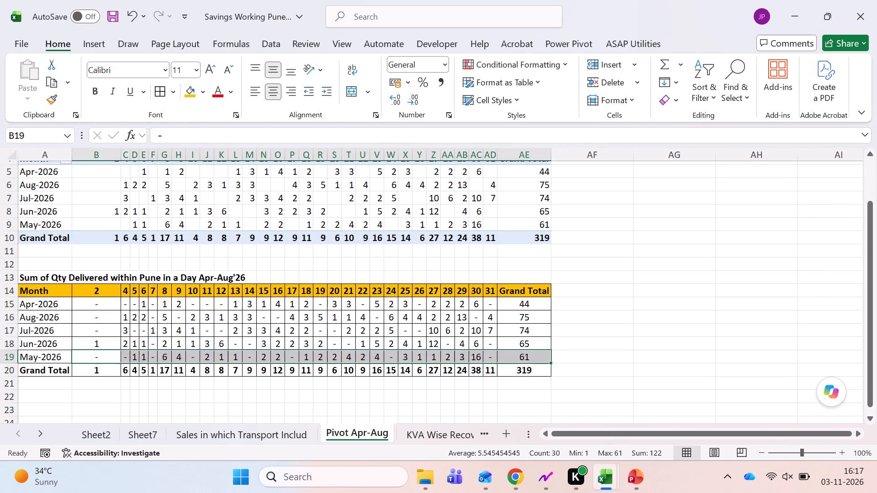
{"action": "key", "text": "shift+Left"}
{"action": "key", "text": "Up"}
{"action": "key", "text": "ctrl+shift+Right"}
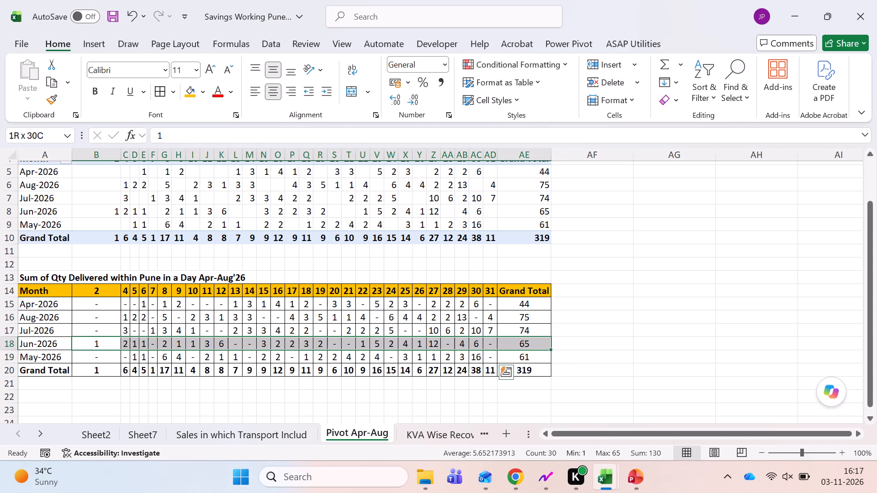
{"action": "key", "text": "shift+Left"}
{"action": "key", "text": "Up"}
{"action": "key", "text": "ctrl+shift+Right"}
{"action": "key", "text": "shift+Left"}
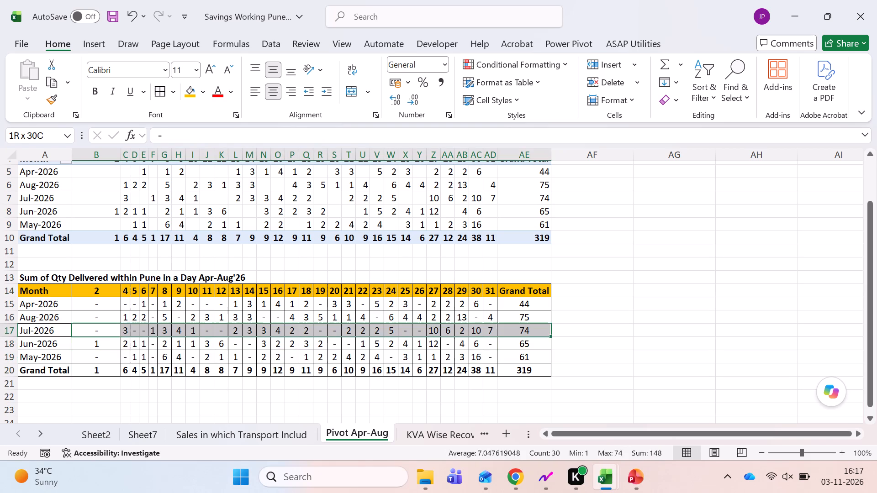
{"action": "key", "text": "Up"}
{"action": "key", "text": "ctrl+shift+Right"}
{"action": "key", "text": "shift+Left"}
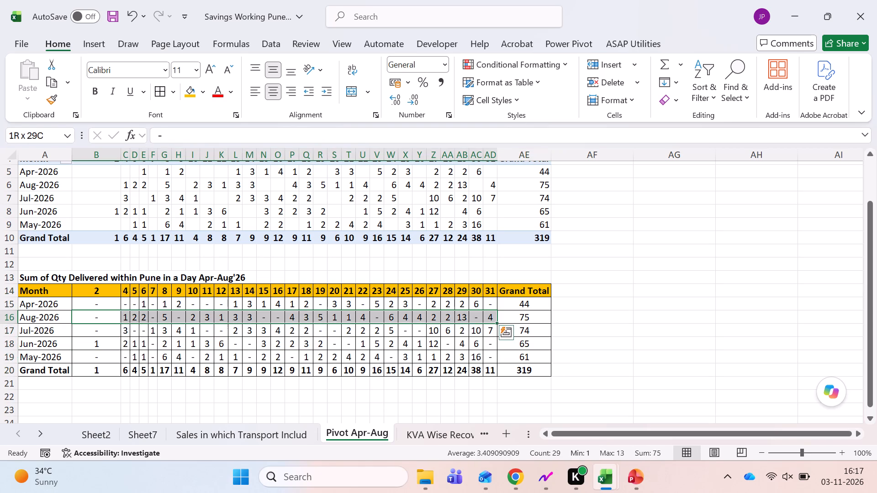
{"action": "key", "text": "Up"}
{"action": "key", "text": "ctrl+shift+Right"}
{"action": "key", "text": "shift+Left"}
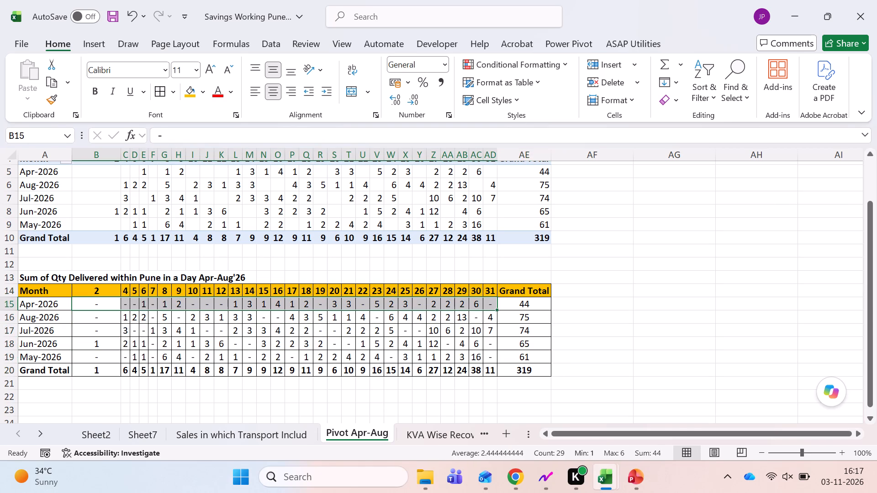
{"action": "key", "text": "Down"}
Append "(Average)" to the G6 header on Sheet7, widening column G slightly and auto-fitting row 6.
{"action": "key", "text": "ctrl+Page_Up"}
{"action": "key", "text": "ctrl+Page_Up"}
{"action": "key", "text": "Up"}
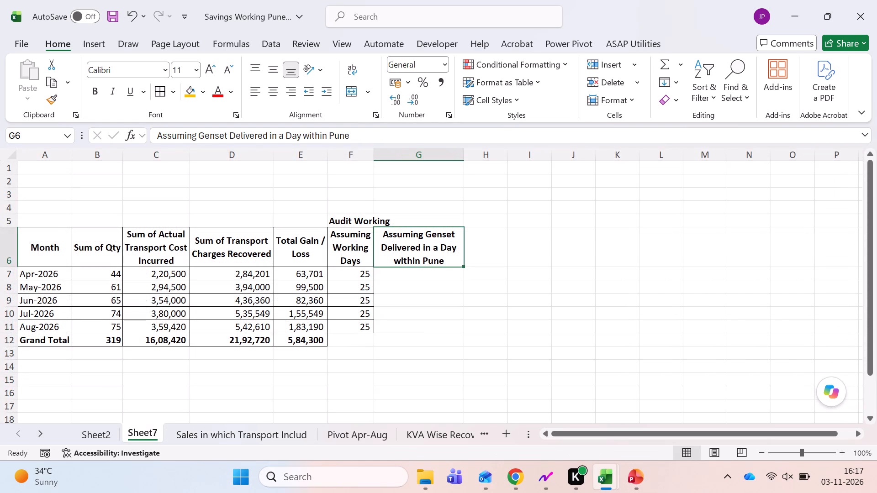
{"action": "key", "text": "F2"}
{"action": "key", "text": "space"}
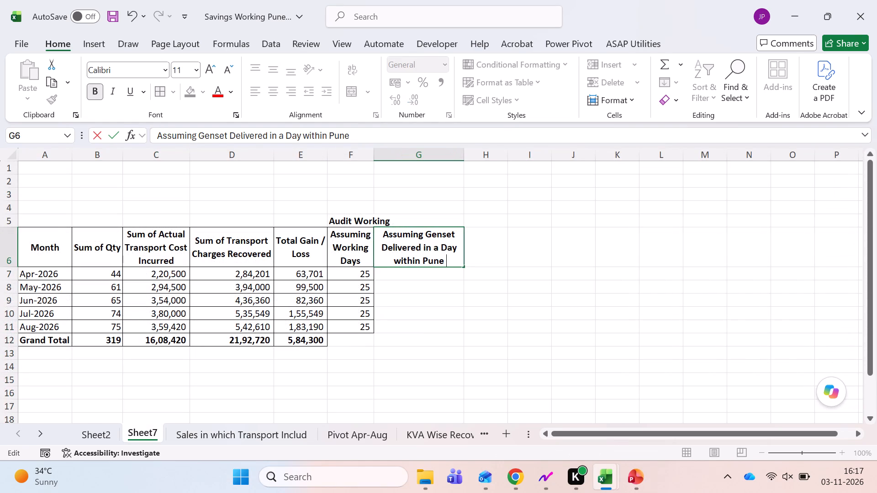
{"action": "type", "text": "(Average)"}
{"action": "key", "text": "Return"}
{"action": "key", "text": "Up"}
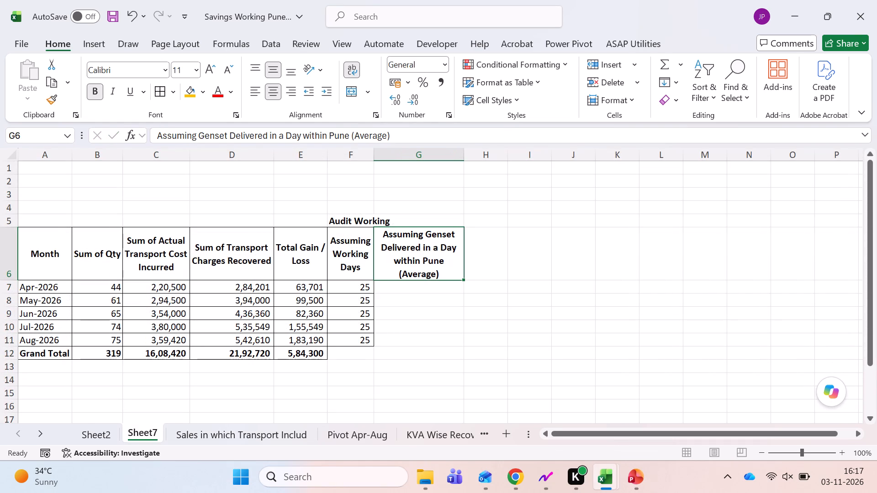
{"action": "left_click_drag", "start_coordinate": [460, 157], "coordinate": [467, 159]}
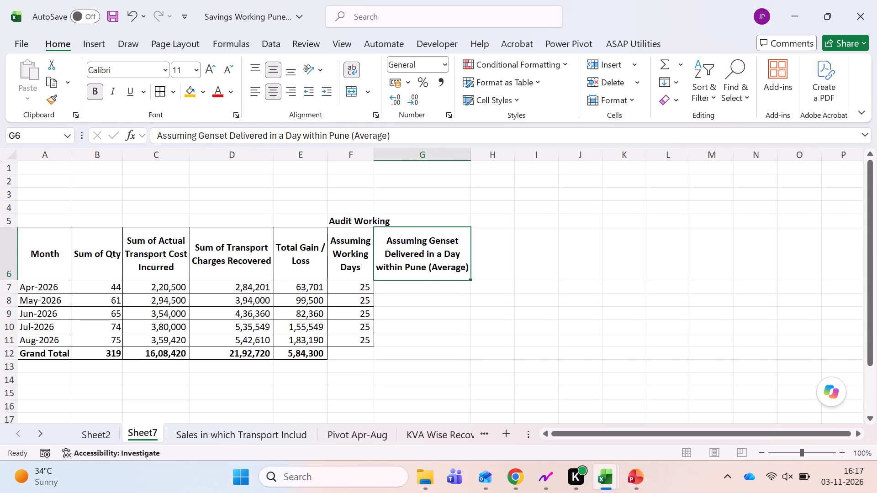
{"action": "double_click", "coordinate": [11, 279]}
Enter 3 as the average gensets delivered in a day for every month, April to August, in G7:G11.
{"action": "key", "text": "Down"}
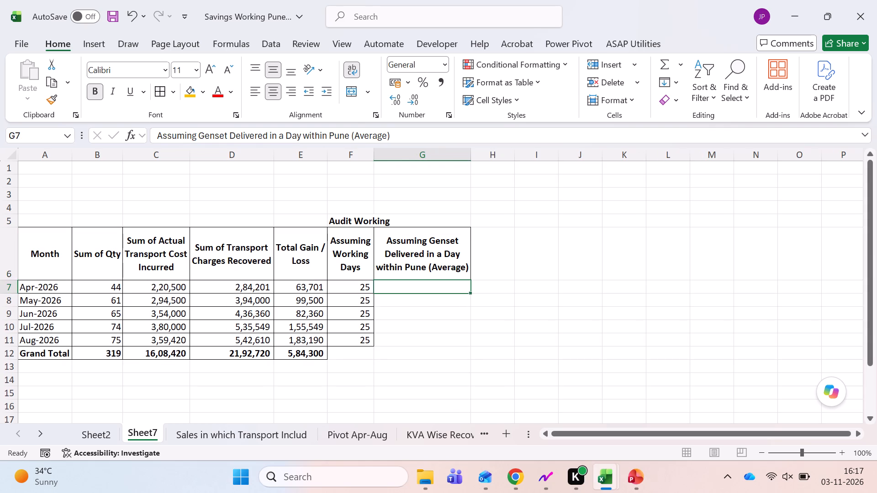
{"action": "key", "text": "3"}
{"action": "key", "text": "Return"}
{"action": "key", "text": "Up"}
{"action": "key", "text": "ctrl+c"}
{"action": "key", "text": "Down"}
{"action": "key", "text": "shift+Down"}
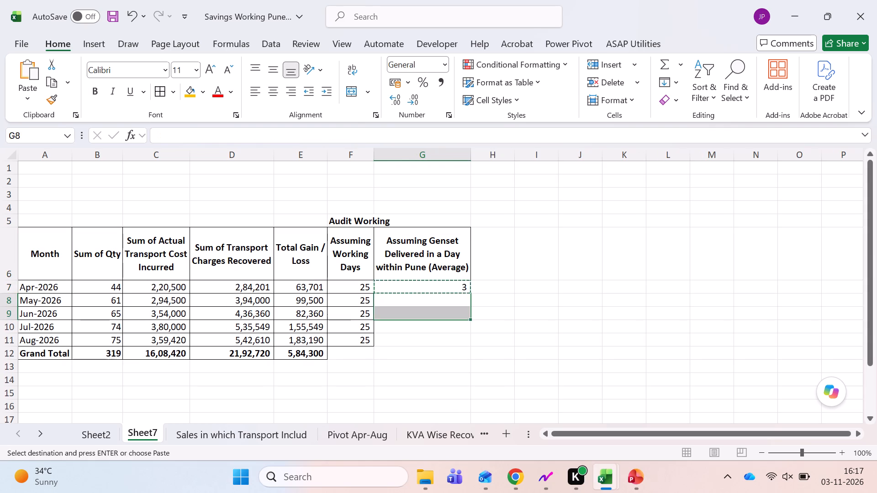
{"action": "key", "text": "shift+Down"}
{"action": "key", "text": "shift+Down"}
{"action": "key", "text": "Return"}
{"action": "key", "text": "Up"}
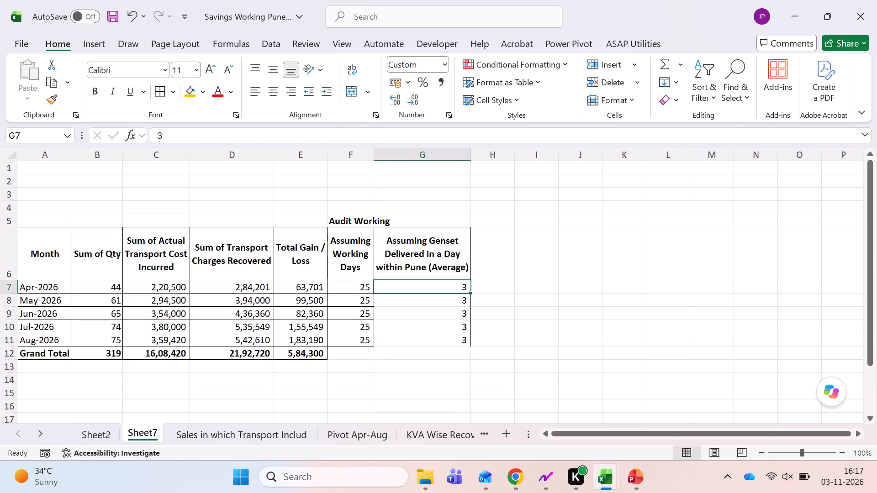
Apply all borders to the average daily genset values in G7:G11.
{"action": "key", "text": "ctrl+shift+Down"}
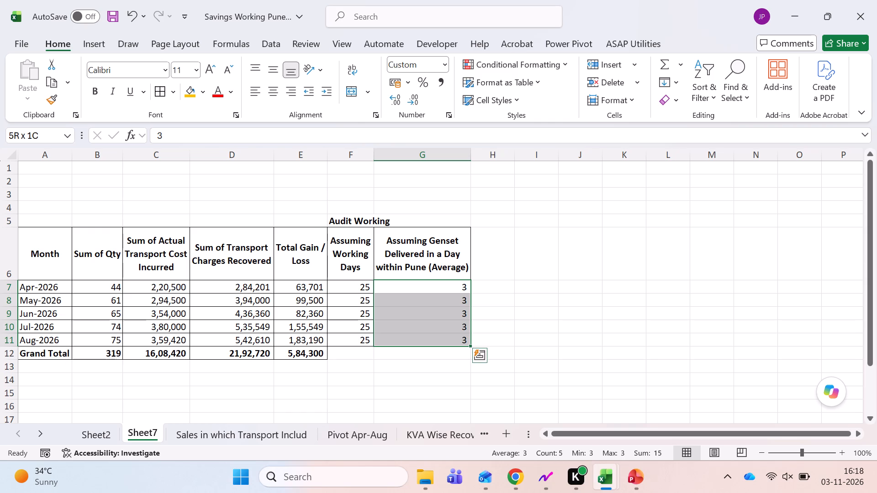
{"action": "key", "text": "alt+h"}
{"action": "type", "text": "ba"}
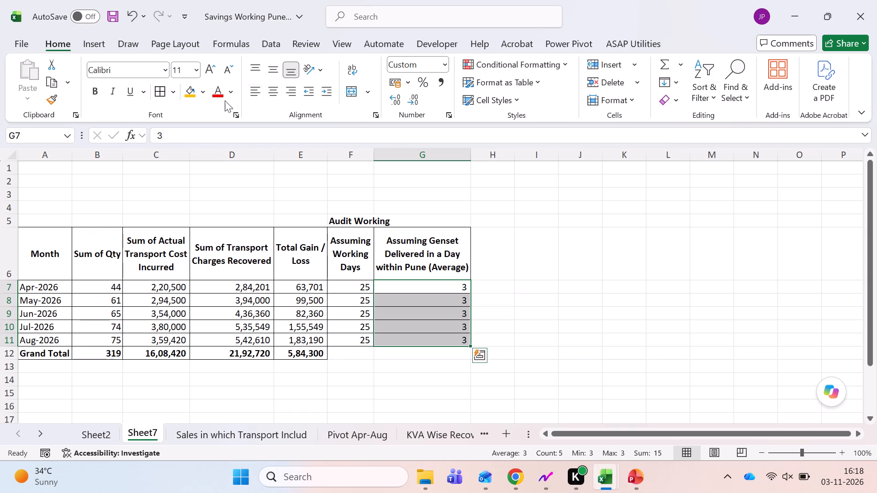
Centre the daily genset values in G7:G11 both ways and set their number format to General.
{"action": "left_click", "coordinate": [271, 68]}
{"action": "left_click", "coordinate": [273, 89]}
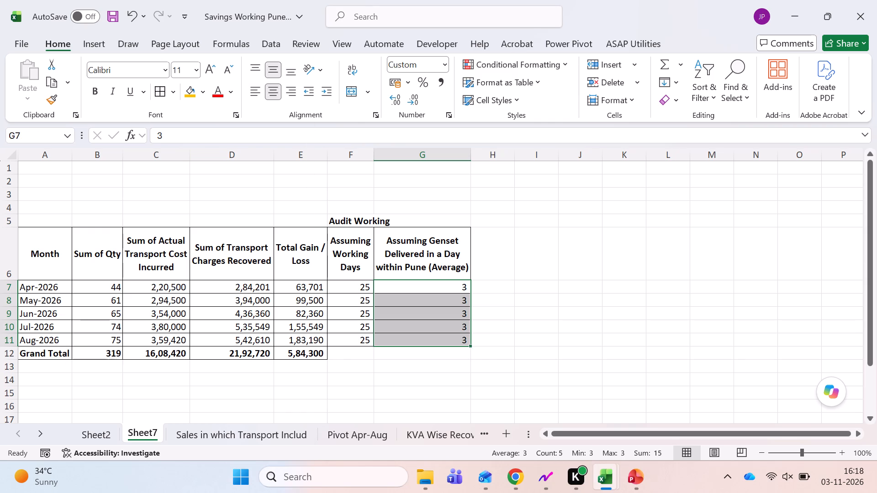
{"action": "key", "text": "Down"}
{"action": "key", "text": "Up"}
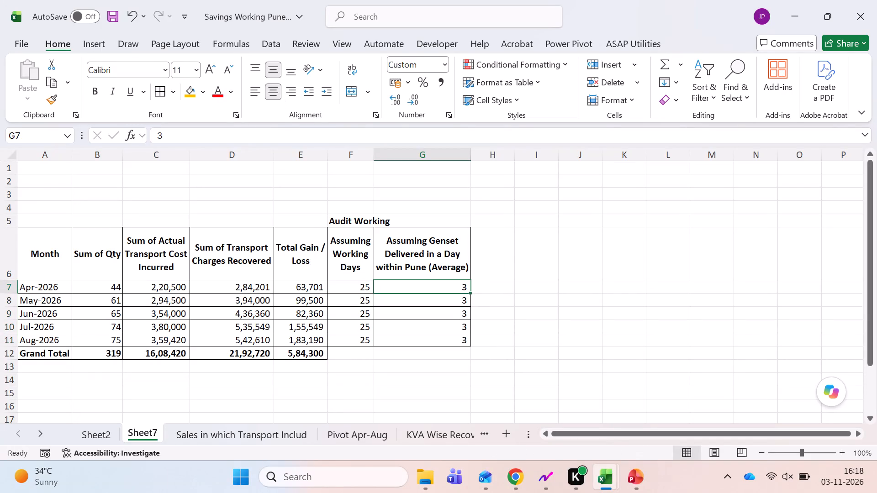
{"action": "key", "text": "ctrl+shift+Down"}
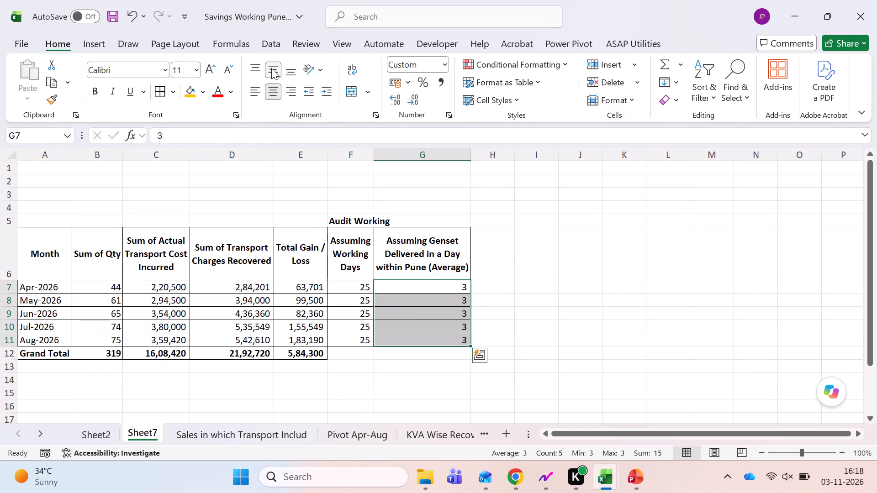
{"action": "left_click", "coordinate": [271, 68]}
{"action": "left_click", "coordinate": [275, 91]}
{"action": "left_click", "coordinate": [272, 71]}
{"action": "left_click", "coordinate": [272, 92]}
{"action": "left_click", "coordinate": [417, 68]}
{"action": "key", "text": "g"}
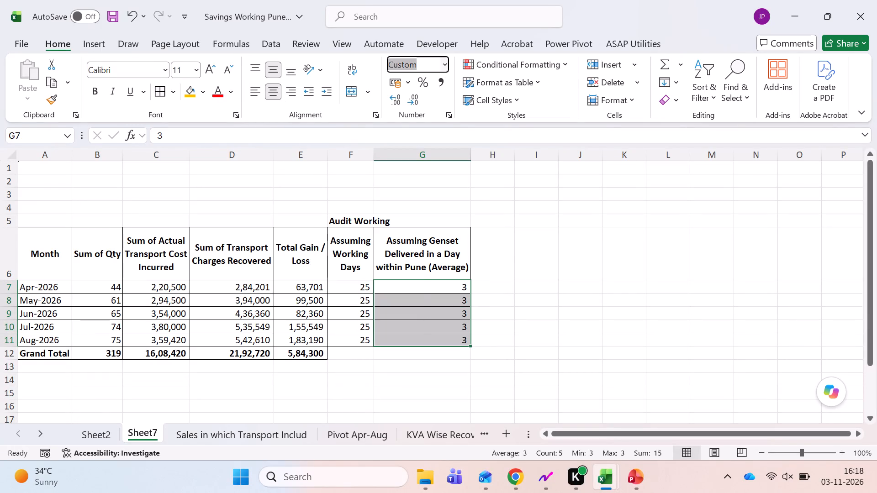
{"action": "key", "text": "Return"}
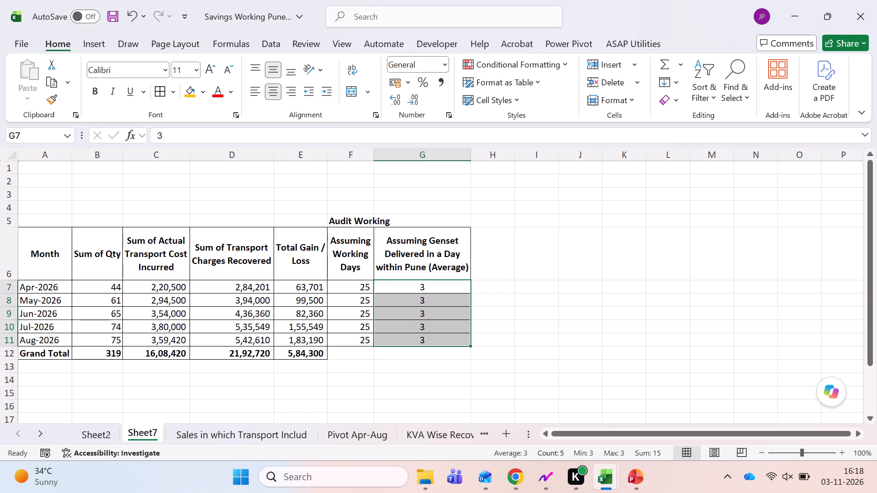
Centre the working-day values in F7:F11 both ways with the General number format, and save the workbook.
{"action": "left_click", "coordinate": [343, 288]}
{"action": "key", "text": "ctrl+shift+Down"}
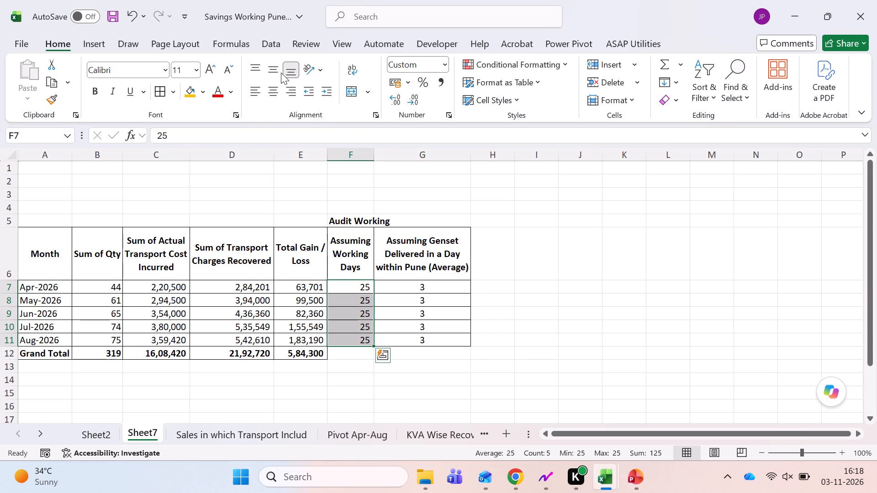
{"action": "left_click", "coordinate": [272, 68]}
{"action": "left_click", "coordinate": [272, 84]}
{"action": "left_click", "coordinate": [416, 64]}
{"action": "key", "text": "g"}
{"action": "key", "text": "Return"}
{"action": "key", "text": "Down"}
{"action": "key", "text": "Down"}
{"action": "key", "text": "Down"}
{"action": "key", "text": "Right"}
{"action": "key", "text": "Up"}
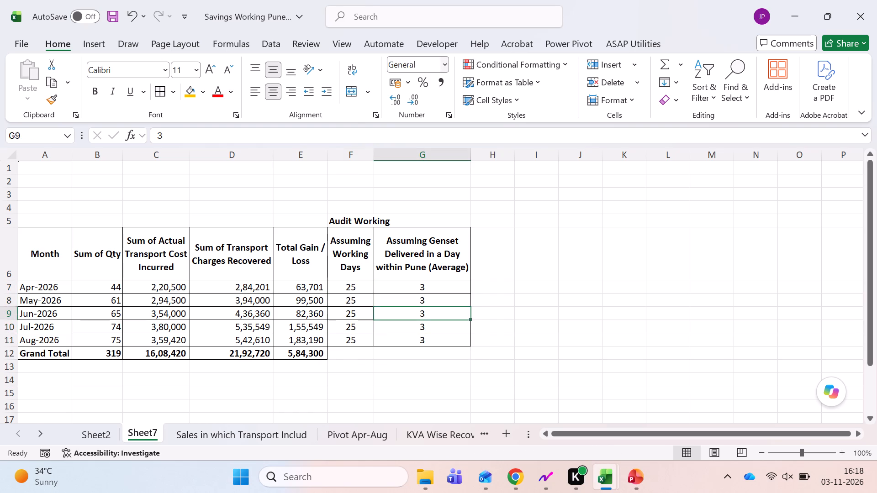
{"action": "key", "text": "Up"}
{"action": "key", "text": "Up"}
{"action": "key", "text": "Up"}
{"action": "key", "text": "ctrl+s"}
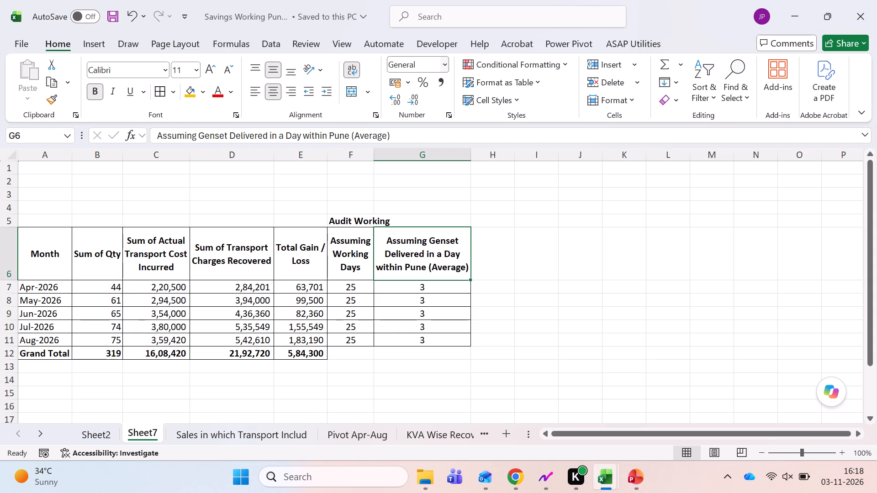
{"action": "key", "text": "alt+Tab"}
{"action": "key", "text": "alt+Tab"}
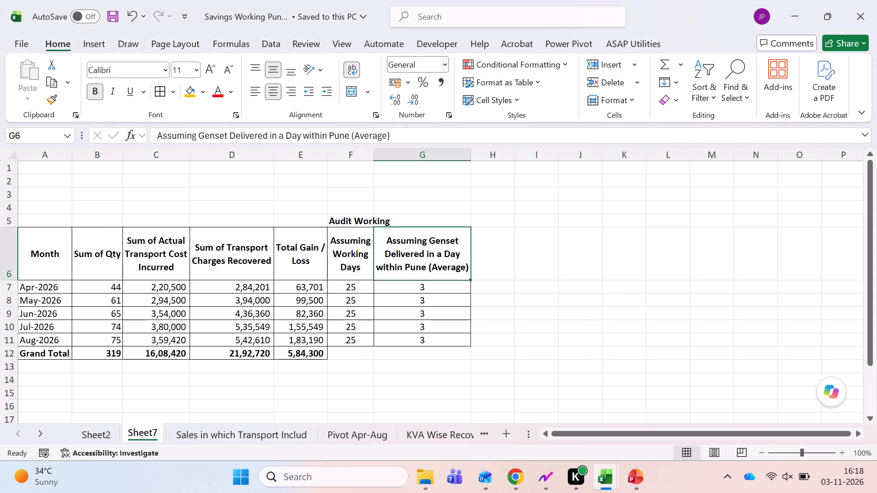
Review the daily delivery and distance assumptions in the truck-hire proposal on Sheet2.
{"action": "left_click", "coordinate": [90, 434]}
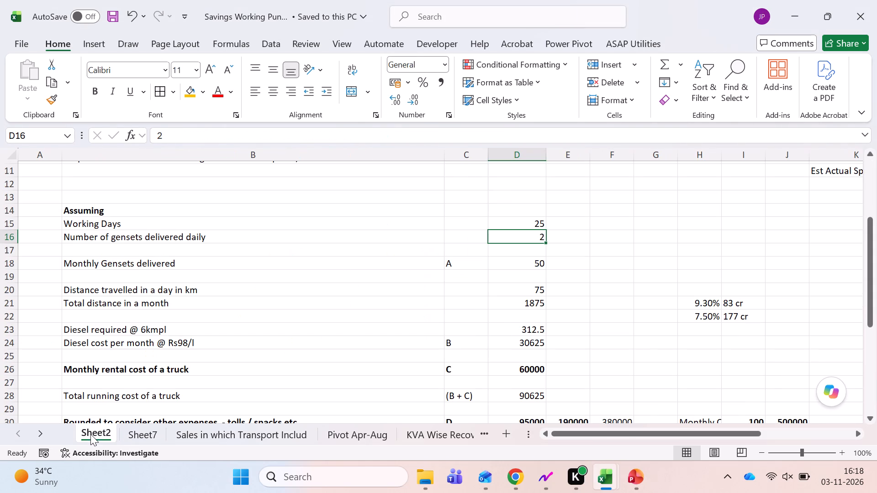
{"action": "left_click", "coordinate": [162, 287]}
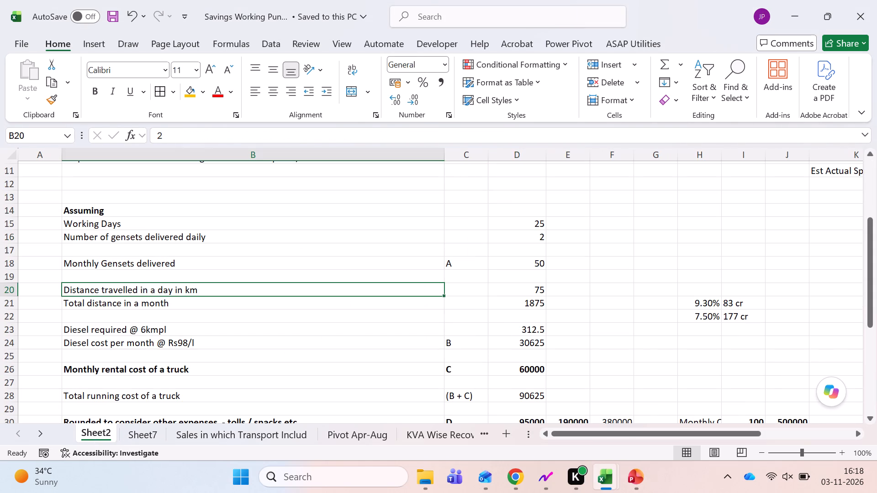
{"action": "left_click", "coordinate": [509, 287]}
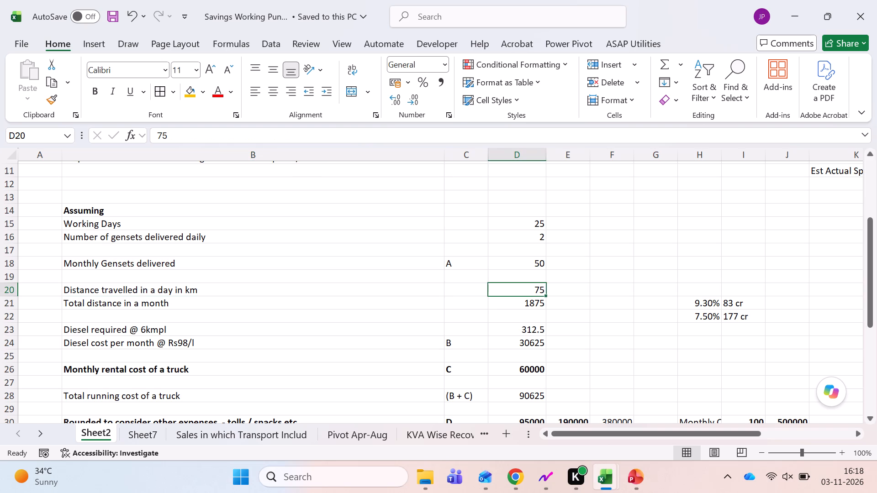
On Sheet7, insert blank cells at F6:F11, shifting the working-days and daily-genset columns one column over.
{"action": "left_click", "coordinate": [138, 434]}
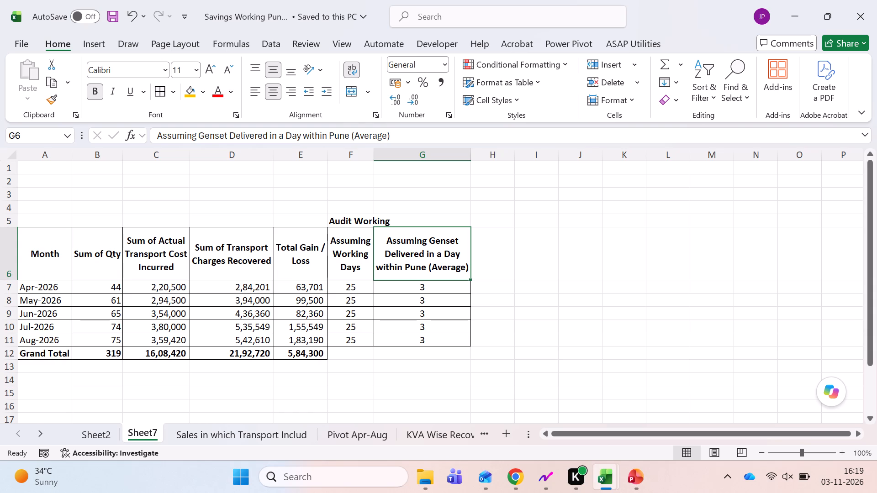
{"action": "key", "text": "Left"}
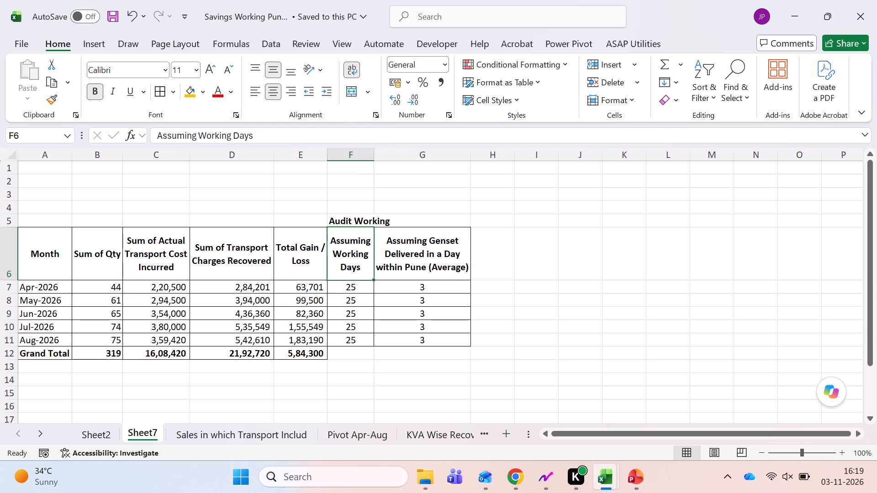
{"action": "key", "text": "shift+Down"}
{"action": "key", "text": "shift+Down"}
{"action": "key", "text": "shift+Down"}
{"action": "key", "text": "shift+Down"}
{"action": "key", "text": "shift+Down"}
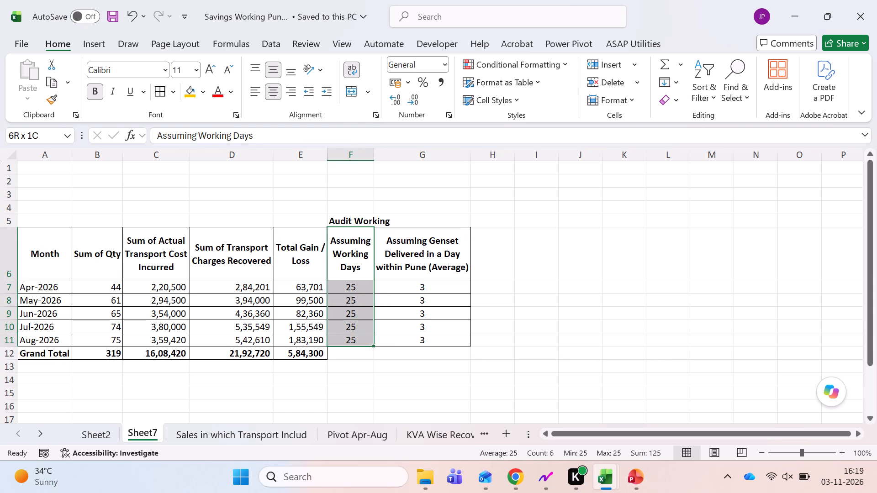
{"action": "key", "text": "ctrl+shift+equal"}
{"action": "key", "text": "Return"}
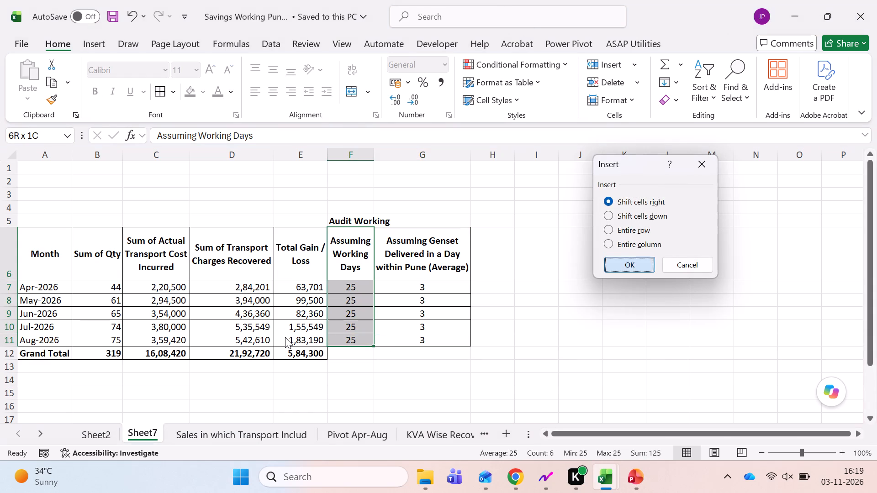
{"action": "key", "text": "Down"}
{"action": "key", "text": "Right"}
{"action": "key", "text": "Left"}
{"action": "key", "text": "Up"}
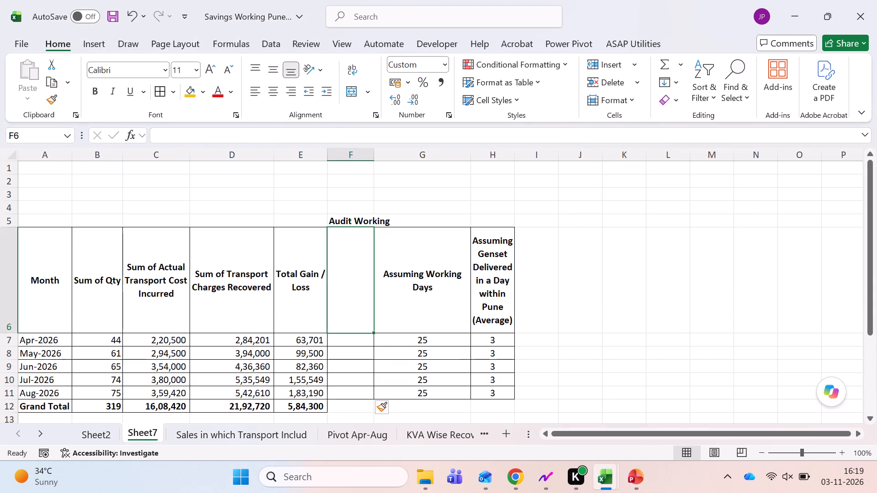
Enter the header "Cost of Per Genset" in F6.
{"action": "type", "text": "Cost of Pe"}
{"action": "key", "text": "space"}
{"action": "key", "text": "BackSpace"}
{"action": "type", "text": "r Genset"}
{"action": "key", "text": "Return"}
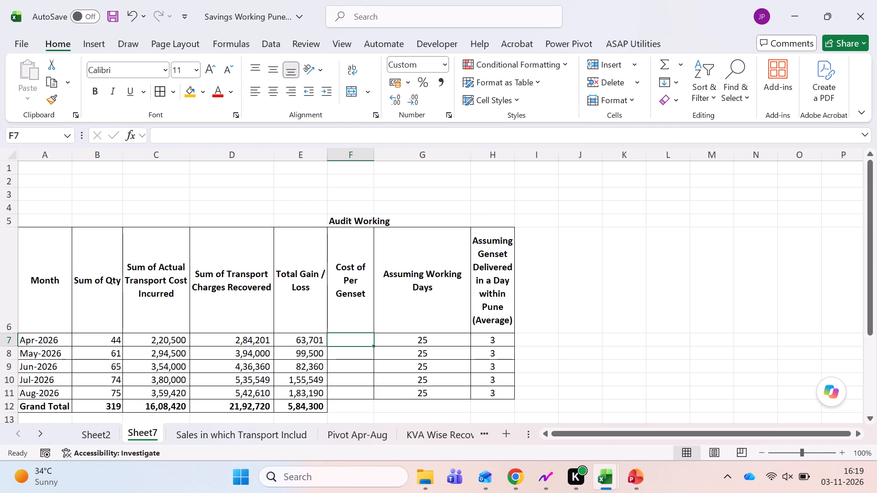
Widen column H and autofit the height of header row 6.
{"action": "left_click_drag", "start_coordinate": [512, 152], "coordinate": [558, 173]}
{"action": "double_click", "coordinate": [11, 332]}
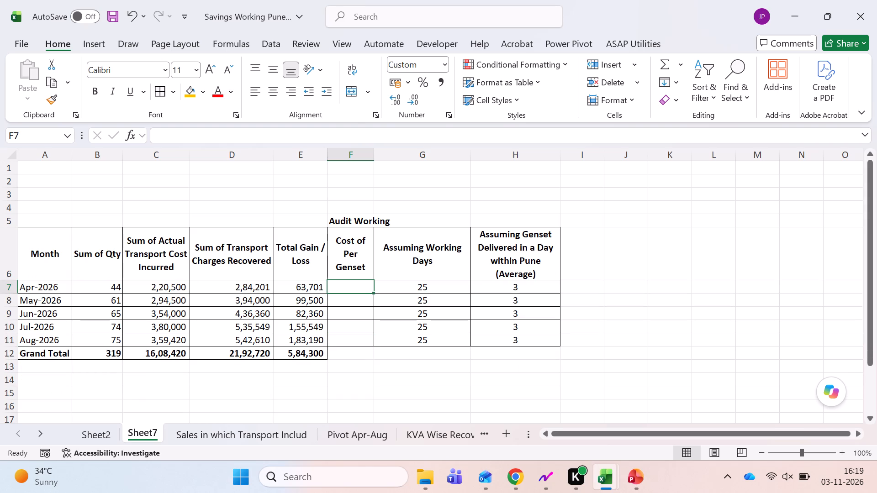
In F7, calculate April's cost per genset as actual transport cost divided by quantity, =C7/B7.
{"action": "key", "text": "equal"}
{"action": "key", "text": "Left"}
{"action": "key", "text": "Left"}
{"action": "key", "text": "Left"}
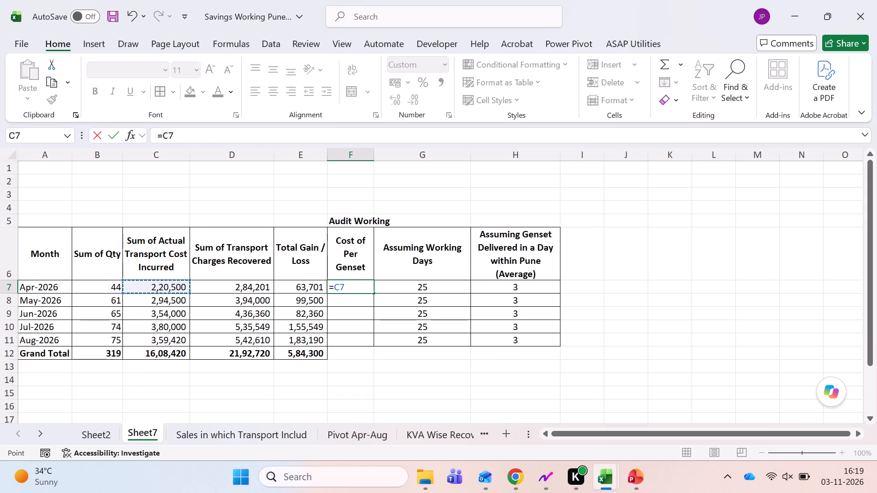
{"action": "key", "text": "slash"}
{"action": "key", "text": "Left"}
{"action": "key", "text": "Left"}
{"action": "key", "text": "Left"}
{"action": "key", "text": "Left"}
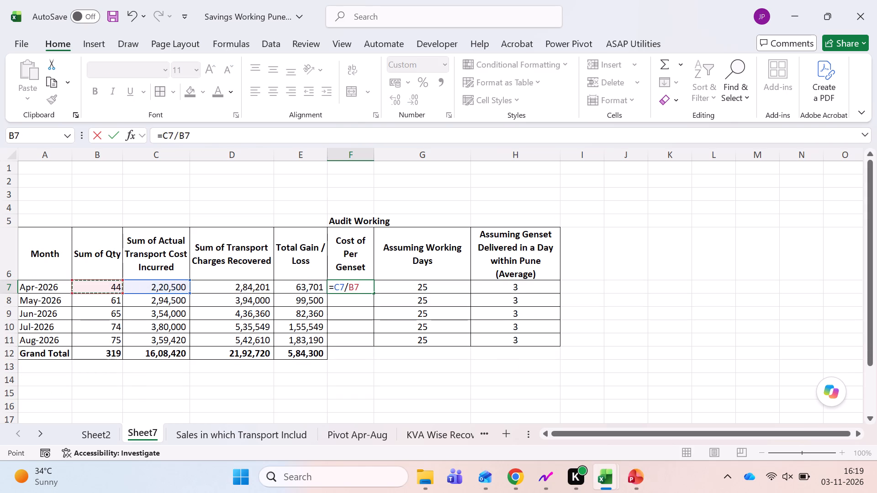
{"action": "key", "text": "Return"}
Copy the cost-per-genset formula from F7 to F8:F11 for May to August, and save the workbook.
{"action": "key", "text": "Up"}
{"action": "key", "text": "ctrl+c"}
{"action": "key", "text": "Down"}
{"action": "key", "text": "shift+Down"}
{"action": "key", "text": "shift+Down"}
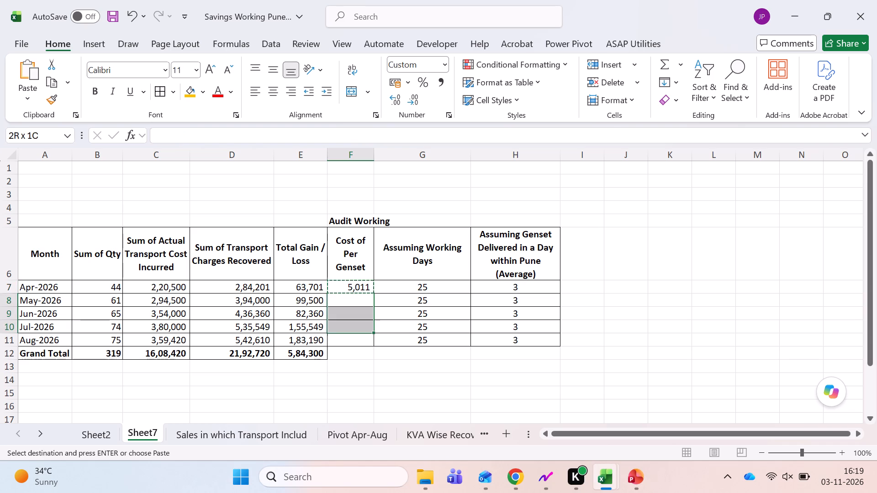
{"action": "key", "text": "shift+Down"}
{"action": "key", "text": "Return"}
{"action": "key", "text": "Up"}
{"action": "key", "text": "ctrl+s"}
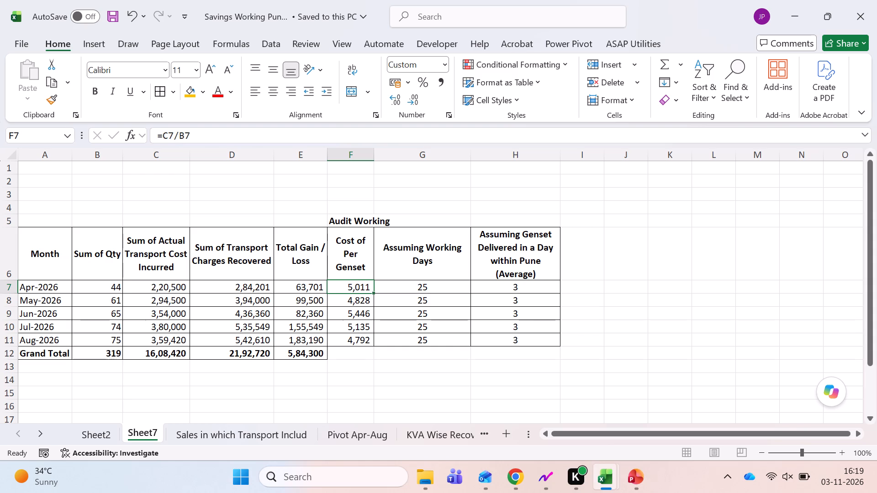
Extend the F6 header so it reads "Cost of Per Genset Per Day".
{"action": "key", "text": "Up"}
{"action": "key", "text": "F2"}
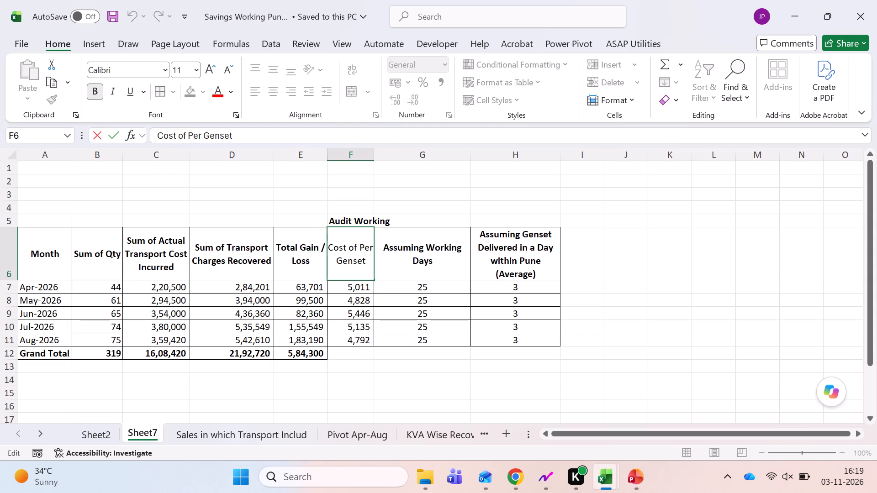
{"action": "key", "text": "space"}
{"action": "type", "text": "Per Day"}
{"action": "key", "text": "Return"}
{"action": "key", "text": "Up"}
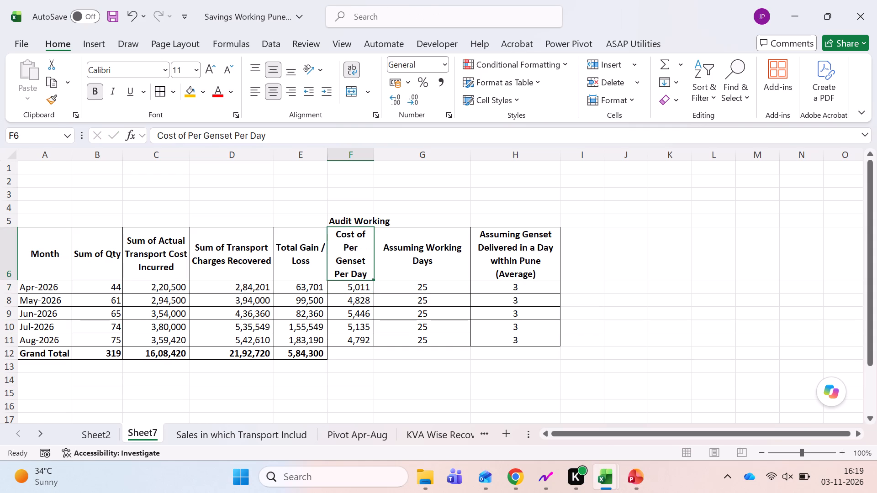
Widen column F so its header fits on two lines, and autofit columns G and H and header row 6.
{"action": "left_click_drag", "start_coordinate": [373, 155], "coordinate": [386, 158]}
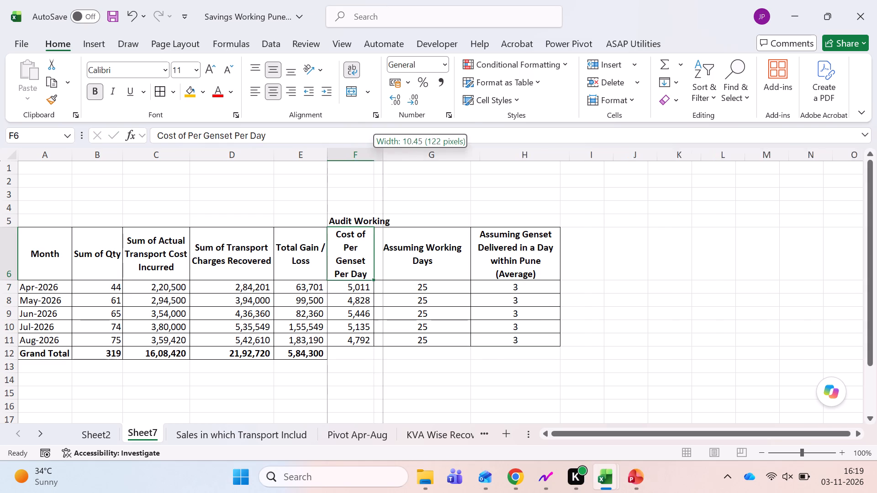
{"action": "left_click_drag", "start_coordinate": [386, 158], "coordinate": [397, 163]}
{"action": "triple_click", "coordinate": [8, 281]}
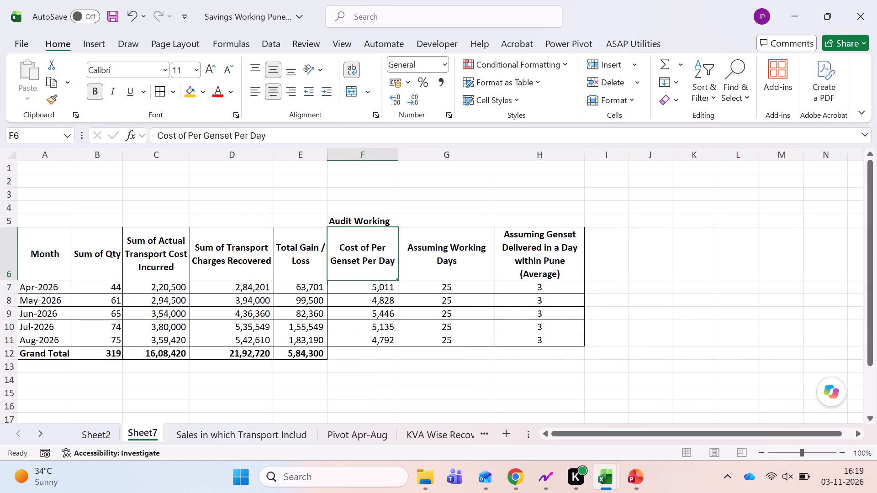
{"action": "left_click", "coordinate": [9, 281]}
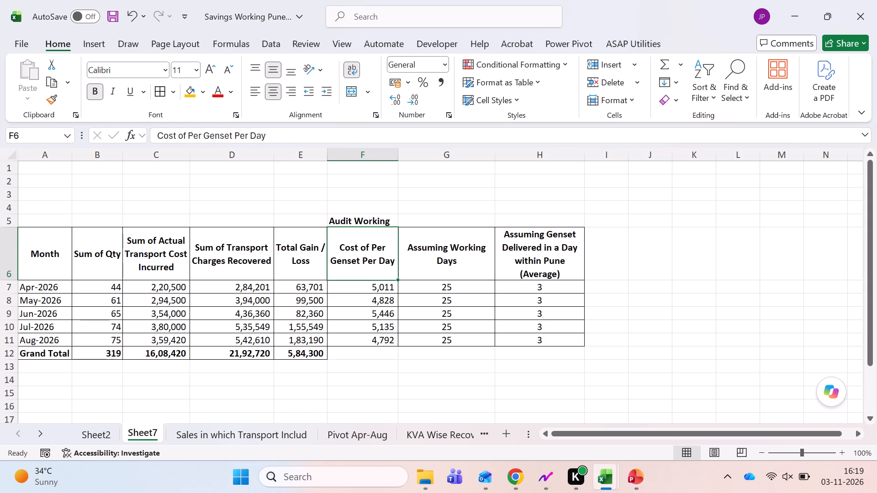
{"action": "double_click", "coordinate": [494, 161]}
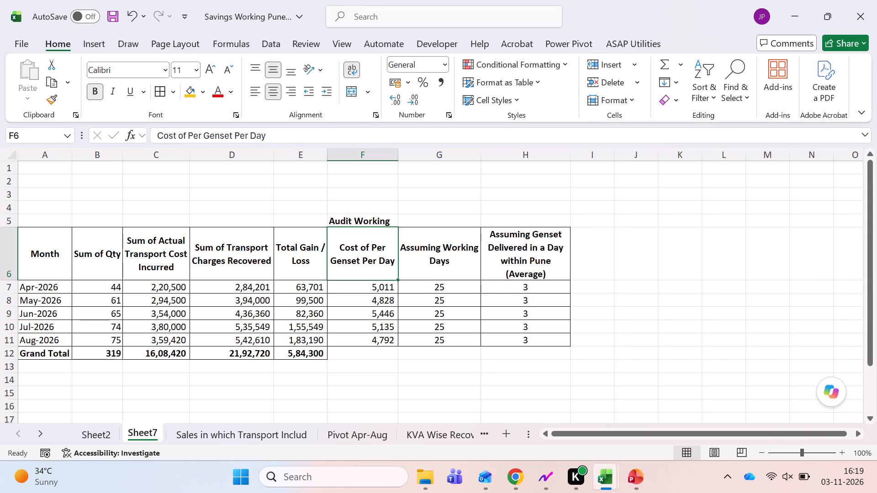
{"action": "triple_click", "coordinate": [574, 155]}
{"action": "left_click", "coordinate": [507, 295]}
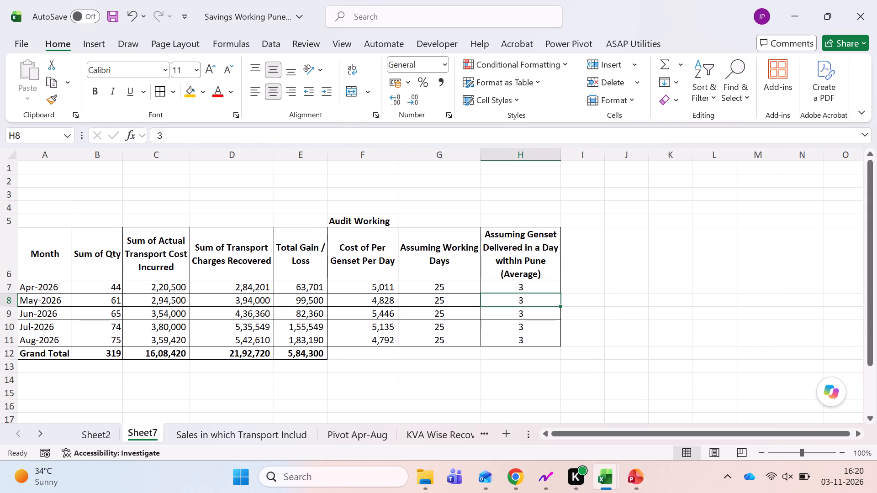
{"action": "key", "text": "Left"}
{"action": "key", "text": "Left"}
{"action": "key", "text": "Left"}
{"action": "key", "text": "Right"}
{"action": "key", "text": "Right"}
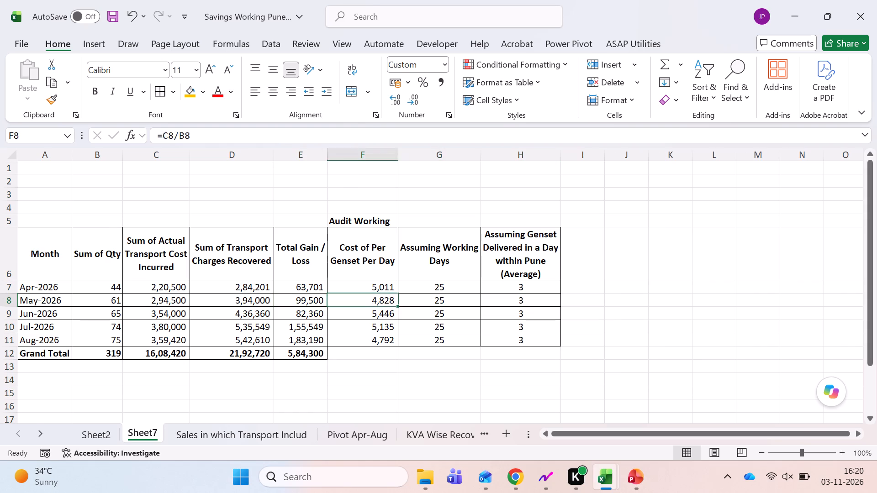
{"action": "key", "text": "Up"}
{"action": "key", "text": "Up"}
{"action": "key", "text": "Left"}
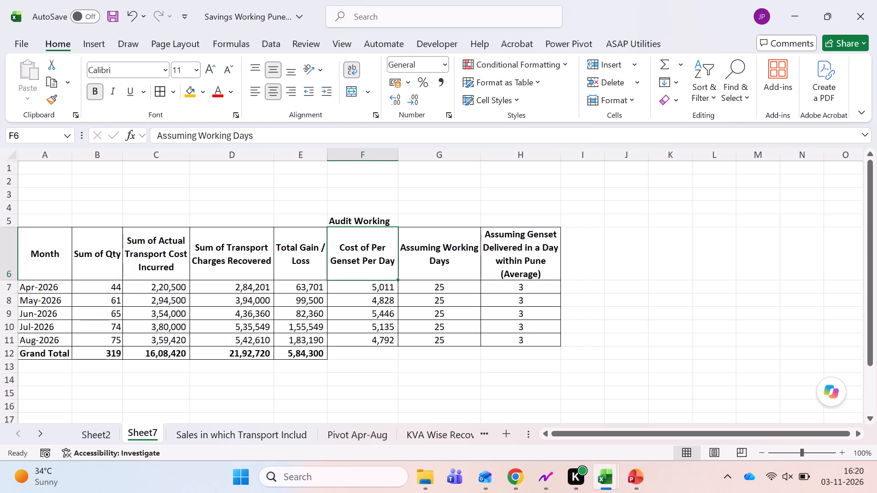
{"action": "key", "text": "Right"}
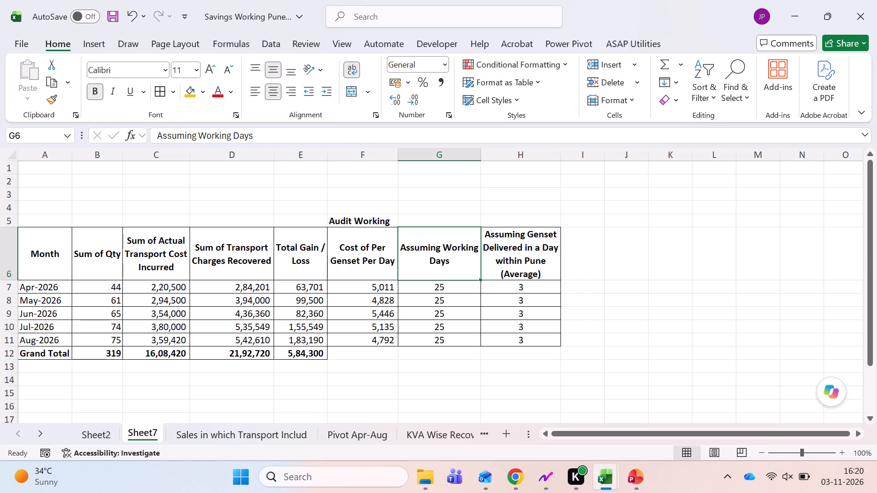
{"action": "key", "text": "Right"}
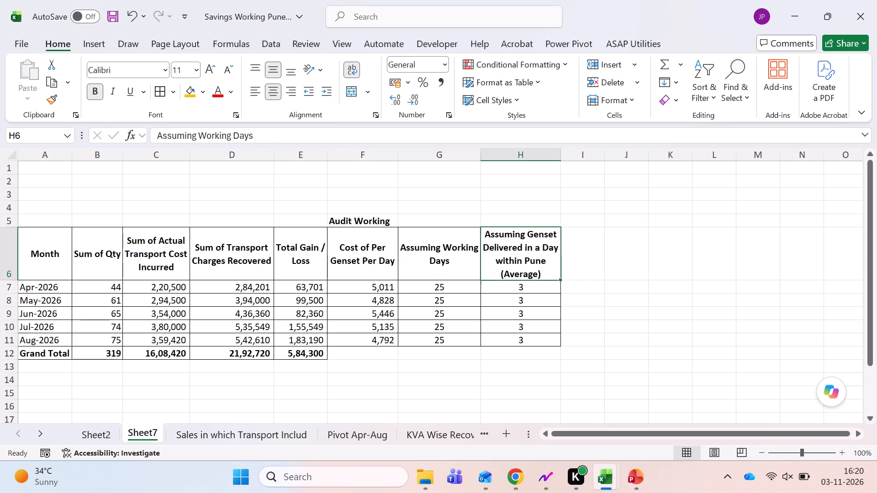
Widen column H slightly so the average daily genset header has more room.
{"action": "left_click_drag", "start_coordinate": [561, 152], "coordinate": [573, 157]}
{"action": "left_click", "coordinate": [586, 284]}
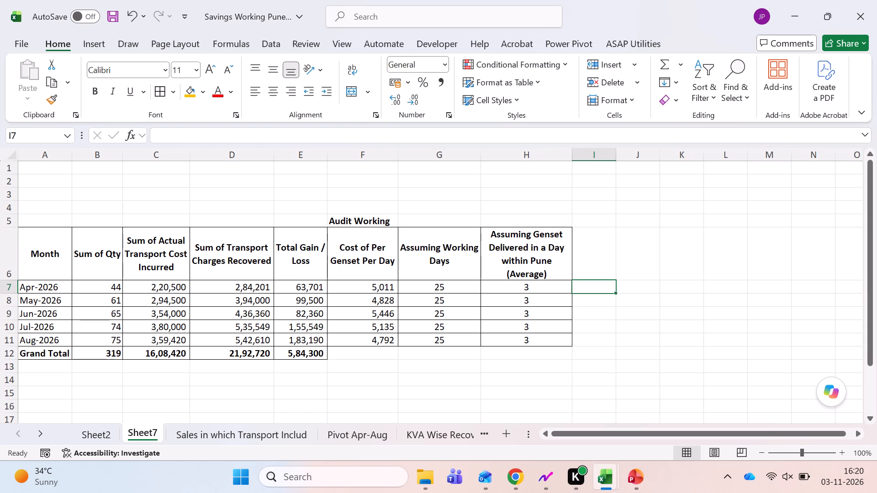
Examine on Sheet2 how the monthly gensets delivered in D18 are calculated, along with the assumptions around it.
{"action": "key", "text": "ctrl+Page_Up"}
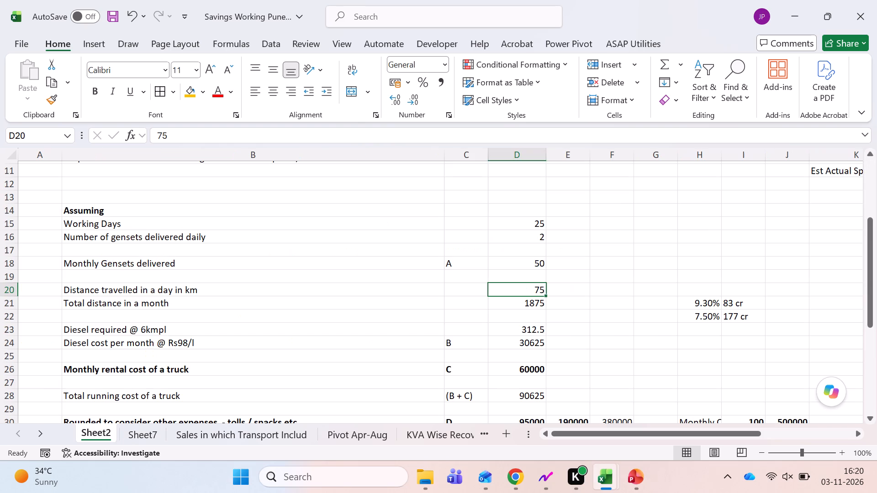
{"action": "key", "text": "F2"}
{"action": "key", "text": "Escape"}
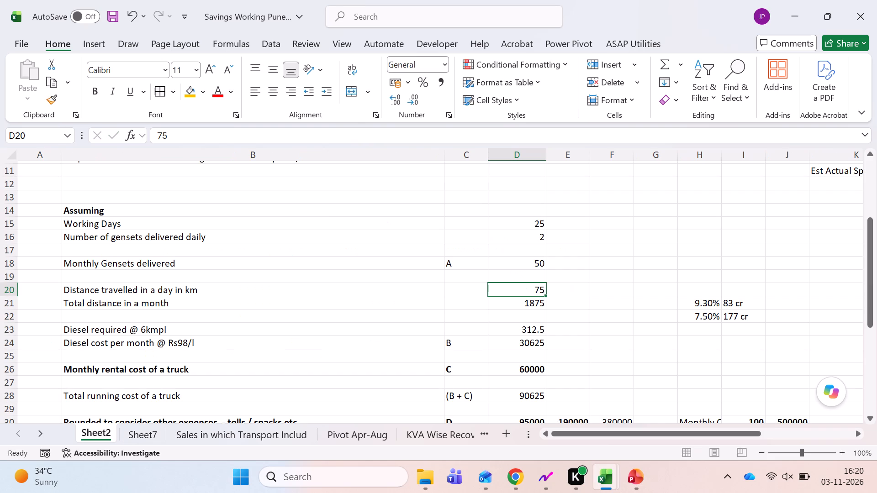
{"action": "key", "text": "Up"}
{"action": "key", "text": "Up"}
{"action": "key", "text": "Up"}
{"action": "key", "text": "Up"}
{"action": "key", "text": "Down"}
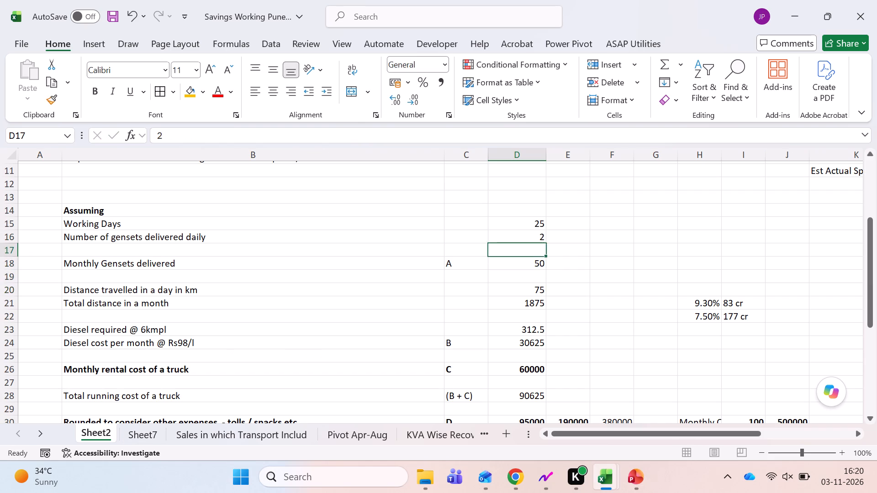
{"action": "key", "text": "Down"}
{"action": "key", "text": "F2"}
{"action": "key", "text": "Escape"}
{"action": "key", "text": "F2"}
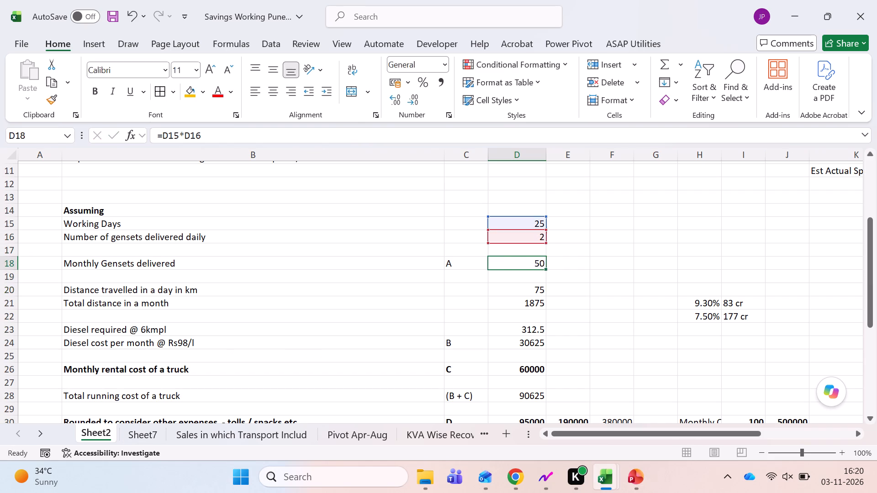
{"action": "key", "text": "Escape"}
{"action": "key", "text": "ctrl+Page_Down"}
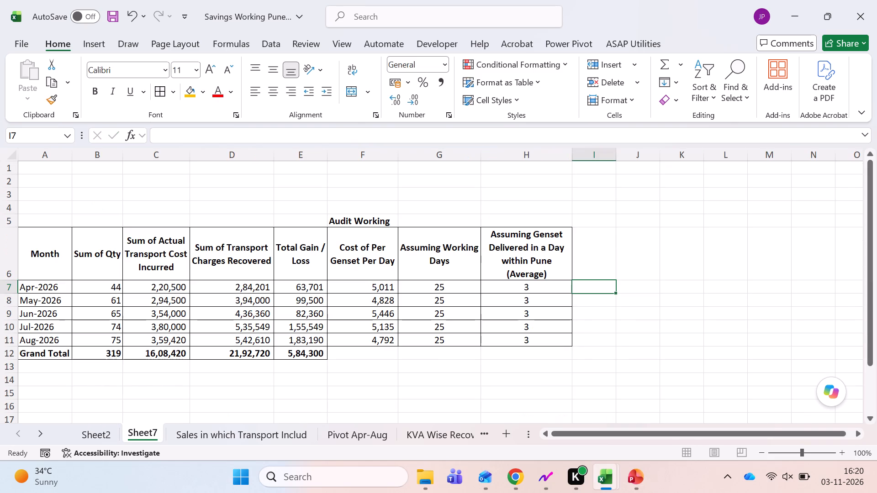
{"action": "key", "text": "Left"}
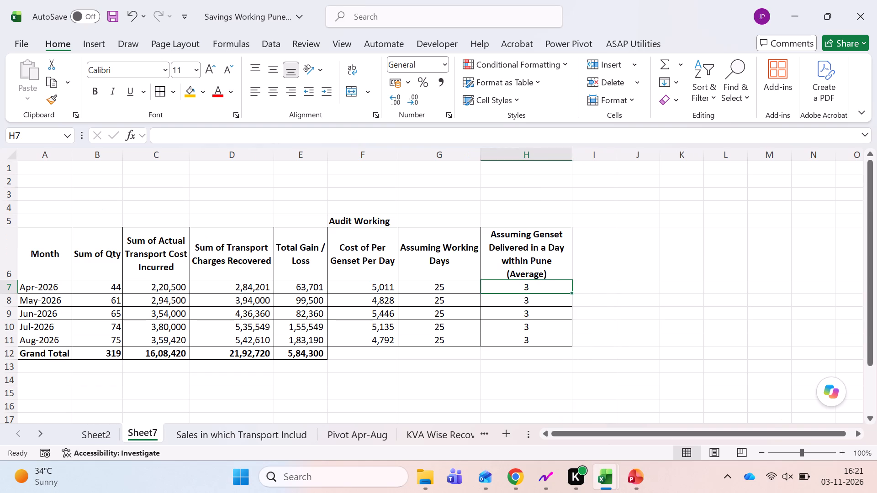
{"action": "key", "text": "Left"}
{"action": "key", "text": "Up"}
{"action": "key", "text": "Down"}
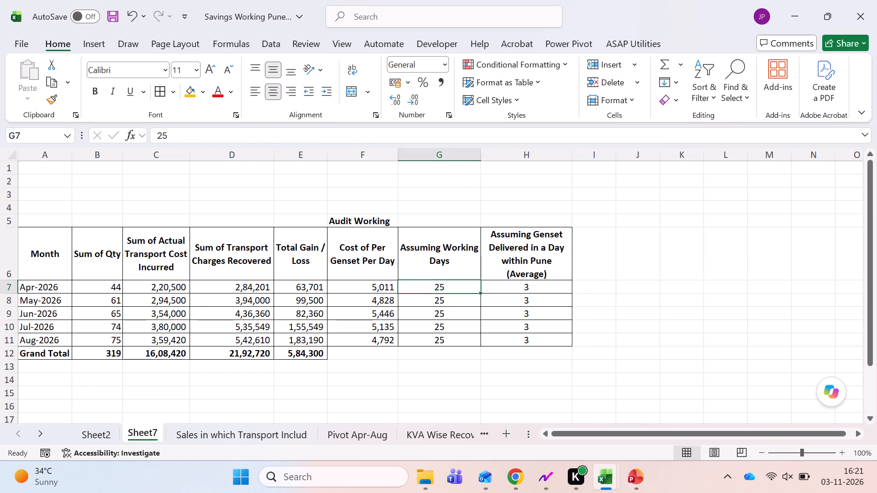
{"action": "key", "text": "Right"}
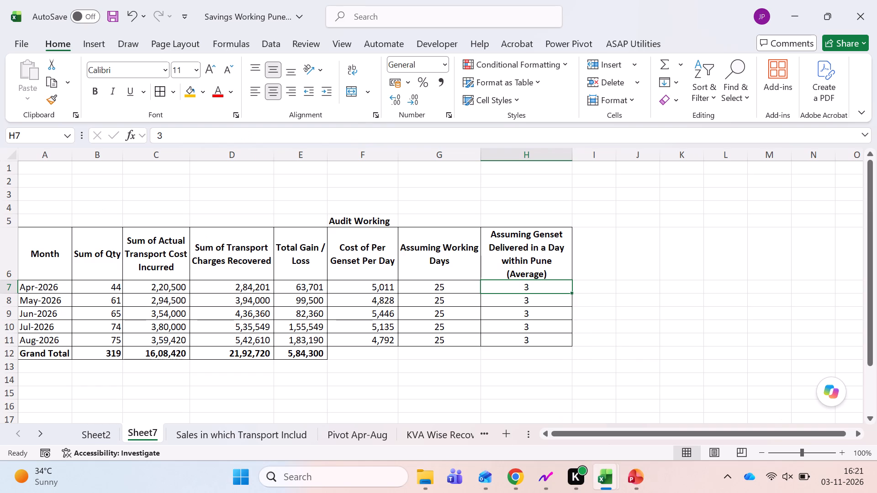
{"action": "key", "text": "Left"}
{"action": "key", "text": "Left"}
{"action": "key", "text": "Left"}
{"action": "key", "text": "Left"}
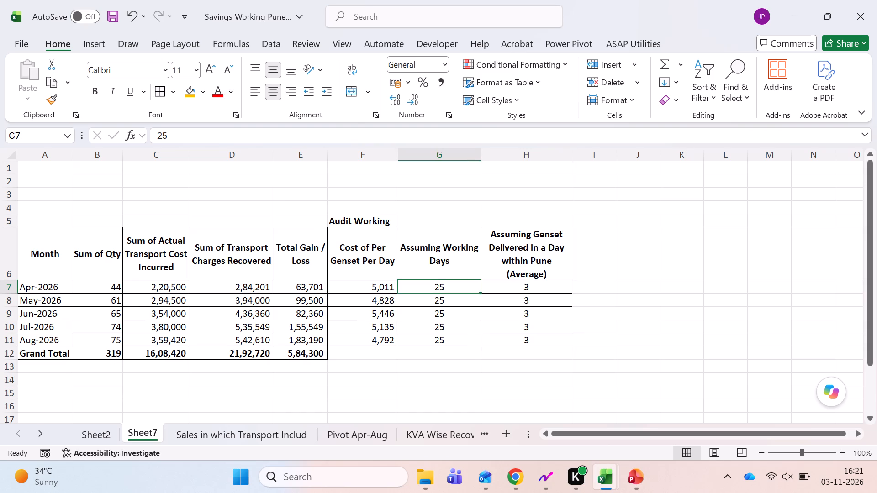
Check the average of the monthly genset quantities in B7:B11.
{"action": "key", "text": "Left"}
{"action": "key", "text": "Left"}
{"action": "key", "text": "Left"}
{"action": "key", "text": "shift+Down"}
{"action": "key", "text": "shift+Down"}
{"action": "key", "text": "shift+Down"}
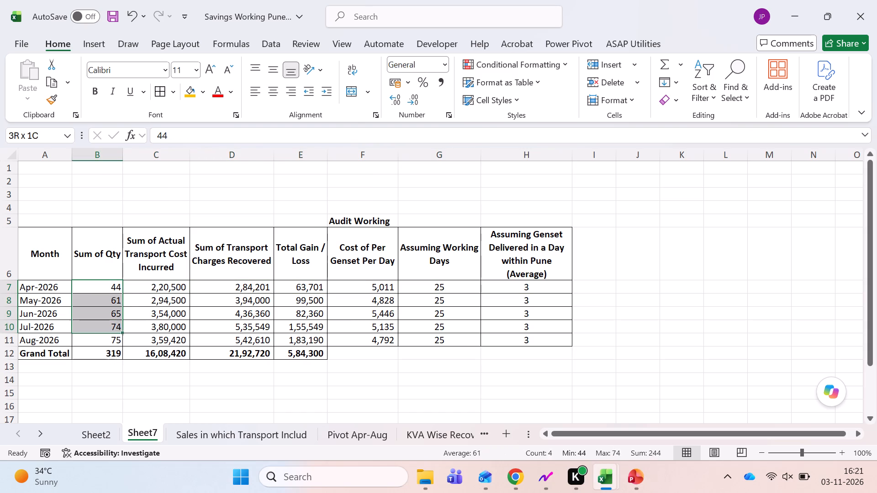
{"action": "key", "text": "shift+Down"}
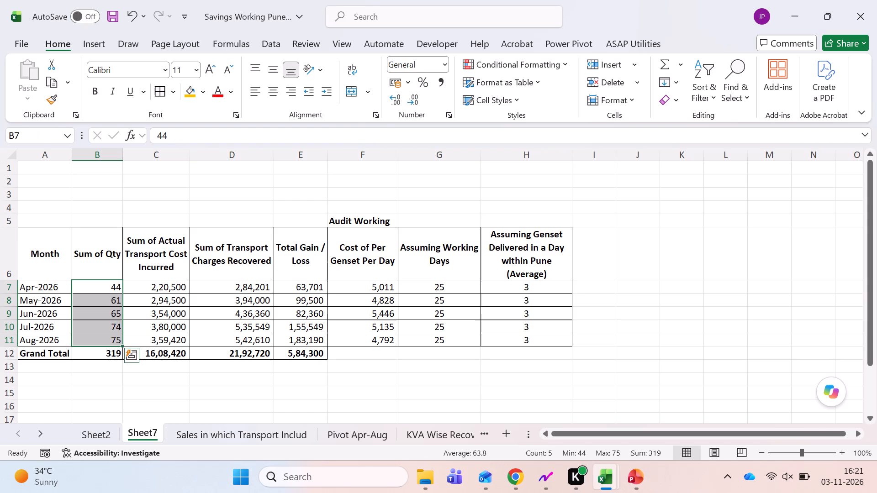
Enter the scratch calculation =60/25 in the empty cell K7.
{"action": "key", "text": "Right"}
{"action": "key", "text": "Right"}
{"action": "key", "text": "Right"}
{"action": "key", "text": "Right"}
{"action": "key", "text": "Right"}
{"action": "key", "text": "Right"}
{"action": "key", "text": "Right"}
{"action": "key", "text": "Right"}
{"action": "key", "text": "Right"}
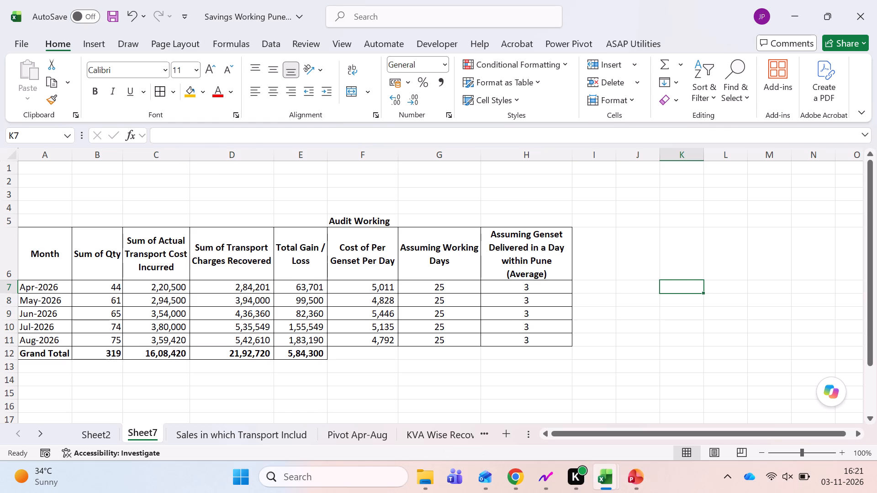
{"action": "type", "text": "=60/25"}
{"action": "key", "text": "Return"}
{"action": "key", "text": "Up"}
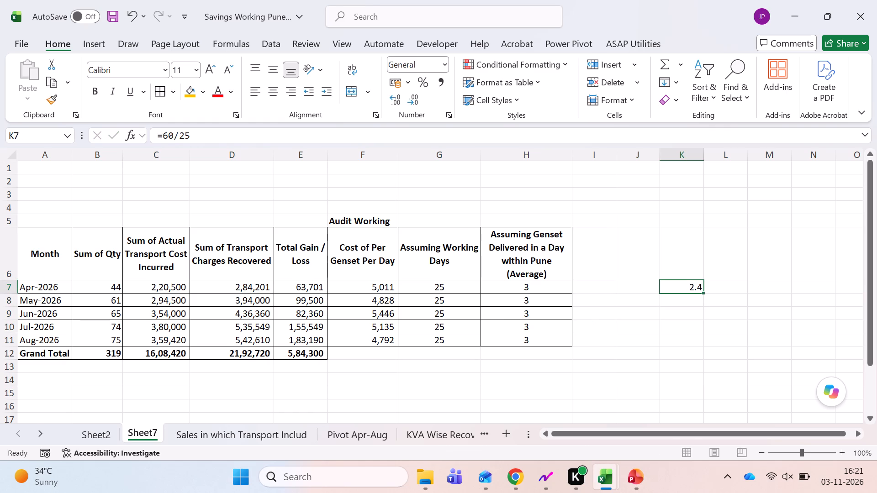
Set the assumed average gensets delivered per day in H7:H11 to 2 for April through August.
{"action": "key", "text": "Left"}
{"action": "key", "text": "Left"}
{"action": "key", "text": "Left"}
{"action": "key", "text": "2"}
{"action": "key", "text": "Return"}
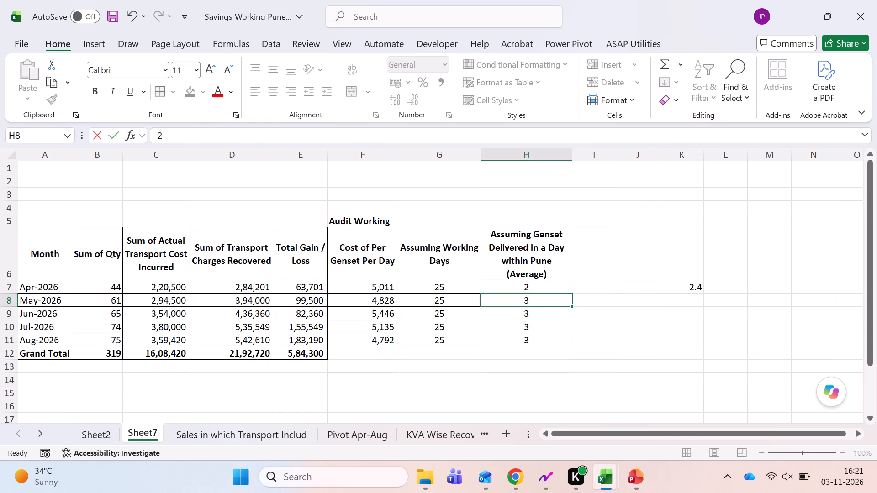
{"action": "key", "text": "Up"}
{"action": "key", "text": "ctrl+c"}
{"action": "key", "text": "Down"}
{"action": "key", "text": "shift+Down"}
{"action": "key", "text": "shift+Down"}
{"action": "key", "text": "shift+Down"}
{"action": "key", "text": "Return"}
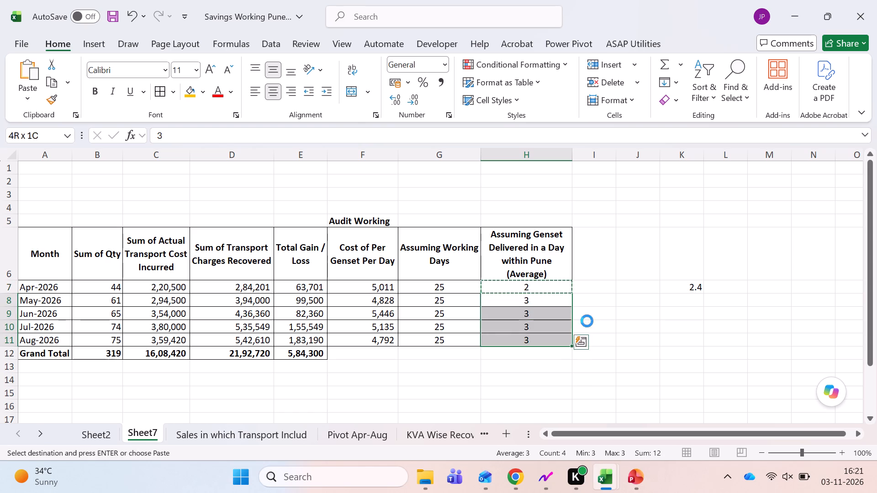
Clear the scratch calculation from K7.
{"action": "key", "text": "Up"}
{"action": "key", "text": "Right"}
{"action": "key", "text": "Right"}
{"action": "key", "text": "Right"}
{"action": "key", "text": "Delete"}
Review the monthly quantities in B7:B11 and their average against the working-day and daily-delivery assumptions in columns G and H.
{"action": "key", "text": "ctrl+Left"}
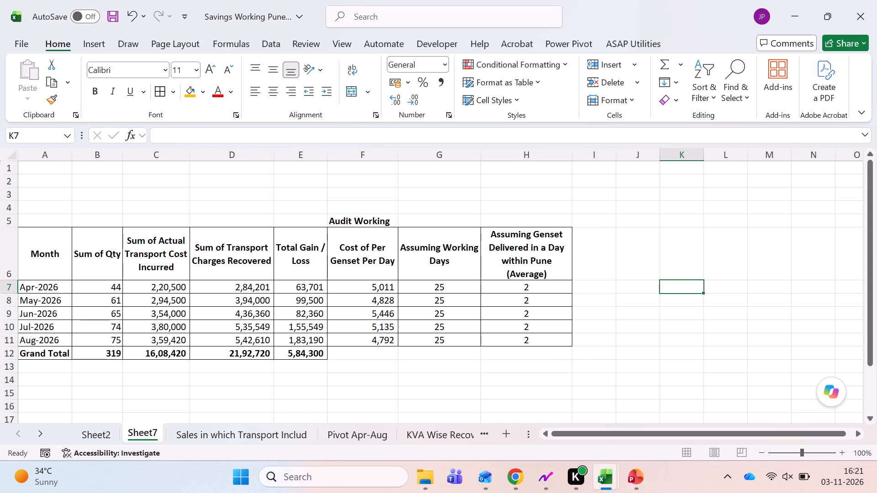
{"action": "key", "text": "ctrl+Left"}
{"action": "key", "text": "ctrl+Left"}
{"action": "key", "text": "Down"}
{"action": "key", "text": "Down"}
{"action": "key", "text": "Down"}
{"action": "key", "text": "Right"}
{"action": "key", "text": "shift+Down"}
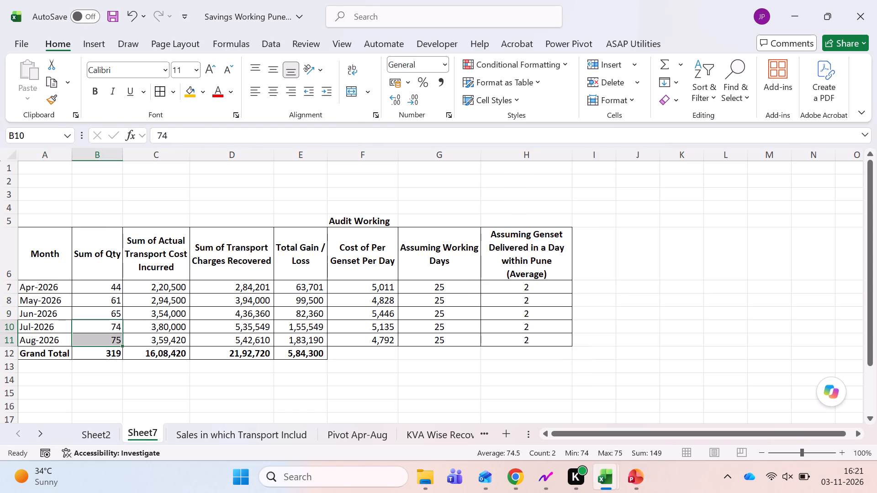
{"action": "key", "text": "Up"}
{"action": "key", "text": "Up"}
{"action": "key", "text": "Up"}
{"action": "key", "text": "shift+Down"}
{"action": "key", "text": "shift+Down"}
{"action": "key", "text": "shift+Down"}
{"action": "key", "text": "shift+Down"}
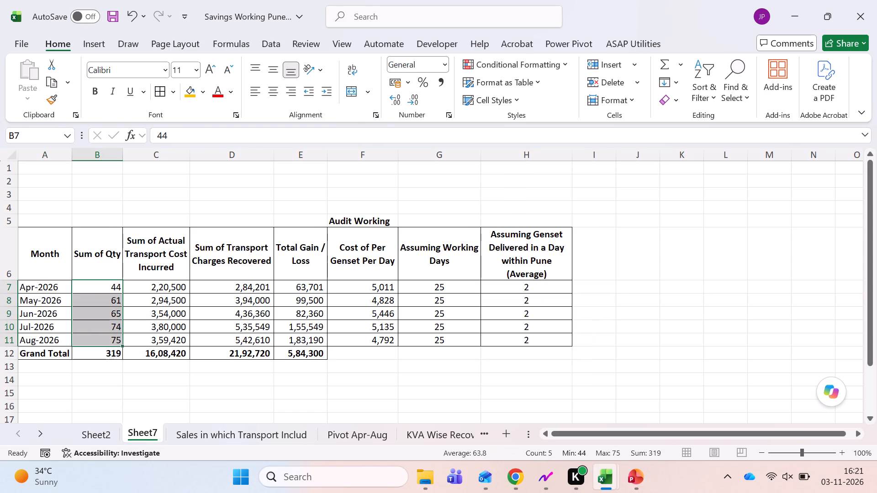
{"action": "key", "text": "Right"}
{"action": "key", "text": "Right"}
{"action": "key", "text": "Right"}
{"action": "key", "text": "Right"}
{"action": "key", "text": "Right"}
{"action": "key", "text": "Right"}
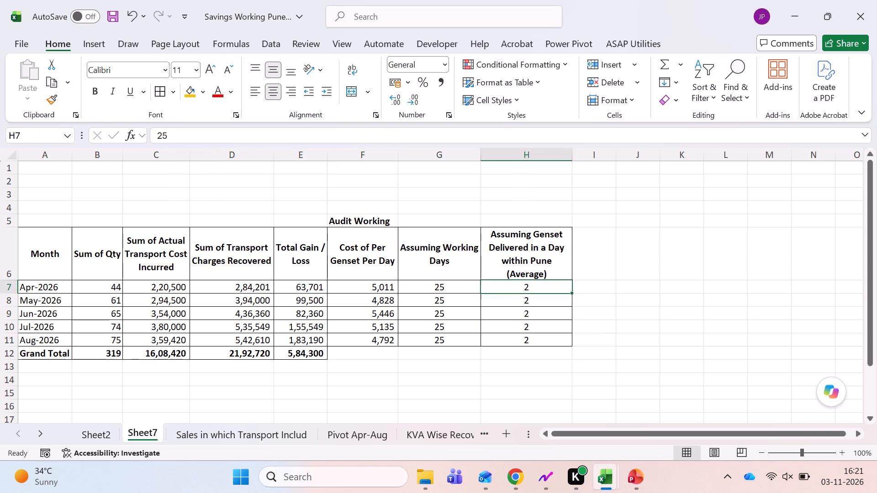
{"action": "key", "text": "Right"}
{"action": "key", "text": "Left"}
{"action": "key", "text": "Left"}
{"action": "key", "text": "Right"}
{"action": "key", "text": "Right"}
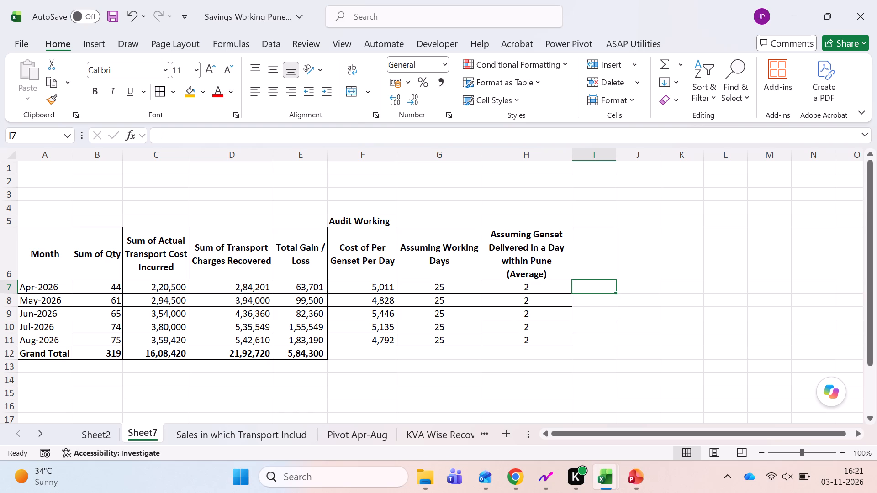
{"action": "key", "text": "Left"}
{"action": "key", "text": "Right"}
{"action": "key", "text": "Up"}
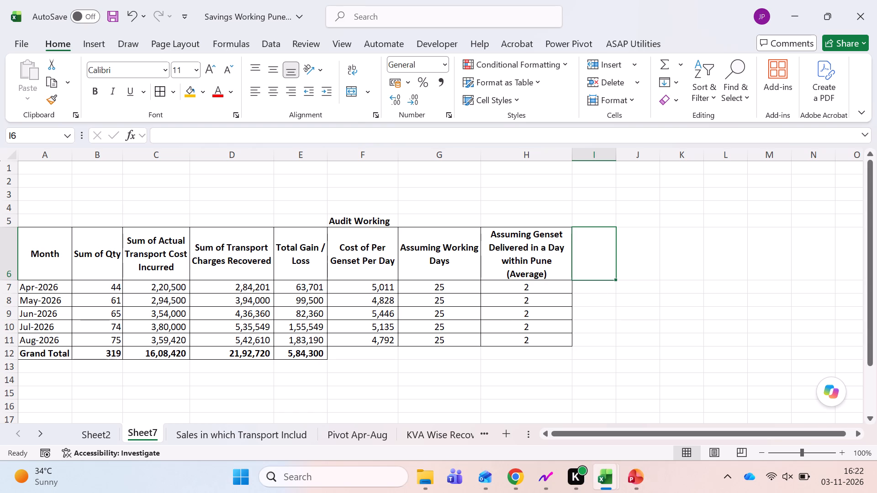
{"action": "key", "text": "Down"}
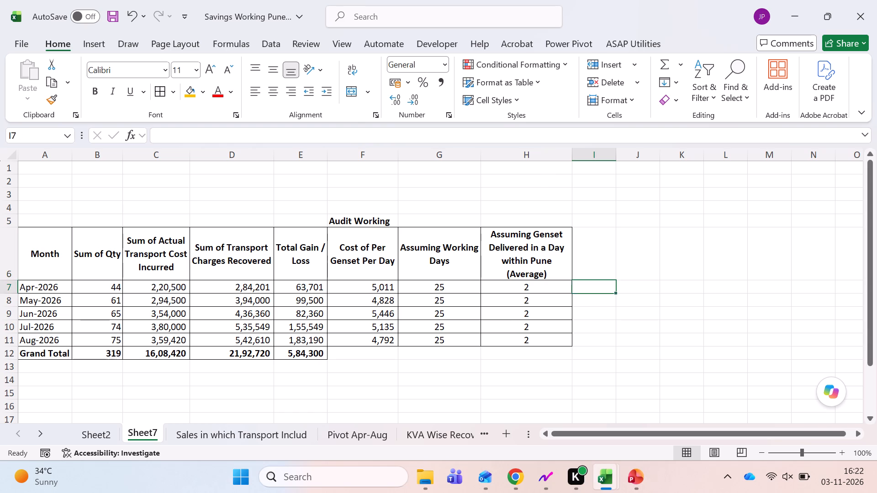
Set the assumed working days in G7:G11 to 30 for April through August.
{"action": "key", "text": "Left"}
{"action": "key", "text": "Left"}
{"action": "key", "text": "Left"}
{"action": "key", "text": "Right"}
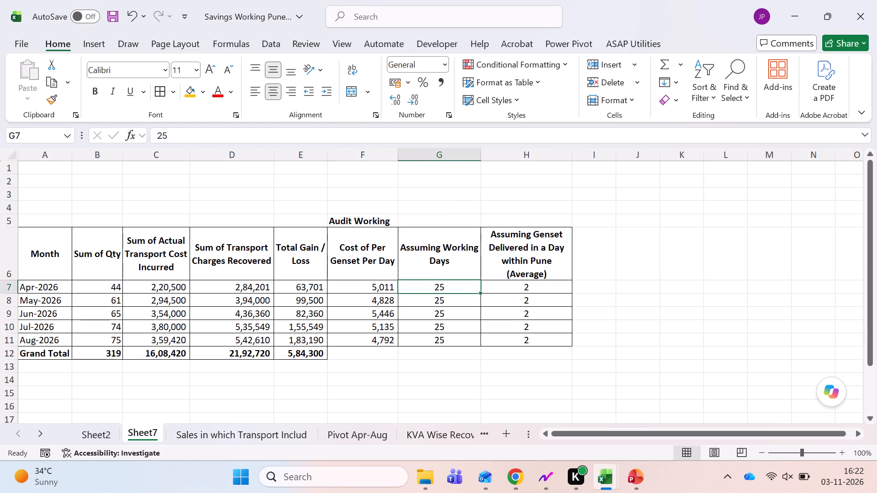
{"action": "type", "text": "30"}
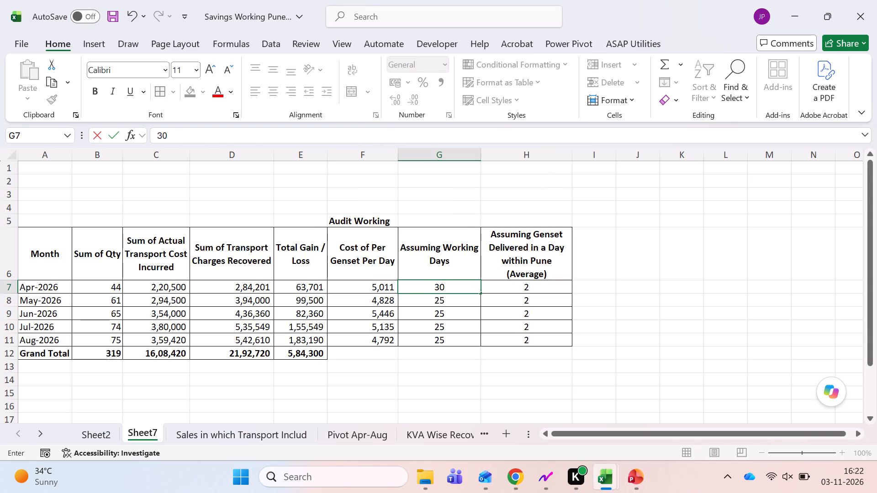
{"action": "key", "text": "Tab"}
{"action": "key", "text": "Left"}
{"action": "key", "text": "ctrl+c"}
{"action": "key", "text": "Down"}
{"action": "key", "text": "shift+Down"}
{"action": "key", "text": "shift+Down"}
{"action": "key", "text": "shift+Down"}
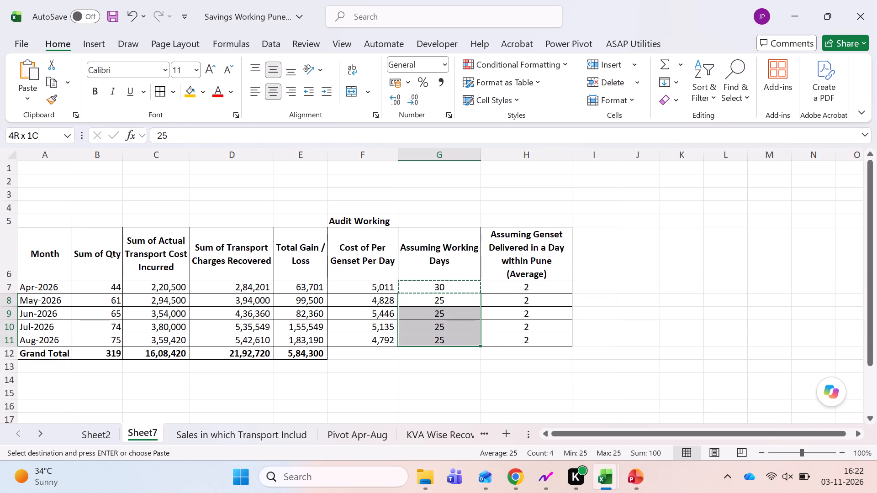
{"action": "key", "text": "Return"}
{"action": "key", "text": "Up"}
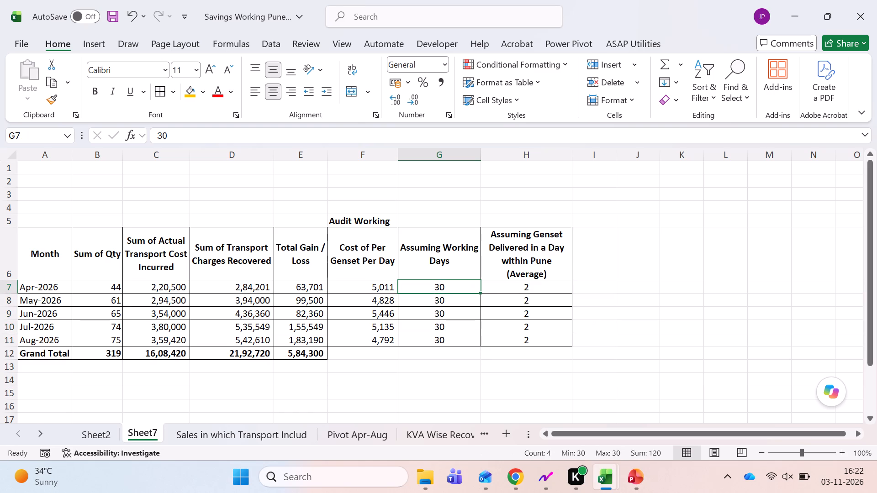
Save the workbook.
{"action": "key", "text": "ctrl+s"}
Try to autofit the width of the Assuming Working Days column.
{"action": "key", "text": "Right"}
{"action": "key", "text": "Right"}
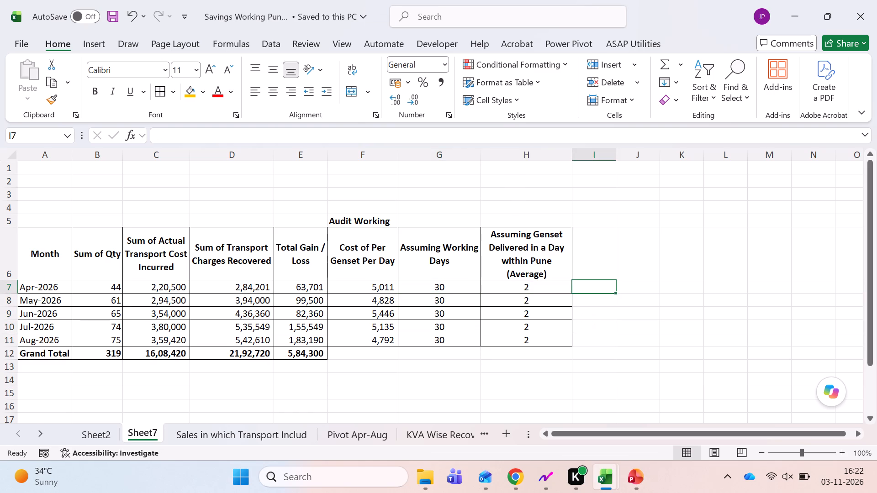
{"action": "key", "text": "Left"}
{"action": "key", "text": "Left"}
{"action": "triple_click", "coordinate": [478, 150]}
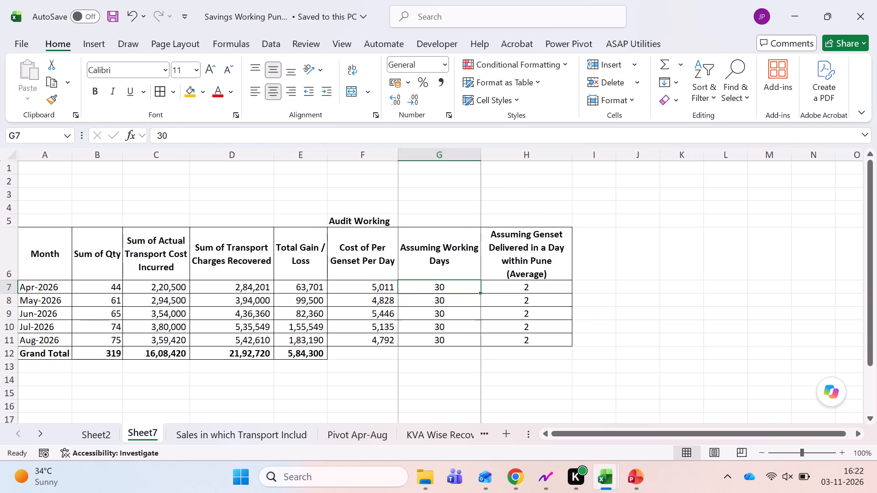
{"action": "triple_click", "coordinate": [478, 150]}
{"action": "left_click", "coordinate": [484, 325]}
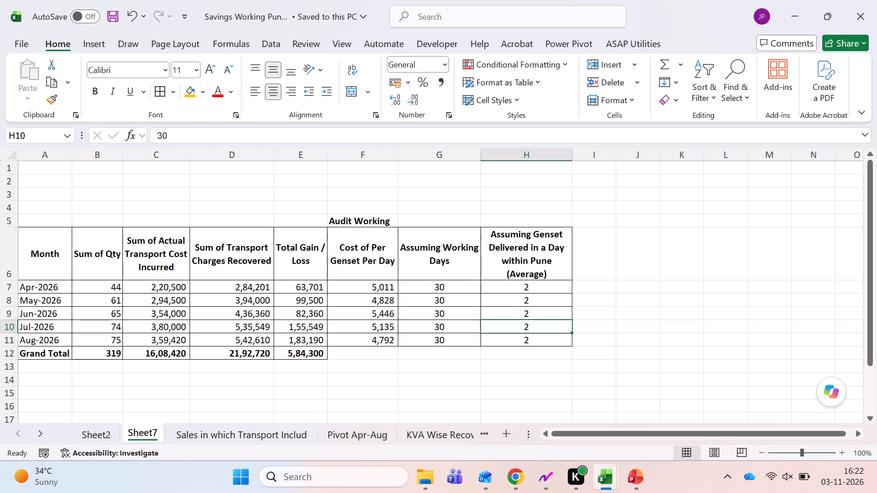
Recheck the average of the monthly quantities in B7:B11 against the assumed working days and daily gensets delivered.
{"action": "left_click", "coordinate": [450, 302]}
{"action": "left_click", "coordinate": [439, 287]}
{"action": "key", "text": "Left"}
{"action": "key", "text": "Left"}
{"action": "key", "text": "Left"}
{"action": "key", "text": "Left"}
{"action": "key", "text": "Left"}
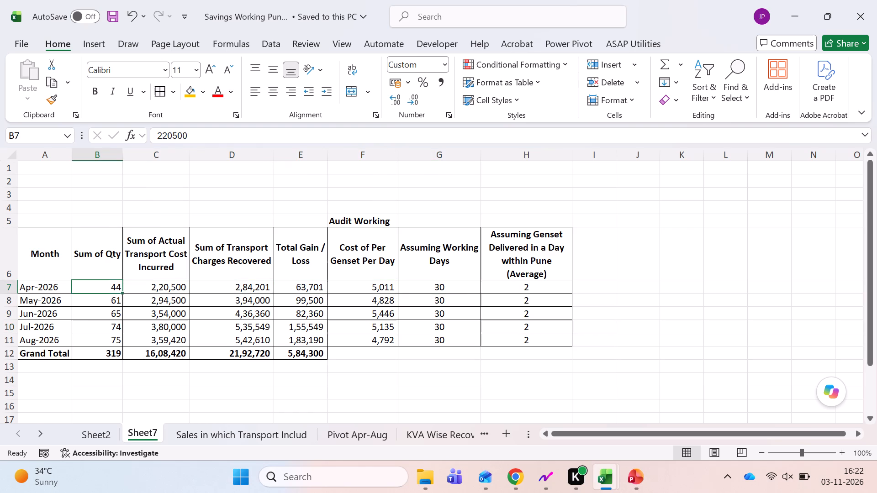
{"action": "key", "text": "shift+Down"}
{"action": "key", "text": "shift+Down"}
{"action": "key", "text": "shift+Down"}
{"action": "key", "text": "shift+Down"}
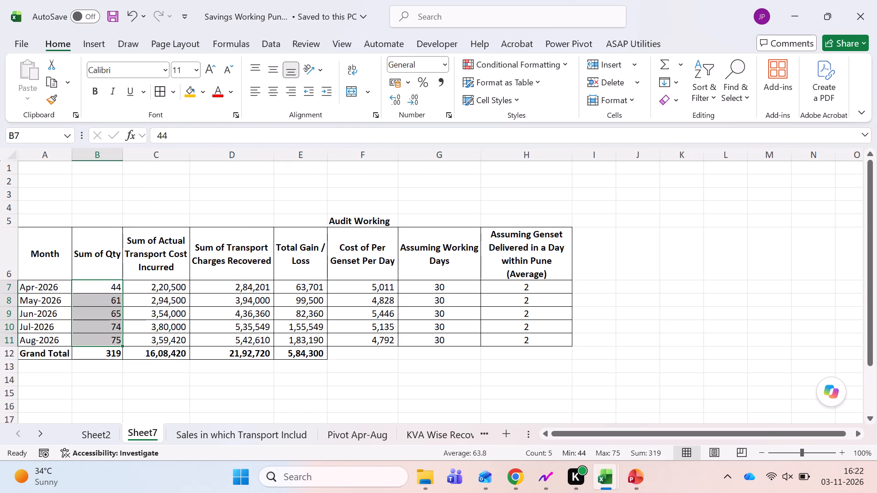
{"action": "key", "text": "Right"}
{"action": "key", "text": "Right"}
{"action": "key", "text": "Right"}
{"action": "key", "text": "Right"}
{"action": "key", "text": "Right"}
{"action": "key", "text": "Right"}
{"action": "key", "text": "Right"}
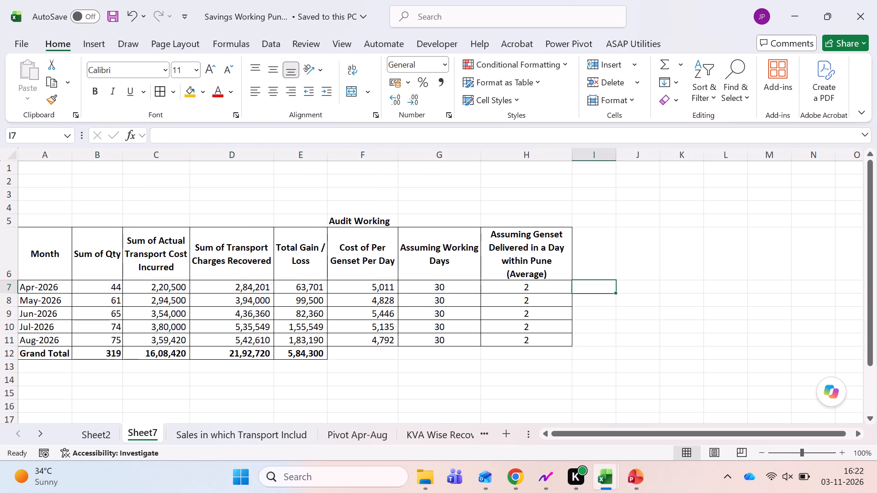
{"action": "key", "text": "Left"}
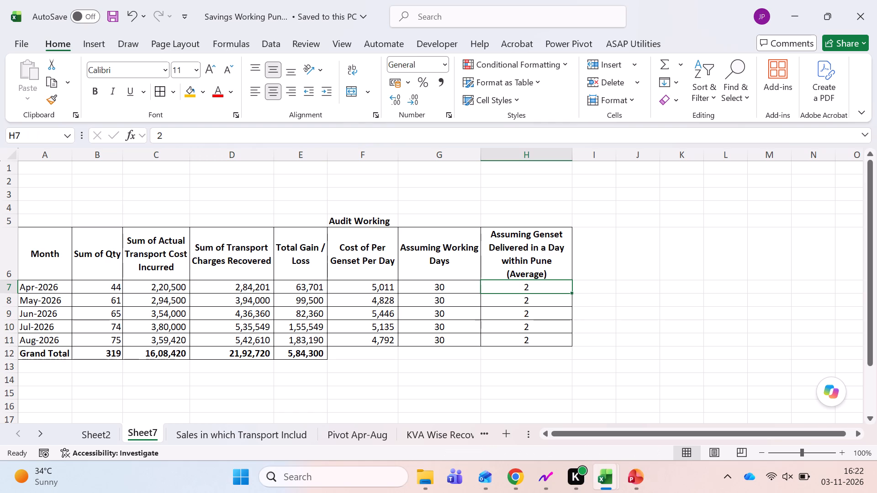
{"action": "key", "text": "Left"}
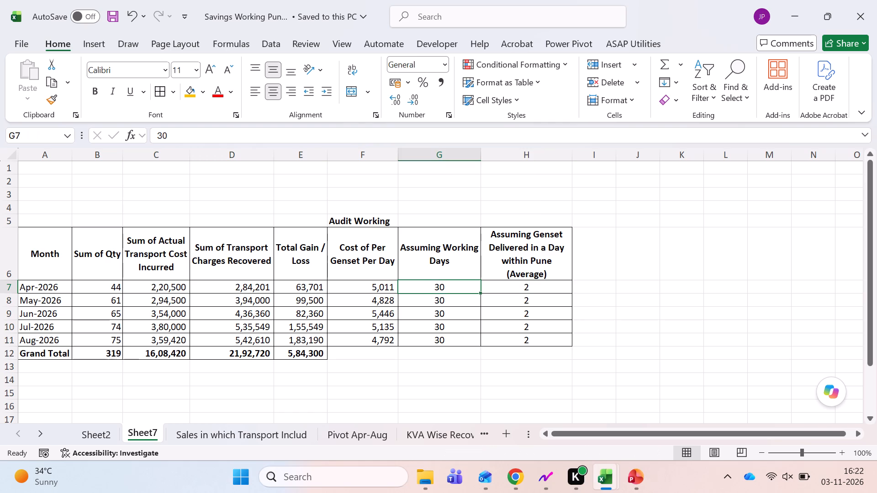
On the Pivot Apr-Aug sheet, examine the August daily delivery quantities across B16:AD16, including their average.
{"action": "key", "text": "Page_Down"}
{"action": "key", "text": "ctrl+Page_Down"}
{"action": "key", "text": "ctrl+Page_Down"}
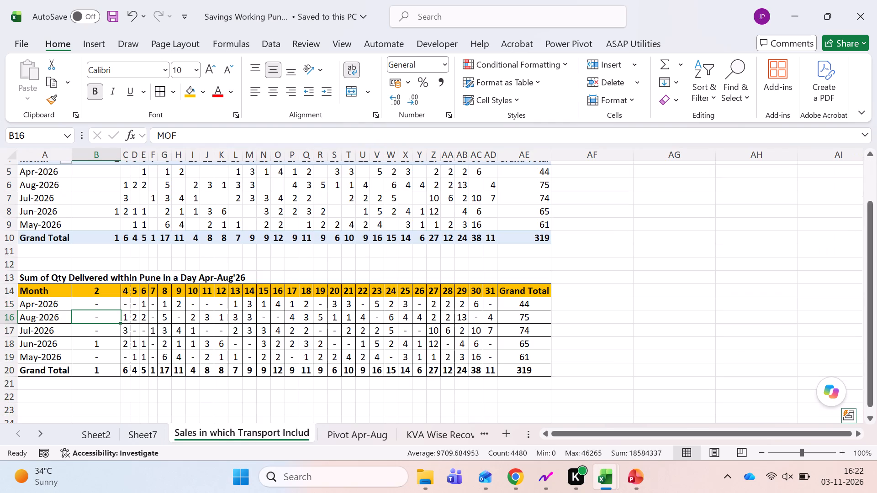
{"action": "key", "text": "Right"}
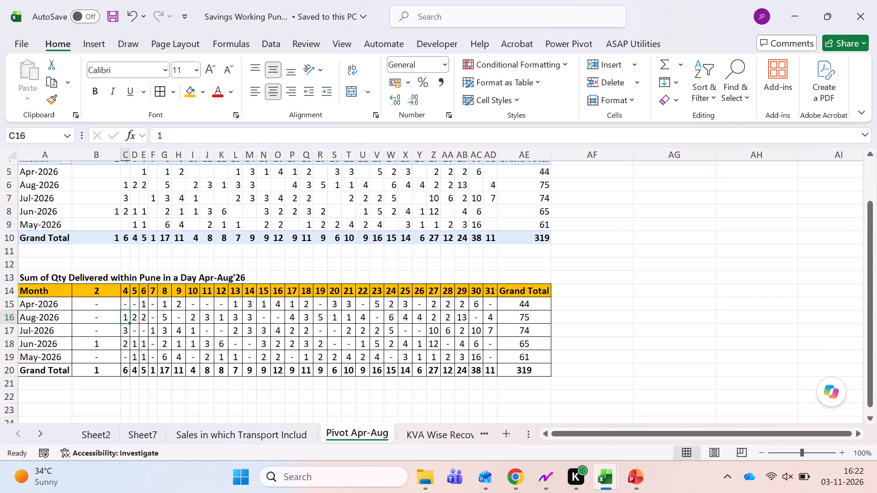
{"action": "key", "text": "Right"}
{"action": "key", "text": "Right"}
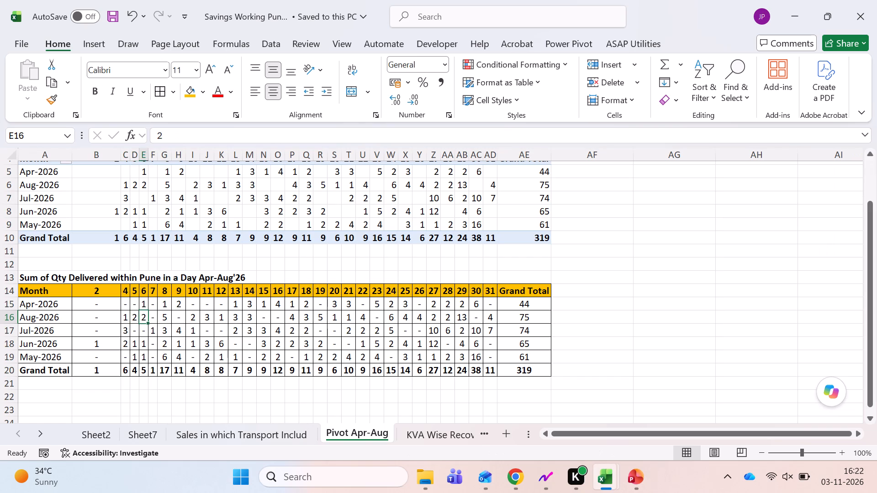
{"action": "key", "text": "Right"}
{"action": "key", "text": "Right"}
{"action": "key", "text": "Right"}
{"action": "key", "text": "Right"}
{"action": "key", "text": "Right"}
{"action": "key", "text": "Right"}
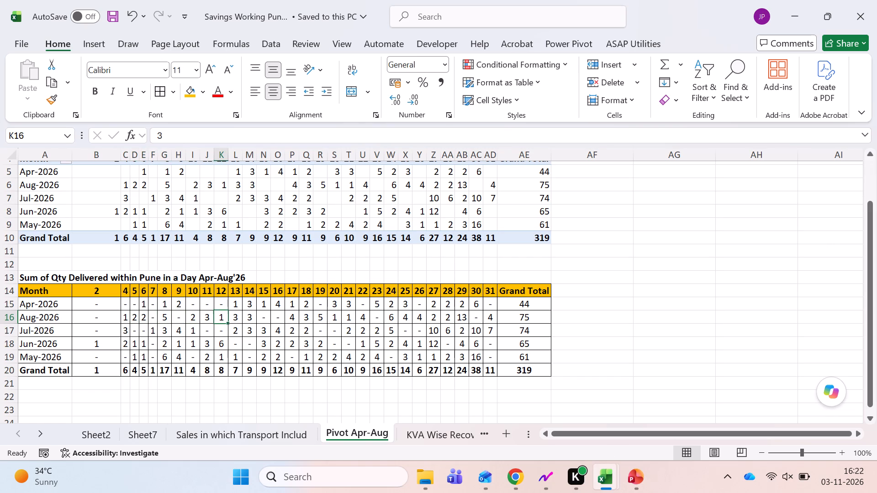
{"action": "key", "text": "Right"}
{"action": "key", "text": "Right"}
{"action": "key", "text": "Right"}
{"action": "key", "text": "Right"}
{"action": "key", "text": "Right"}
{"action": "key", "text": "Right"}
{"action": "key", "text": "Right"}
{"action": "key", "text": "Right"}
{"action": "key", "text": "Right"}
{"action": "key", "text": "Right"}
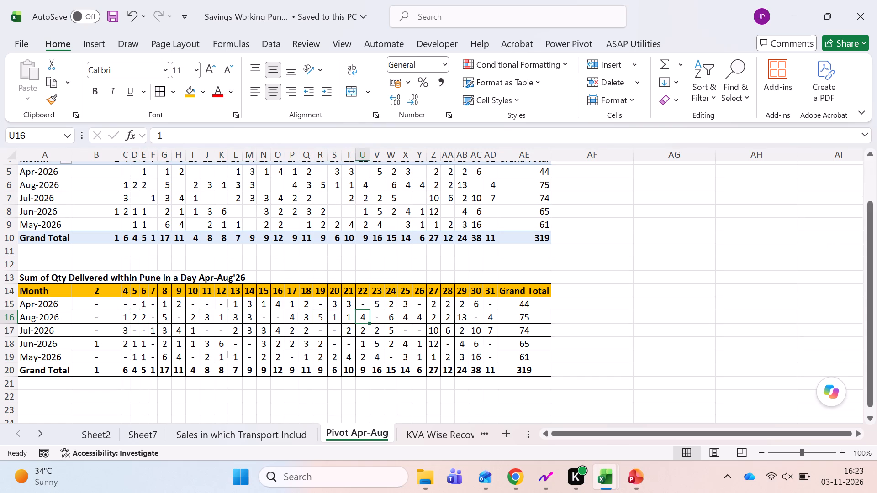
{"action": "key", "text": "Right"}
{"action": "key", "text": "Right"}
{"action": "key", "text": "Right"}
{"action": "key", "text": "Right"}
{"action": "key", "text": "Right"}
{"action": "key", "text": "Right"}
{"action": "key", "text": "Right"}
{"action": "key", "text": "Right"}
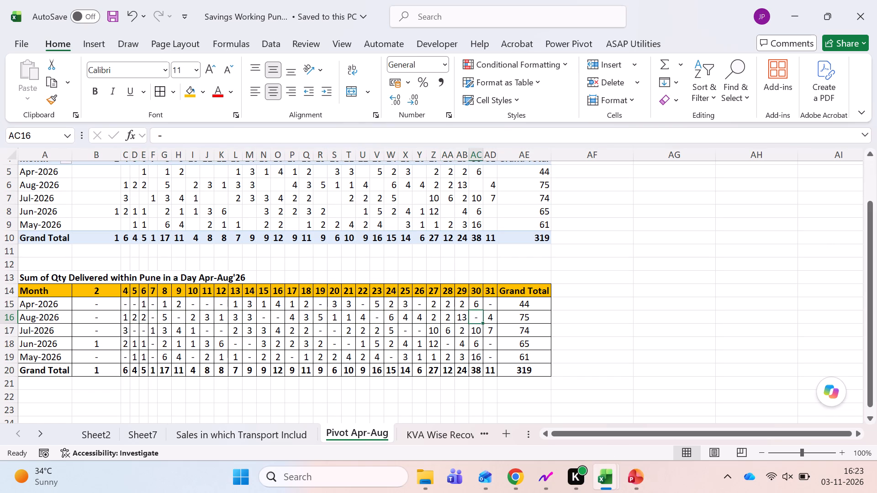
{"action": "key", "text": "Right"}
{"action": "key", "text": "shift+Left"}
{"action": "key", "text": "ctrl+shift+Left"}
{"action": "key", "text": "shift+Right"}
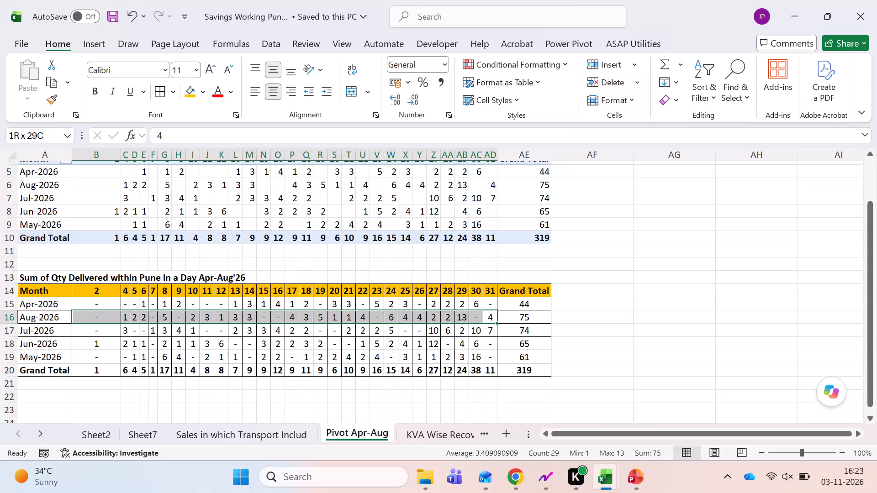
Examine the averages of the July, June and May daily delivery quantities in rows 17 to 19 of the Pune delivery table.
{"action": "key", "text": "Right"}
{"action": "key", "text": "Right"}
{"action": "key", "text": "Up"}
{"action": "key", "text": "Down"}
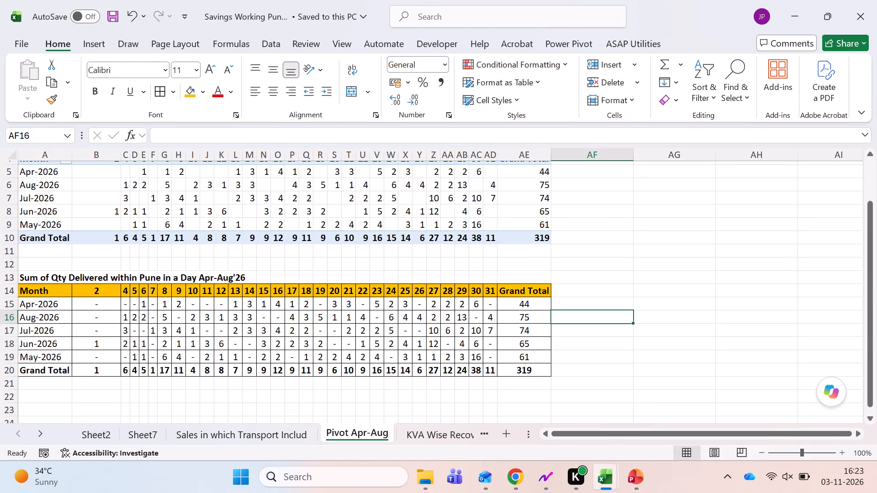
{"action": "key", "text": "Left"}
{"action": "key", "text": "Down"}
{"action": "key", "text": "ctrl+shift+Left"}
{"action": "key", "text": "shift+Right"}
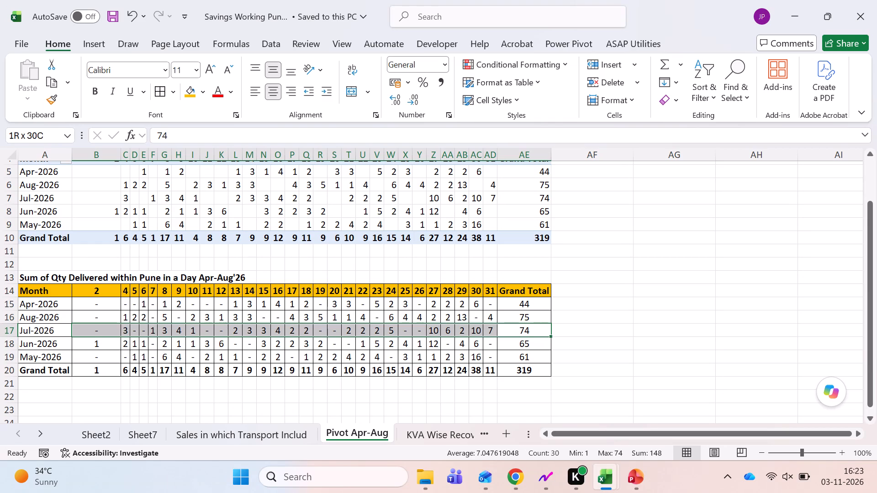
{"action": "key", "text": "Down"}
{"action": "key", "text": "ctrl+shift+Left"}
{"action": "key", "text": "shift+Right"}
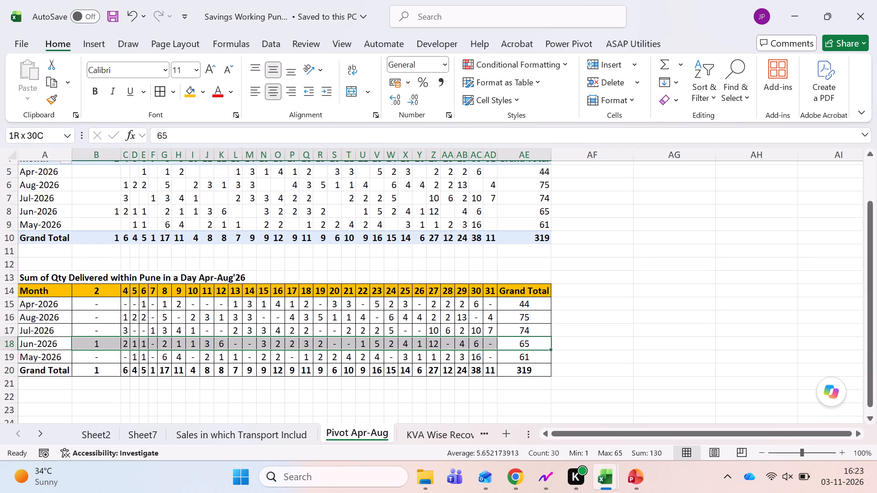
{"action": "key", "text": "Down"}
{"action": "key", "text": "ctrl+shift+Left"}
{"action": "key", "text": "shift+Right"}
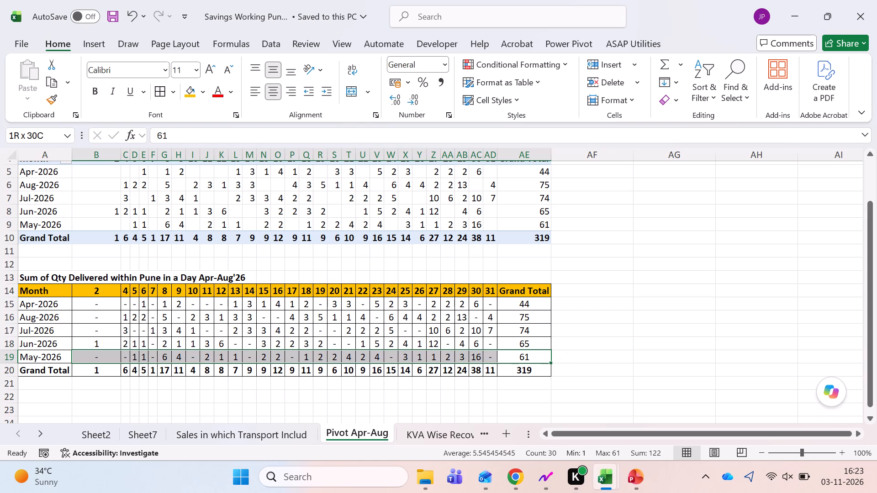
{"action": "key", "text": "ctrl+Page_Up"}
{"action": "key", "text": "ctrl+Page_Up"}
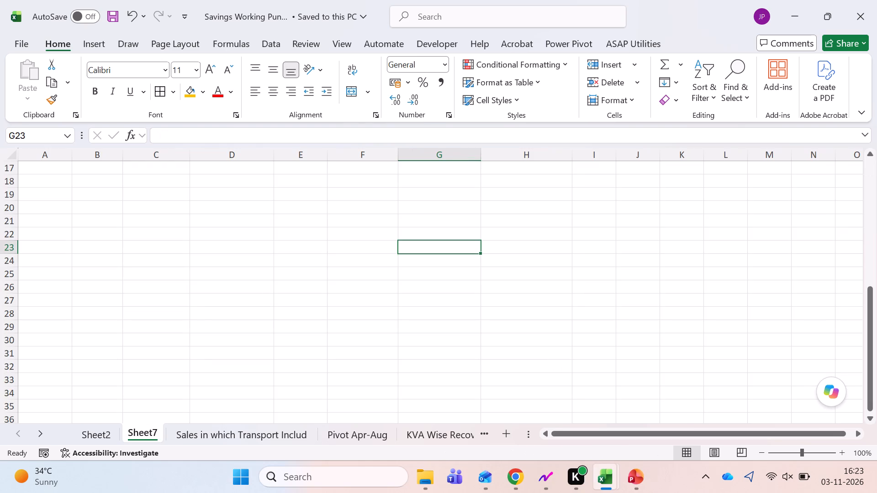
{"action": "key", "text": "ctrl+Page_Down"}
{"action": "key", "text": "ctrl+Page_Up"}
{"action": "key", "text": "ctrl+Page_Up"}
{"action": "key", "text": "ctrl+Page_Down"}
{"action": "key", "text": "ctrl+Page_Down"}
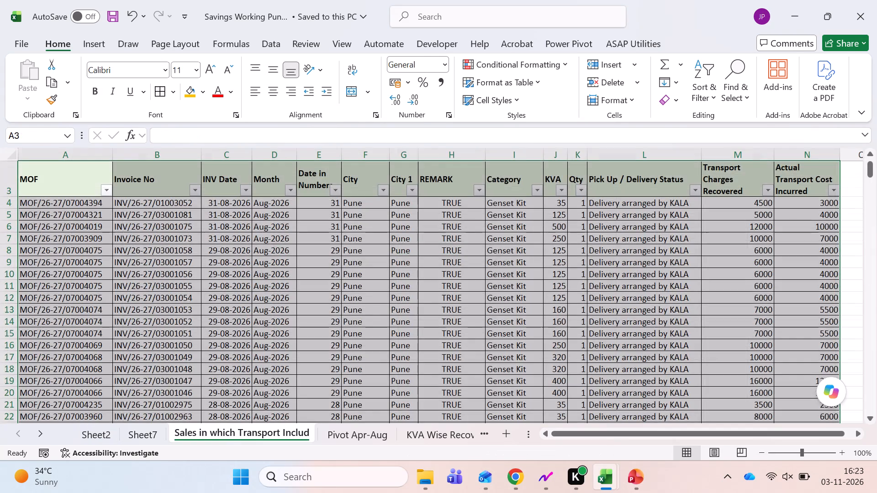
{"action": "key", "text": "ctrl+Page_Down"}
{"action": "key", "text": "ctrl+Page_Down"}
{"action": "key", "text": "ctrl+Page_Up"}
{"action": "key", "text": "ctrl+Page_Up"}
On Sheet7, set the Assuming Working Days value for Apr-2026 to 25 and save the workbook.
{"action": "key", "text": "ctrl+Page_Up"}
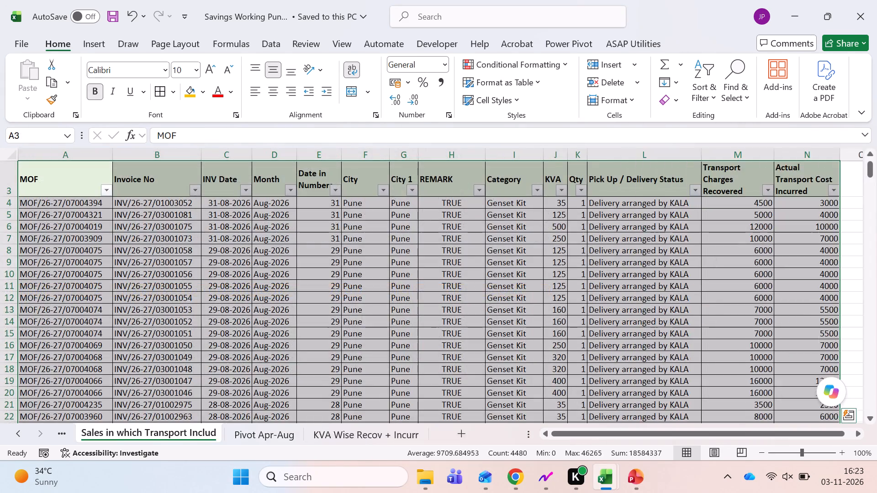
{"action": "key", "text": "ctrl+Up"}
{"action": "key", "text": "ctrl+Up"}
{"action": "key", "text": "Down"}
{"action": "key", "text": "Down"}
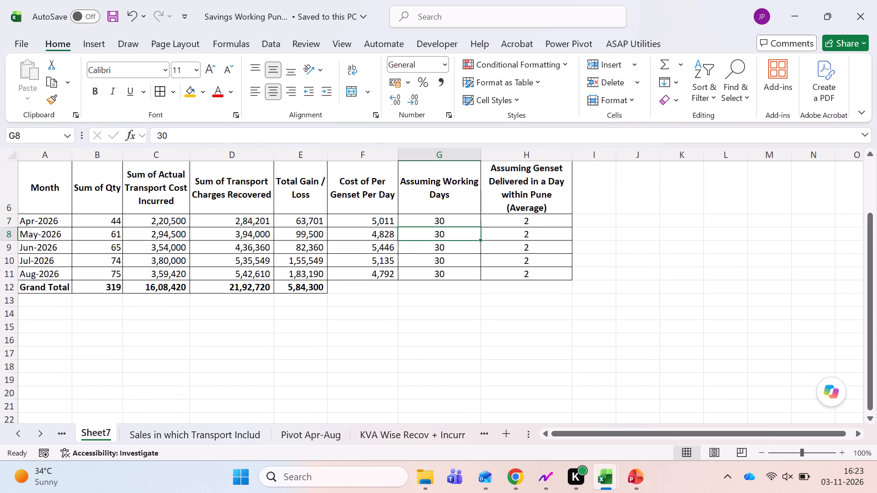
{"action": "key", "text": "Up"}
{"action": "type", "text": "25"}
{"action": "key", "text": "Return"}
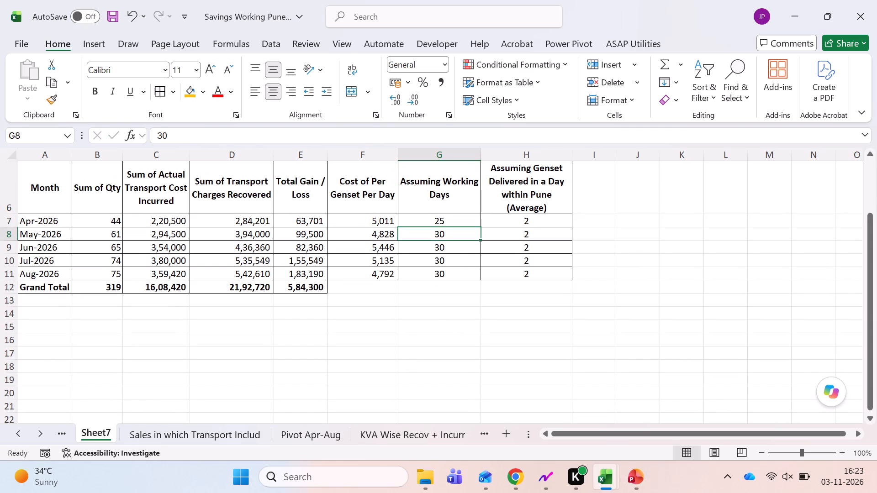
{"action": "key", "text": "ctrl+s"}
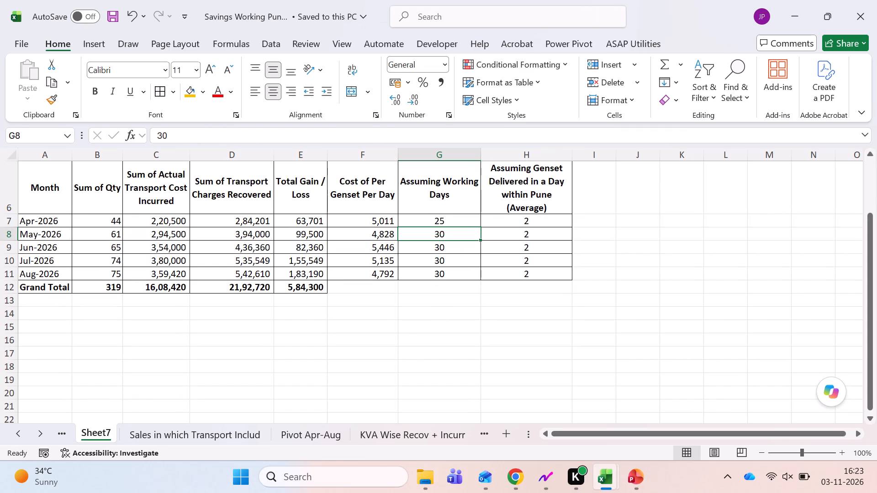
Check the average of the May to August quantities in B8:B11 against the assumed working days, and save again.
{"action": "key", "text": "Left"}
{"action": "key", "text": "Left"}
{"action": "key", "text": "Left"}
{"action": "key", "text": "Left"}
{"action": "key", "text": "Left"}
{"action": "key", "text": "shift+Down"}
{"action": "key", "text": "shift+Down"}
{"action": "key", "text": "shift+Down"}
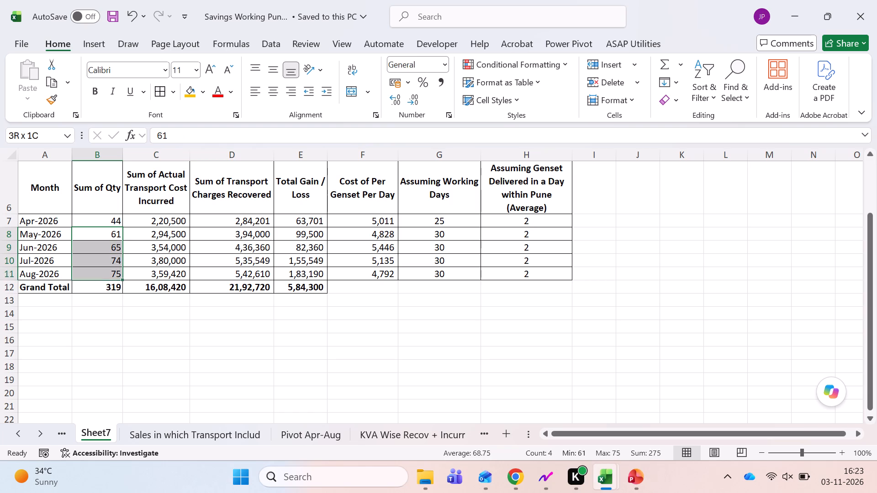
{"action": "key", "text": "shift+Down"}
{"action": "key", "text": "shift+Up"}
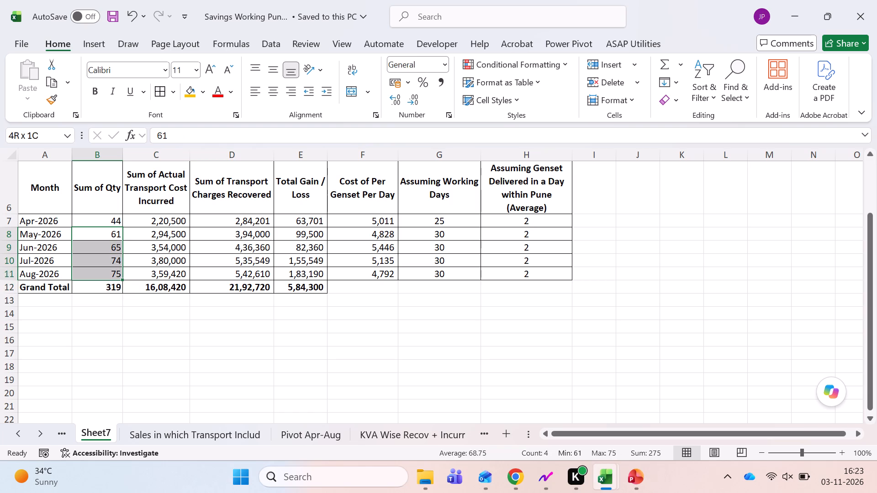
{"action": "key", "text": "Right"}
{"action": "key", "text": "Right"}
{"action": "key", "text": "Right"}
{"action": "key", "text": "Right"}
{"action": "key", "text": "Right"}
{"action": "key", "text": "Right"}
{"action": "key", "text": "Left"}
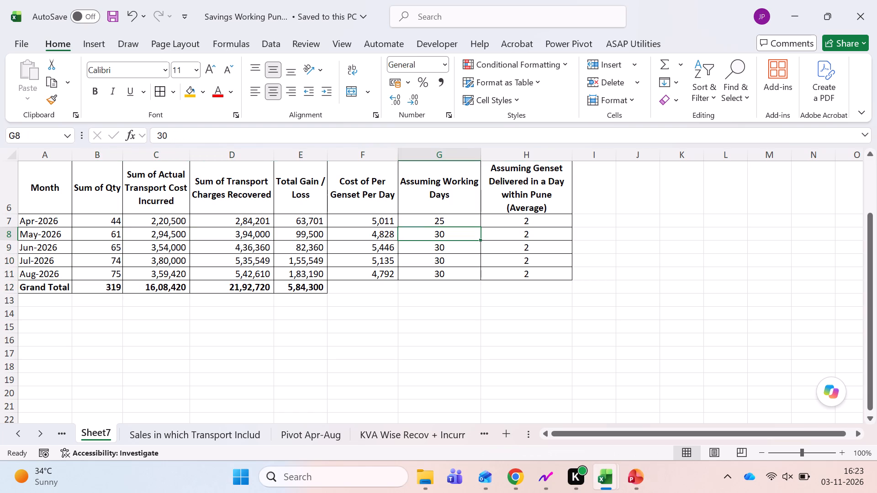
{"action": "key", "text": "ctrl+s"}
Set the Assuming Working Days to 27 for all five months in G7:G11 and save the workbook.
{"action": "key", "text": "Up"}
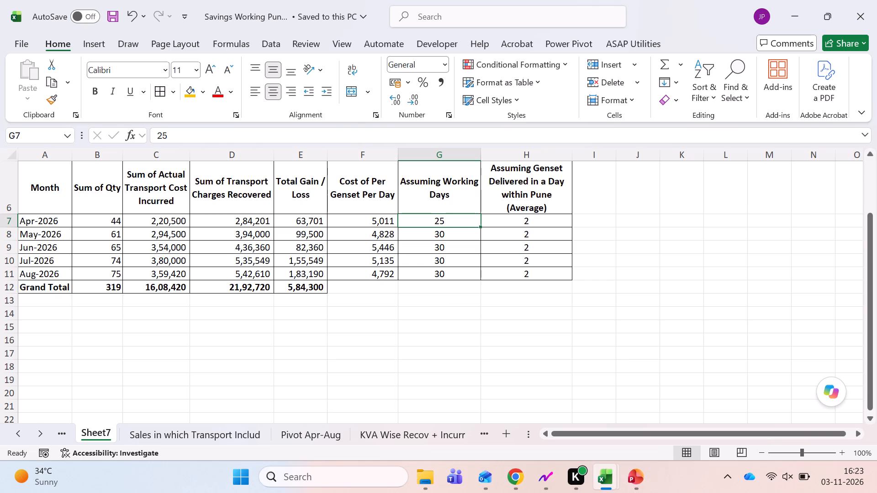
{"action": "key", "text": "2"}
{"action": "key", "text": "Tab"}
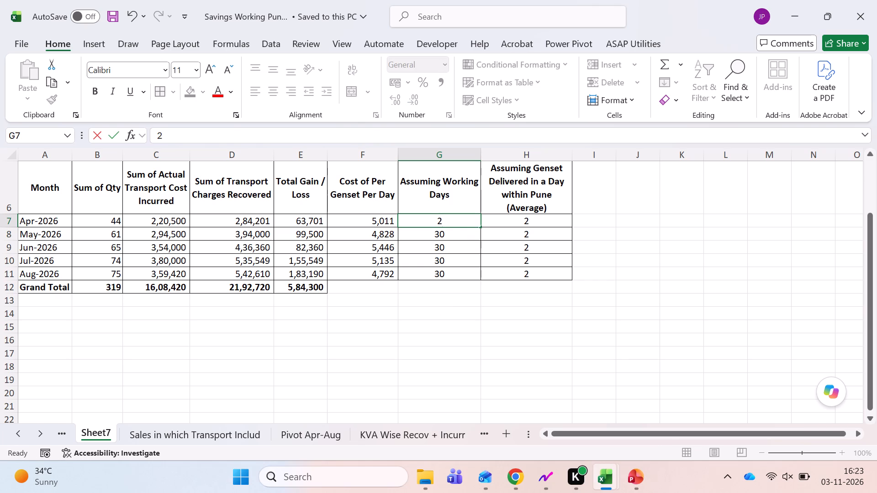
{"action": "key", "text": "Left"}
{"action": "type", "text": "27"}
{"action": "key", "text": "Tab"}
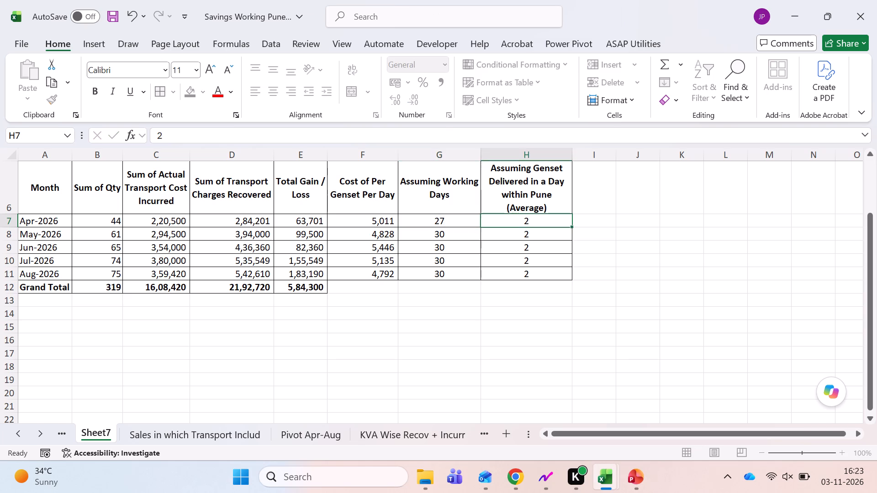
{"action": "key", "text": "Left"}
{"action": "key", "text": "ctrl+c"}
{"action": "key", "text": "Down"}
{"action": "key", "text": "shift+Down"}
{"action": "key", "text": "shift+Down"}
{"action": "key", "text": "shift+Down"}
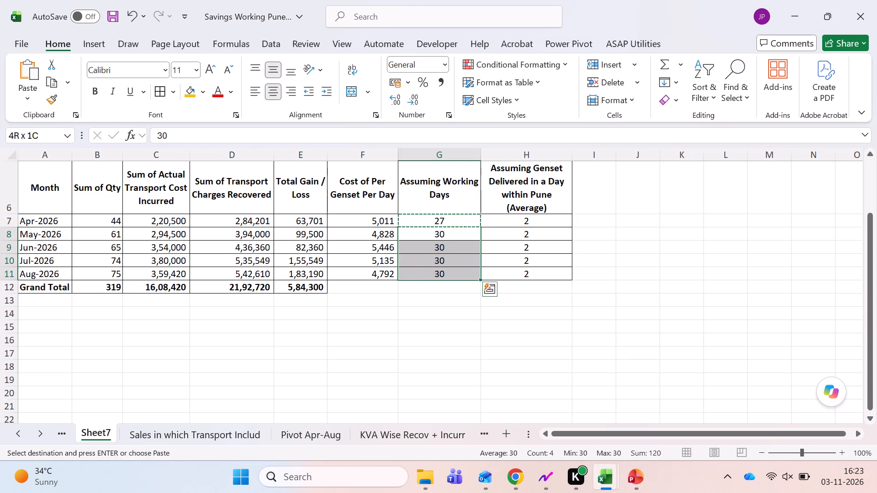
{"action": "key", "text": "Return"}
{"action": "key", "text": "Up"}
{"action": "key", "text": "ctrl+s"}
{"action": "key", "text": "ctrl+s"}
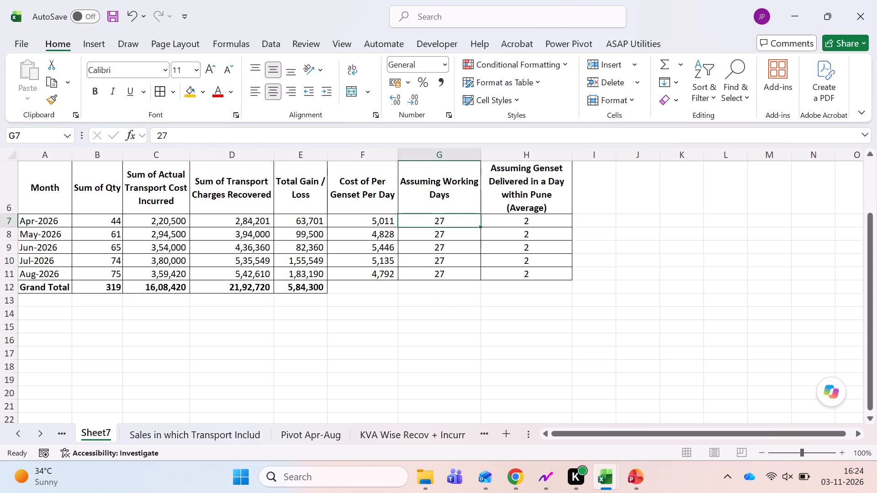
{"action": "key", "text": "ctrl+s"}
Compare the assumed daily gensets in H7:H11 with the average of the monthly quantities in B7:B11.
{"action": "key", "text": "Right"}
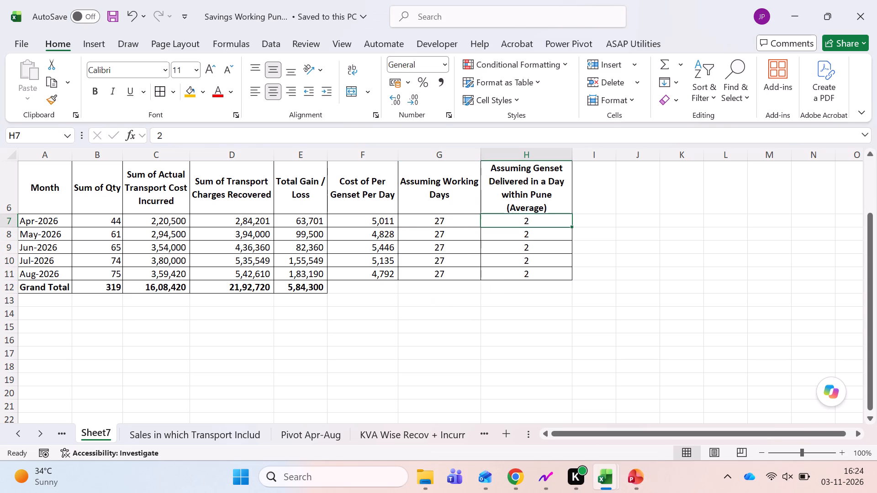
{"action": "key", "text": "ctrl+shift+Down"}
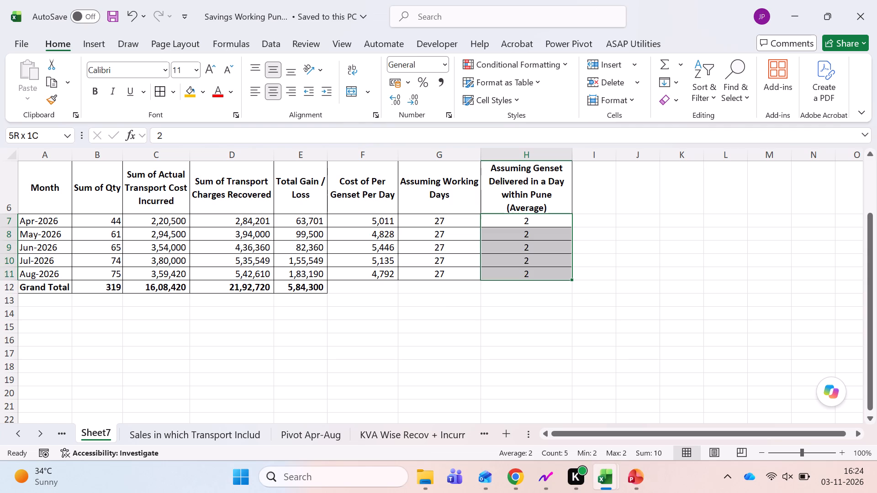
{"action": "key", "text": "Left"}
{"action": "key", "text": "Right"}
{"action": "key", "text": "Left"}
{"action": "key", "text": "Left"}
{"action": "key", "text": "Left"}
{"action": "key", "text": "Left"}
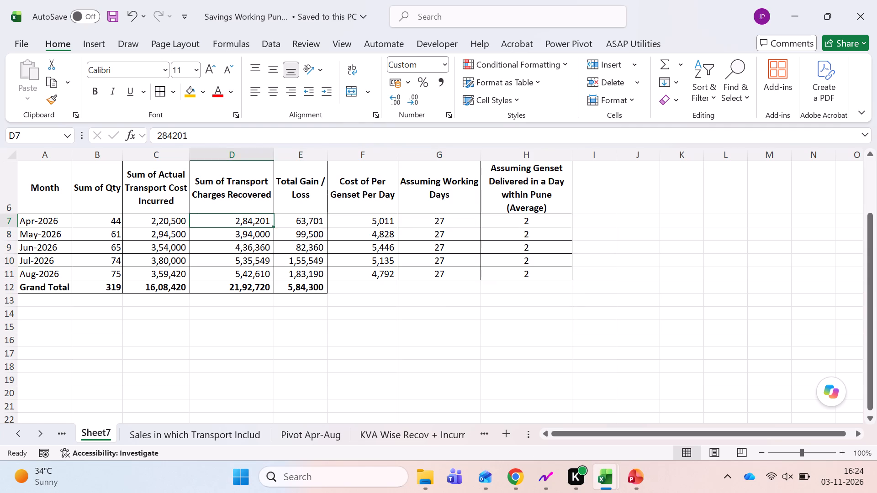
{"action": "key", "text": "Left"}
{"action": "key", "text": "Left"}
{"action": "key", "text": "ctrl+shift+Down"}
{"action": "key", "text": "shift+Up"}
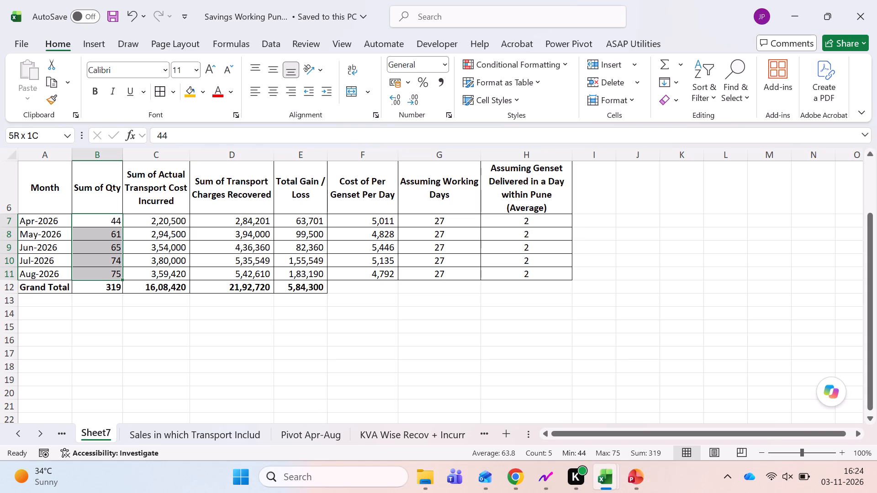
Set the Assuming Working Days to 26 for all five months in G7:G11 and save the workbook.
{"action": "key", "text": "Right"}
{"action": "key", "text": "Right"}
{"action": "key", "text": "Right"}
{"action": "key", "text": "Right"}
{"action": "key", "text": "Right"}
{"action": "type", "text": "26"}
{"action": "key", "text": "Right"}
{"action": "key", "text": "Left"}
{"action": "key", "text": "ctrl+c"}
{"action": "key", "text": "Down"}
{"action": "key", "text": "shift+Down"}
{"action": "key", "text": "shift+Down"}
{"action": "key", "text": "shift+Down"}
{"action": "key", "text": "Return"}
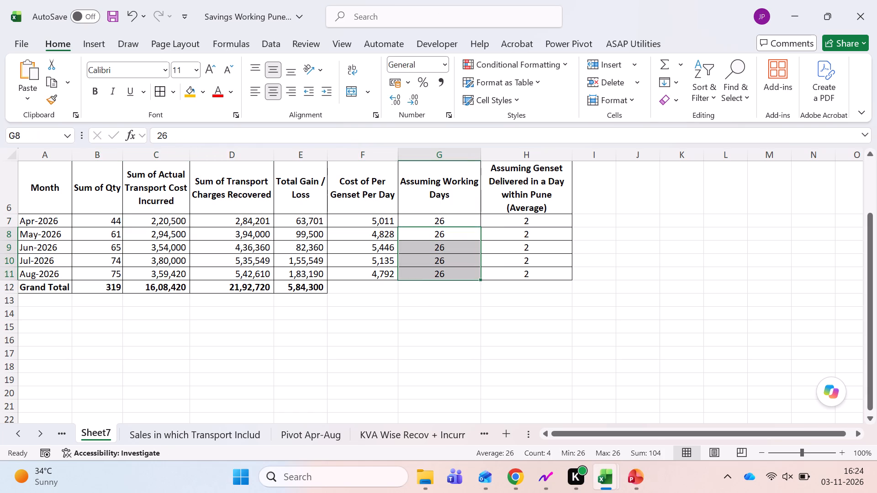
{"action": "key", "text": "Up"}
{"action": "key", "text": "ctrl+s"}
{"action": "key", "text": "ctrl+s"}
{"action": "key", "text": "ctrl+s"}
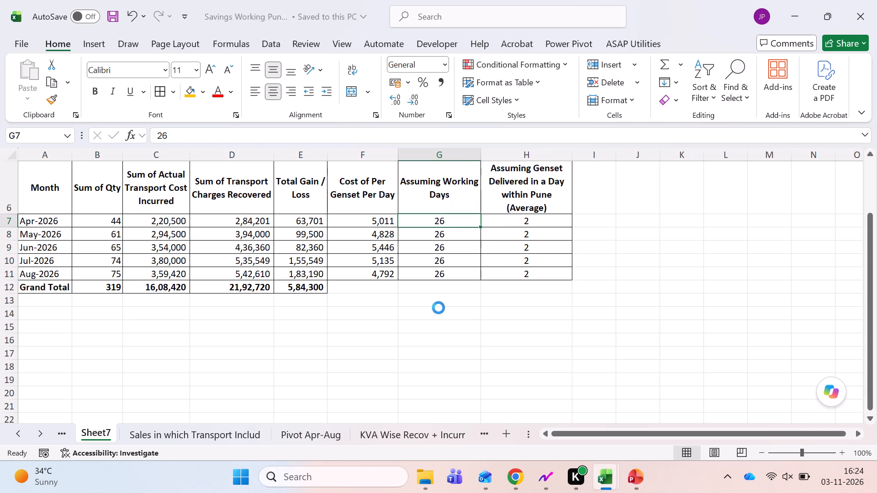
Add the heading "Total Genset Delivered in a Day" in I6, beside the assumed daily genset column.
{"action": "key", "text": "Right"}
{"action": "key", "text": "Up"}
{"action": "key", "text": "Up"}
{"action": "key", "text": "Up"}
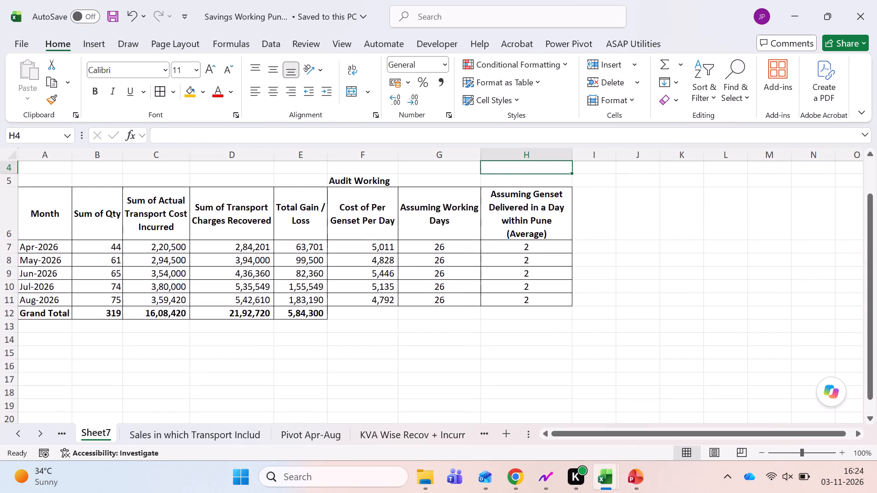
{"action": "key", "text": "Down"}
{"action": "key", "text": "Down"}
{"action": "key", "text": "Right"}
{"action": "type", "text": "Total Genset Delivered in a Day"}
{"action": "key", "text": "Return"}
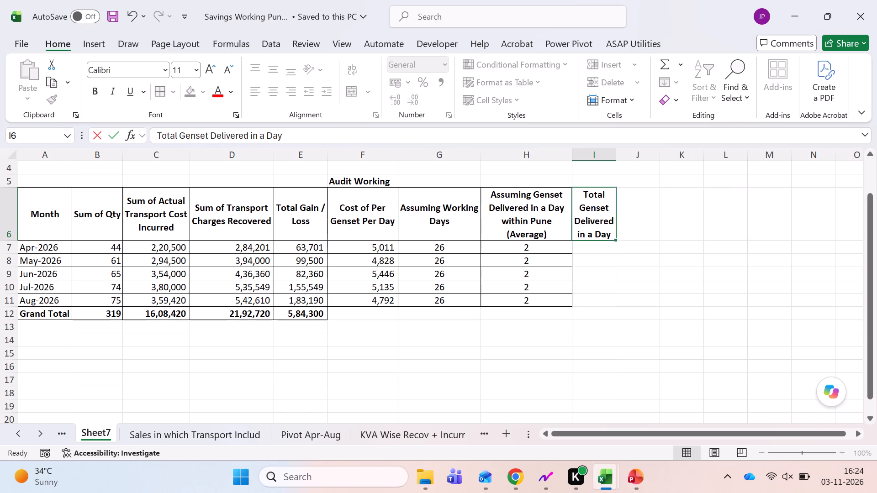
Calculate working days times daily gensets with =G7*H7 in I7 and copy the formula down to I11.
{"action": "key", "text": "equal"}
{"action": "key", "text": "Left"}
{"action": "key", "text": "Left"}
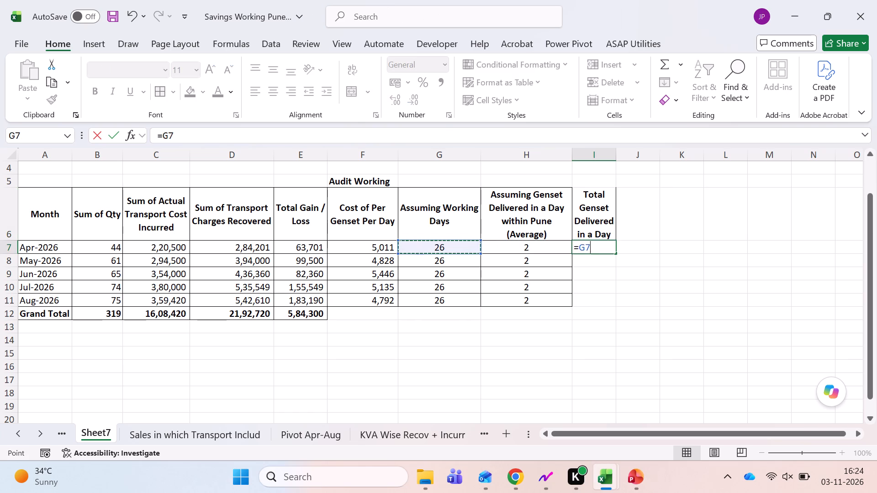
{"action": "key", "text": "shift+asterisk"}
{"action": "key", "text": "Left"}
{"action": "key", "text": "Return"}
{"action": "key", "text": "Up"}
{"action": "key", "text": "ctrl+c"}
{"action": "key", "text": "Down"}
{"action": "key", "text": "shift+Down"}
{"action": "key", "text": "shift+Down"}
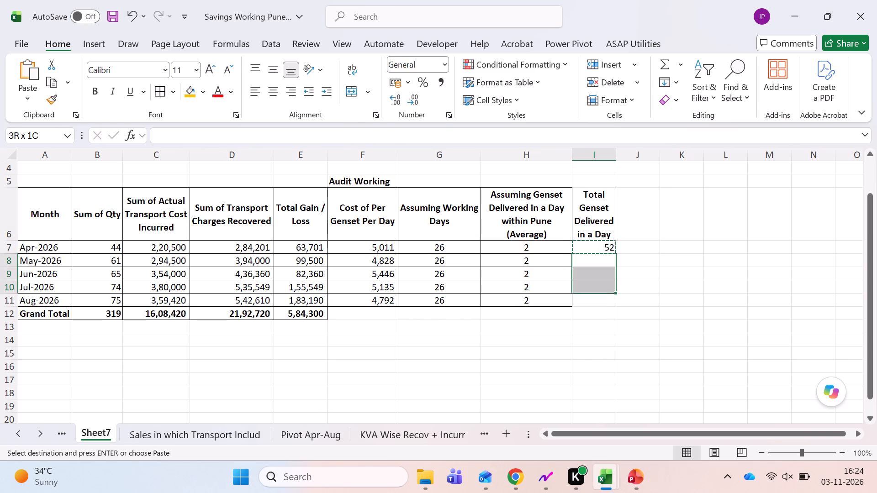
{"action": "key", "text": "shift+Down"}
{"action": "key", "text": "Return"}
{"action": "key", "text": "Up"}
{"action": "key", "text": "Up"}
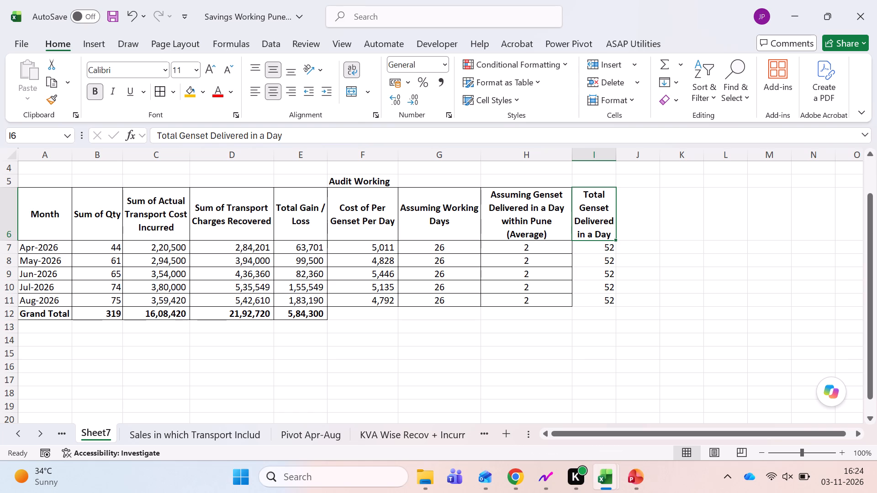
{"action": "key", "text": "Down"}
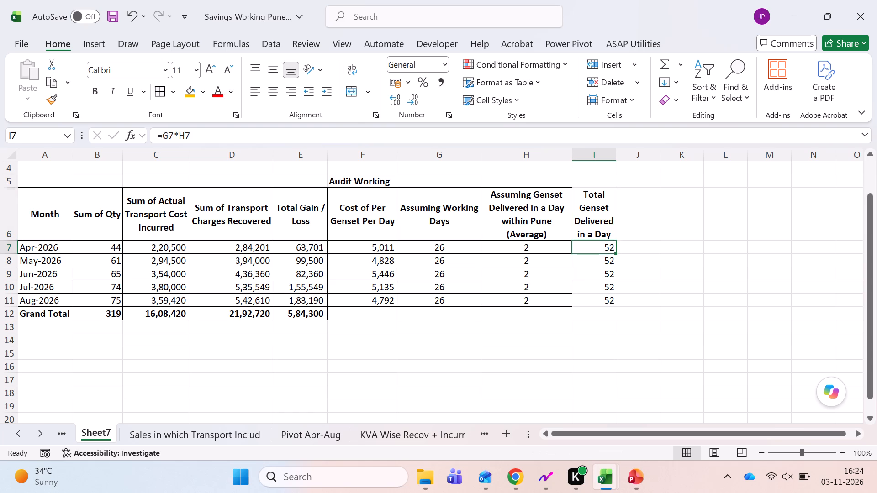
Centre the new column's cells I6:I11 both horizontally and vertically.
{"action": "key", "text": "Up"}
{"action": "key", "text": "ctrl+shift+Down"}
{"action": "left_click", "coordinate": [279, 70]}
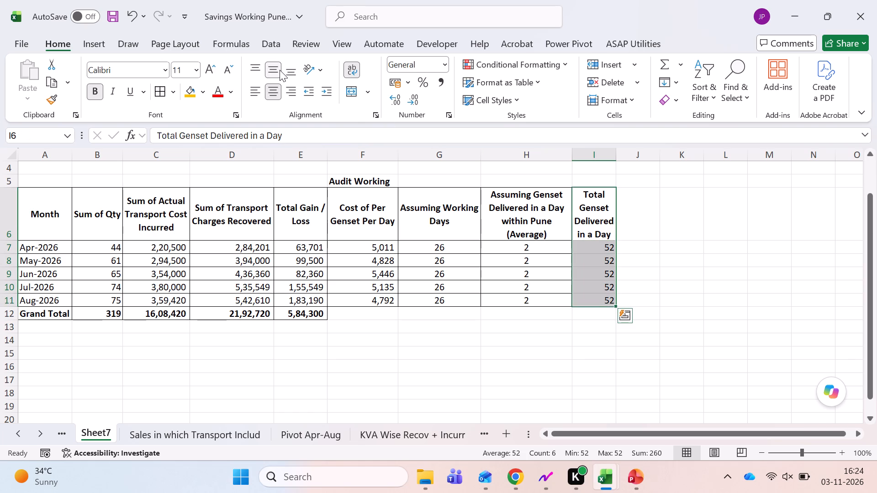
{"action": "left_click", "coordinate": [280, 70]}
{"action": "left_click", "coordinate": [271, 73]}
{"action": "left_click", "coordinate": [269, 63]}
{"action": "left_click", "coordinate": [270, 88]}
{"action": "left_click", "coordinate": [270, 88]}
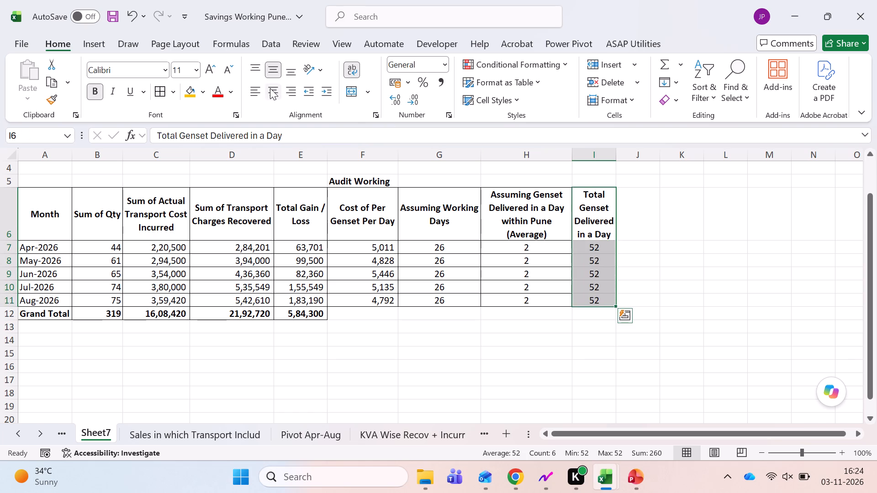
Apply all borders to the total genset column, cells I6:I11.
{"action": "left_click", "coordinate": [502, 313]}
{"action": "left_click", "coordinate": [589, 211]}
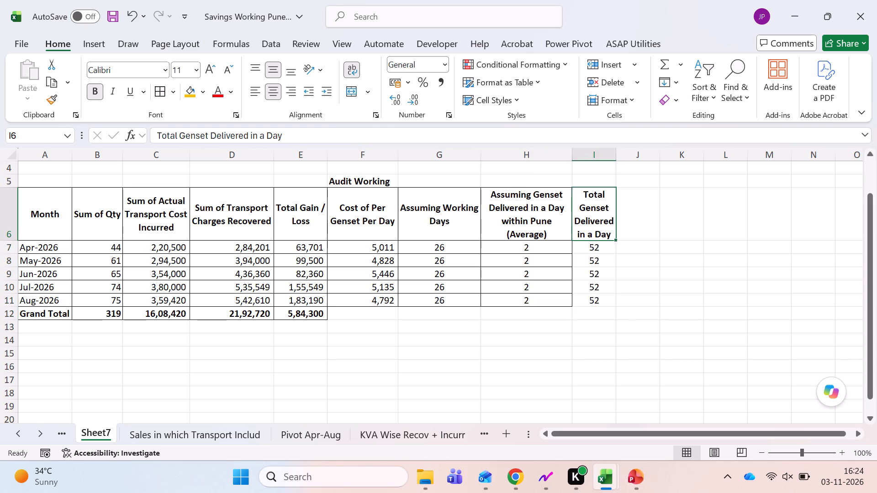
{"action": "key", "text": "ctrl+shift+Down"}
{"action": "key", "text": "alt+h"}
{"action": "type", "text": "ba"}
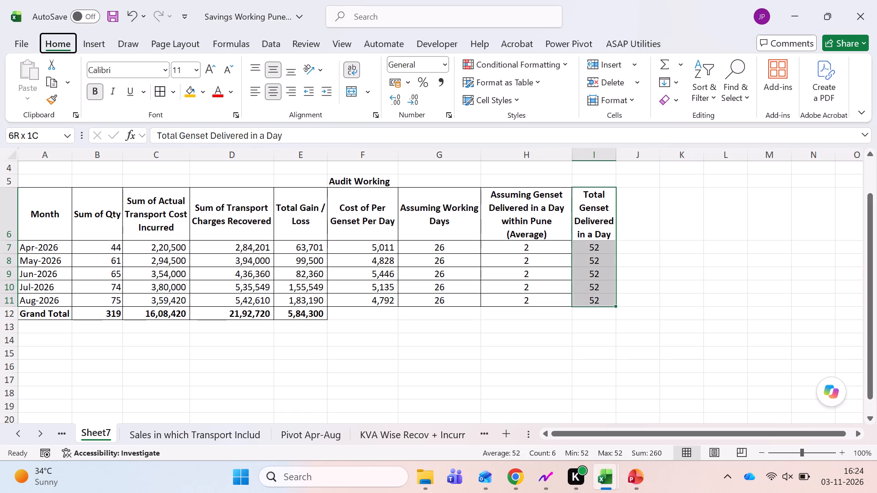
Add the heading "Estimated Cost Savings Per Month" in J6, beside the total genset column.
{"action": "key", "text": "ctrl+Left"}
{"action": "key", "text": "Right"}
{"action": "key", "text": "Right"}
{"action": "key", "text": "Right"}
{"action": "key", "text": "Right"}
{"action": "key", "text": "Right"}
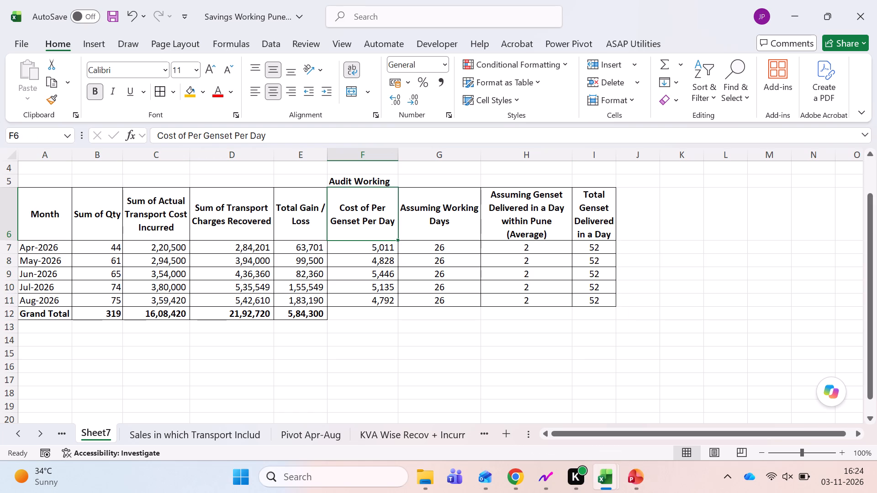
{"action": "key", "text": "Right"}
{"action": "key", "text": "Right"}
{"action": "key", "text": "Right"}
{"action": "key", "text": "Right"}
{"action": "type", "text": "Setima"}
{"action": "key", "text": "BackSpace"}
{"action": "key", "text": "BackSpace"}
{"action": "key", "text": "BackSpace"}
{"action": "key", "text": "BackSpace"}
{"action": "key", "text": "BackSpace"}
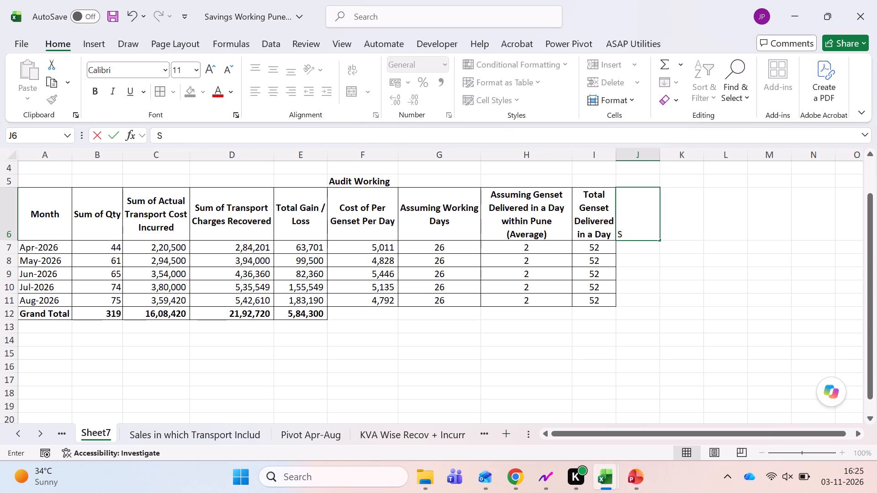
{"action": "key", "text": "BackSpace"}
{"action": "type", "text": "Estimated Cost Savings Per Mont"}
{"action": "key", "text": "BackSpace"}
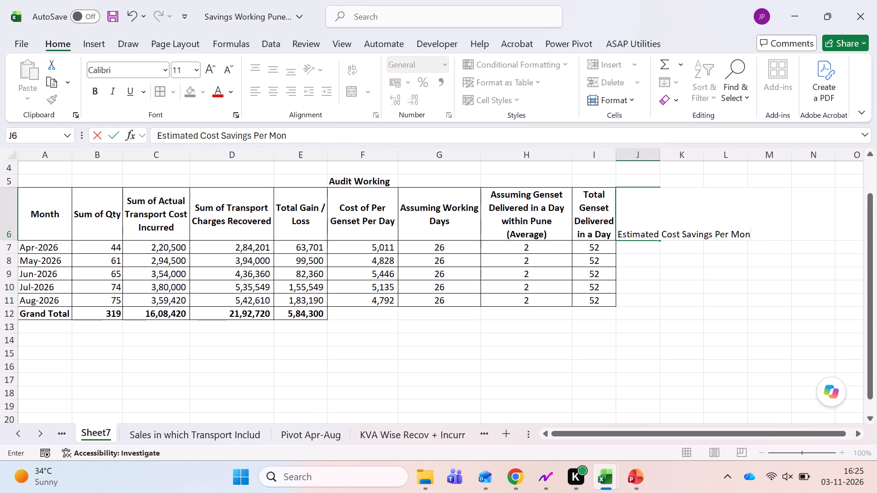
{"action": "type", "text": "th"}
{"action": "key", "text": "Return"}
Compare the monthly Sum of Qty figures in column B with the assumed working days and total genset columns.
{"action": "key", "text": "Left"}
{"action": "key", "text": "Left"}
{"action": "key", "text": "Left"}
{"action": "key", "text": "Left"}
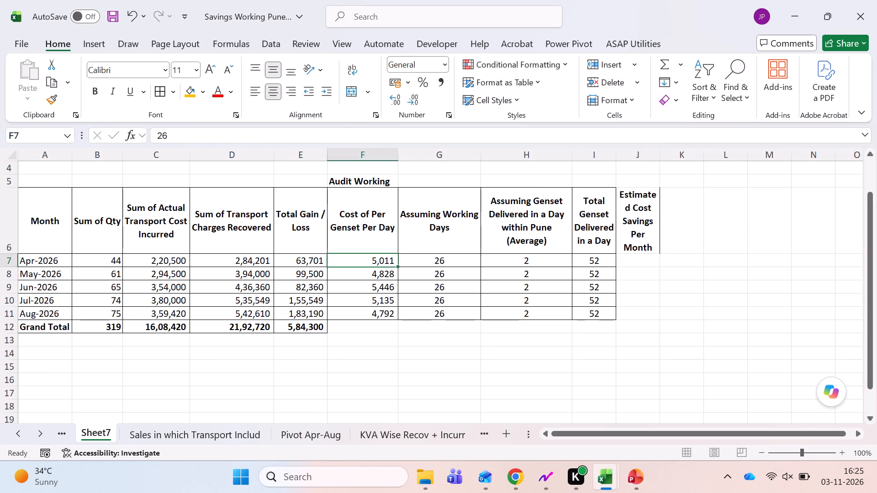
{"action": "key", "text": "Left"}
{"action": "key", "text": "Right"}
{"action": "key", "text": "Right"}
{"action": "key", "text": "Right"}
{"action": "key", "text": "Left"}
{"action": "key", "text": "shift+Left"}
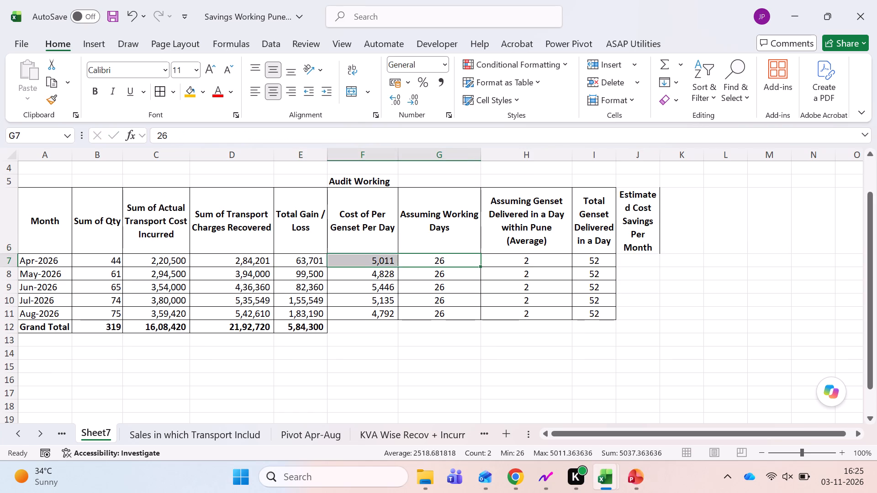
{"action": "key", "text": "ctrl+Left"}
{"action": "key", "text": "ctrl+Left"}
{"action": "key", "text": "Right"}
{"action": "key", "text": "shift+Down"}
{"action": "key", "text": "shift+Down"}
{"action": "key", "text": "shift+Down"}
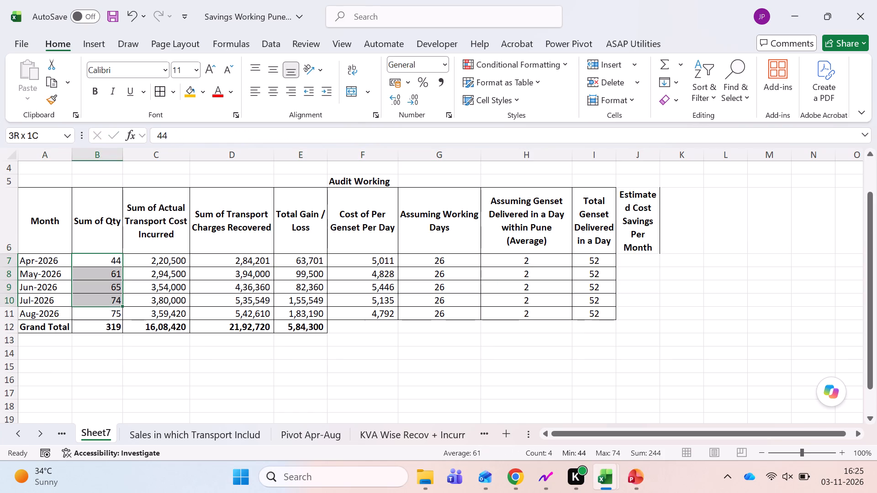
{"action": "key", "text": "shift+Down"}
{"action": "key", "text": "Down"}
{"action": "key", "text": "Down"}
{"action": "key", "text": "Down"}
{"action": "key", "text": "Down"}
{"action": "key", "text": "Down"}
{"action": "key", "text": "Right"}
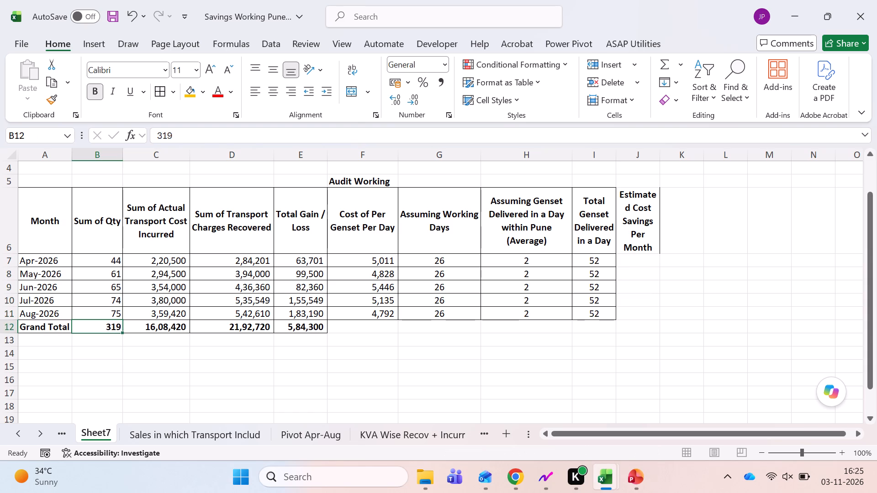
{"action": "key", "text": "Right"}
{"action": "key", "text": "Right"}
{"action": "key", "text": "Right"}
{"action": "key", "text": "Up"}
{"action": "key", "text": "Up"}
{"action": "key", "text": "Up"}
{"action": "key", "text": "Up"}
{"action": "key", "text": "Up"}
{"action": "key", "text": "Right"}
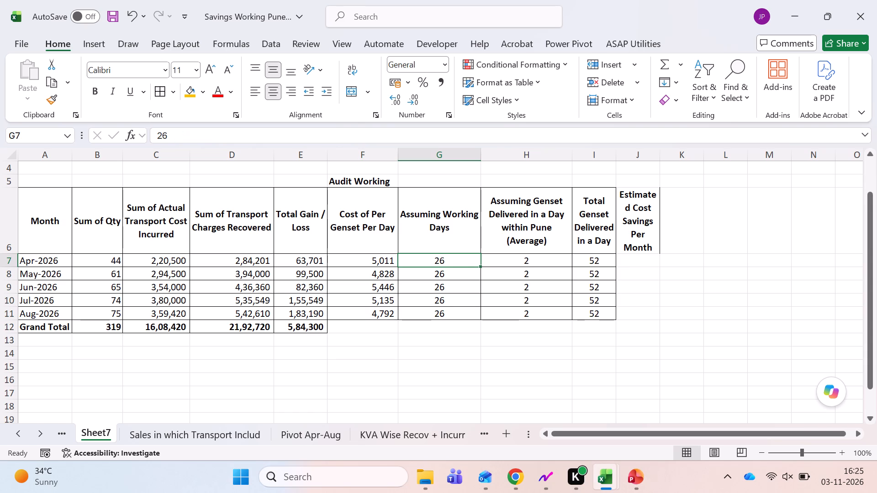
{"action": "key", "text": "ctrl+Left"}
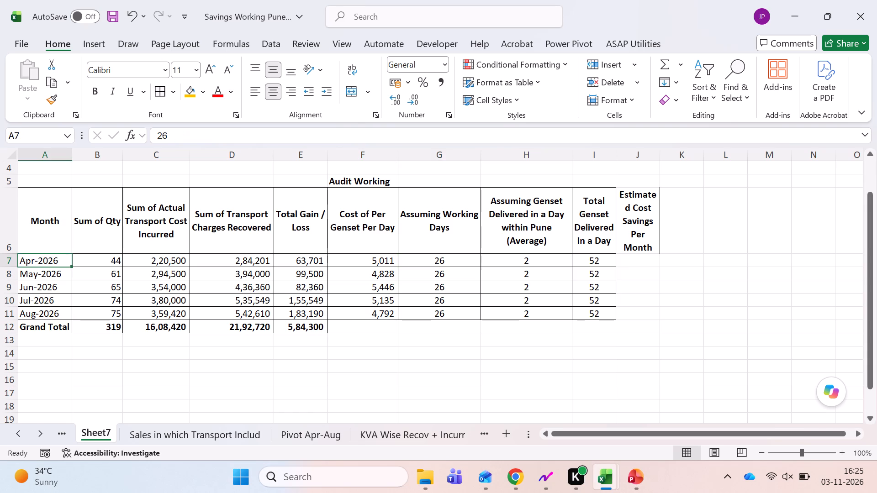
{"action": "key", "text": "ctrl+Left"}
{"action": "key", "text": "Right"}
{"action": "key", "text": "Down"}
{"action": "key", "text": "shift+Down"}
{"action": "key", "text": "shift+Down"}
{"action": "key", "text": "shift+Down"}
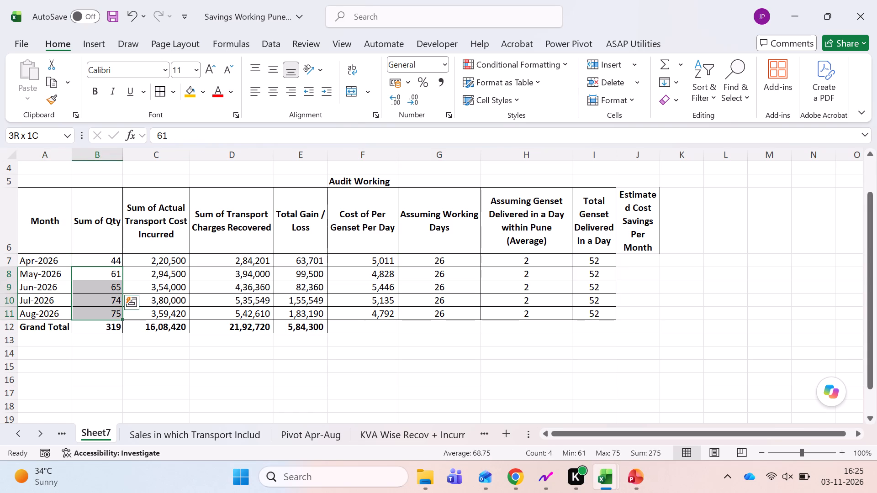
{"action": "key", "text": "Up"}
{"action": "key", "text": "Up"}
{"action": "key", "text": "Down"}
{"action": "key", "text": "Down"}
{"action": "key", "text": "Down"}
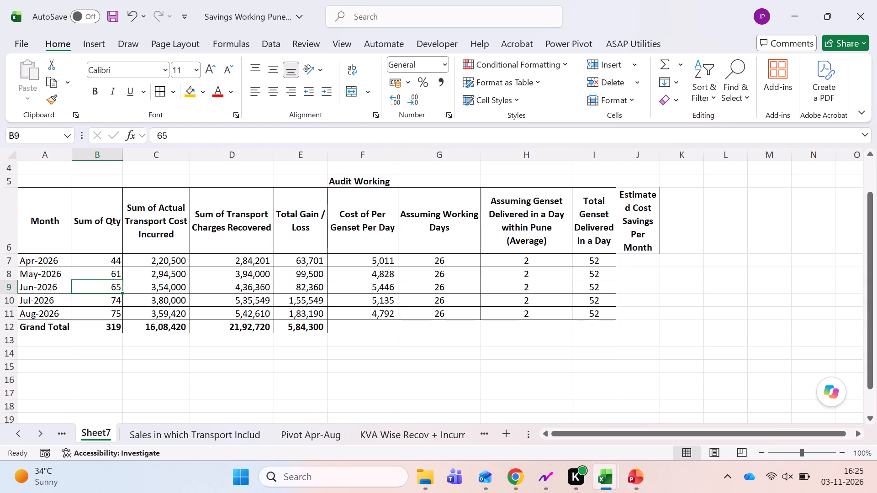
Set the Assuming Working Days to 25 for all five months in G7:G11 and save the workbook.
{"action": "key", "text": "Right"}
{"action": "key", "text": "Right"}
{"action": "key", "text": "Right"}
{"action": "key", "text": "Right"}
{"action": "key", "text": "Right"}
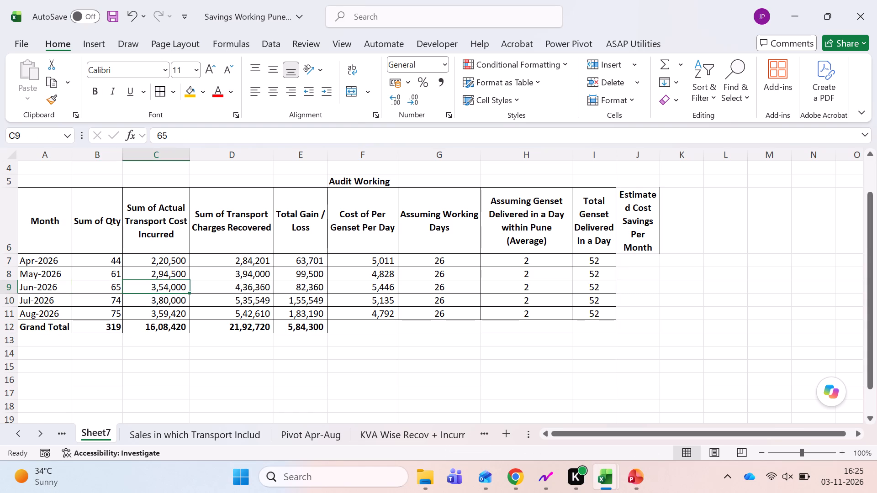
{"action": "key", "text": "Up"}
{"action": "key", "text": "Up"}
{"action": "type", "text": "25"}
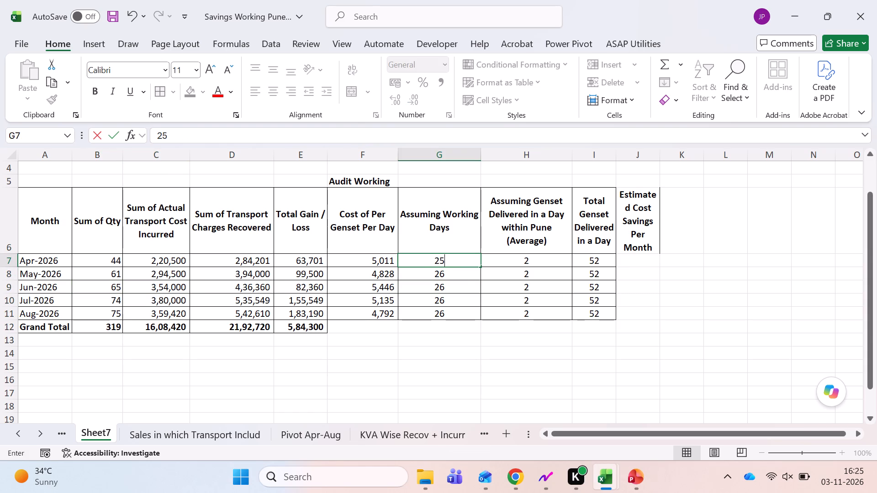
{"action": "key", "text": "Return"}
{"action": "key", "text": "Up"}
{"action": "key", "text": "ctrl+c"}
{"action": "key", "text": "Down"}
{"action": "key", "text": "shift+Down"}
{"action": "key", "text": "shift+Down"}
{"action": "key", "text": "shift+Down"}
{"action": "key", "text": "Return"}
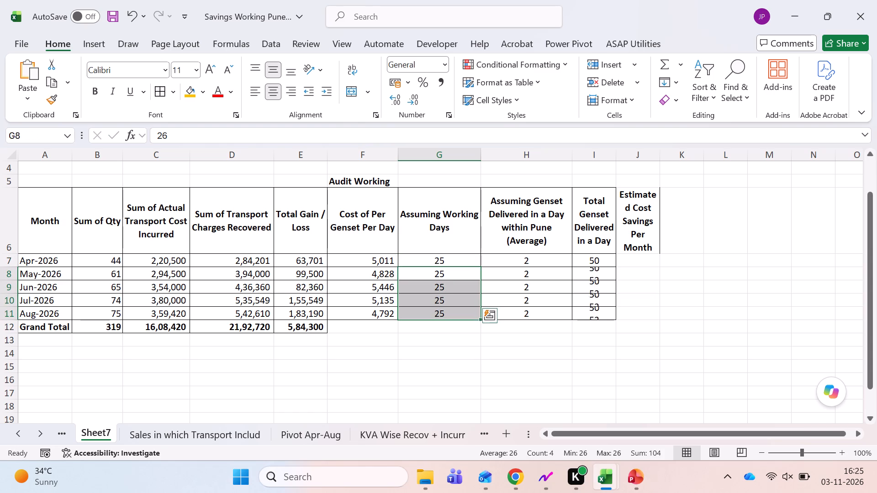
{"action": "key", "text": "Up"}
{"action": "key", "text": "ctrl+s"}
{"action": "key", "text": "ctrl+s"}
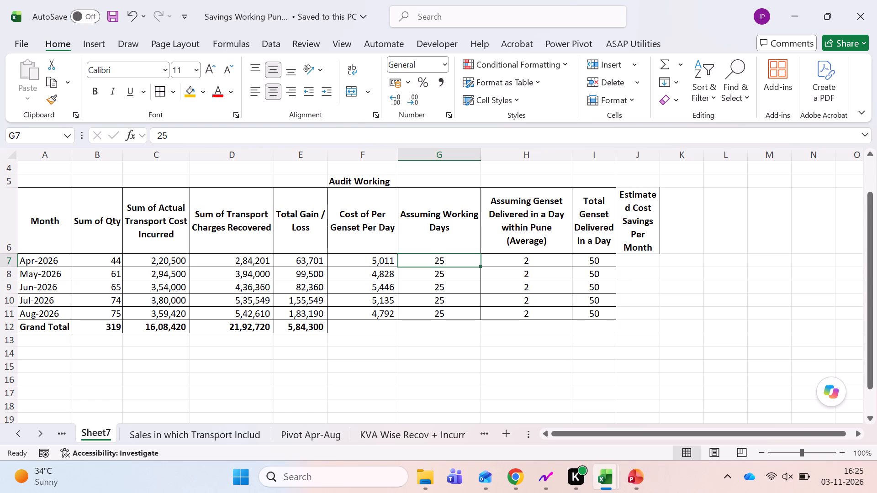
Widen columns I and J so their headings wrap neatly, and autofit the height of header row 6.
{"action": "key", "text": "Right"}
{"action": "key", "text": "Right"}
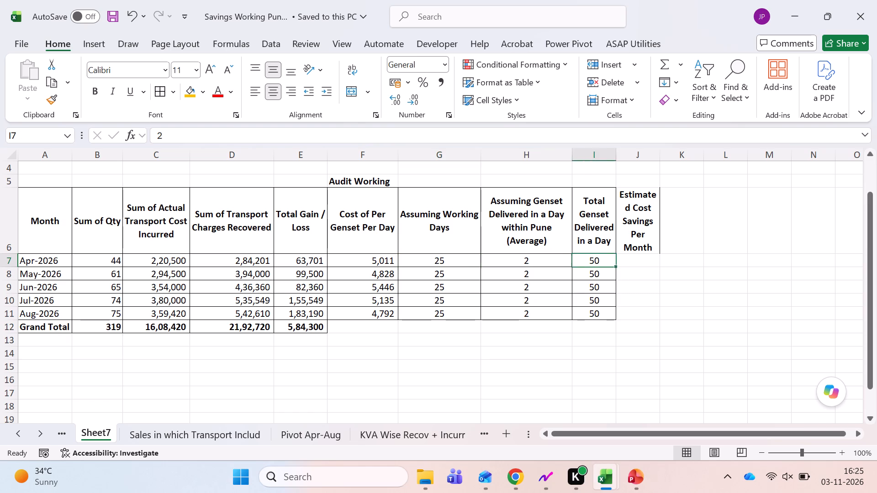
{"action": "key", "text": "Right"}
{"action": "key", "text": "Up"}
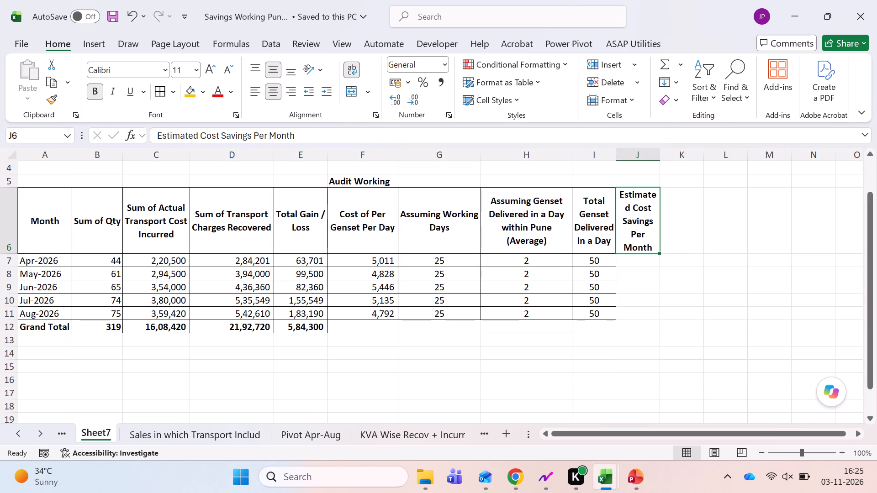
{"action": "left_click_drag", "start_coordinate": [661, 154], "coordinate": [679, 162]}
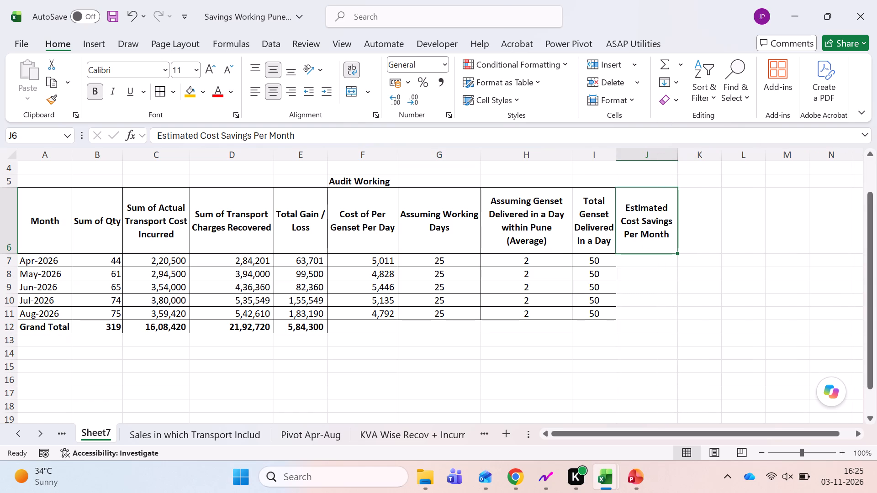
{"action": "double_click", "coordinate": [12, 253]}
{"action": "left_click", "coordinate": [628, 246]}
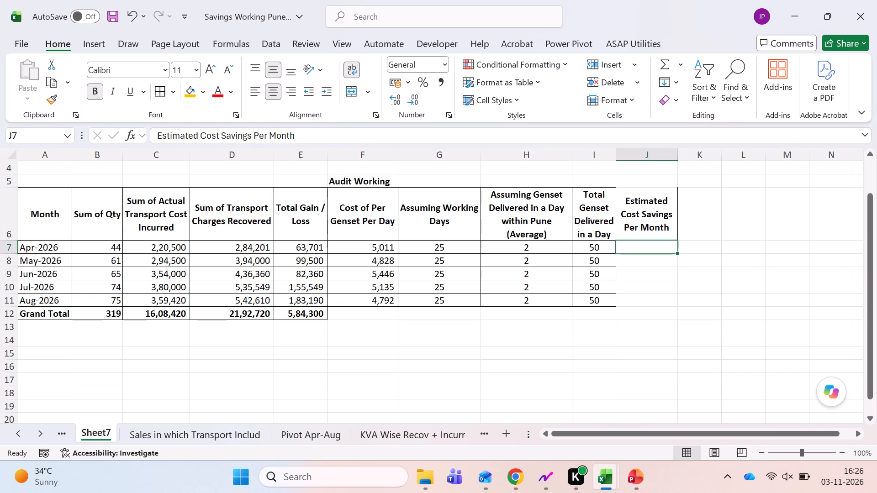
{"action": "left_click_drag", "start_coordinate": [617, 157], "coordinate": [629, 158]}
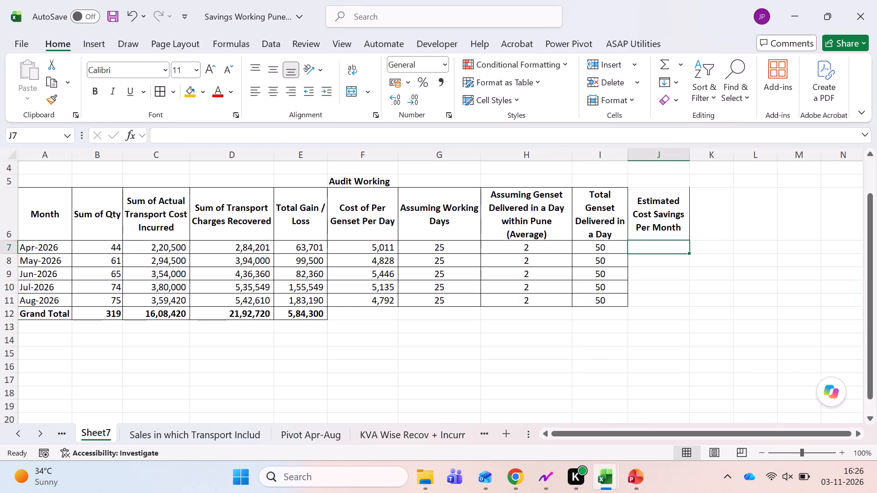
{"action": "left_click_drag", "start_coordinate": [626, 155], "coordinate": [642, 161]}
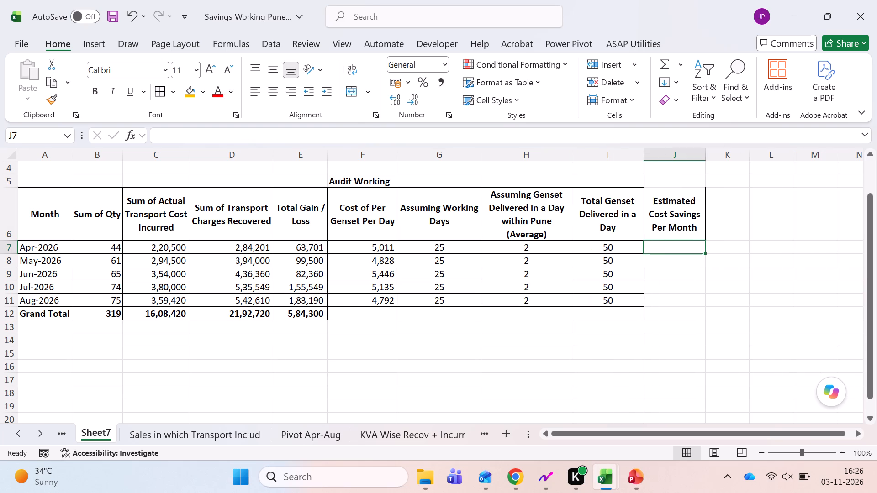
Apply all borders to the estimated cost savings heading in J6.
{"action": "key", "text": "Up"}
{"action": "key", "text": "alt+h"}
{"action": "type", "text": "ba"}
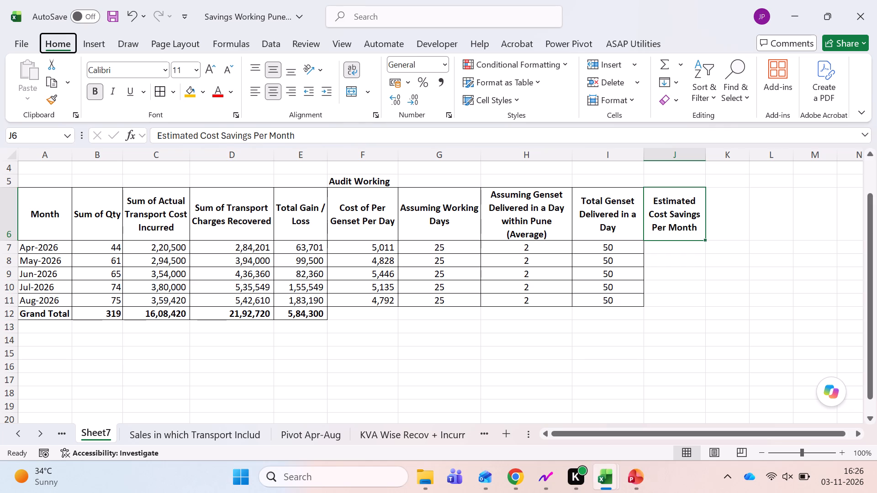
Delete the audit working block F6:J11, shifting the remaining cells left.
{"action": "key", "text": "Down"}
{"action": "key", "text": "Down"}
{"action": "key", "text": "Down"}
{"action": "key", "text": "Up"}
{"action": "key", "text": "Up"}
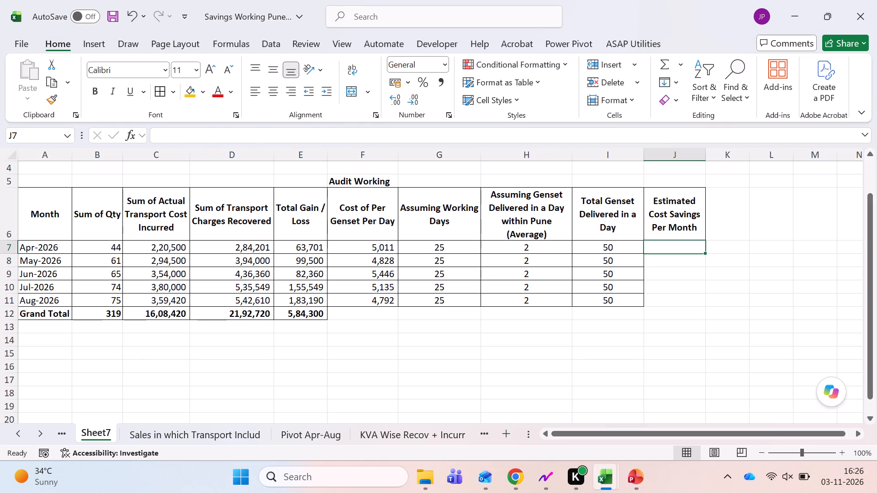
{"action": "key", "text": "Left"}
{"action": "key", "text": "Left"}
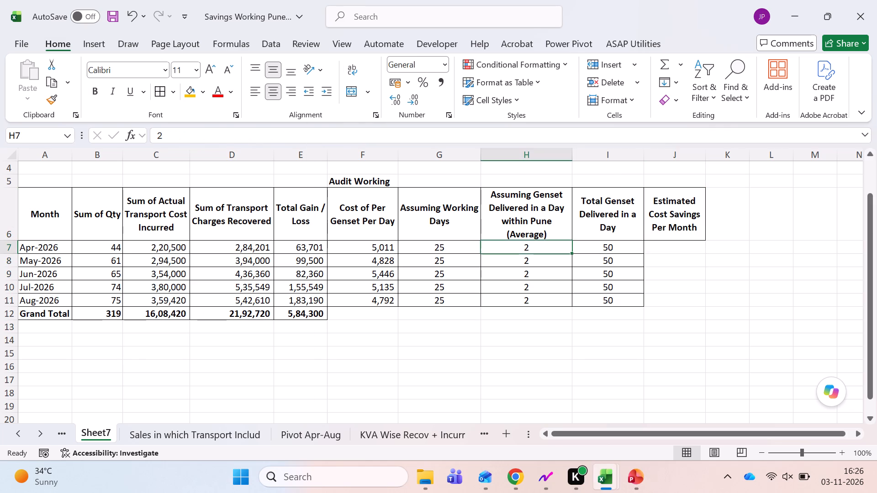
{"action": "key", "text": "Left"}
{"action": "key", "text": "Left"}
{"action": "key", "text": "Up"}
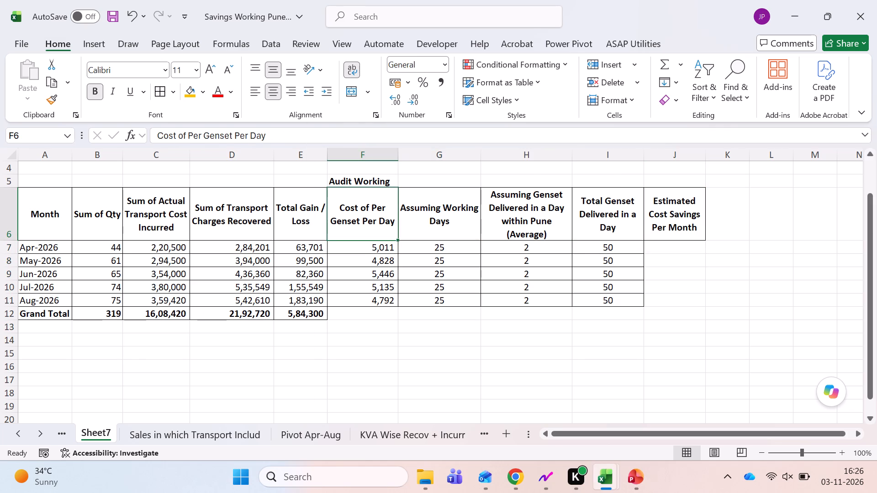
{"action": "key", "text": "Down"}
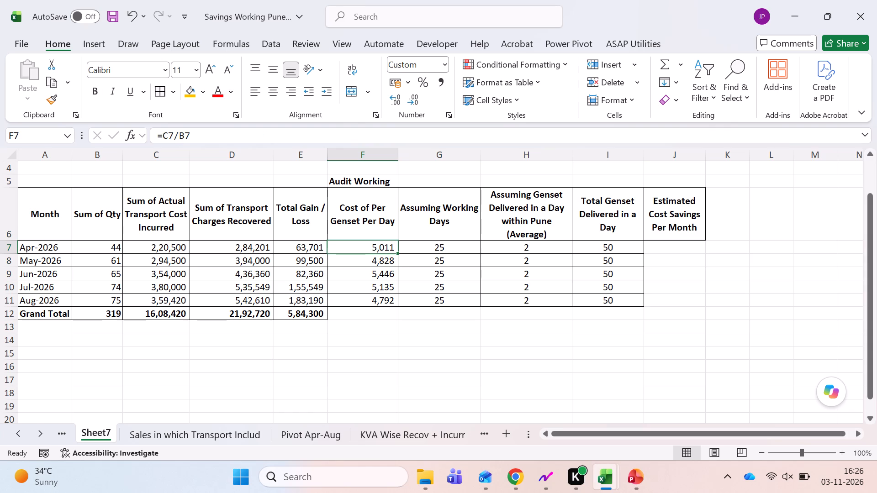
{"action": "key", "text": "Up"}
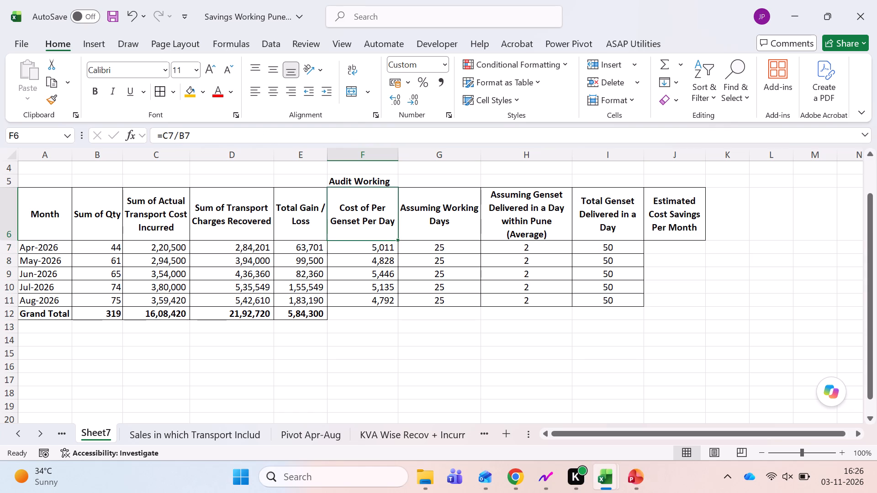
{"action": "key", "text": "shift+Down"}
{"action": "key", "text": "shift+Down"}
{"action": "key", "text": "shift+Down"}
{"action": "key", "text": "shift+Down"}
{"action": "key", "text": "shift+Down"}
{"action": "key", "text": "shift+Right"}
{"action": "key", "text": "shift+Right"}
{"action": "key", "text": "shift+Right"}
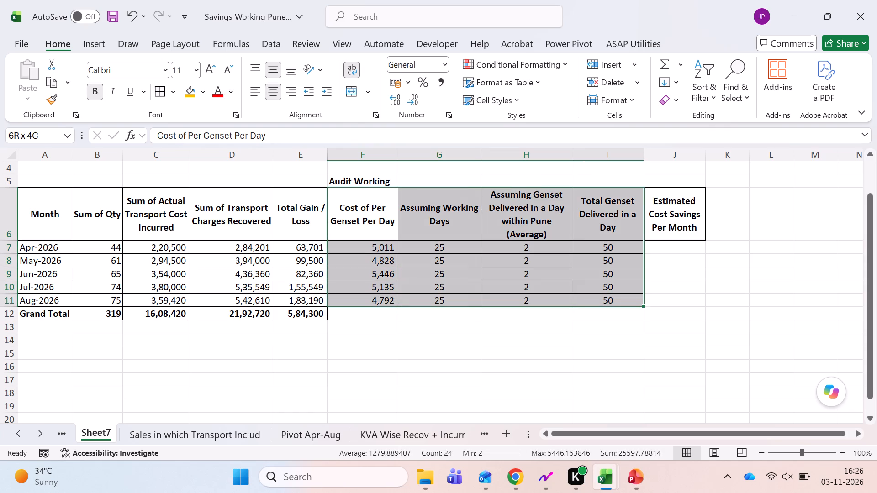
{"action": "key", "text": "shift+Right"}
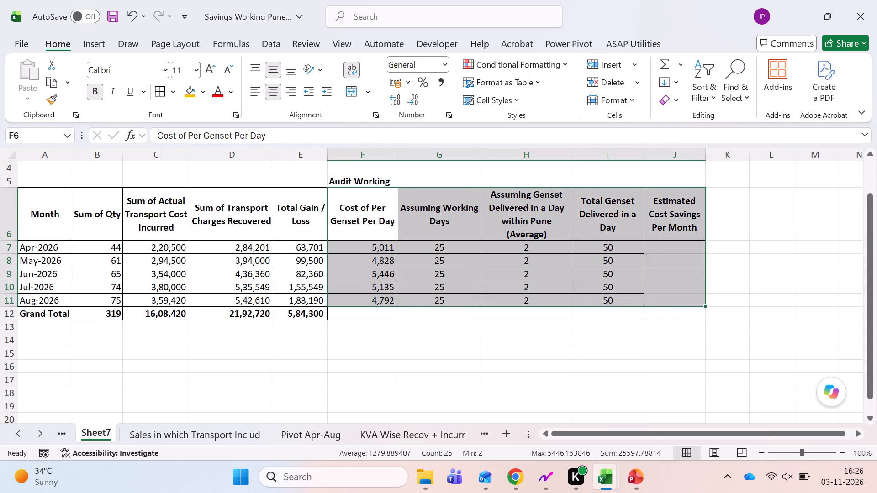
{"action": "key", "text": "ctrl+minus"}
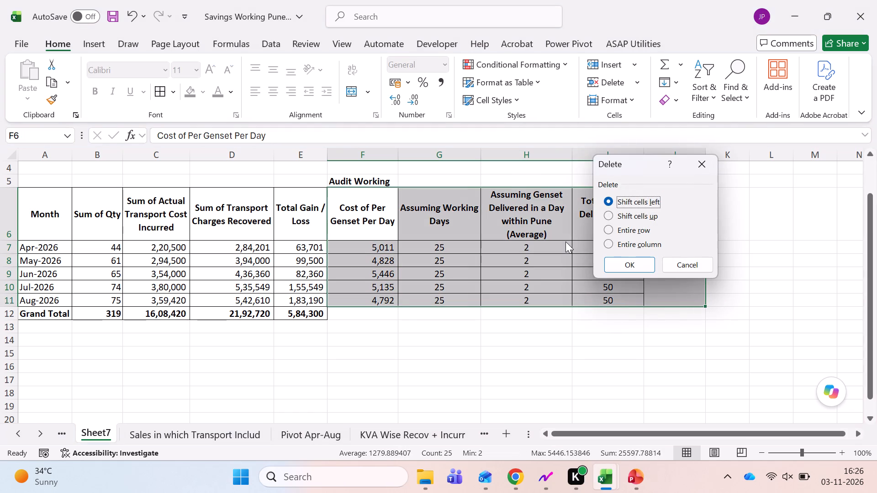
{"action": "key", "text": "Return"}
Enter the heading "Per Trip Savings" in F6 under Audit Working.
{"action": "key", "text": "Left"}
{"action": "key", "text": "Right"}
{"action": "type", "text": "Per"}
{"action": "key", "text": "space"}
{"action": "type", "text": "Trip"}
{"action": "key", "text": "space"}
{"action": "type", "text": "Savingd"}
{"action": "key", "text": "Return"}
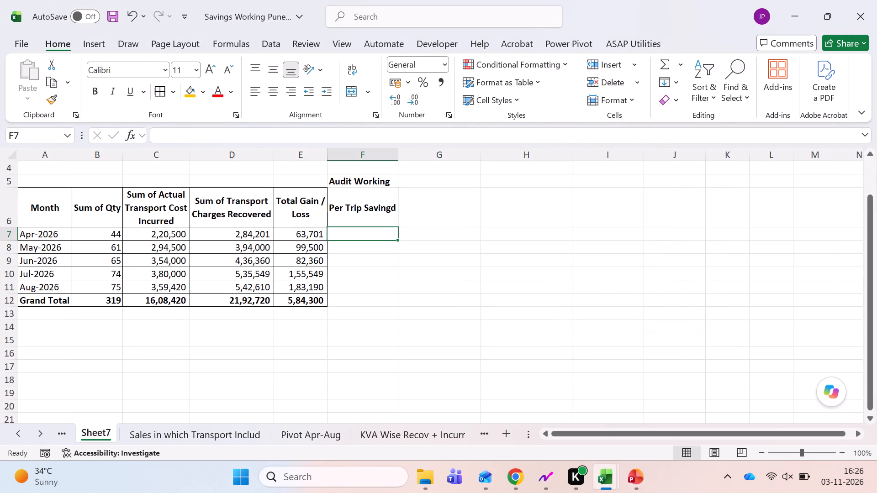
{"action": "key", "text": "Up"}
{"action": "key", "text": "F2"}
{"action": "key", "text": "BackSpace"}
{"action": "key", "text": "s"}
{"action": "key", "text": "Return"}
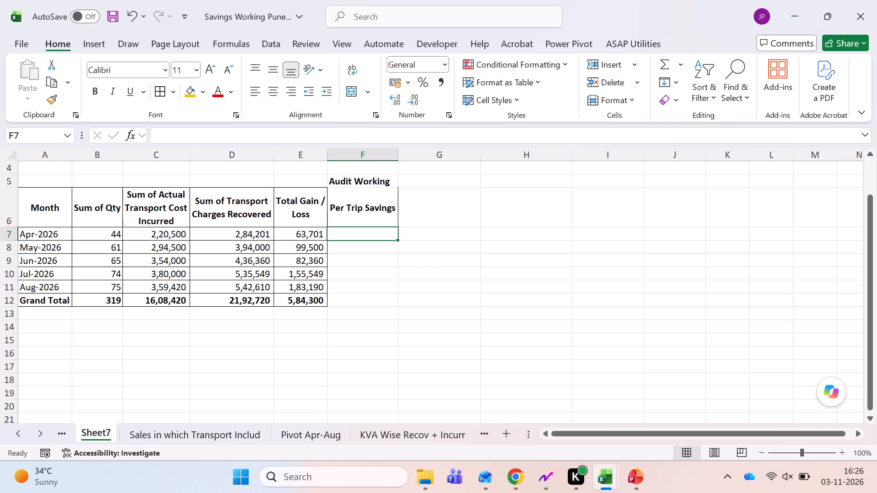
Undo the "Per Trip Savings" heading and the deletion of the audit working block, restoring F6:J11.
{"action": "key", "text": "ctrl+z"}
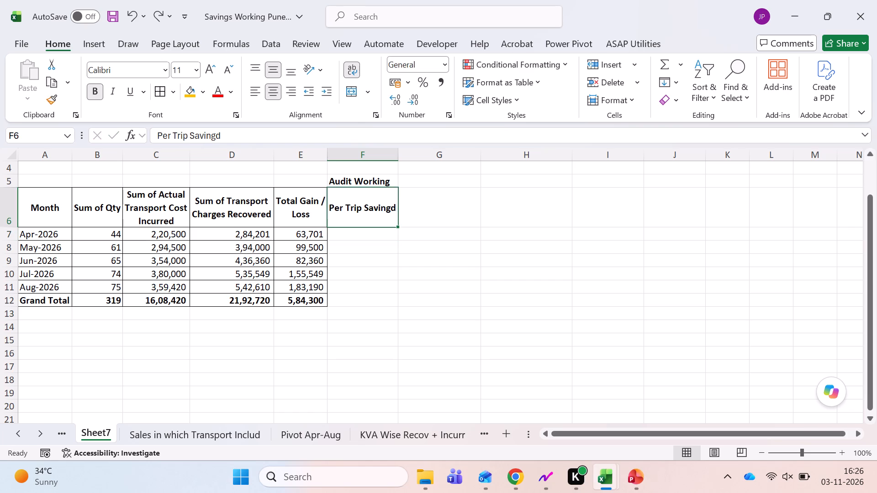
{"action": "key", "text": "ctrl+z"}
{"action": "key", "text": "ctrl+z"}
Examine the daily quantities on the Pivot Apr-Aug sheet and the April row of the Sheet7 summary and audit working.
{"action": "key", "text": "Right"}
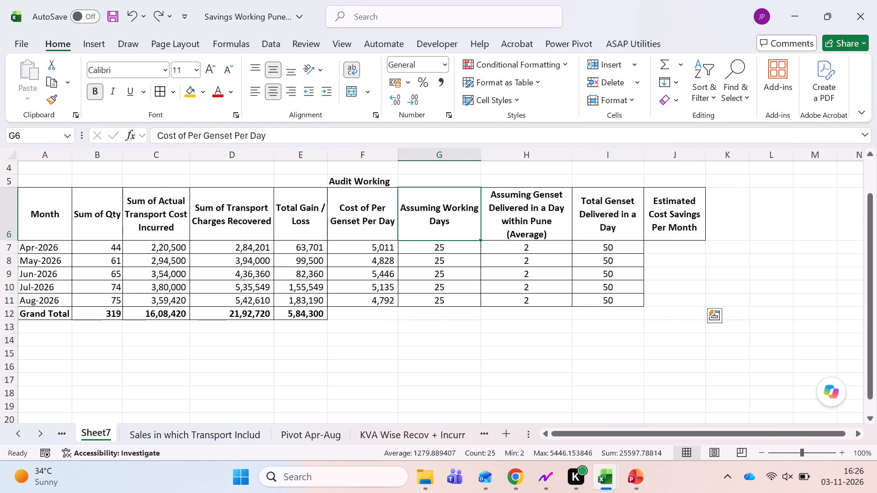
{"action": "key", "text": "Left"}
{"action": "key", "text": "ctrl+Page_Down"}
{"action": "key", "text": "ctrl+Page_Down"}
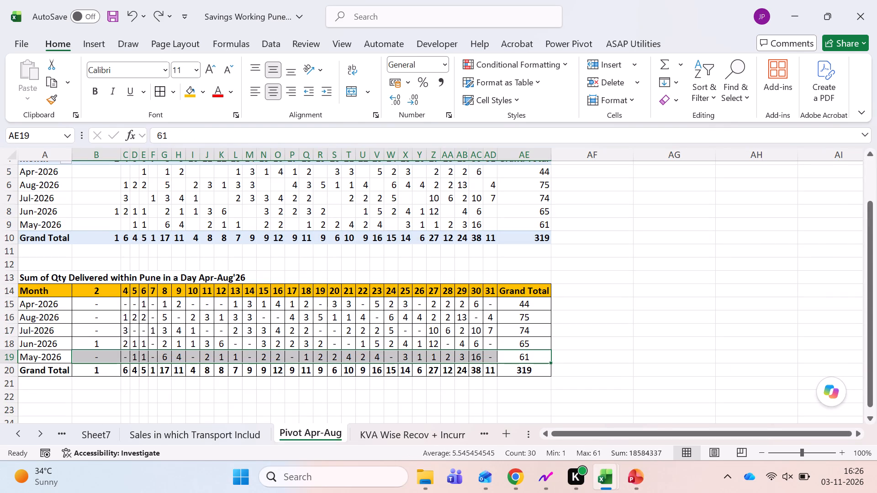
{"action": "key", "text": "ctrl+Page_Up"}
{"action": "key", "text": "ctrl+Page_Up"}
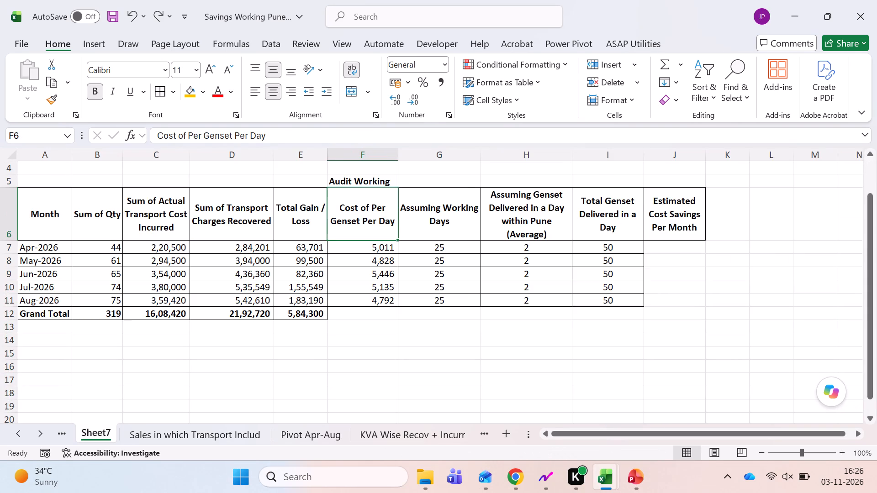
{"action": "key", "text": "ctrl+Down"}
{"action": "key", "text": "ctrl+Left"}
{"action": "key", "text": "Up"}
{"action": "key", "text": "Up"}
{"action": "key", "text": "Up"}
{"action": "key", "text": "Up"}
{"action": "key", "text": "Right"}
{"action": "key", "text": "Right"}
{"action": "key", "text": "Right"}
{"action": "key", "text": "Right"}
{"action": "key", "text": "Right"}
{"action": "key", "text": "Right"}
{"action": "key", "text": "Right"}
{"action": "key", "text": "Right"}
{"action": "key", "text": "Right"}
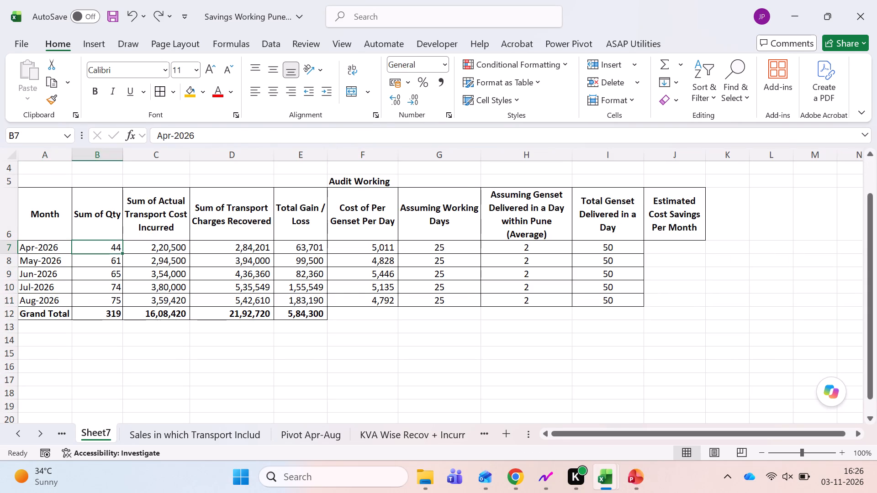
{"action": "key", "text": "Right"}
{"action": "key", "text": "Left"}
{"action": "key", "text": "Left"}
{"action": "key", "text": "Left"}
{"action": "key", "text": "Left"}
{"action": "key", "text": "Left"}
{"action": "key", "text": "Left"}
{"action": "key", "text": "Left"}
{"action": "key", "text": "Left"}
{"action": "key", "text": "Left"}
{"action": "key", "text": "Left"}
{"action": "key", "text": "Left"}
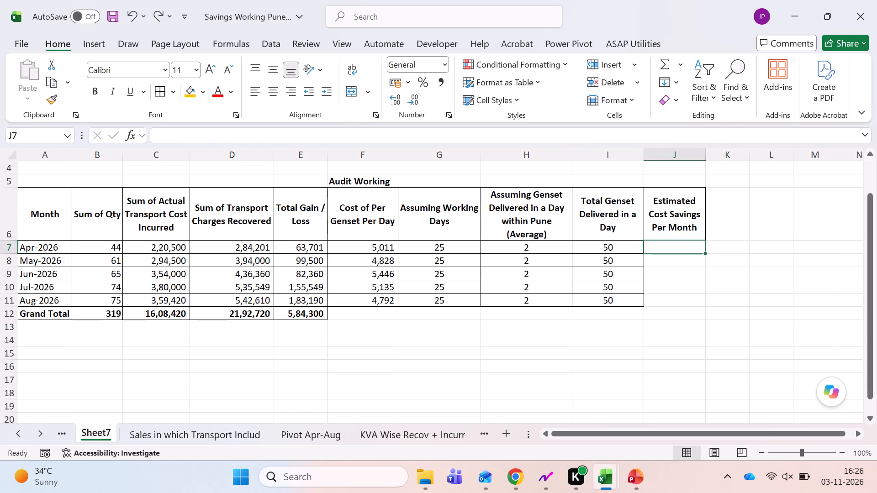
Calculate the overall average transport cost per genset in C14 with the formula =C12/B12.
{"action": "key", "text": "Down"}
{"action": "key", "text": "Down"}
{"action": "key", "text": "Down"}
{"action": "key", "text": "Down"}
{"action": "key", "text": "Down"}
{"action": "key", "text": "Down"}
{"action": "key", "text": "Down"}
{"action": "key", "text": "Down"}
{"action": "key", "text": "Right"}
{"action": "key", "text": "Right"}
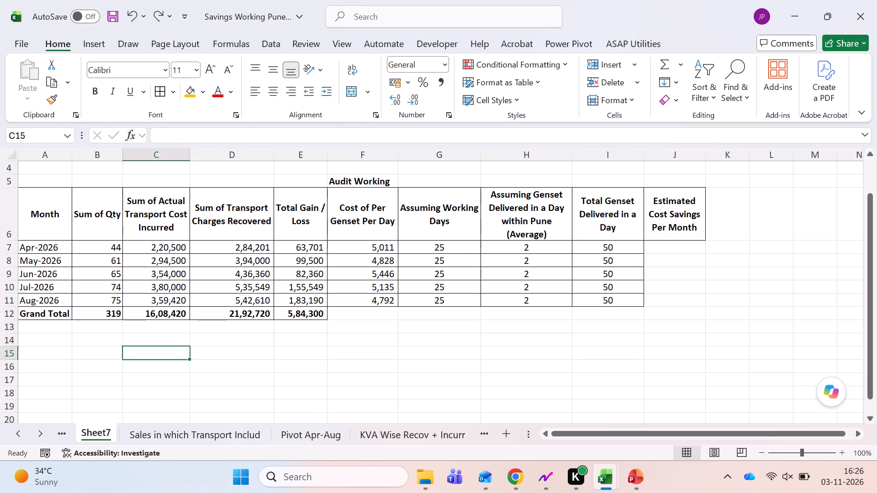
{"action": "key", "text": "Up"}
{"action": "key", "text": "equal"}
{"action": "key", "text": "Up"}
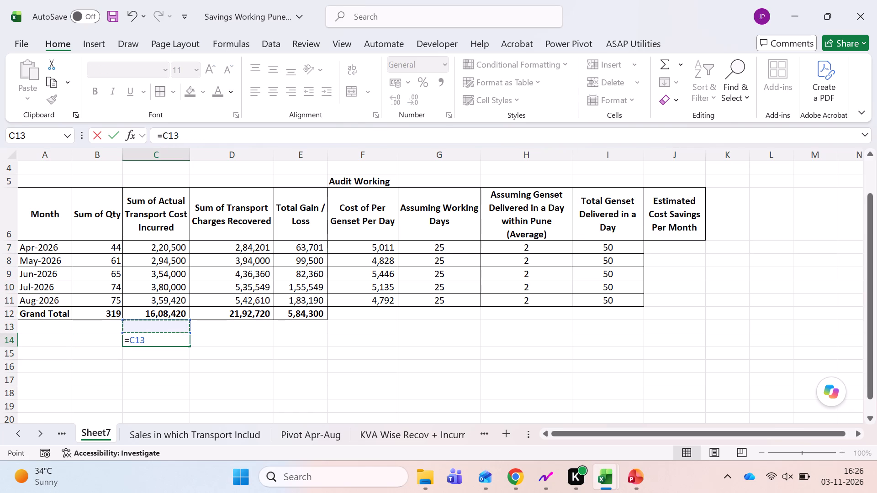
{"action": "key", "text": "Up"}
{"action": "key", "text": "slash"}
{"action": "key", "text": "Left"}
{"action": "key", "text": "Up"}
{"action": "key", "text": "Up"}
{"action": "key", "text": "Return"}
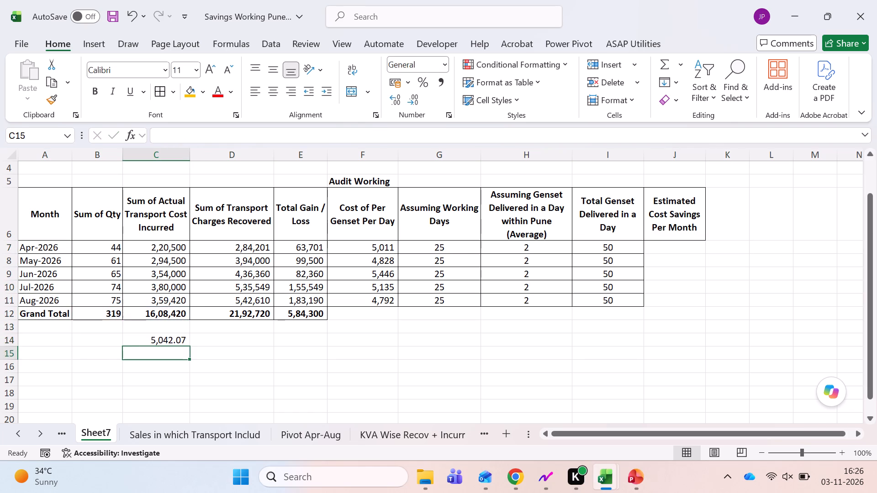
{"action": "key", "text": "Up"}
{"action": "key", "text": "Up"}
{"action": "key", "text": "Down"}
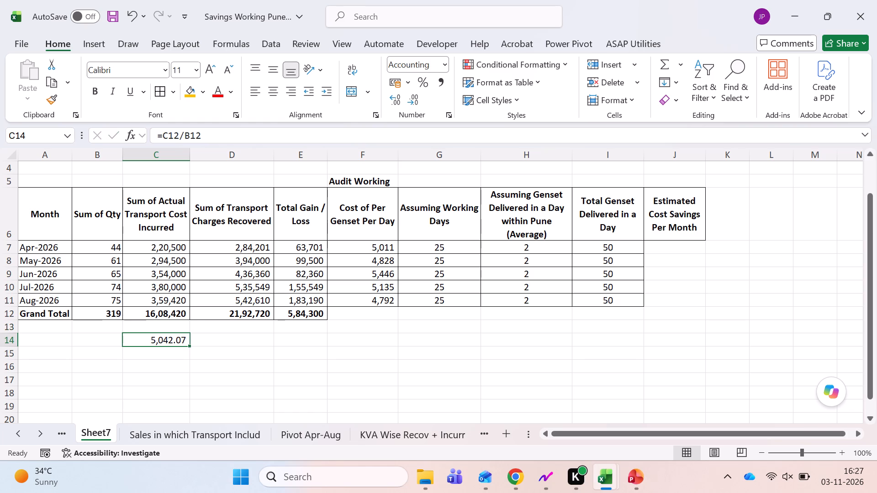
Calculate the estimated monthly genset transport cost in K7 with the formula =C14*I7.
{"action": "key", "text": "Right"}
{"action": "key", "text": "Right"}
{"action": "key", "text": "Right"}
{"action": "key", "text": "Right"}
{"action": "key", "text": "Right"}
{"action": "key", "text": "Right"}
{"action": "key", "text": "Right"}
{"action": "key", "text": "Up"}
{"action": "key", "text": "Up"}
{"action": "key", "text": "Up"}
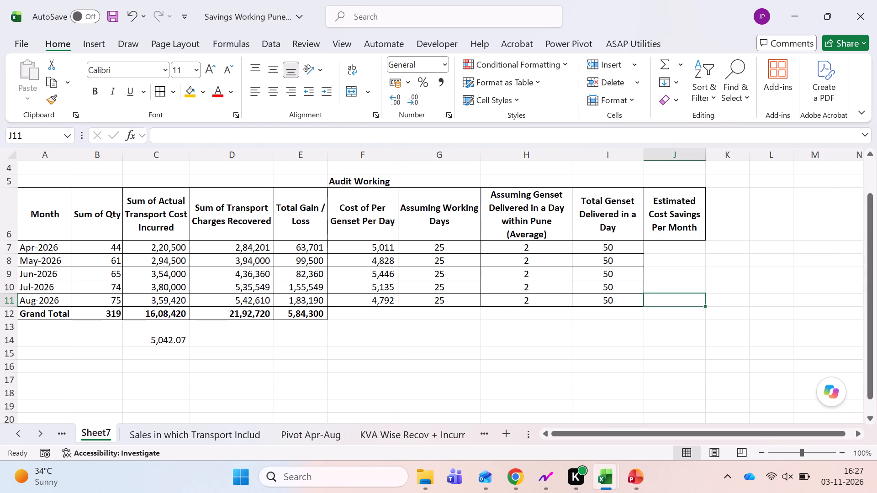
{"action": "key", "text": "Up"}
{"action": "key", "text": "Up"}
{"action": "key", "text": "Up"}
{"action": "key", "text": "Up"}
{"action": "key", "text": "Left"}
{"action": "key", "text": "Left"}
{"action": "key", "text": "Left"}
{"action": "key", "text": "Left"}
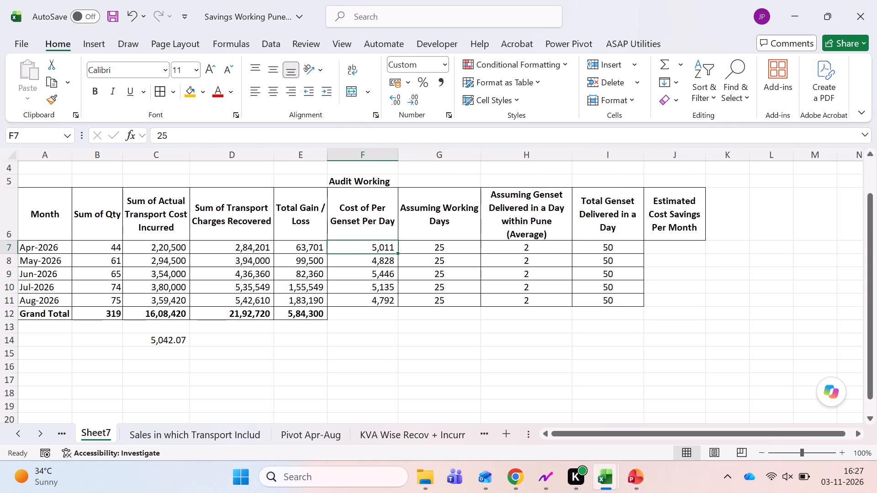
{"action": "key", "text": "Right"}
{"action": "key", "text": "Right"}
{"action": "key", "text": "Right"}
{"action": "key", "text": "Right"}
{"action": "key", "text": "Right"}
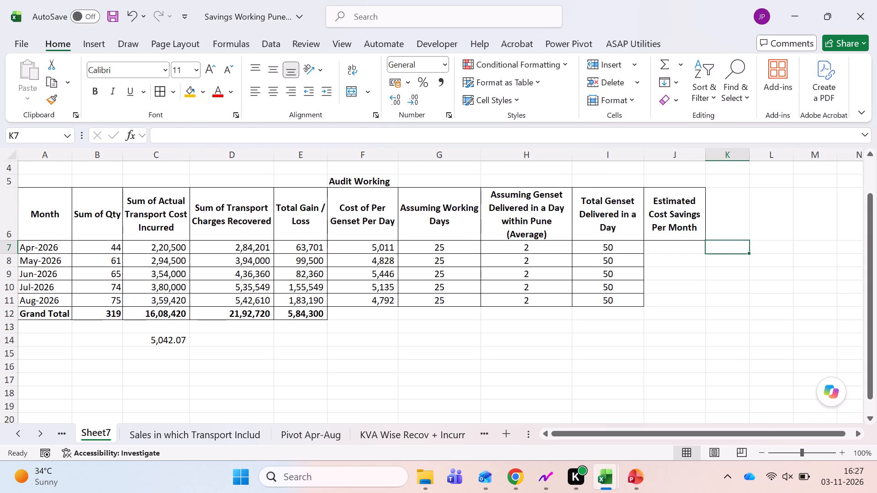
{"action": "key", "text": "equal"}
{"action": "key", "text": "Left"}
{"action": "key", "text": "Left"}
{"action": "key", "text": "Left"}
{"action": "key", "text": "Left"}
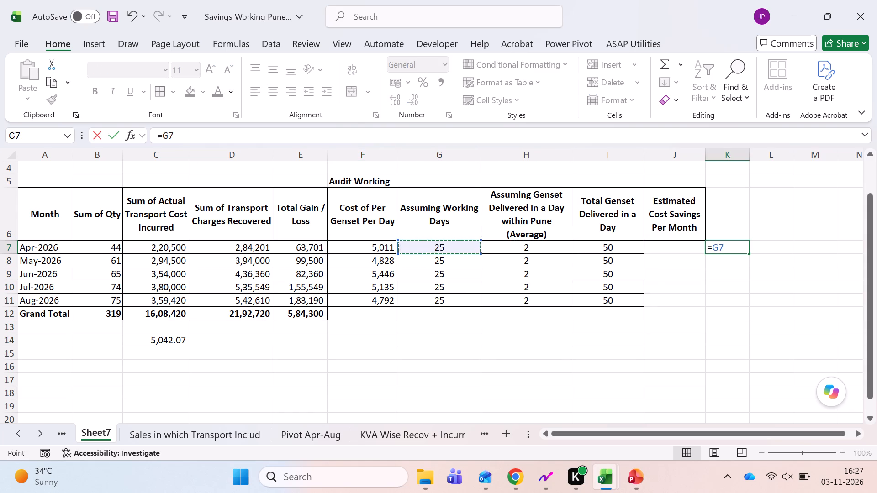
{"action": "left_click", "coordinate": [169, 341]}
{"action": "key", "text": "shift+asterisk"}
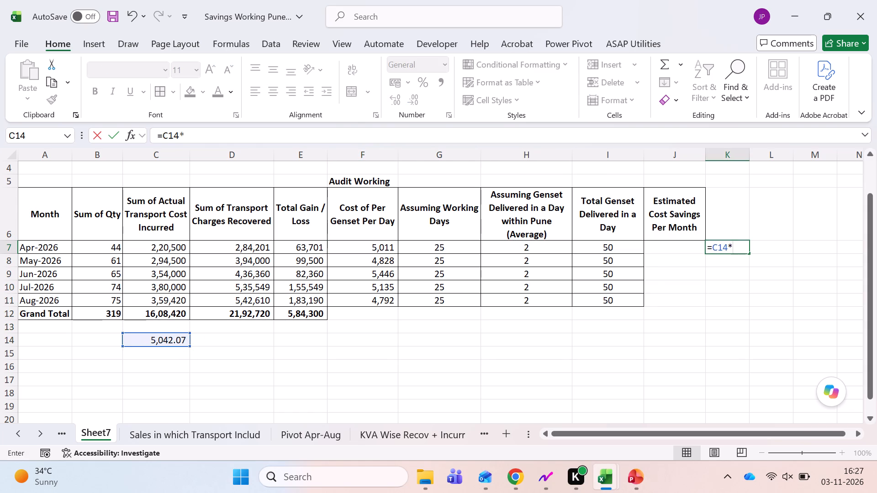
{"action": "left_click", "coordinate": [595, 246]}
{"action": "key", "text": "Return"}
{"action": "key", "text": "Up"}
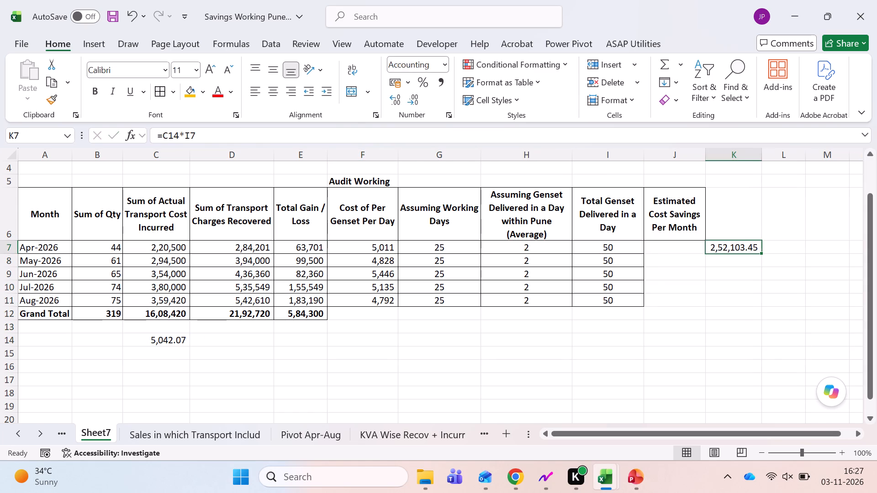
Enter the fixed truck cost of 65000 in L9 and label it "Fix" in M9.
{"action": "key", "text": "Right"}
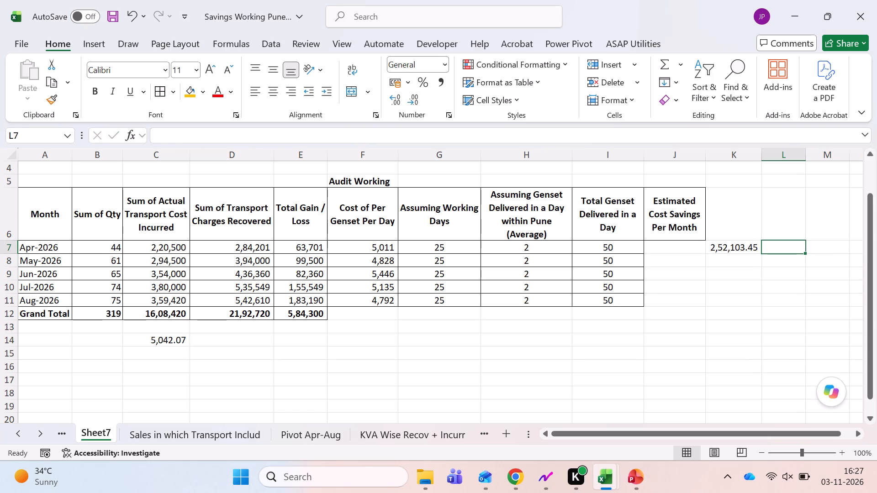
{"action": "key", "text": "Down"}
{"action": "key", "text": "Down"}
{"action": "key", "text": "Down"}
{"action": "key", "text": "Left"}
{"action": "key", "text": "Up"}
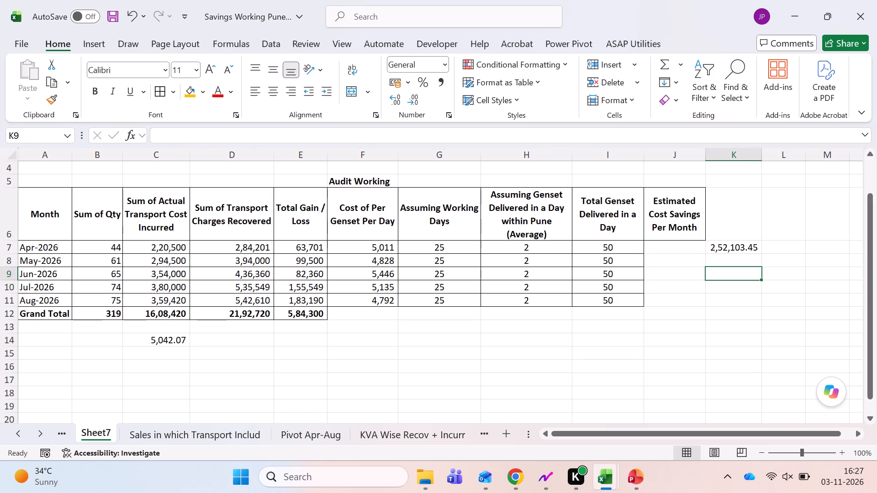
{"action": "key", "text": "Right"}
{"action": "key", "text": "Up"}
{"action": "key", "text": "Down"}
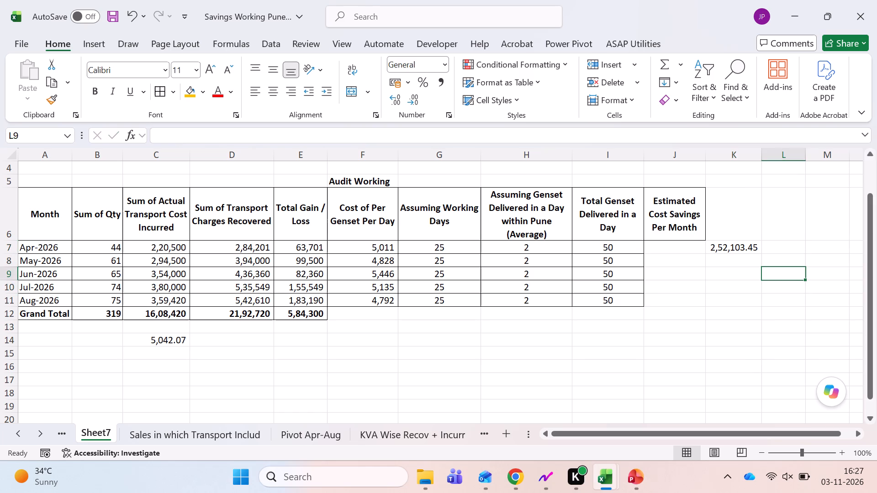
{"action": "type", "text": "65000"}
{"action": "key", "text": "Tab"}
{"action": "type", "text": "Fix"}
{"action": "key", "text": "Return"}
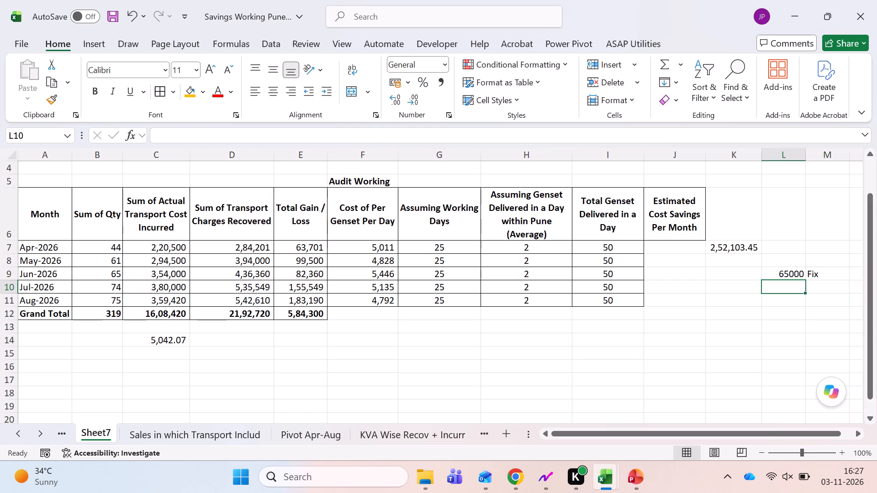
Add the diesel cost of 15000 in L10 with the label "Diesel" in M10.
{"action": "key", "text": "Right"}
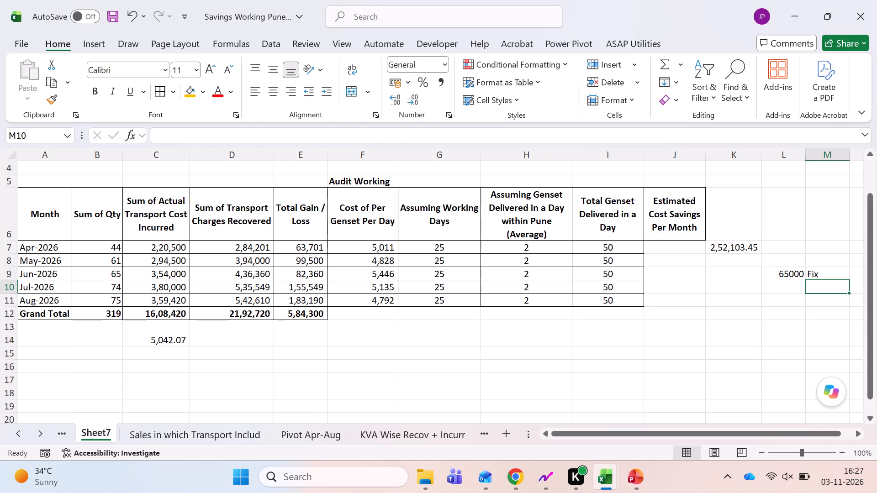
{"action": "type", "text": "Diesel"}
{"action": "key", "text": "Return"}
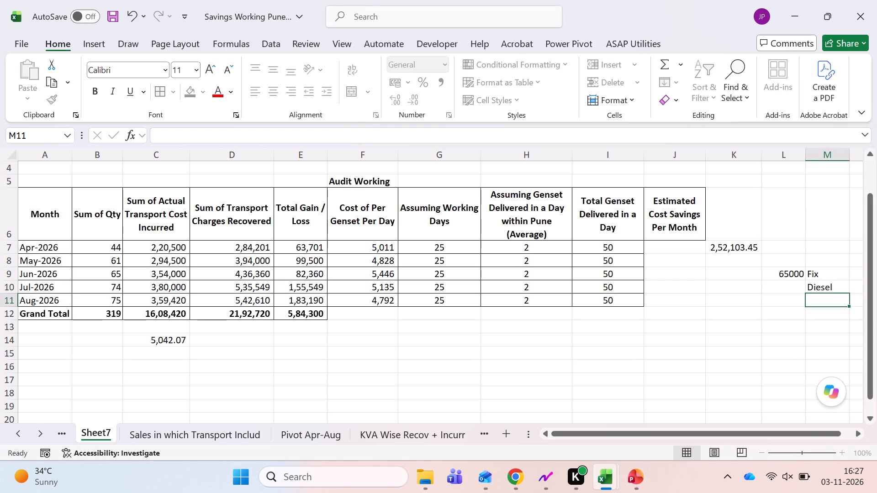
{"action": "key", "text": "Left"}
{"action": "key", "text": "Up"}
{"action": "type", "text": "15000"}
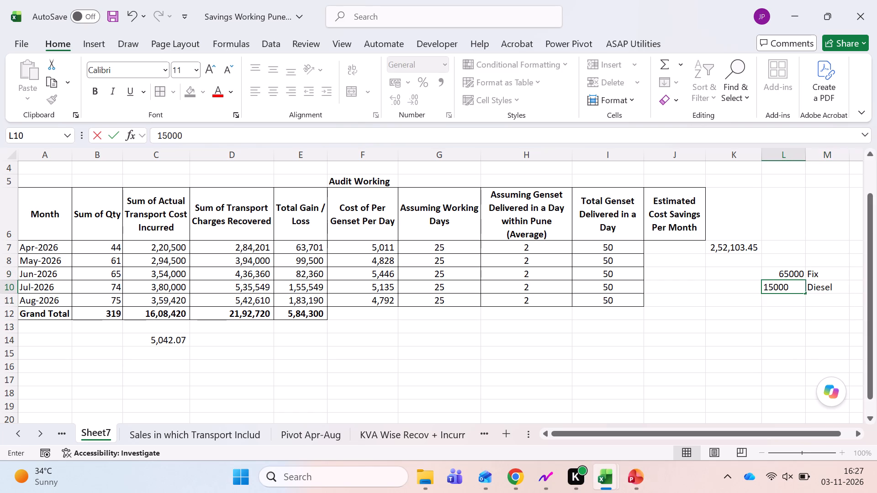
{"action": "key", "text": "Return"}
Add the amount 100000 in L11 with the label "Inv" in M11.
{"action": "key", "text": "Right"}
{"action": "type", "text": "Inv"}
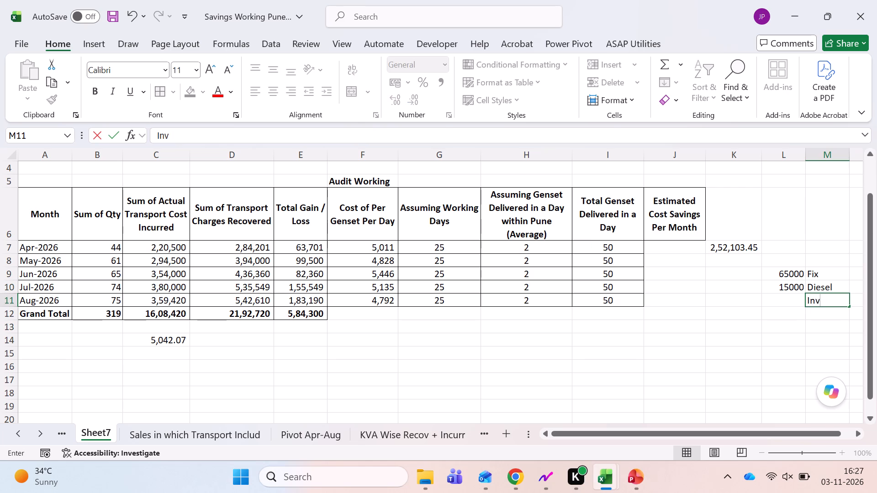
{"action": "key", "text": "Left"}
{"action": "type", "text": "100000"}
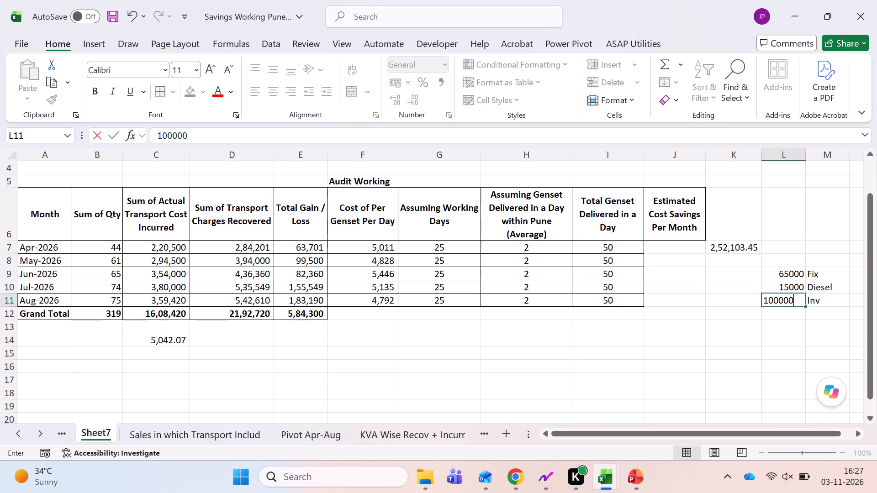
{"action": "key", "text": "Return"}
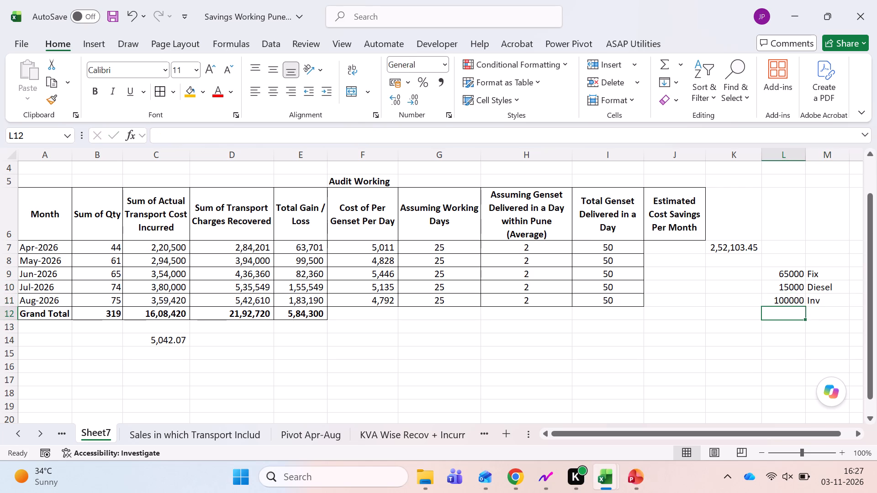
Label M12 "Int" and calculate 1% of the Inv amount in L12 with =L11*1%.
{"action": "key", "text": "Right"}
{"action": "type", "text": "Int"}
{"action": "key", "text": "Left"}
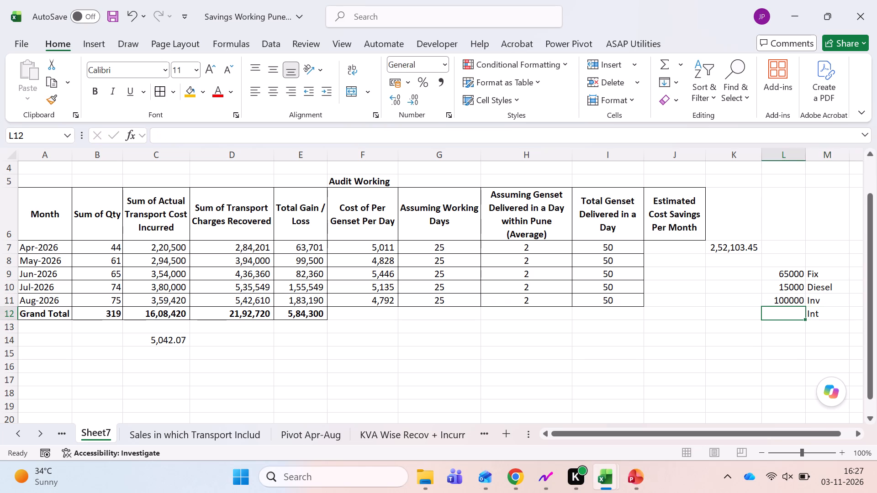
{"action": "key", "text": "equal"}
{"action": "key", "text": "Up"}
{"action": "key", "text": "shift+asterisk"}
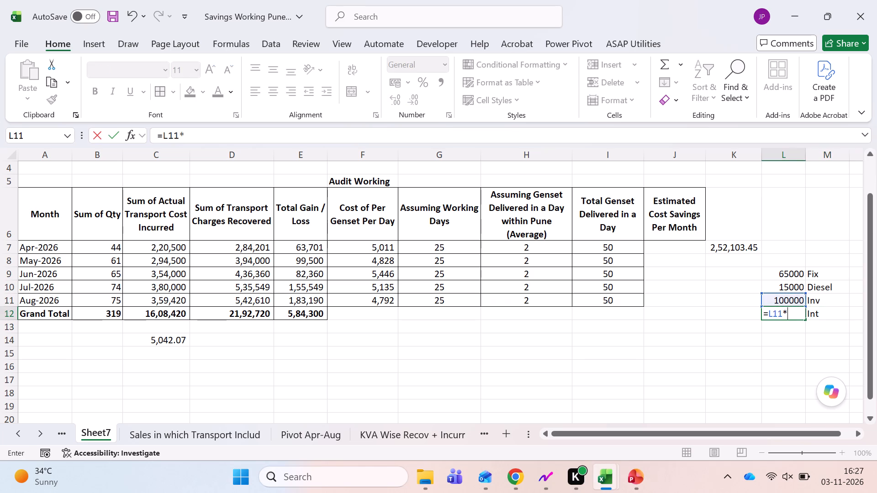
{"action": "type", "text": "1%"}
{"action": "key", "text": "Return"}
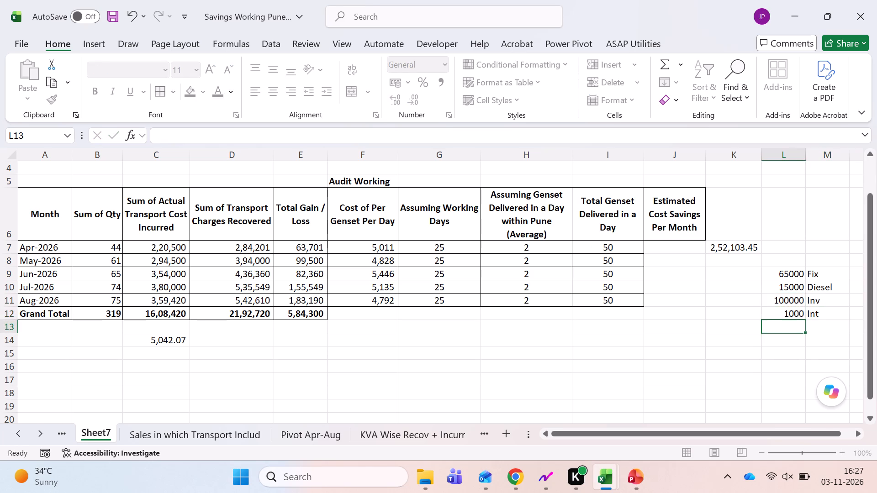
Check the Fix, Diesel and Inv cost amounts in L9:L11 together.
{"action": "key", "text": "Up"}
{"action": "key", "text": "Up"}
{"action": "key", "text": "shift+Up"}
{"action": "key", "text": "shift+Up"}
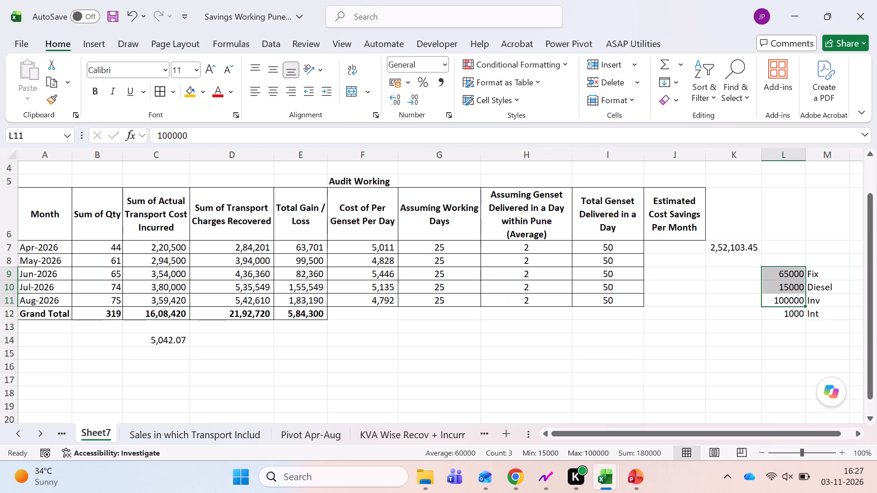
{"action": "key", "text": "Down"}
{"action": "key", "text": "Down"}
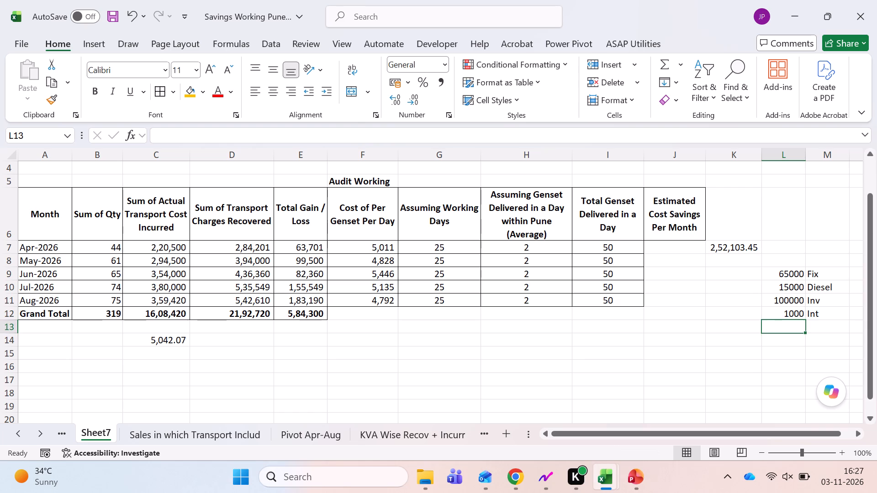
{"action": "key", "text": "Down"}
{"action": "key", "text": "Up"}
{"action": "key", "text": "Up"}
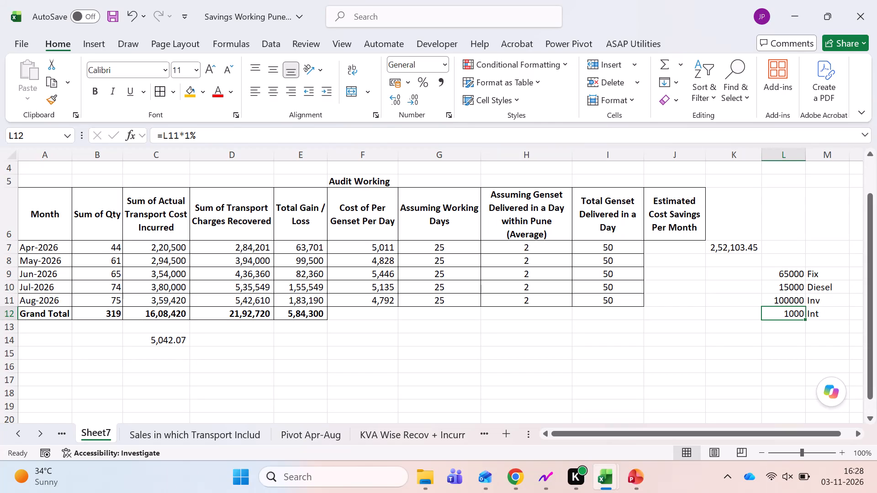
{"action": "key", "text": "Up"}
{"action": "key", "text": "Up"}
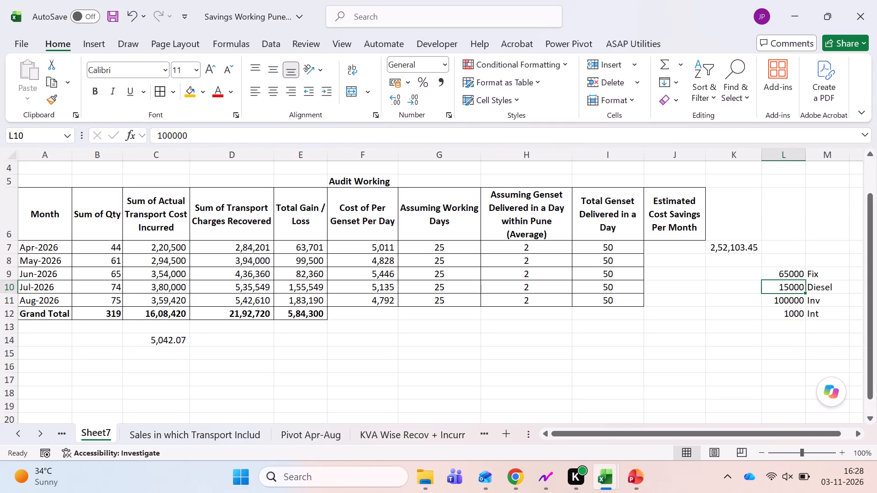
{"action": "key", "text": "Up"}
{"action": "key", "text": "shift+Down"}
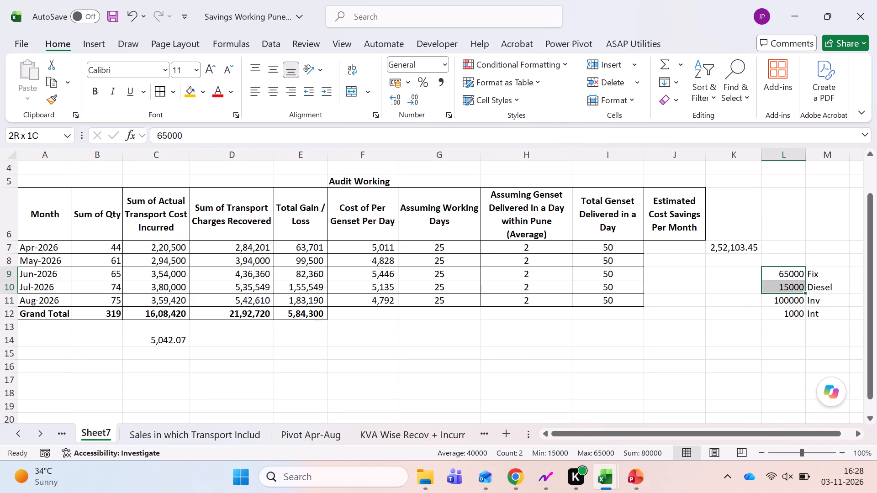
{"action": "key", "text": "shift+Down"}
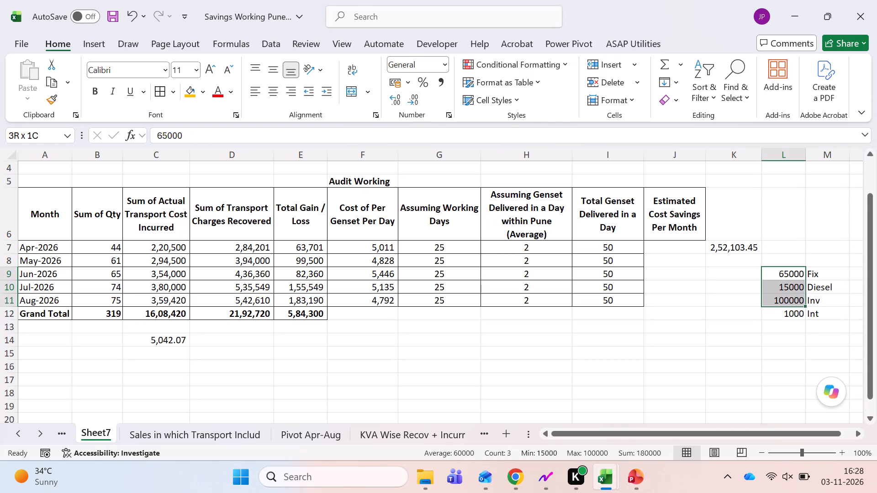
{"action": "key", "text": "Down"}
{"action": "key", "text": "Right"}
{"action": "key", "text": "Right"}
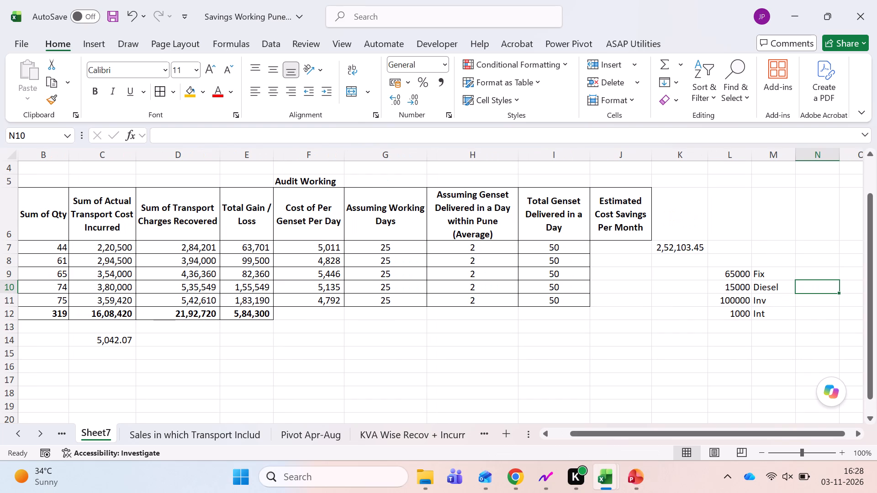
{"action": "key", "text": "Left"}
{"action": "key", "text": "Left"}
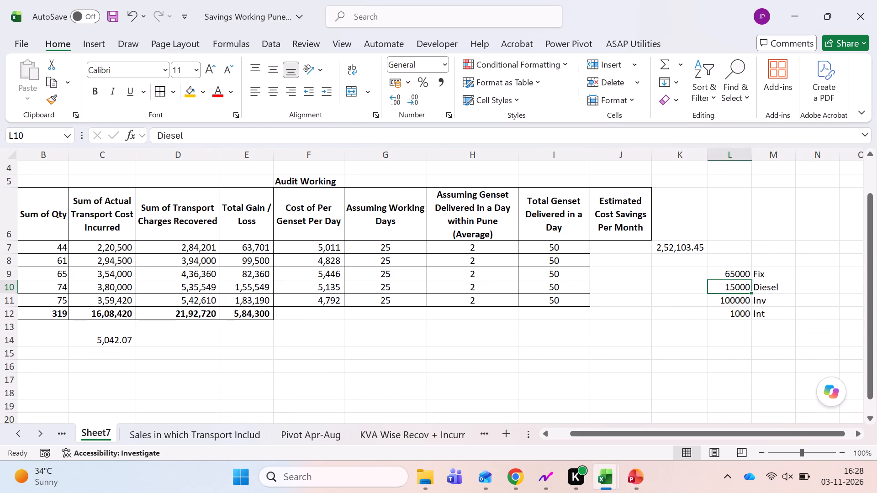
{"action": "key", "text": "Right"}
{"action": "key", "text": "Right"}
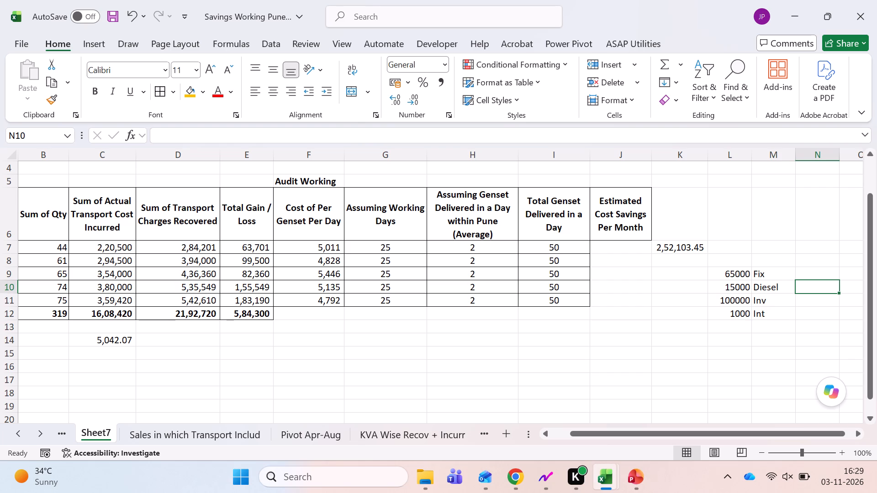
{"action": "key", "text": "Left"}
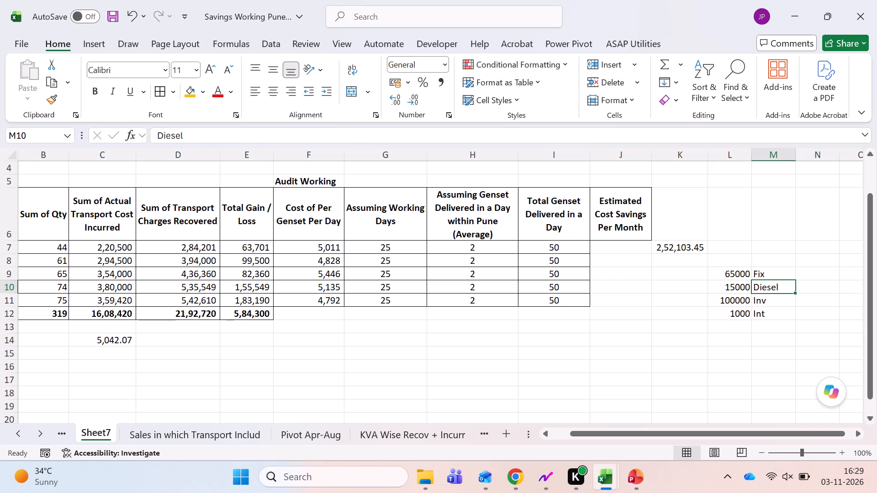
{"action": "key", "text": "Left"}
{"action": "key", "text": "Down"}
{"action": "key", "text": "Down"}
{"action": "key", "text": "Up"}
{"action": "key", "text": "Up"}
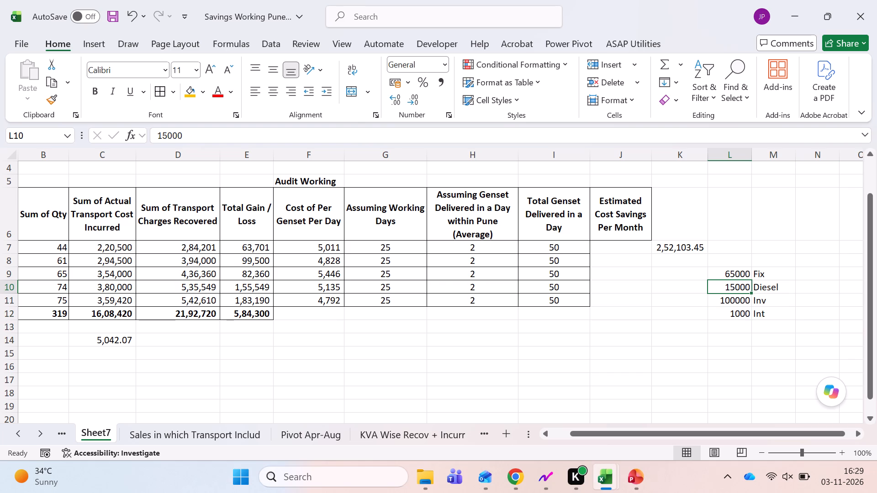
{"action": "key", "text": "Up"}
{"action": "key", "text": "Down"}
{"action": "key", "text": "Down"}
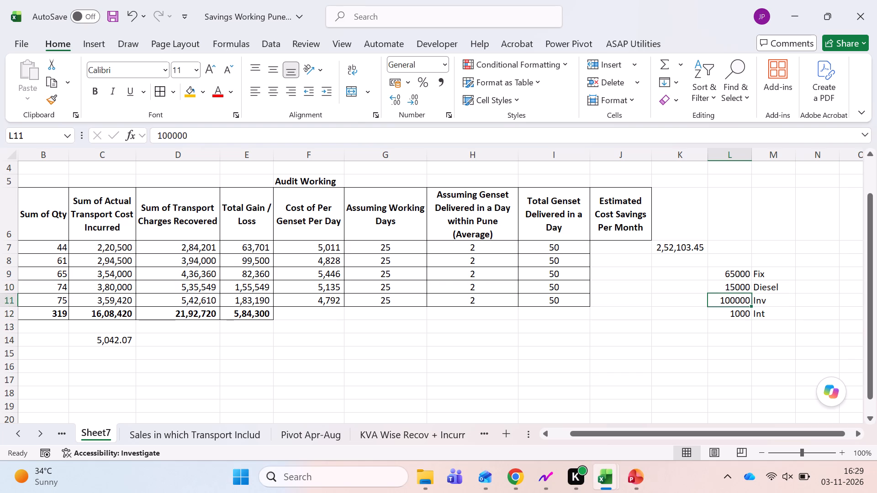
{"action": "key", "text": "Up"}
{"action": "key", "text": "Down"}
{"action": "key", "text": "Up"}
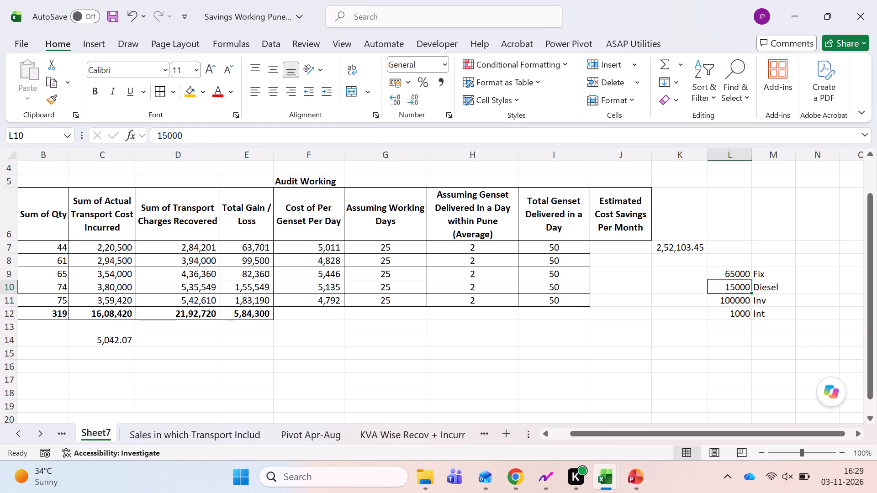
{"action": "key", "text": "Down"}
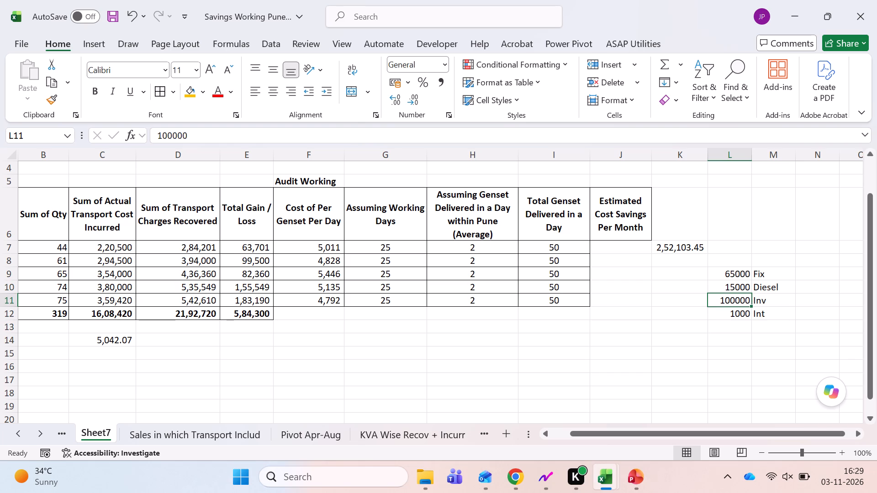
Review the monthly genset quantities in the Sum of Qty column of the delivery summary.
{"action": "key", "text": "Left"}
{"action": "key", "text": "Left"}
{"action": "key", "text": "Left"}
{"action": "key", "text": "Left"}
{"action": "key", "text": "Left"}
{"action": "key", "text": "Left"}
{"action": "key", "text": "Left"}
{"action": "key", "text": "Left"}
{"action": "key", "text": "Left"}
{"action": "key", "text": "Left"}
{"action": "key", "text": "Left"}
{"action": "key", "text": "Left"}
{"action": "key", "text": "Left"}
{"action": "key", "text": "Left"}
{"action": "key", "text": "Left"}
{"action": "key", "text": "Left"}
{"action": "key", "text": "Left"}
{"action": "key", "text": "Left"}
{"action": "key", "text": "Left"}
{"action": "key", "text": "Left"}
{"action": "key", "text": "Right"}
{"action": "key", "text": "Up"}
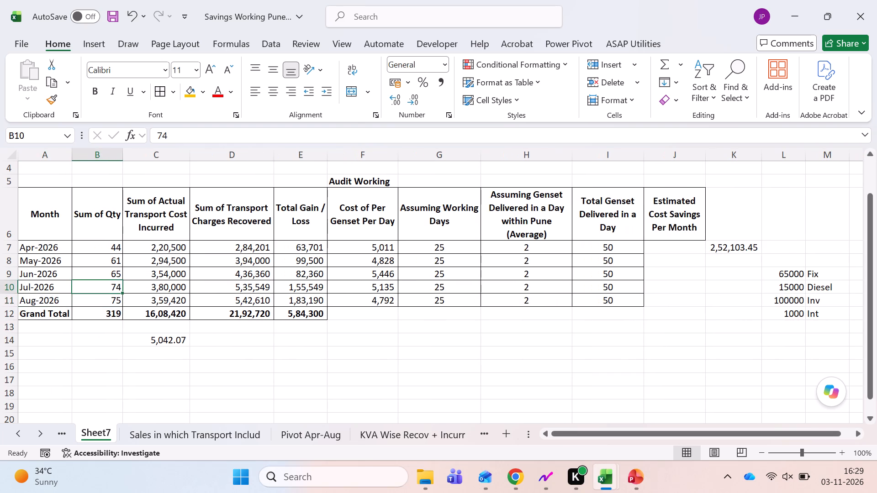
{"action": "key", "text": "Up"}
{"action": "key", "text": "Up"}
{"action": "key", "text": "Up"}
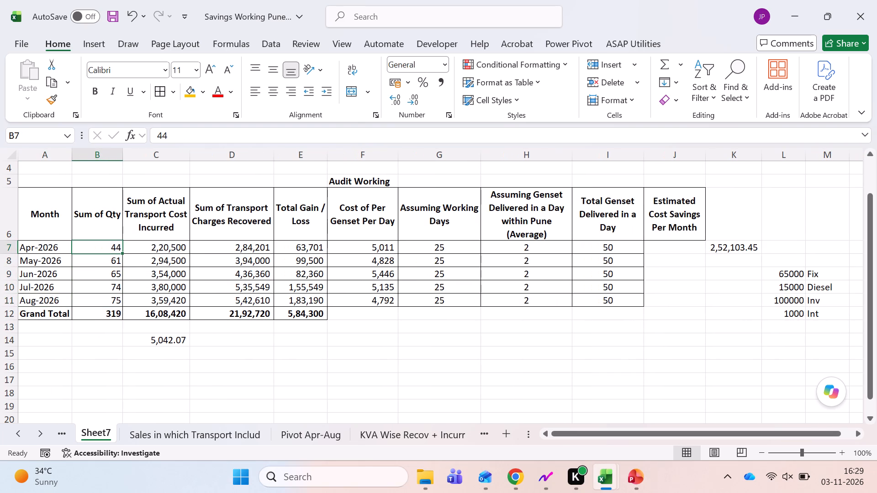
{"action": "key", "text": "Down"}
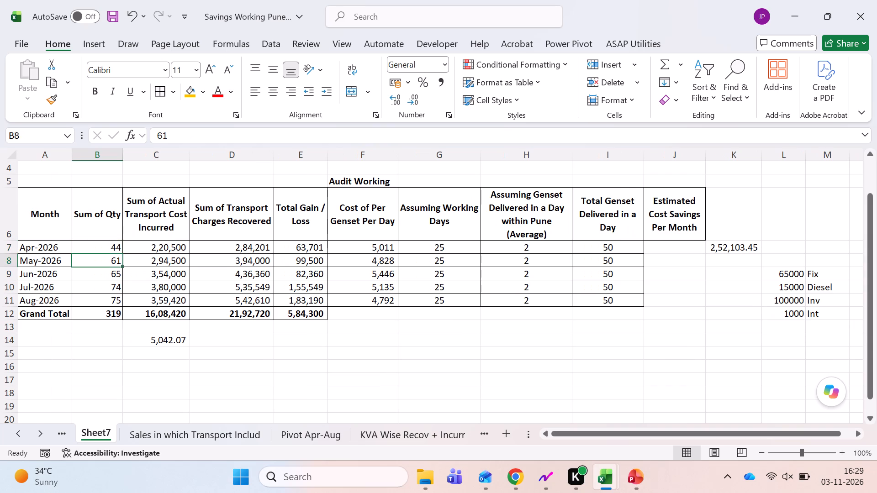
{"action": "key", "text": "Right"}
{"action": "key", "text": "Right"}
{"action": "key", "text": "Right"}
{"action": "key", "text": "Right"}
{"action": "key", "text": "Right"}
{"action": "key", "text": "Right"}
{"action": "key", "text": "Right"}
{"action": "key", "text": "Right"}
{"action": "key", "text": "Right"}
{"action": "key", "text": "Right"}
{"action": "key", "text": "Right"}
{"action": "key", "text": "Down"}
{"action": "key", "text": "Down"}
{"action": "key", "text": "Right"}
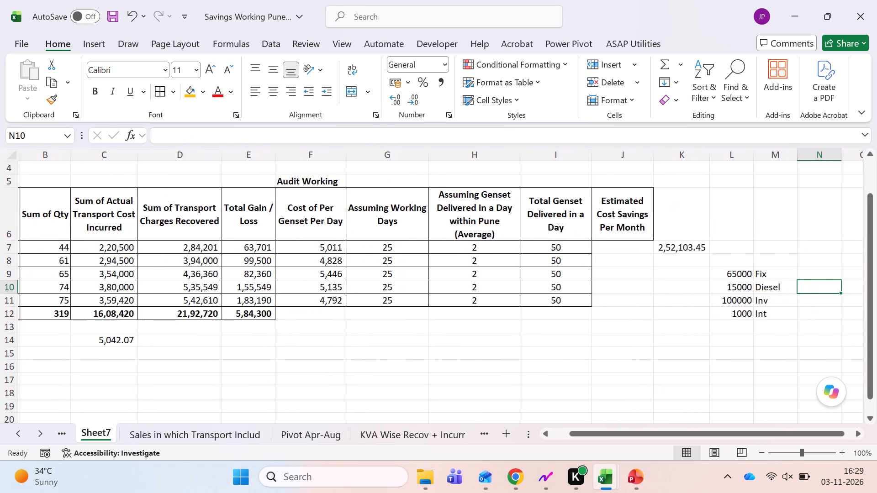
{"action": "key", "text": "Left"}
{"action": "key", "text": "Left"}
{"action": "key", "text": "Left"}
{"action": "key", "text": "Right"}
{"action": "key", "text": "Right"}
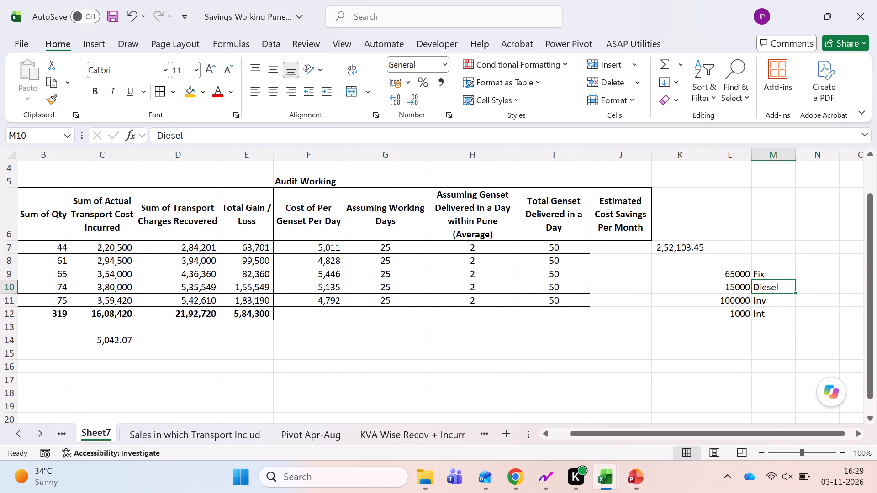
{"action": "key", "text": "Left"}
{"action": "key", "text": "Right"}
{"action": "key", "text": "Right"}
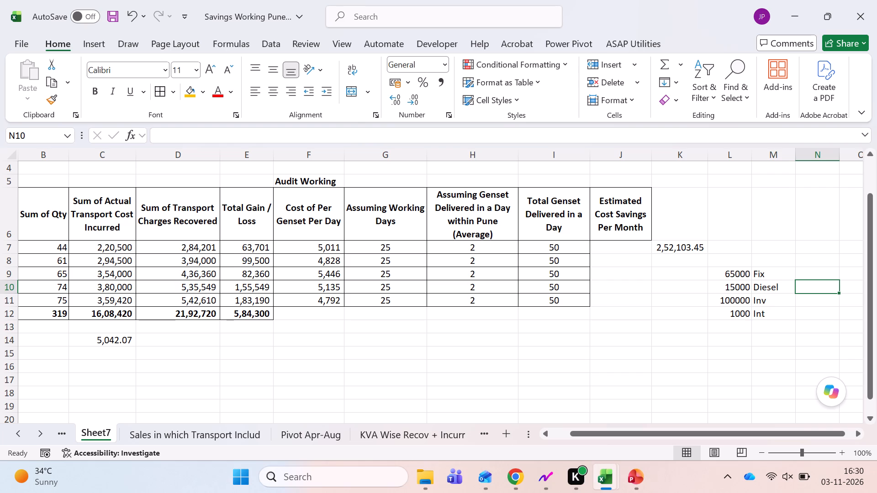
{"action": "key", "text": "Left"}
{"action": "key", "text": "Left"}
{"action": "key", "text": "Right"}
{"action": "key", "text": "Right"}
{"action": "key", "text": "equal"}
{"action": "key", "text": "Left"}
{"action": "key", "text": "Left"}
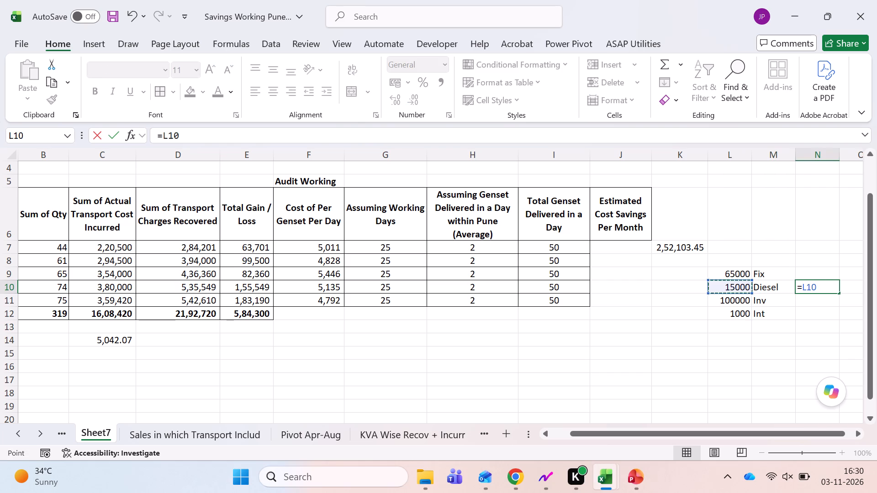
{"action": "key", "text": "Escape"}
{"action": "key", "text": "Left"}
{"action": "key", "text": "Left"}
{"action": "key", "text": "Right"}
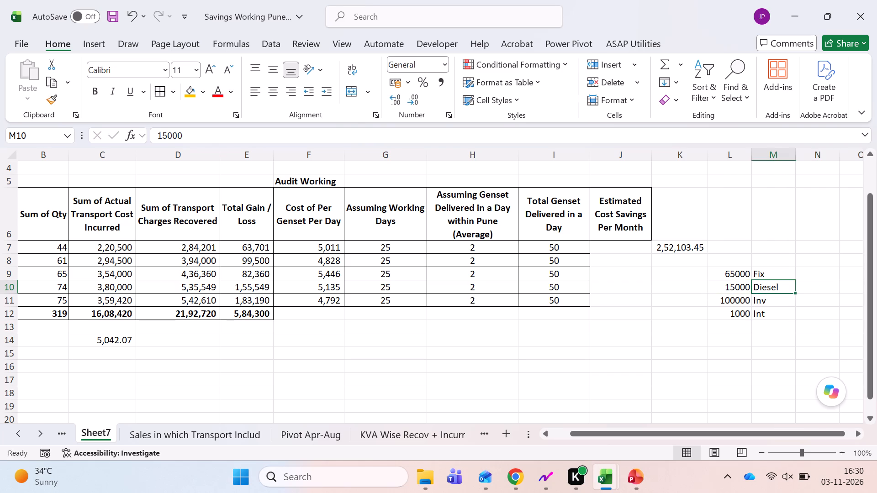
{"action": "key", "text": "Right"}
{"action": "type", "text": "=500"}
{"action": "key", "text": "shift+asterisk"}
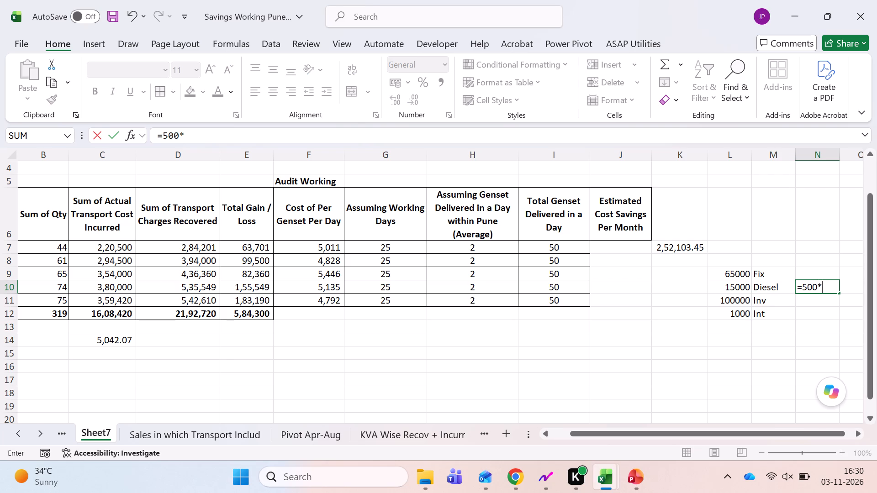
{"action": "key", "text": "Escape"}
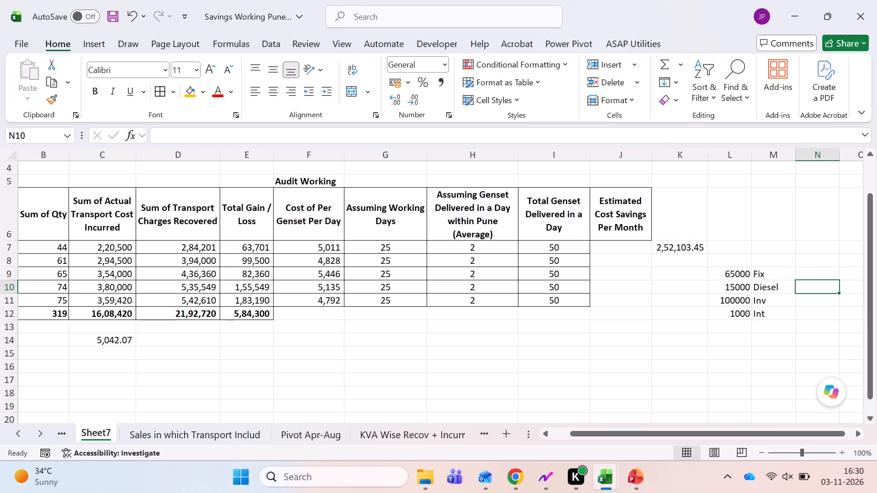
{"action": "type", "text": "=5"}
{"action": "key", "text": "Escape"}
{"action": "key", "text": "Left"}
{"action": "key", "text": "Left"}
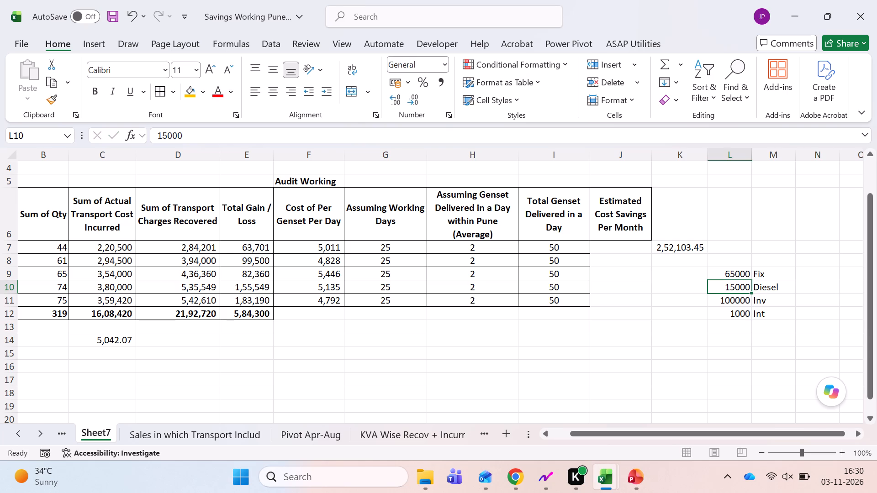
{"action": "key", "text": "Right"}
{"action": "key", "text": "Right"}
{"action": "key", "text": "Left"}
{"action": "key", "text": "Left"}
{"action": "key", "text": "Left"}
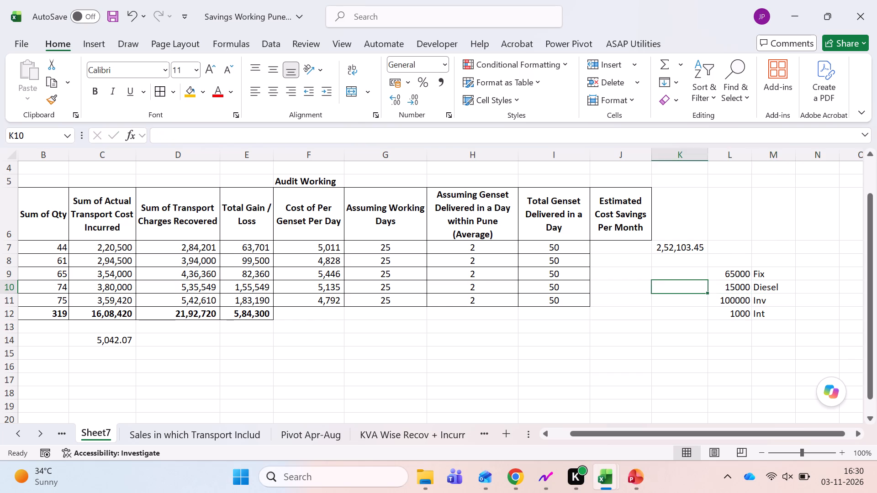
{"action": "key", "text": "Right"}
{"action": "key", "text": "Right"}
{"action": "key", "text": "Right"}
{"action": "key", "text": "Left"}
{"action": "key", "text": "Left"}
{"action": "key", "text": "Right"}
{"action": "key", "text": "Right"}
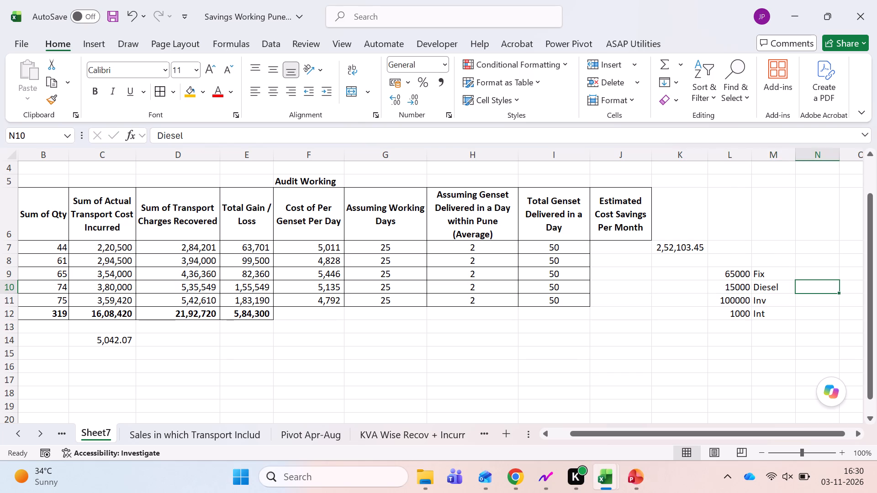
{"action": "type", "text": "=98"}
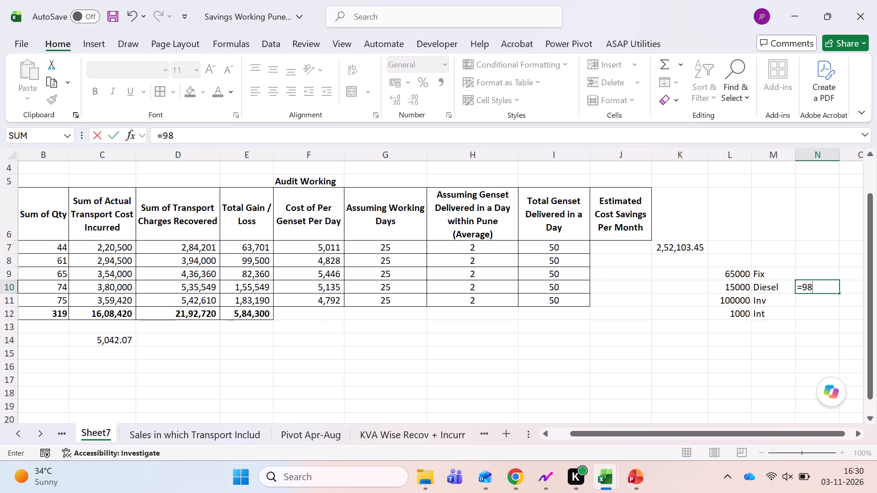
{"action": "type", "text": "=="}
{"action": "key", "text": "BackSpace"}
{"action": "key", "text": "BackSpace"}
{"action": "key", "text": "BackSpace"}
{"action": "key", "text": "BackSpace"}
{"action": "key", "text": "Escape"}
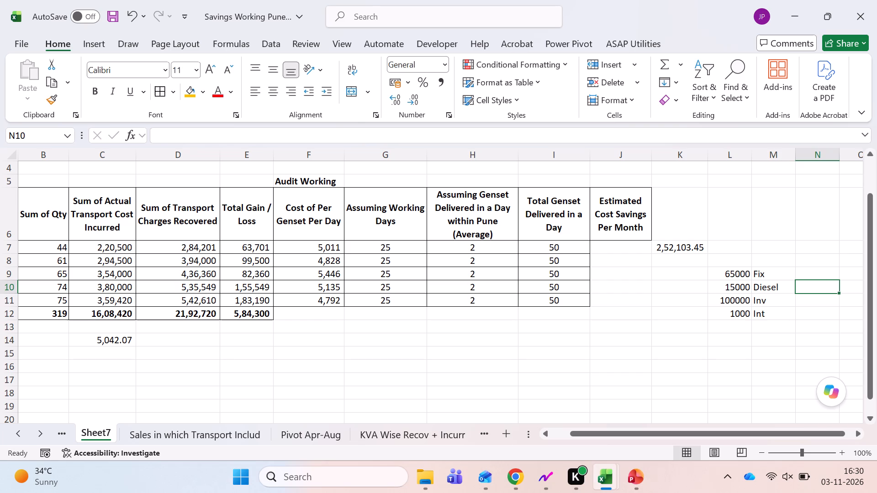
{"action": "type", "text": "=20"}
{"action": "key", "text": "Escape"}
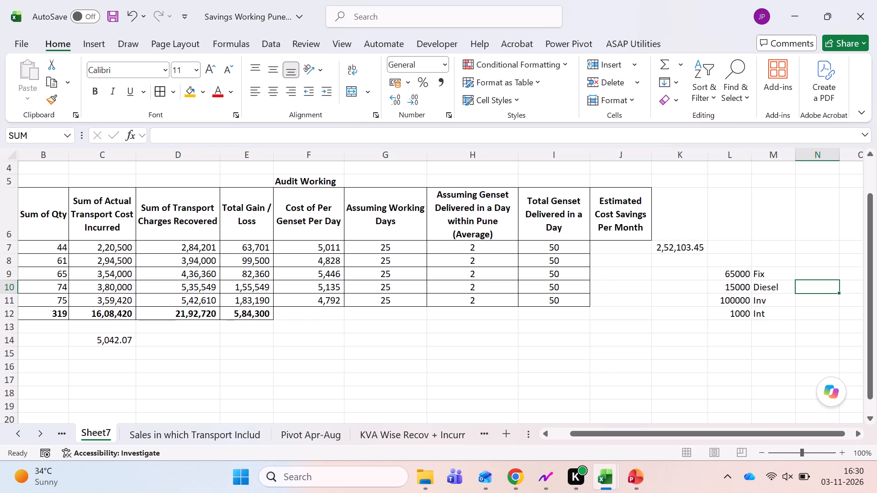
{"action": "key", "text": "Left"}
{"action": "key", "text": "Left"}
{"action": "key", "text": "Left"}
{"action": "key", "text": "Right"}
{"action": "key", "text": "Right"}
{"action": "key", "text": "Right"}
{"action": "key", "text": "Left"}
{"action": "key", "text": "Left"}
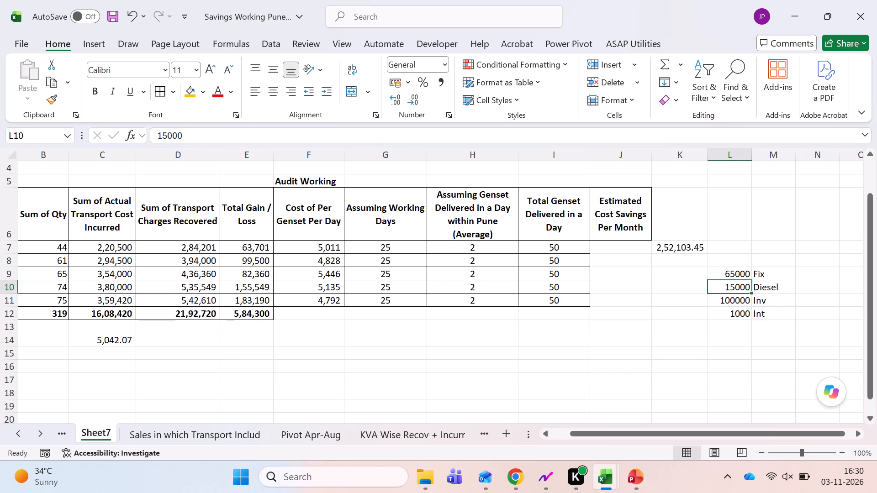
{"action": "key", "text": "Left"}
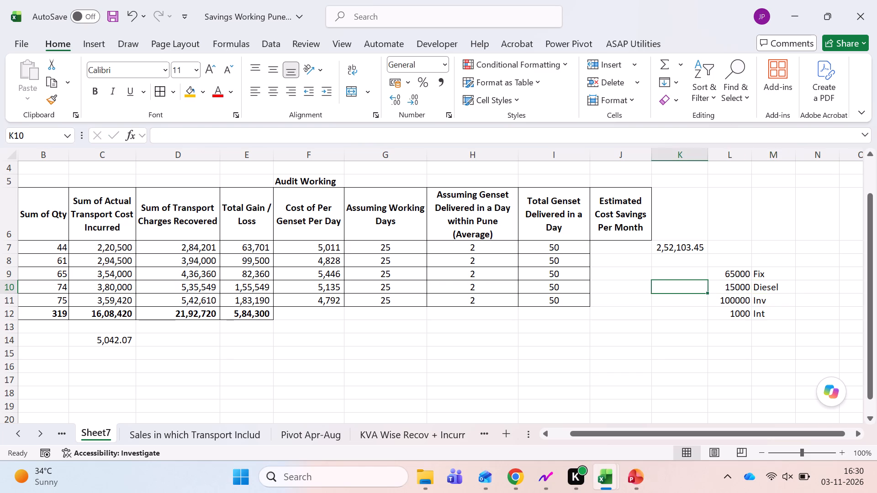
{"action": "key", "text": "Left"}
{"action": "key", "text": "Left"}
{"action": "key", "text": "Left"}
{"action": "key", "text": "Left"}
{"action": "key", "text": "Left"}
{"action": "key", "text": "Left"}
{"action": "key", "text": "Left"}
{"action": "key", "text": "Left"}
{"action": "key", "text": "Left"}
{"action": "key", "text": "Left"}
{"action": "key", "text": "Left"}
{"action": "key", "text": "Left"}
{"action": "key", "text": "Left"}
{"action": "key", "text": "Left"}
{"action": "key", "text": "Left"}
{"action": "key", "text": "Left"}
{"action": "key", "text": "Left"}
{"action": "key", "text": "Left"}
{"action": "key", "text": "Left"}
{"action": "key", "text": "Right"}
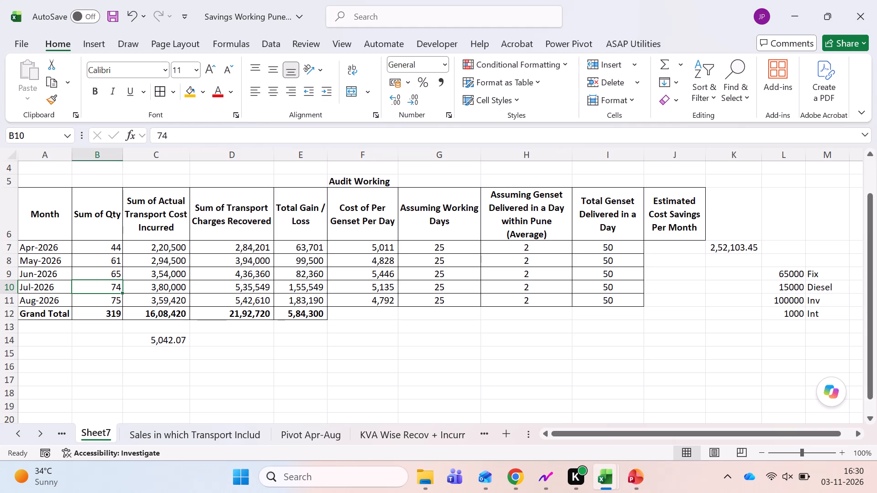
Review the audit working columns and their formulas across the monthly rows, from cost per genset to total gensets delivered.
{"action": "key", "text": "Right"}
{"action": "key", "text": "Right"}
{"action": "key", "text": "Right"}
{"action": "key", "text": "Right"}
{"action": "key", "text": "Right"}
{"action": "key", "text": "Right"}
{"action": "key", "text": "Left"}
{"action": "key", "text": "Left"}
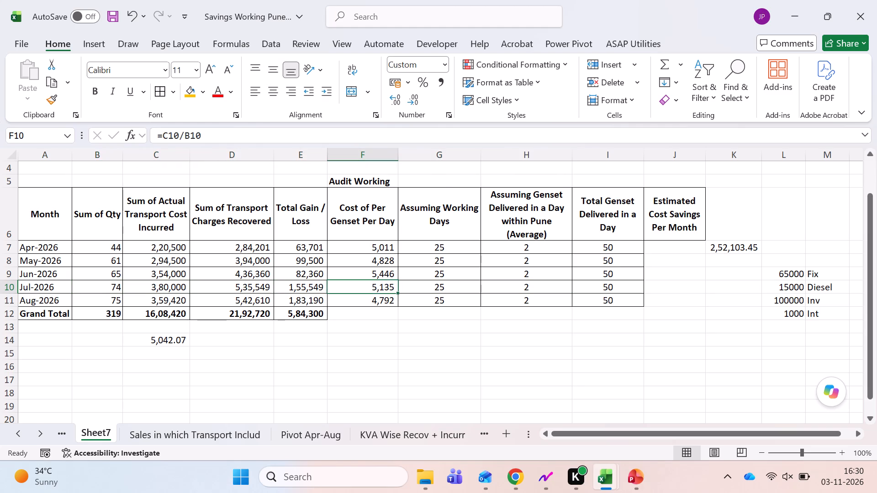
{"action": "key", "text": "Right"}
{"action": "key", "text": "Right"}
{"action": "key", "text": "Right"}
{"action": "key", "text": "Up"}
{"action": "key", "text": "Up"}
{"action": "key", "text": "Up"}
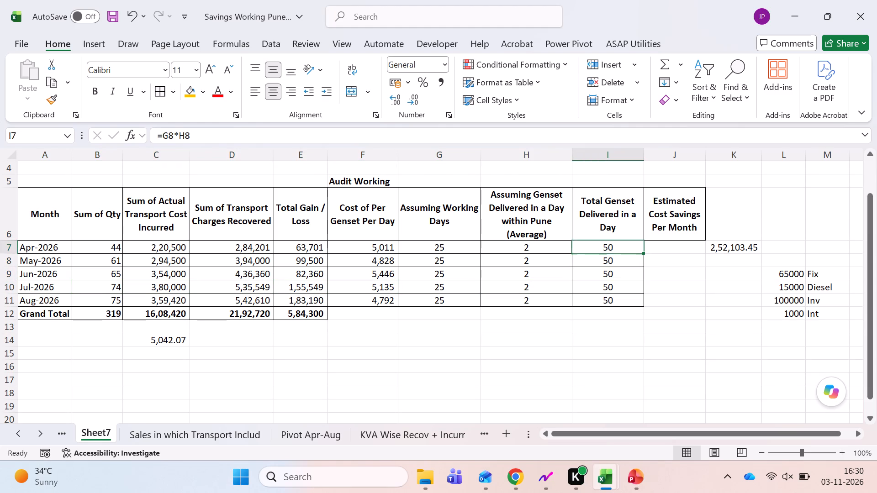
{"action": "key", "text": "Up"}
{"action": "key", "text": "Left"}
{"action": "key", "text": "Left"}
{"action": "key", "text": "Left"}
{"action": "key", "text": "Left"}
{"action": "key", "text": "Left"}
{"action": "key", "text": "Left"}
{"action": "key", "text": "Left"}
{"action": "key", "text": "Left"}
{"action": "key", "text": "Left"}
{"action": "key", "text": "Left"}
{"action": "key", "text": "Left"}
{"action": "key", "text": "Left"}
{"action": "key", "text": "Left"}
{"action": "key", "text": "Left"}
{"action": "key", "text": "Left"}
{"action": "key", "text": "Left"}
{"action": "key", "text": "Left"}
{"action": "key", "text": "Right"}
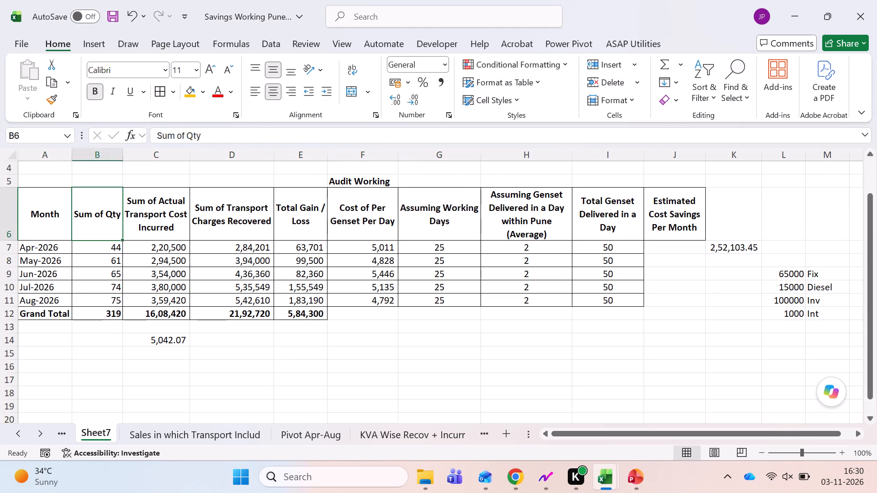
Check the April to August Cost of Per Genset Per Day values in F7:F11 together.
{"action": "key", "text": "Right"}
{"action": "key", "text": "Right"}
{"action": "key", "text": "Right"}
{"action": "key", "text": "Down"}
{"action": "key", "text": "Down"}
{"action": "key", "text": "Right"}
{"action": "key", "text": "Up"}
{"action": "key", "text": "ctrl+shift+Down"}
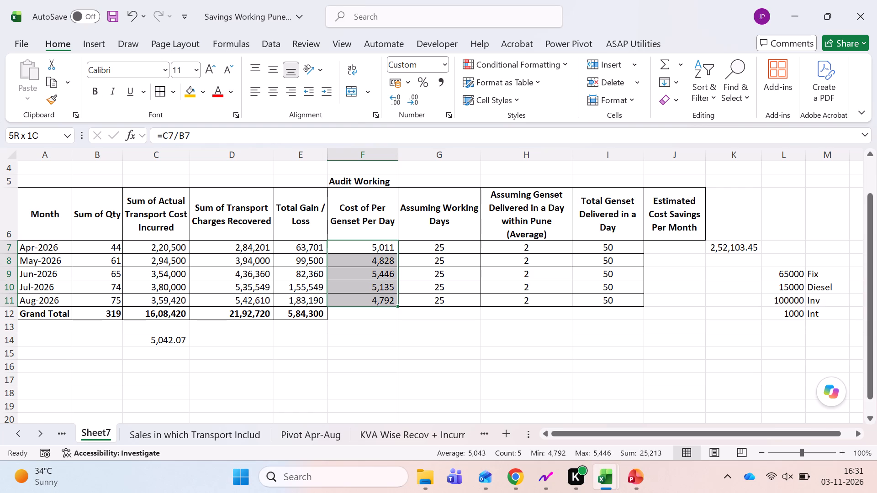
Overwrite the Apr-2026 row's quantity with 319, actual transport cost with 1608420 and transport charges recovered with 2192720.
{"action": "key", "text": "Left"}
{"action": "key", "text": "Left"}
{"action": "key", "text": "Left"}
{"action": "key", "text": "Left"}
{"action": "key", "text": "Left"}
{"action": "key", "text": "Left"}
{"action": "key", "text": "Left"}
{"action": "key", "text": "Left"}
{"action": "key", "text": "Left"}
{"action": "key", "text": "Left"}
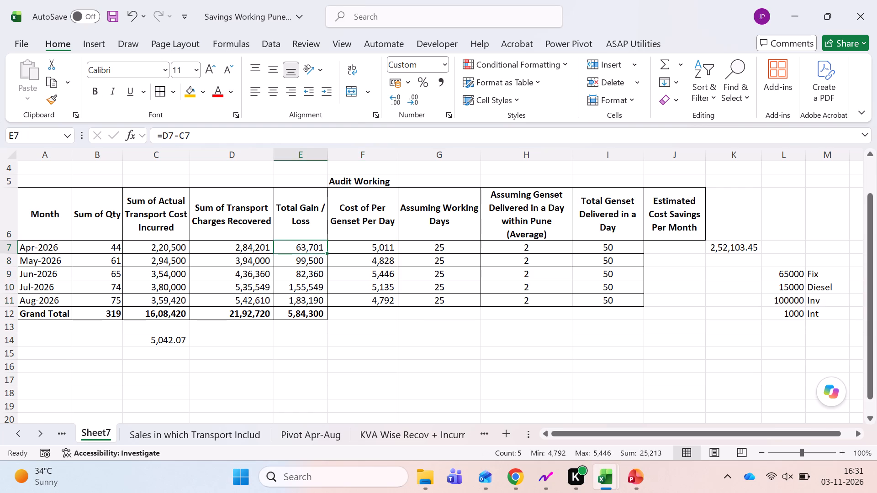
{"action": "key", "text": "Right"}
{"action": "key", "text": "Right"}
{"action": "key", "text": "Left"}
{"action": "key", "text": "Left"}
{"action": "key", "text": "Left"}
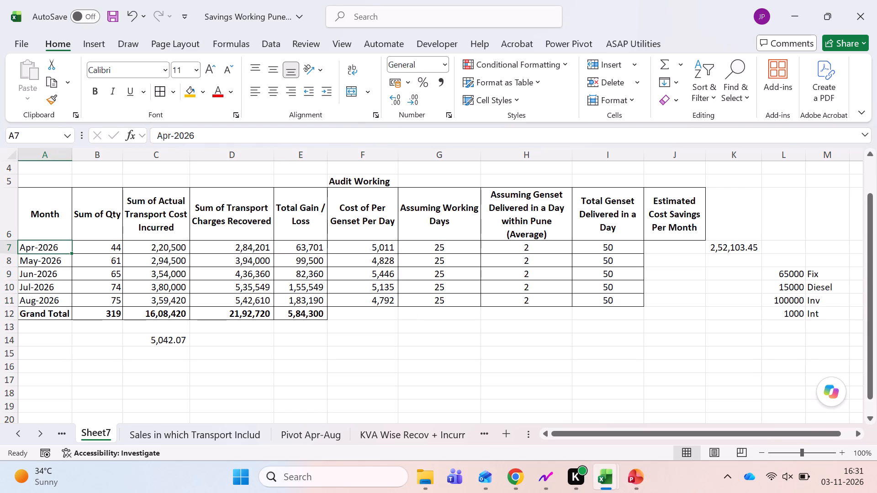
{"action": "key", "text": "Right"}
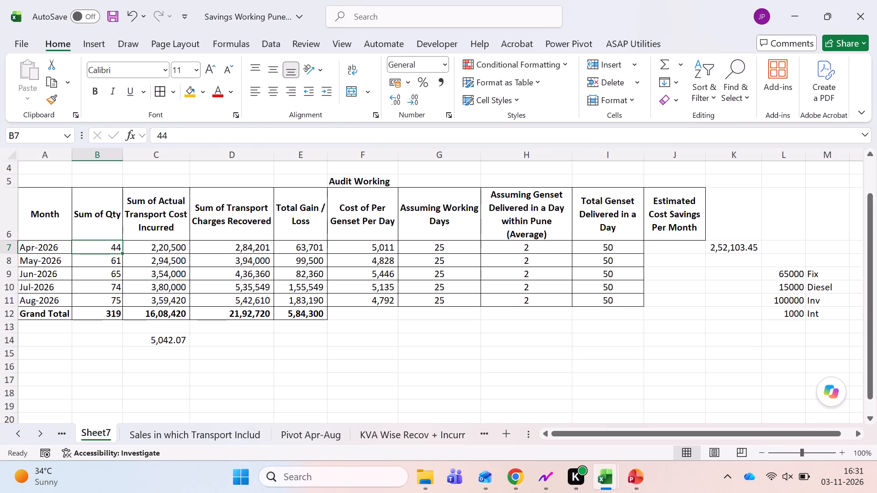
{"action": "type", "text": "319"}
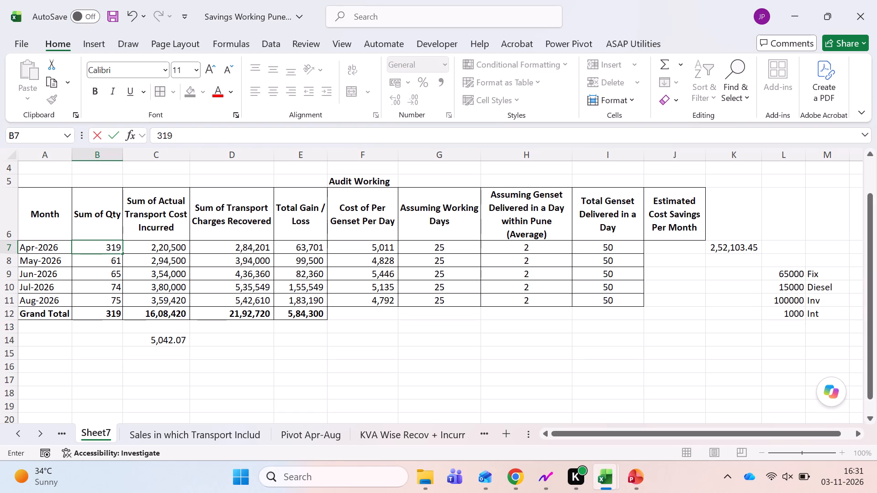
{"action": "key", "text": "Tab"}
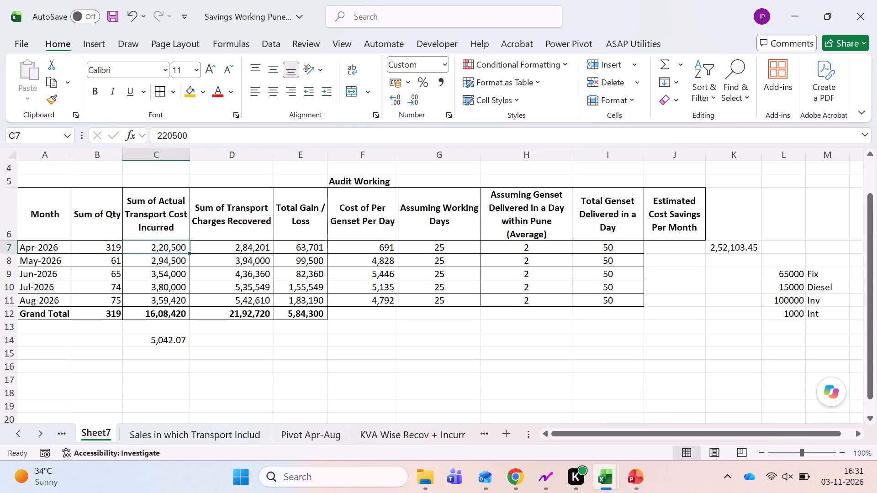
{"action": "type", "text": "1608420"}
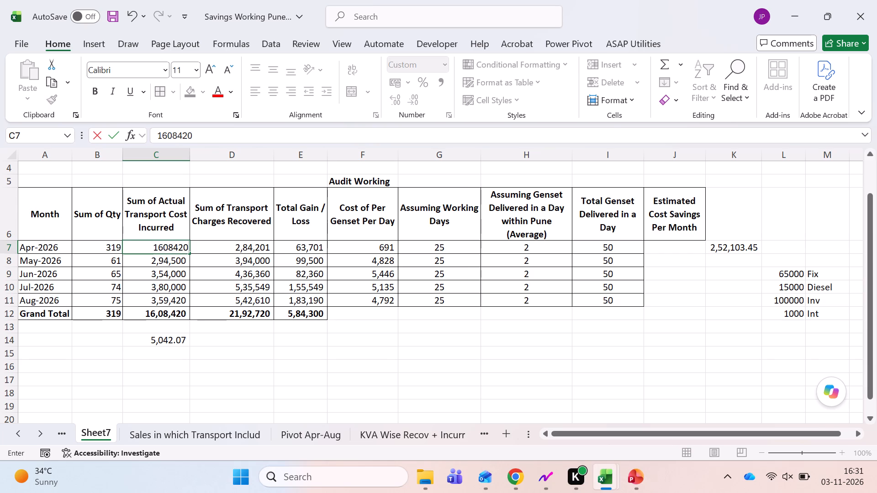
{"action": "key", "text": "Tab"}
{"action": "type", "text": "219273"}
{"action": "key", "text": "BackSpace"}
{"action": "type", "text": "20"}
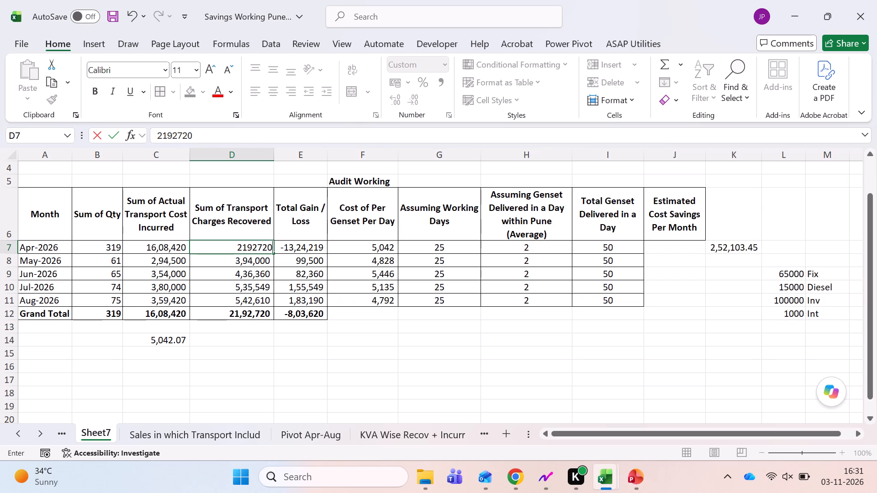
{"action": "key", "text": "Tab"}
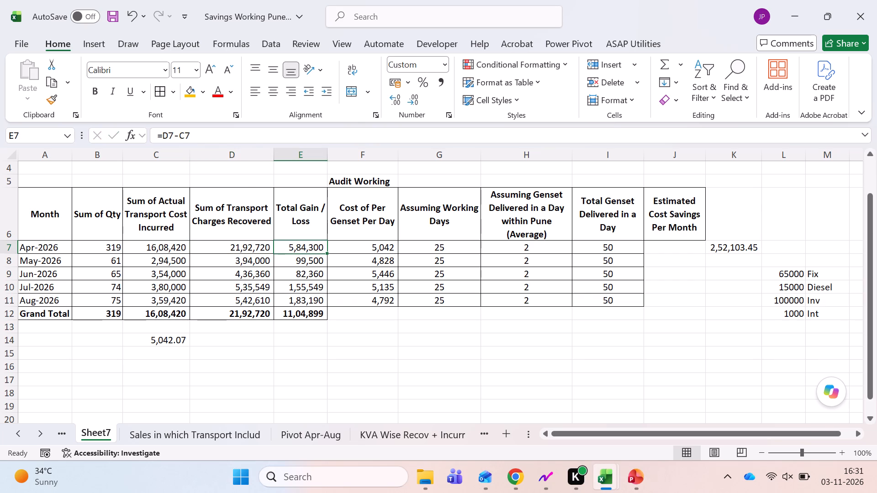
Delete the May-2026 to Aug-2026 cells in A8:I11, shifting the cells below up.
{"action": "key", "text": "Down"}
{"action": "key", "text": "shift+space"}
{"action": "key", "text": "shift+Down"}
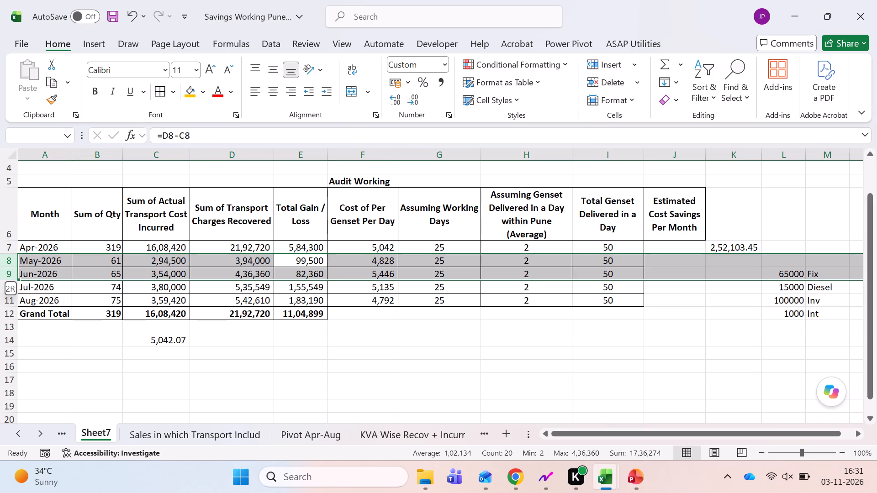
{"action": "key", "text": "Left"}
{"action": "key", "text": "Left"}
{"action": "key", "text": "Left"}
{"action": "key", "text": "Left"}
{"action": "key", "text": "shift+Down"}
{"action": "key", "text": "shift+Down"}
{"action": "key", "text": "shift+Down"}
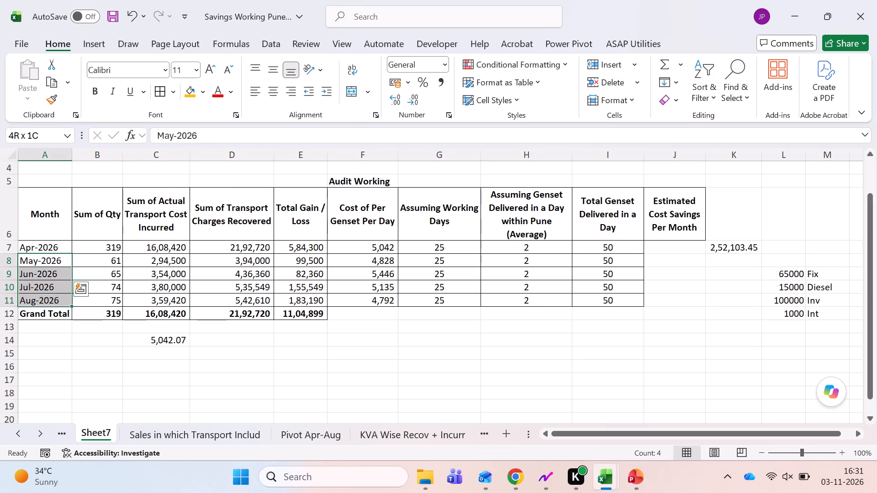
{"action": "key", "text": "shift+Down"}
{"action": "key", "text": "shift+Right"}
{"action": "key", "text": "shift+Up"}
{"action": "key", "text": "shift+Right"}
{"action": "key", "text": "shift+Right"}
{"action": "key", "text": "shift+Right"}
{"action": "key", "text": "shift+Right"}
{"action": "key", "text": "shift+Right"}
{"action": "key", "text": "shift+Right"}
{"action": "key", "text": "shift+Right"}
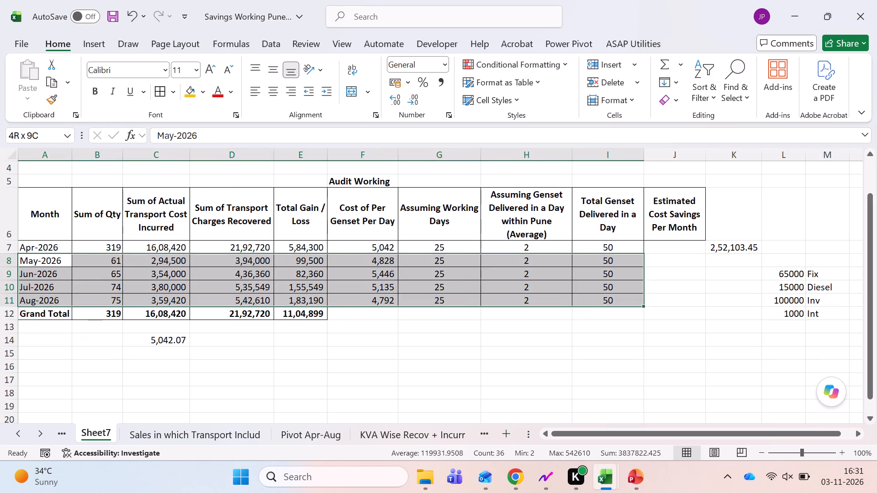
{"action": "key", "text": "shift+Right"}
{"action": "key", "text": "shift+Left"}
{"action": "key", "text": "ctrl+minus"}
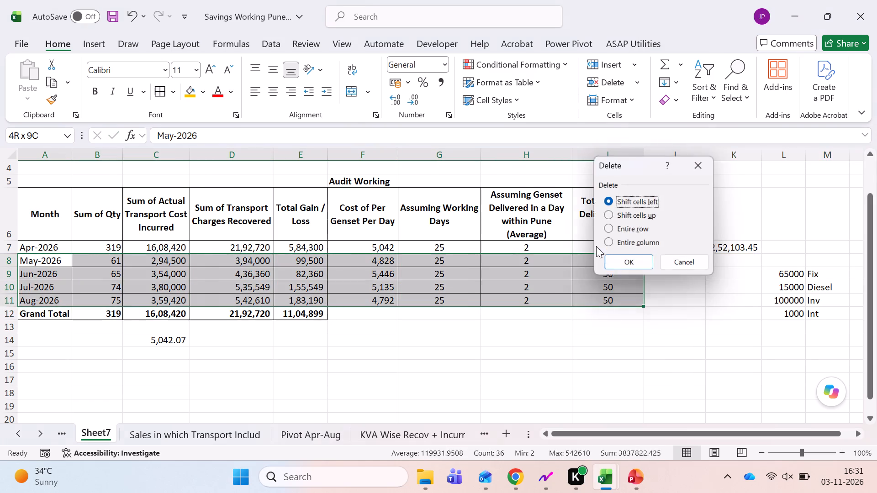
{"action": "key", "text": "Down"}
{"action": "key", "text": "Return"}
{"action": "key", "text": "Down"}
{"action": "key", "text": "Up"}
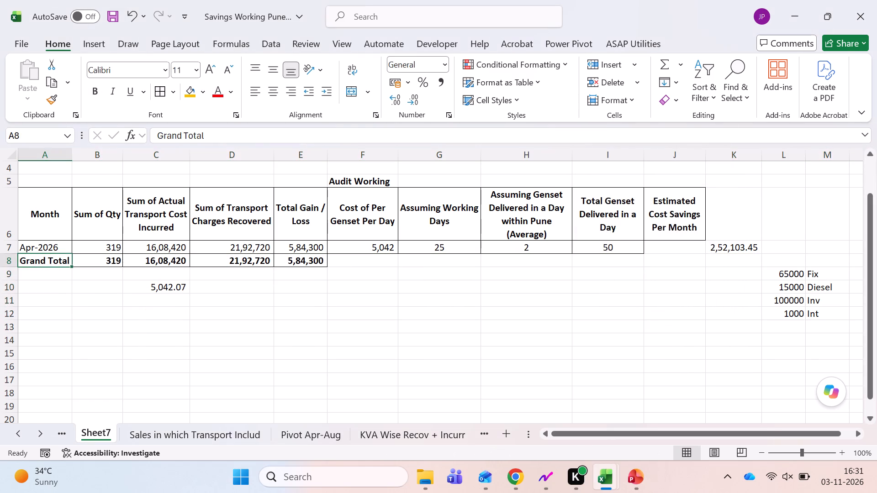
Clear the average transport cost per genset in C10 below the summary table.
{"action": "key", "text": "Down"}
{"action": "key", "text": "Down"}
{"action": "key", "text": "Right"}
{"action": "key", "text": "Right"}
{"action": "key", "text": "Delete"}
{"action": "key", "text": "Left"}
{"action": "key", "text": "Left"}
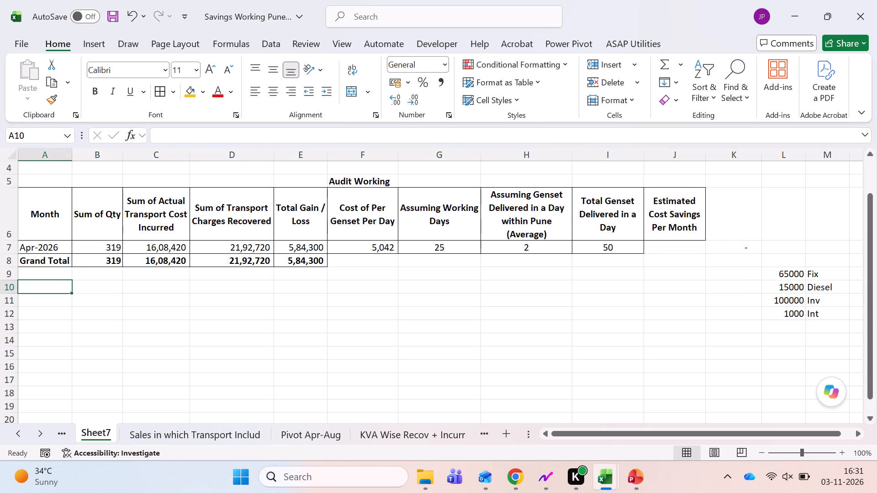
Select the Apr-2026 month label in A7.
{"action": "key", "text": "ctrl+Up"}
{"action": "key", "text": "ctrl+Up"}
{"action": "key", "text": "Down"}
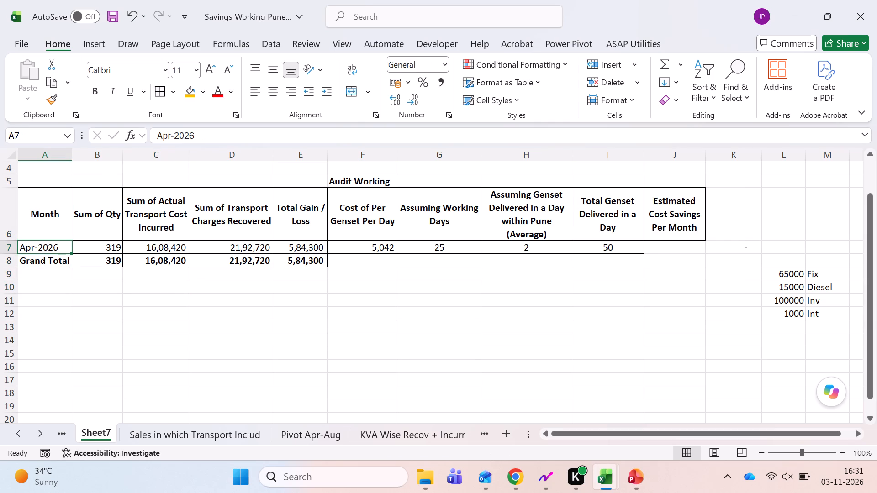
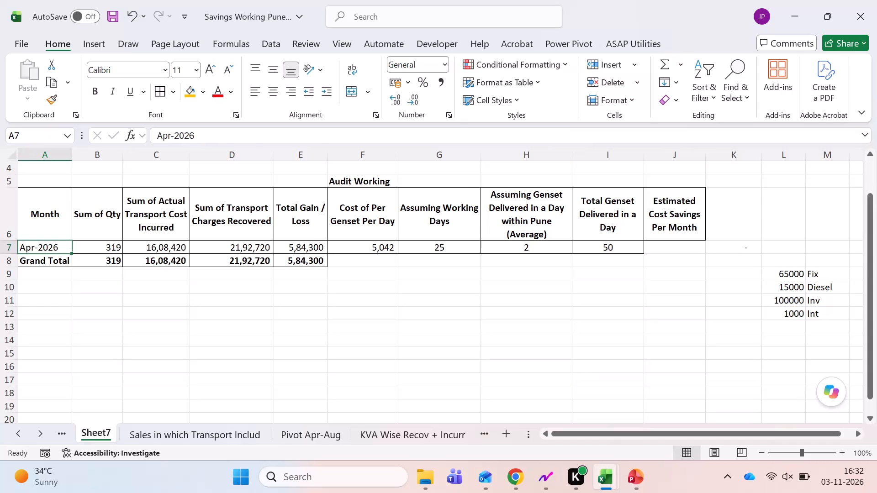
Inspect the formula behind the Apr-2026 Cost of Per Genset Per Day value in cell F7.
{"action": "left_click", "coordinate": [371, 243]}
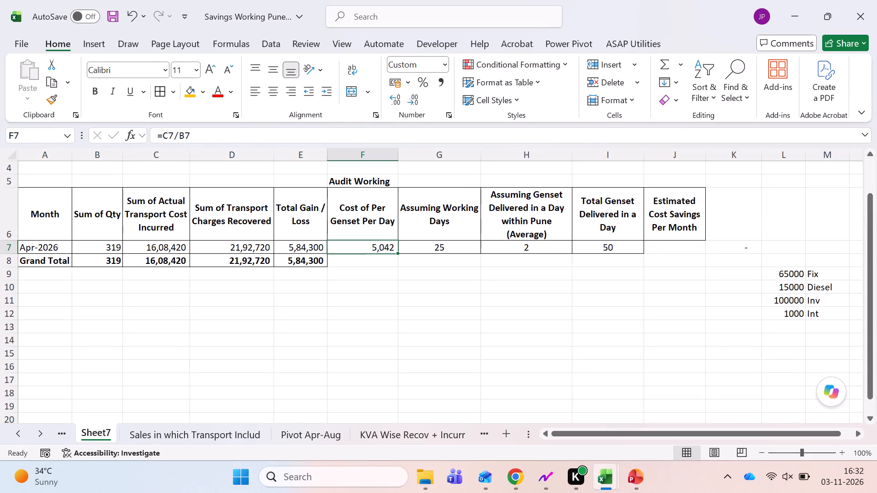
{"action": "key", "text": "F2"}
{"action": "key", "text": "Escape"}
{"action": "key", "text": "Right"}
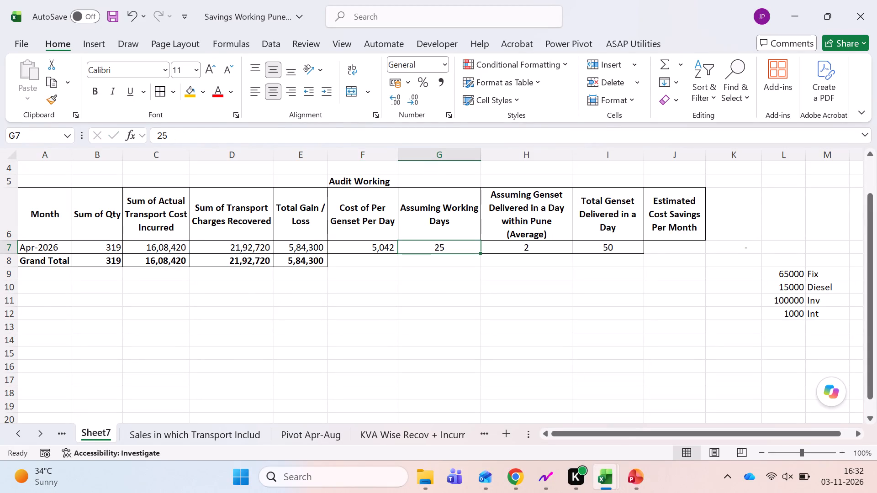
{"action": "key", "text": "Down"}
{"action": "key", "text": "Down"}
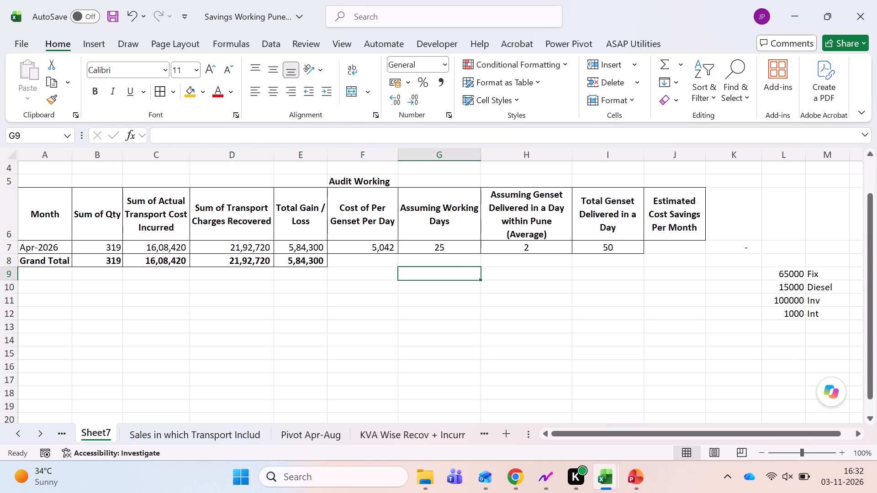
Undo the last clearing of cell C10 and check the formula in that cell.
{"action": "key", "text": "ctrl+z"}
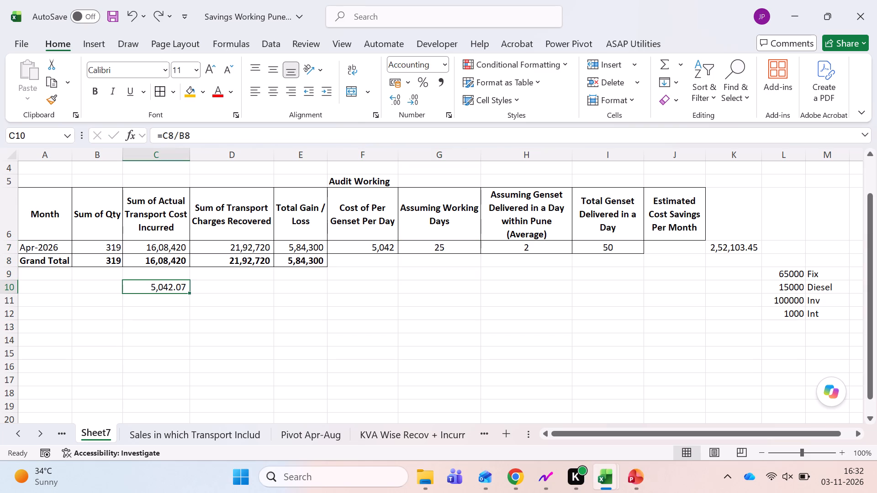
{"action": "key", "text": "F2"}
{"action": "key", "text": "Escape"}
Open the formula in cell K7, beside the Estimated Cost Savings Per Month column, to examine its cell references.
{"action": "key", "text": "Right"}
{"action": "key", "text": "Right"}
{"action": "key", "text": "Right"}
{"action": "key", "text": "Right"}
{"action": "key", "text": "Right"}
{"action": "key", "text": "Right"}
{"action": "key", "text": "Right"}
{"action": "key", "text": "Right"}
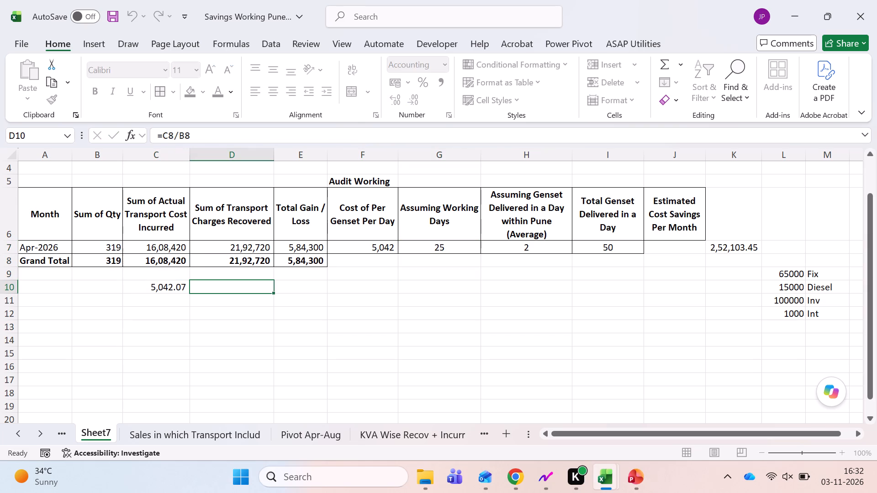
{"action": "key", "text": "Up"}
{"action": "key", "text": "Up"}
{"action": "key", "text": "Up"}
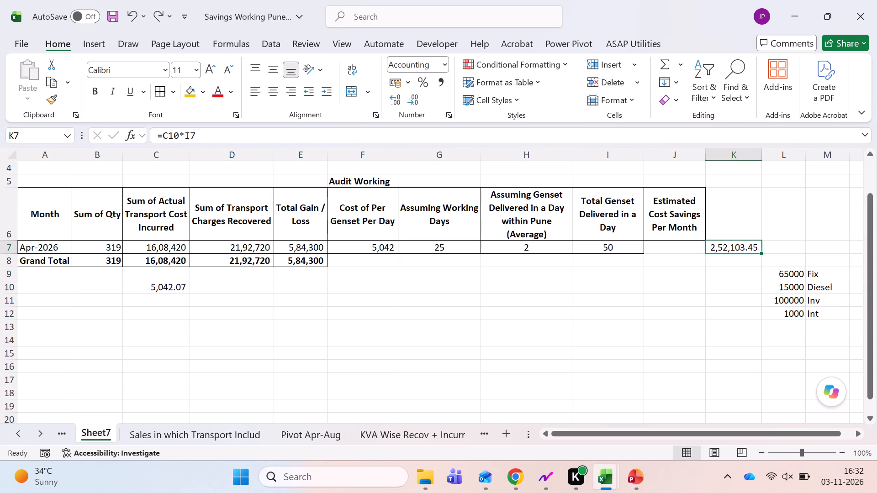
{"action": "key", "text": "F2"}
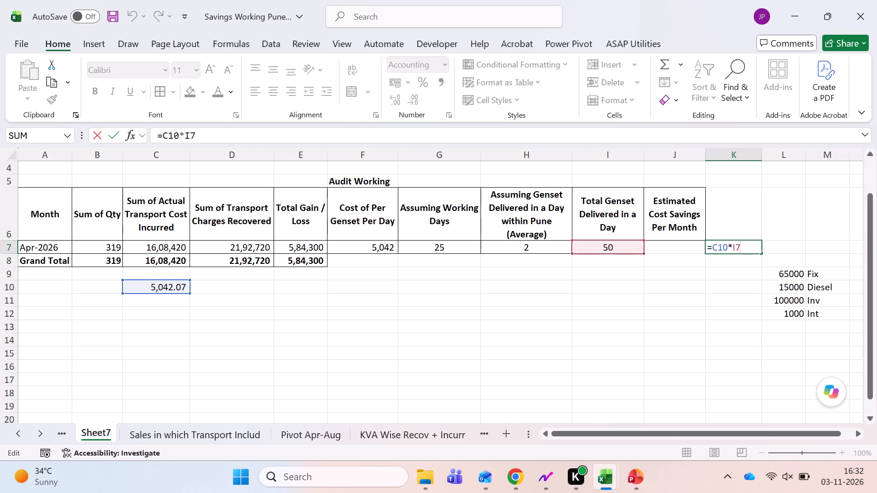
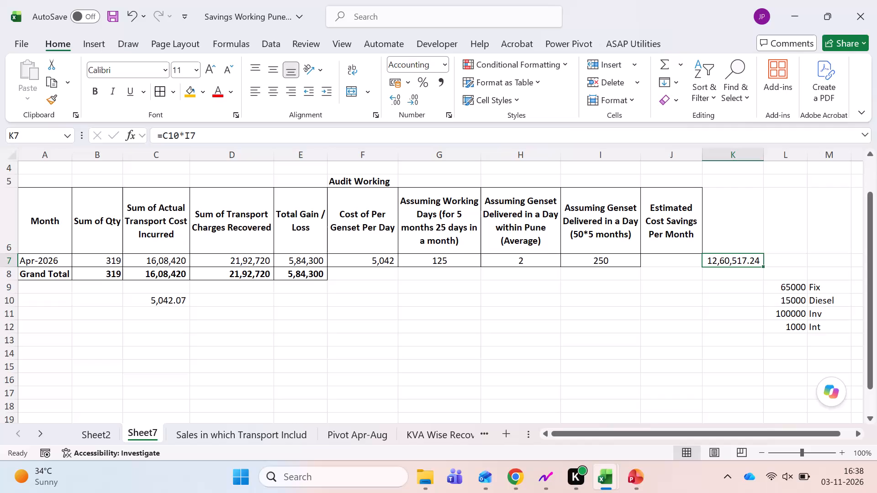
Recheck the cell references in the formula in cell K7.
{"action": "key", "text": "F2"}
{"action": "key", "text": "Escape"}
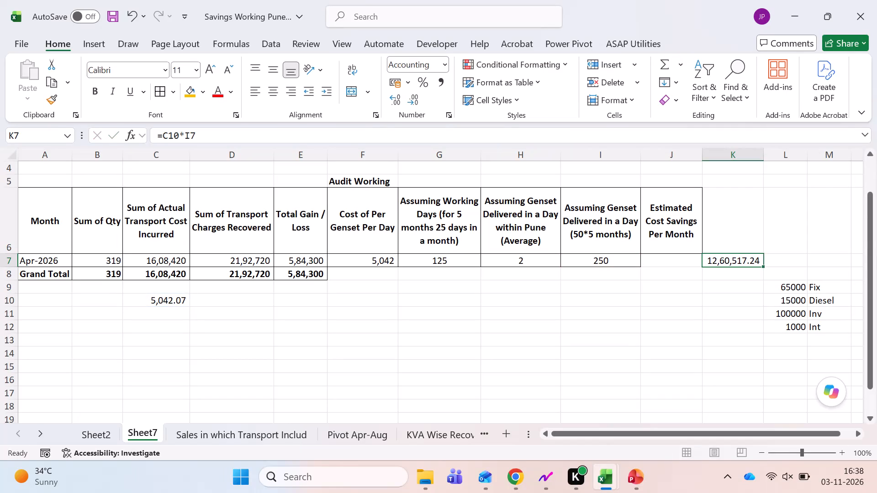
{"action": "key", "text": "Up"}
{"action": "key", "text": "Down"}
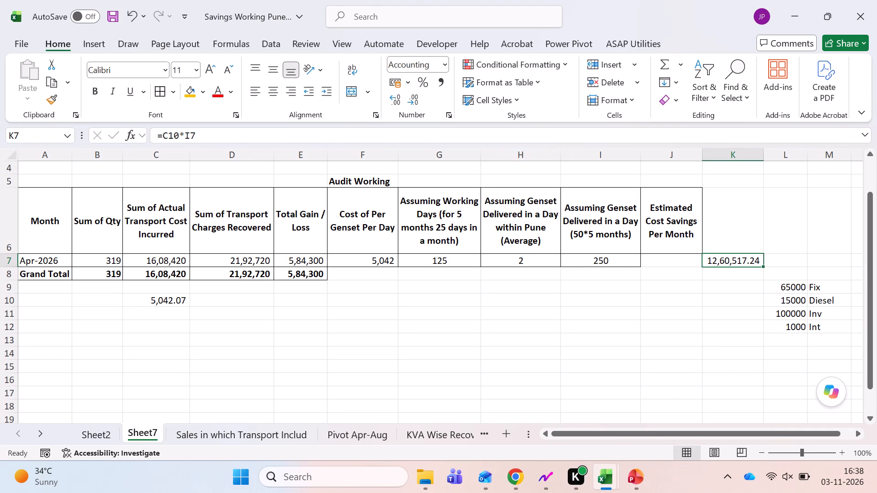
Replace the column heading in cell J6 with "Total Cost of Genset Delivered".
{"action": "key", "text": "Up"}
{"action": "key", "text": "Left"}
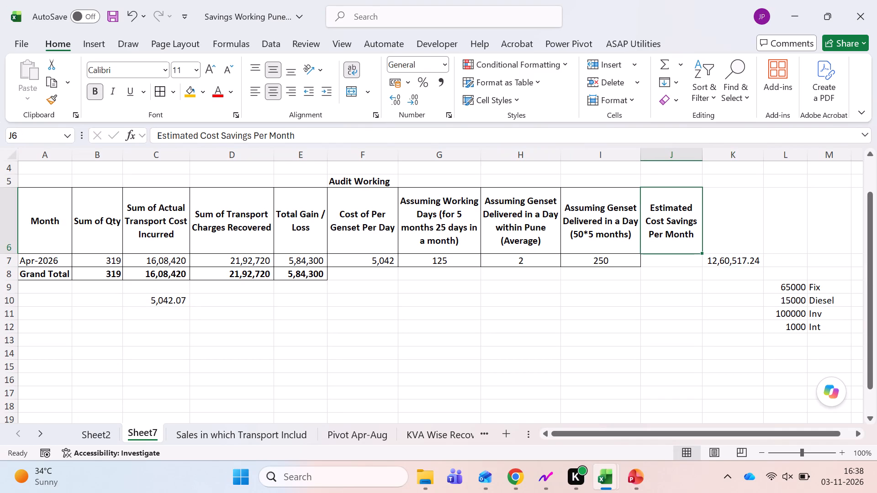
{"action": "type", "text": "Total COsy"}
{"action": "key", "text": "space"}
{"action": "key", "text": "BackSpace"}
{"action": "key", "text": "BackSpace"}
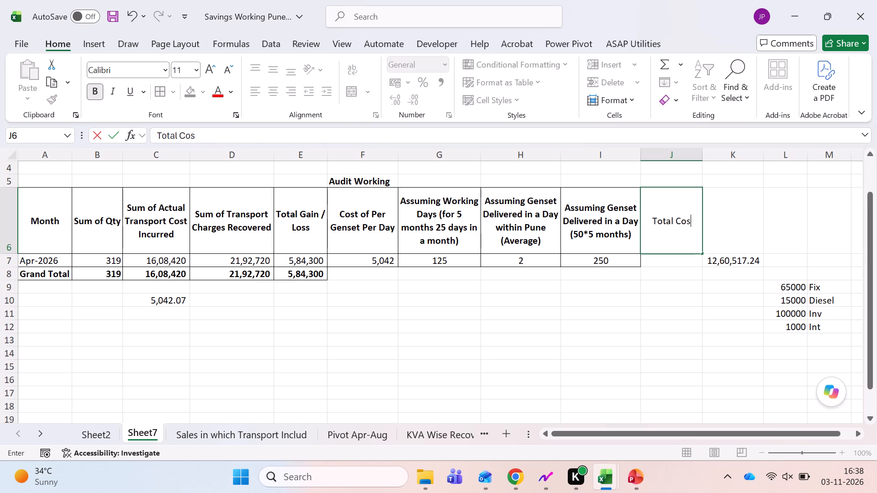
{"action": "key", "text": "t"}
{"action": "key", "text": "space"}
{"action": "type", "text": "of Gesnet"}
{"action": "key", "text": "space"}
{"action": "key", "text": "BackSpace"}
{"action": "key", "text": "BackSpace"}
{"action": "key", "text": "BackSpace"}
{"action": "key", "text": "BackSpace"}
{"action": "key", "text": "BackSpace"}
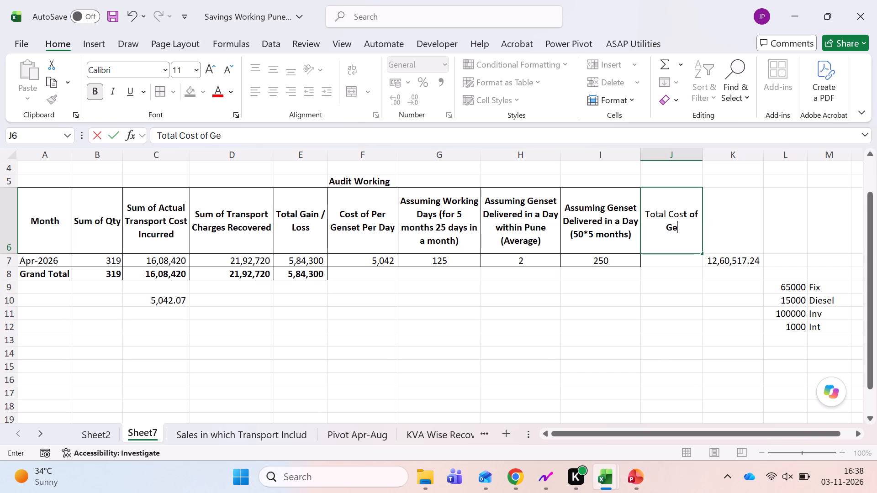
{"action": "type", "text": "nset Delivered"}
{"action": "key", "text": "Return"}
Inspect the Apr-2026 Cost of Per Genset Per Day formula in cell F7.
{"action": "key", "text": "Left"}
{"action": "key", "text": "Left"}
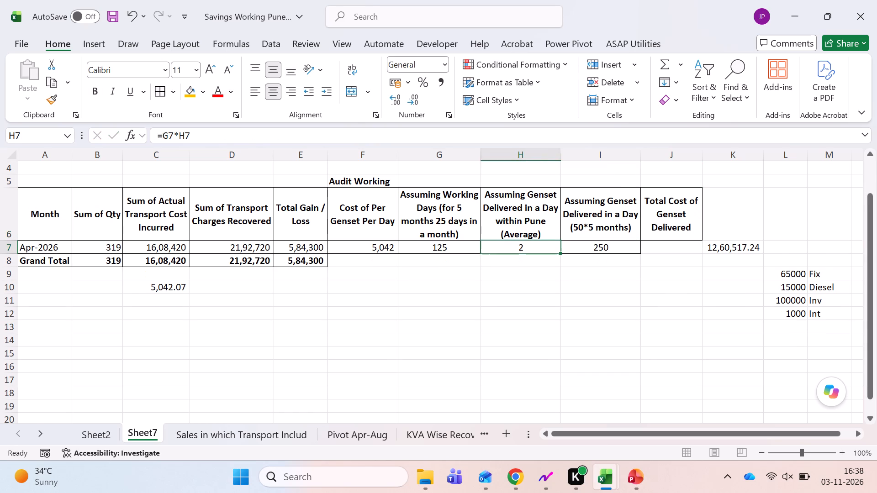
{"action": "key", "text": "Left"}
{"action": "key", "text": "Left"}
{"action": "key", "text": "F2"}
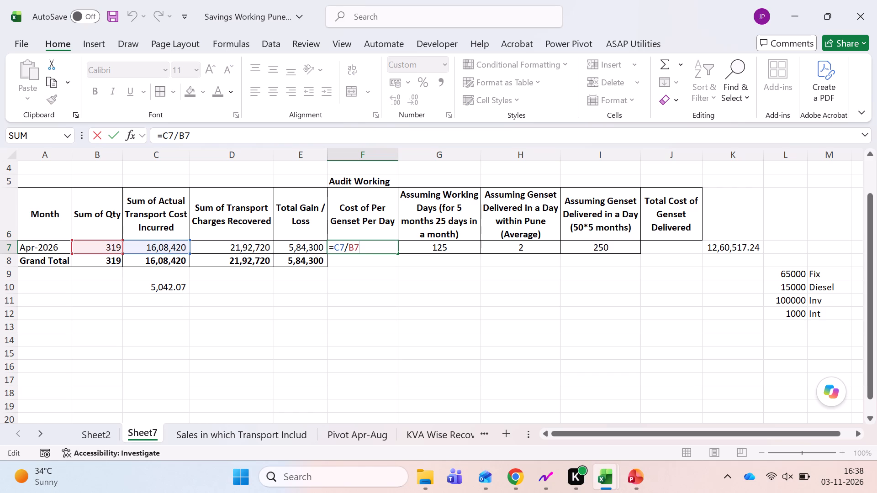
{"action": "key", "text": "Escape"}
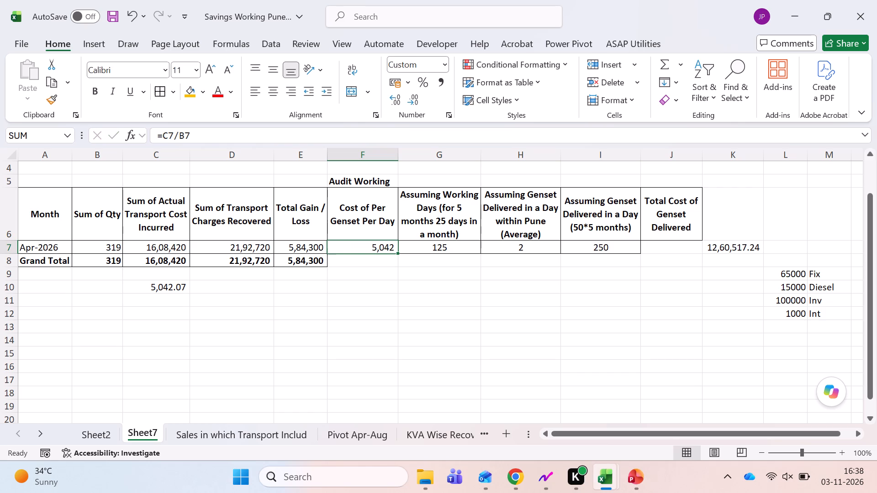
{"action": "key", "text": "Down"}
{"action": "key", "text": "Down"}
{"action": "key", "text": "Down"}
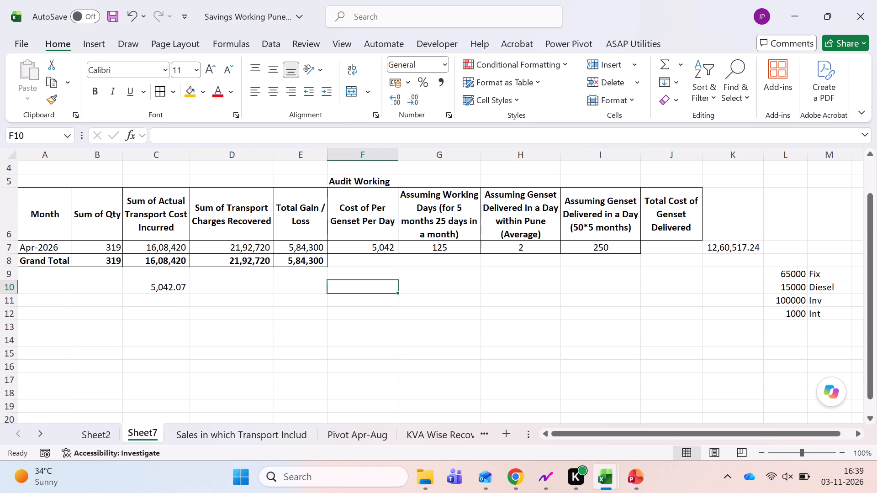
{"action": "key", "text": "Up"}
{"action": "key", "text": "Up"}
{"action": "key", "text": "Up"}
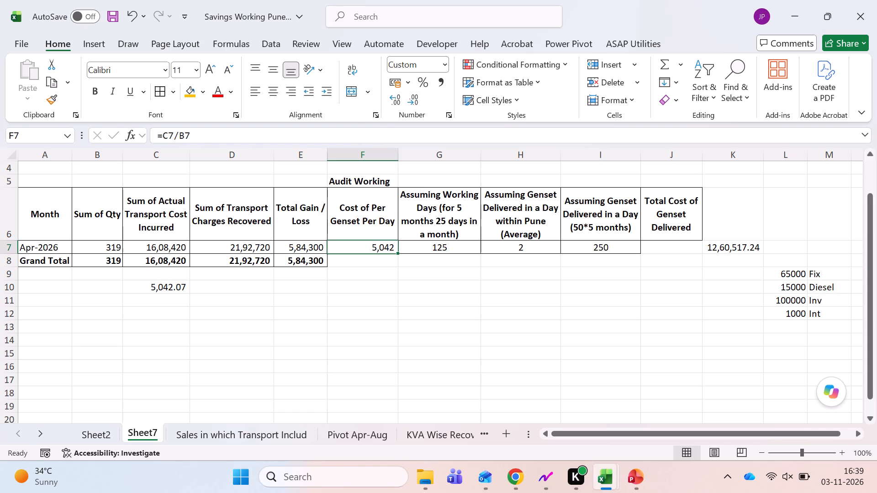
Enter the formula =F7*I7 in cell J7 to calculate the Apr-2026 total cost of gensets delivered.
{"action": "key", "text": "Right"}
{"action": "key", "text": "Right"}
{"action": "key", "text": "Right"}
{"action": "key", "text": "Right"}
{"action": "key", "text": "equal"}
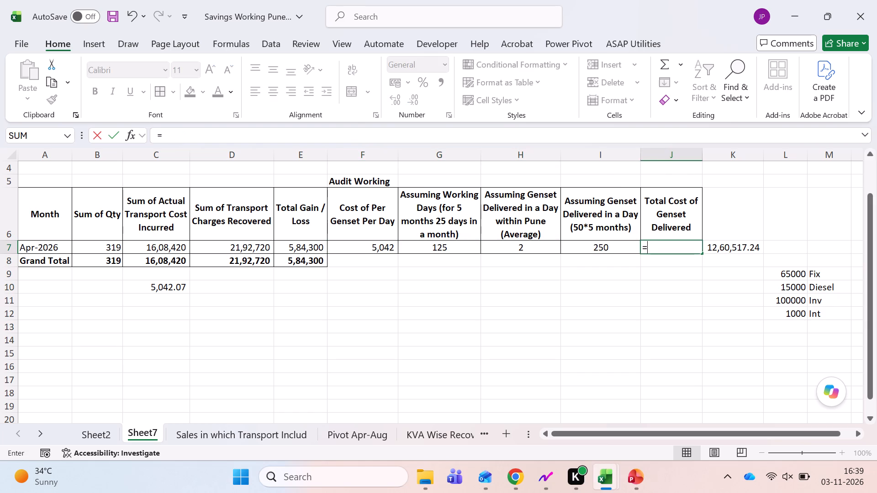
{"action": "key", "text": "Left"}
{"action": "key", "text": "Left"}
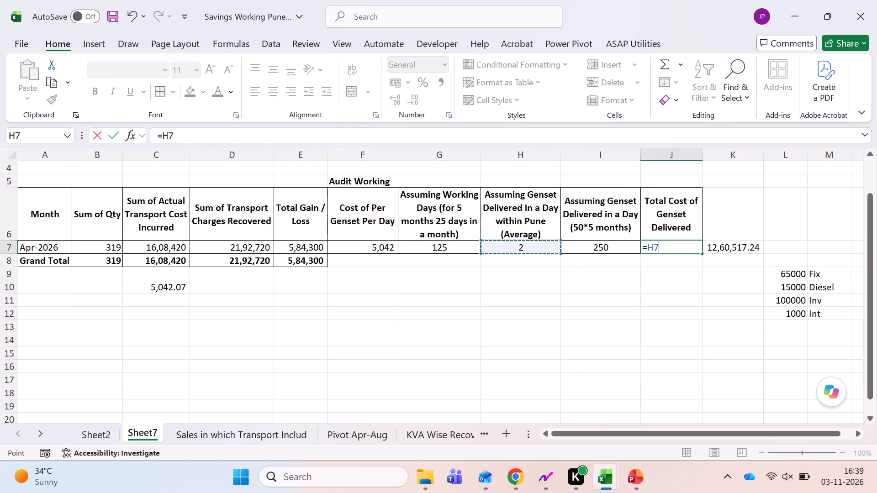
{"action": "key", "text": "Left"}
{"action": "key", "text": "Left"}
{"action": "key", "text": "shift+asterisk"}
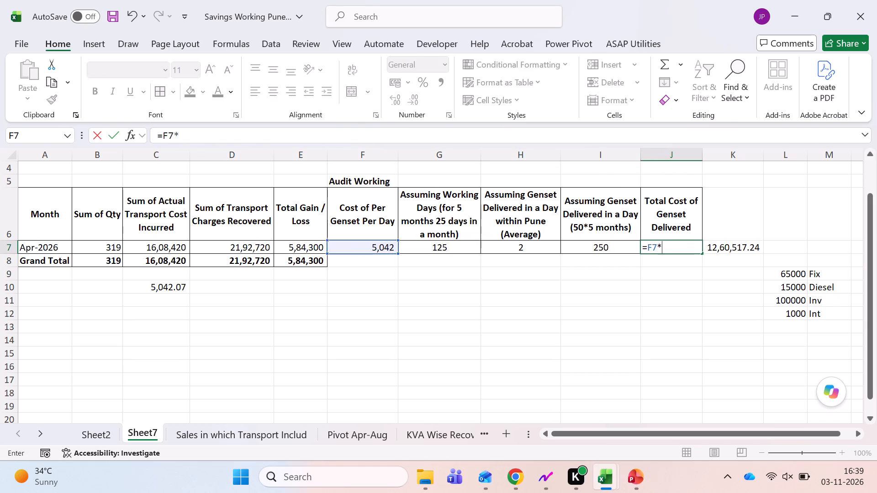
{"action": "key", "text": "Left"}
{"action": "key", "text": "Return"}
Clear the duplicate calculation from cell K7, outside the audit working table.
{"action": "key", "text": "Up"}
{"action": "key", "text": "Right"}
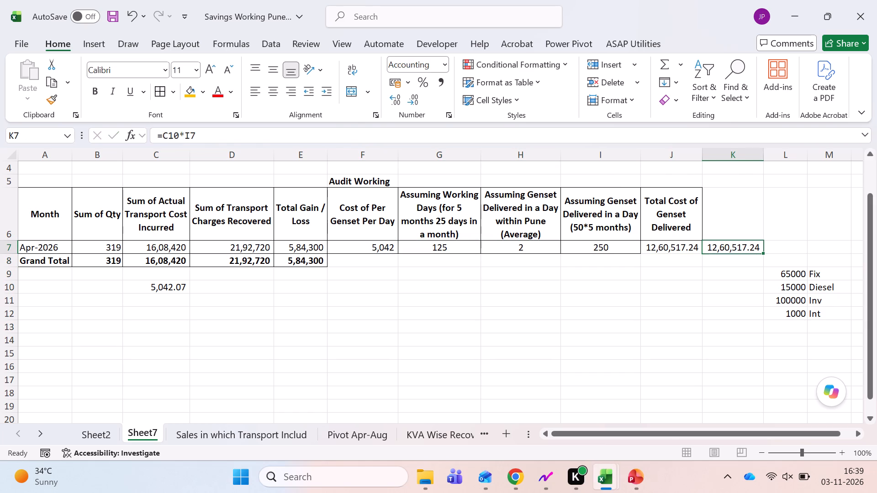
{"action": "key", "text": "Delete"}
Apply all borders to the Apr-2026 total cost value in cell J7.
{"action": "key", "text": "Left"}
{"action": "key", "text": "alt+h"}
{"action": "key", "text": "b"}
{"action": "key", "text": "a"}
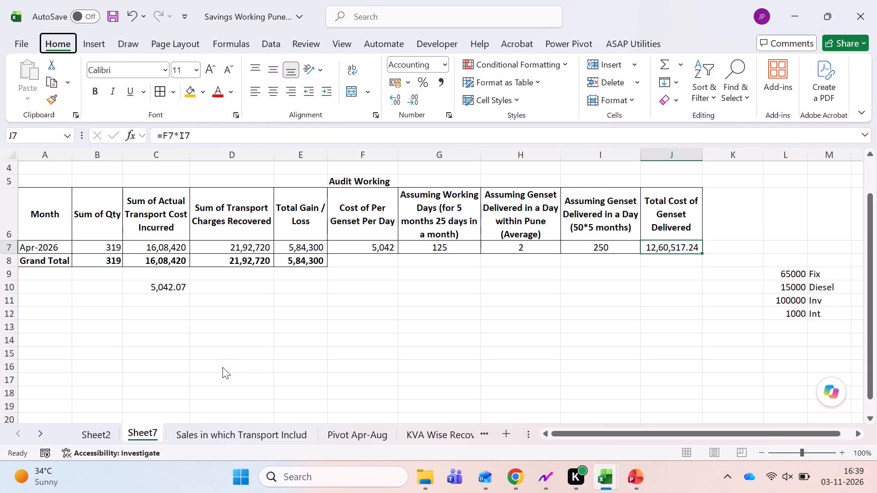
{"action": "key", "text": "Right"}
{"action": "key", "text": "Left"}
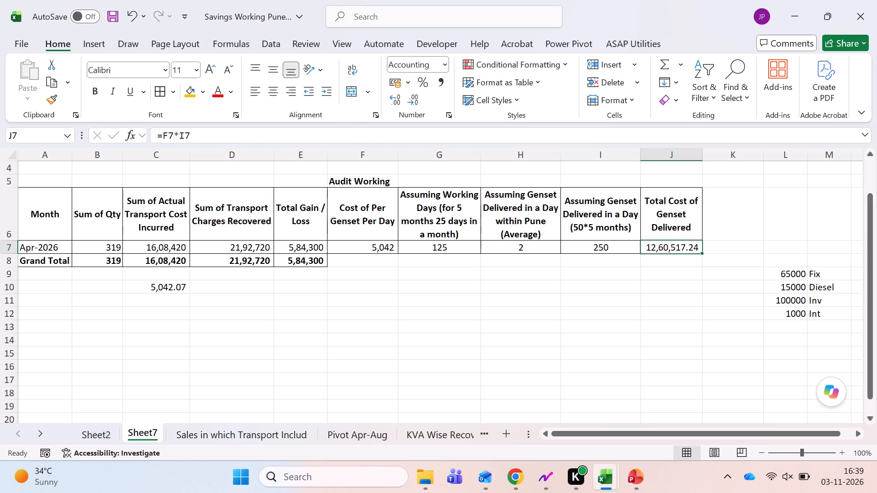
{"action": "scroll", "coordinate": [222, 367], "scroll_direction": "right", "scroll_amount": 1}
Switch to Google Chrome and open a new browser tab alongside the truck KMPL estimate chat.
{"action": "left_click", "coordinate": [511, 469]}
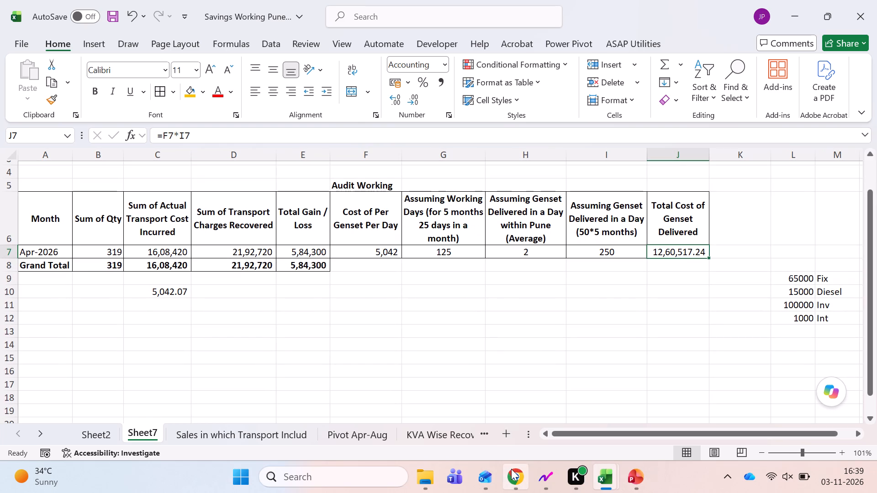
{"action": "left_click", "coordinate": [362, 13]}
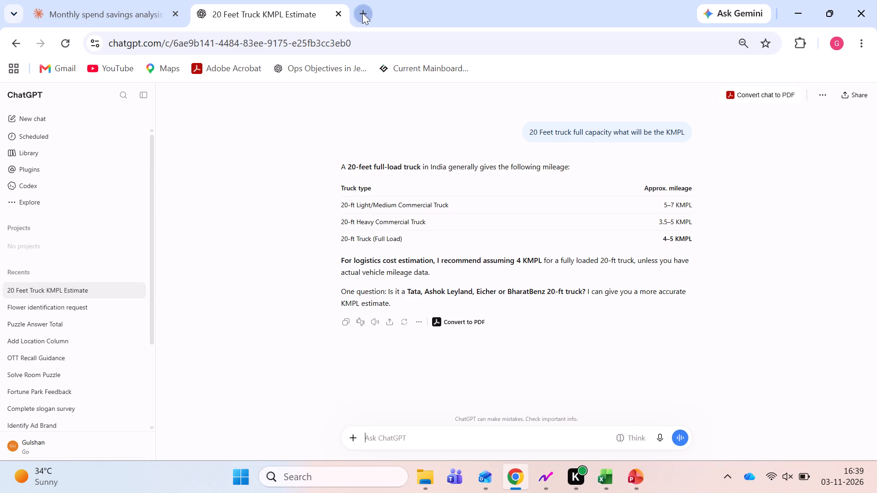
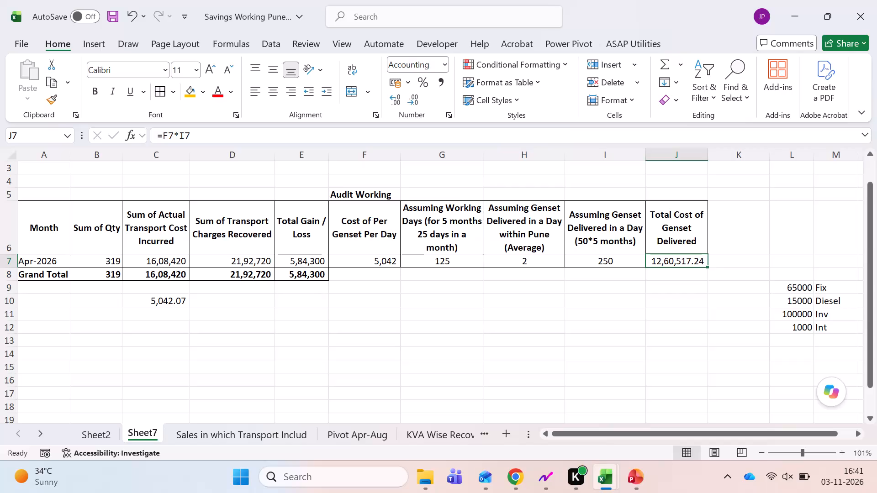
Add a "Fixed Rental of Vehicle" column in K6 with 65000 as the Apr-2026 value in K7.
{"action": "key", "text": "Up"}
{"action": "key", "text": "Right"}
{"action": "type", "text": "FIxed Rental of Vehicle"}
{"action": "key", "text": "Tab"}
{"action": "key", "text": "Left"}
{"action": "key", "text": "Down"}
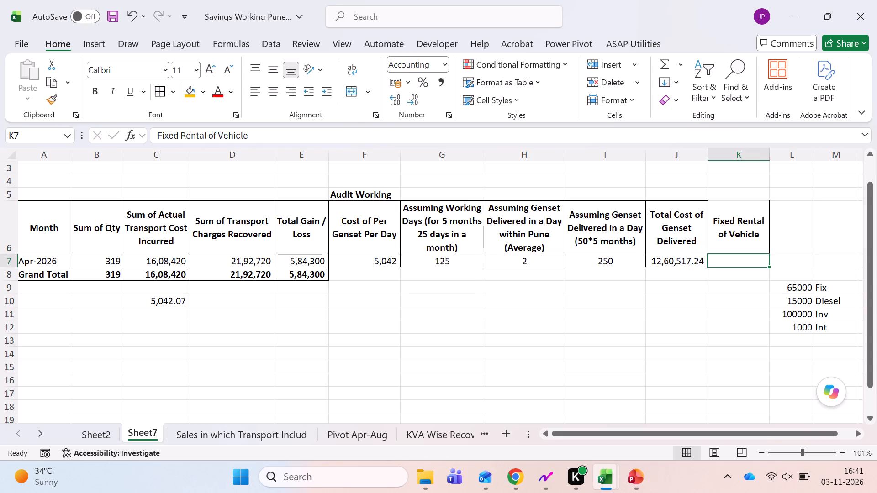
{"action": "type", "text": "65000"}
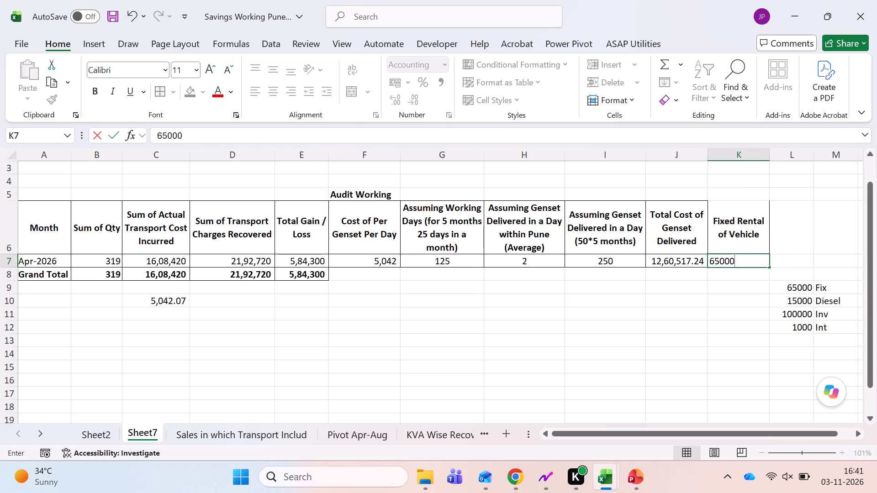
{"action": "key", "text": "Tab"}
Enter the column header "Diesel Cost" in cell L6, beside Fixed Rental of Vehicle.
{"action": "key", "text": "Down"}
{"action": "key", "text": "Down"}
{"action": "key", "text": "Up"}
{"action": "key", "text": "Up"}
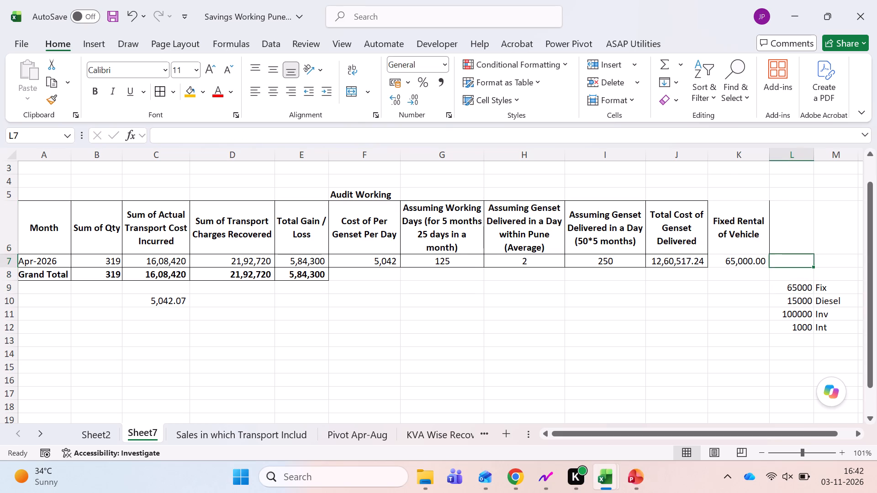
{"action": "key", "text": "Right"}
{"action": "key", "text": "Right"}
{"action": "key", "text": "Right"}
{"action": "key", "text": "Left"}
{"action": "key", "text": "Left"}
{"action": "key", "text": "Up"}
{"action": "key", "text": "Left"}
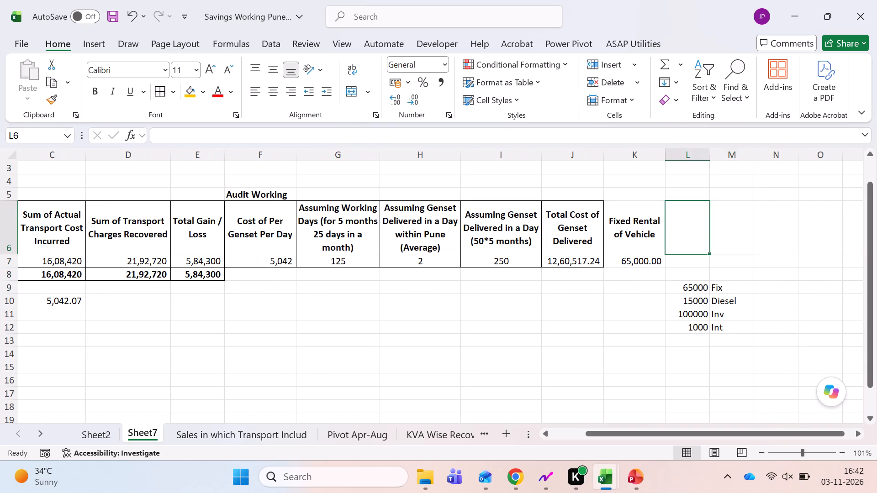
{"action": "type", "text": "Diesel Cost"}
{"action": "key", "text": "space"}
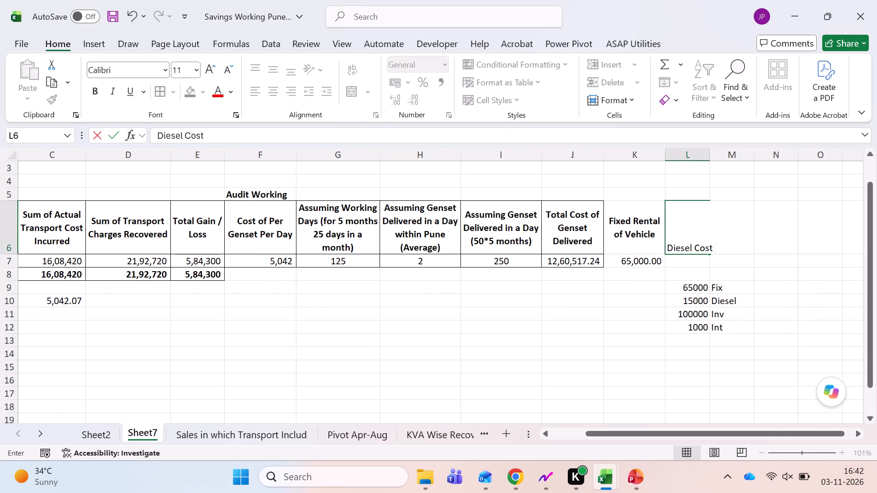
{"action": "key", "text": "ctrl+shift+Left"}
{"action": "key", "text": "Right"}
{"action": "key", "text": "Left"}
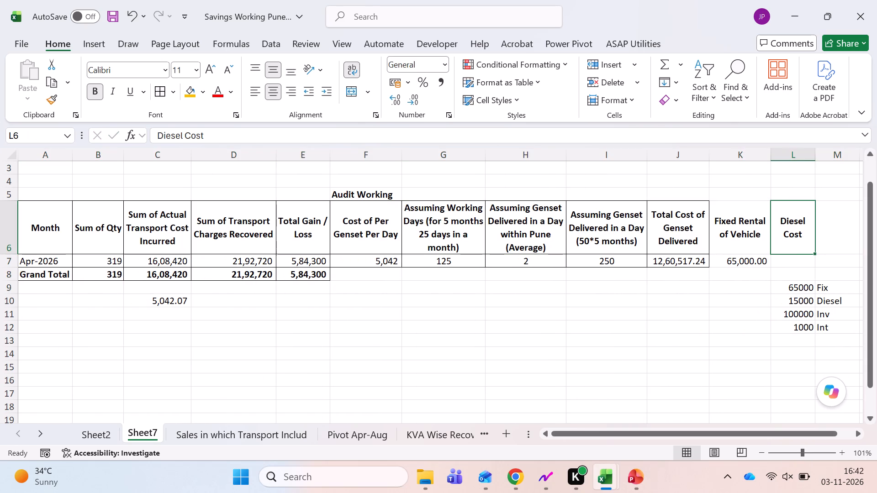
{"action": "key", "text": "F2"}
{"action": "key", "text": "ctrl+shift+Left"}
{"action": "type", "text": "Ruuning"}
{"action": "key", "text": "BackSpace"}
{"action": "key", "text": "BackSpace"}
{"action": "key", "text": "BackSpace"}
{"action": "key", "text": "BackSpace"}
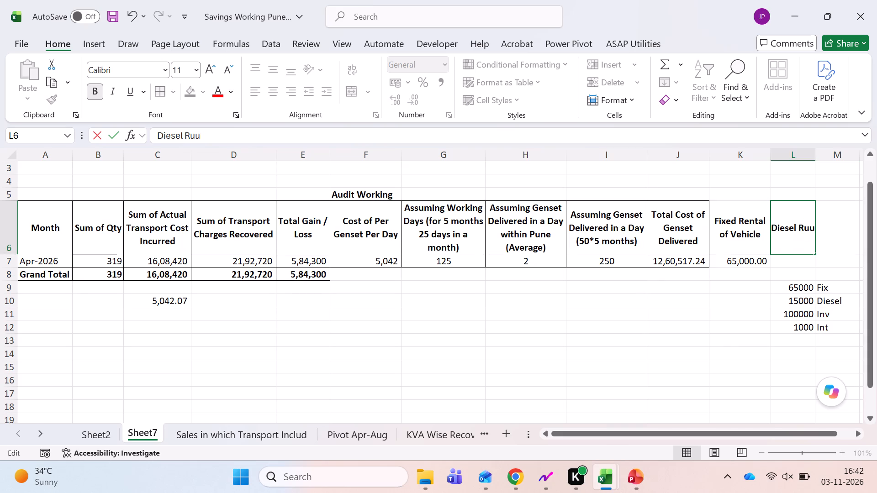
{"action": "key", "text": "BackSpace"}
{"action": "type", "text": "nin"}
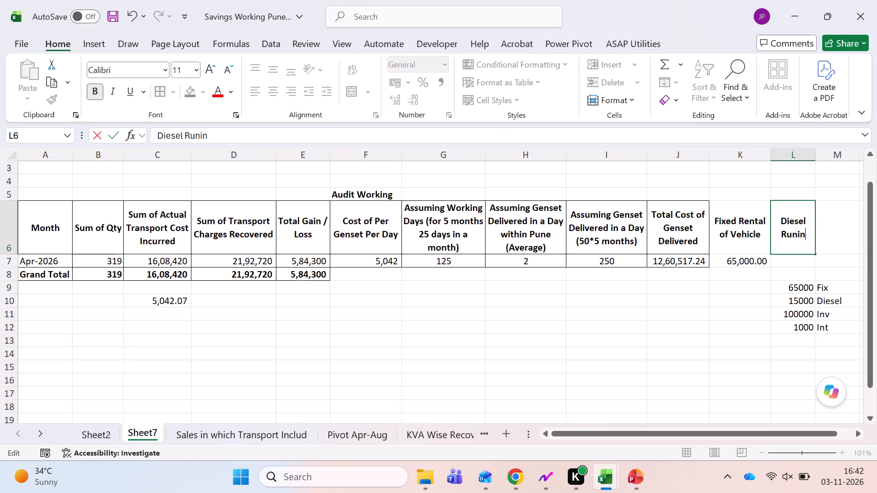
{"action": "key", "text": "BackSpace"}
{"action": "key", "text": "BackSpace"}
{"action": "type", "text": "ning Cost"}
{"action": "key", "text": "space"}
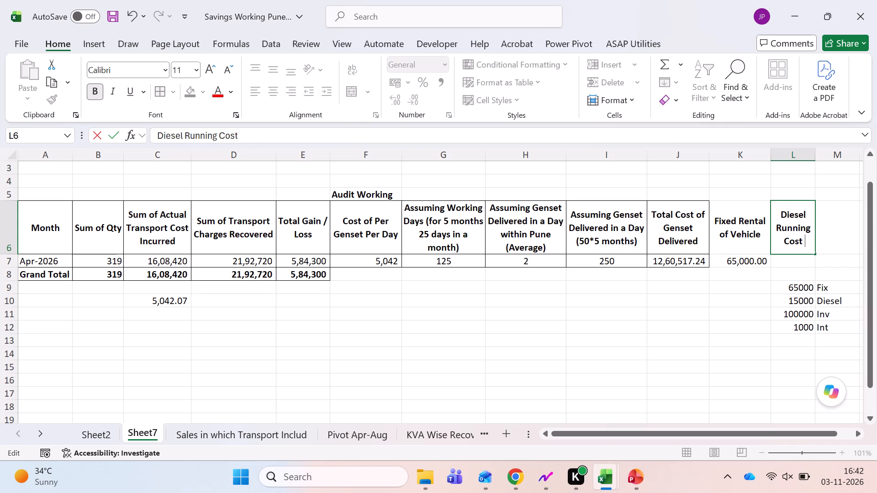
{"action": "type", "text": "80"}
{"action": "key", "text": "space"}
{"action": "type", "text": "KM per Day"}
{"action": "key", "text": "space"}
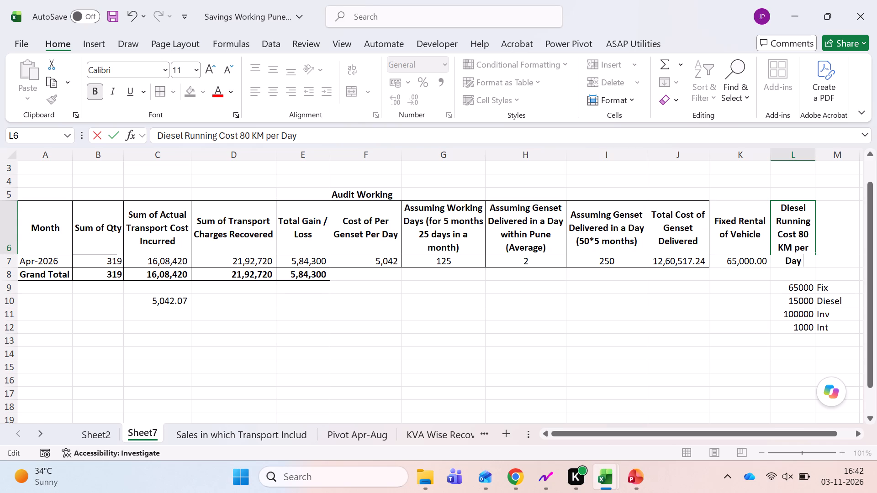
{"action": "type", "text": "@6"}
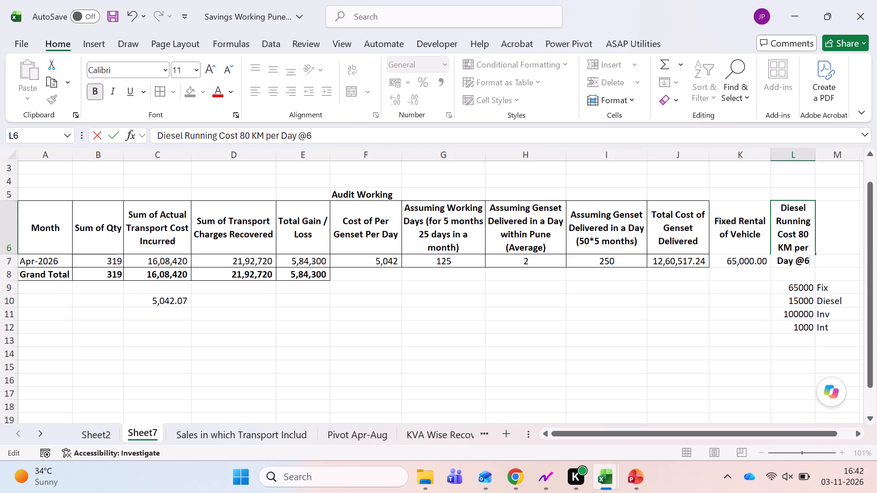
{"action": "key", "text": "BackSpace"}
{"action": "type", "text": "4KMPL"}
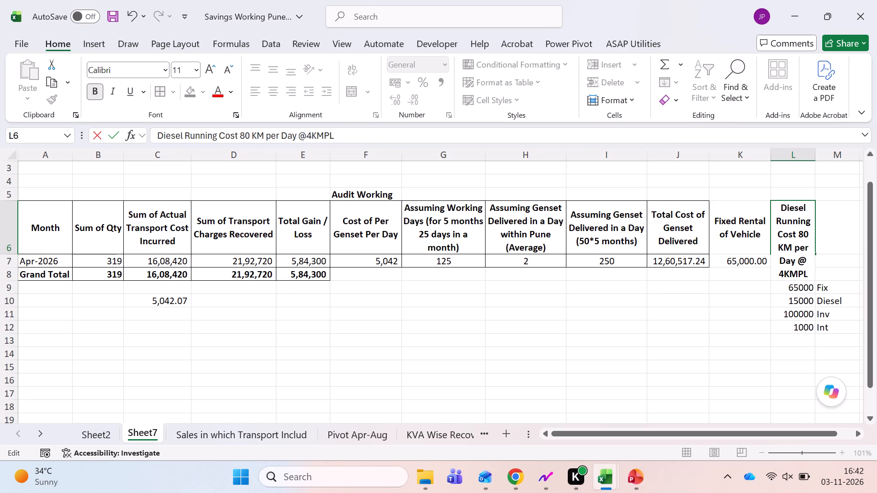
{"action": "key", "text": "space"}
{"action": "type", "text": "Rate 98/L"}
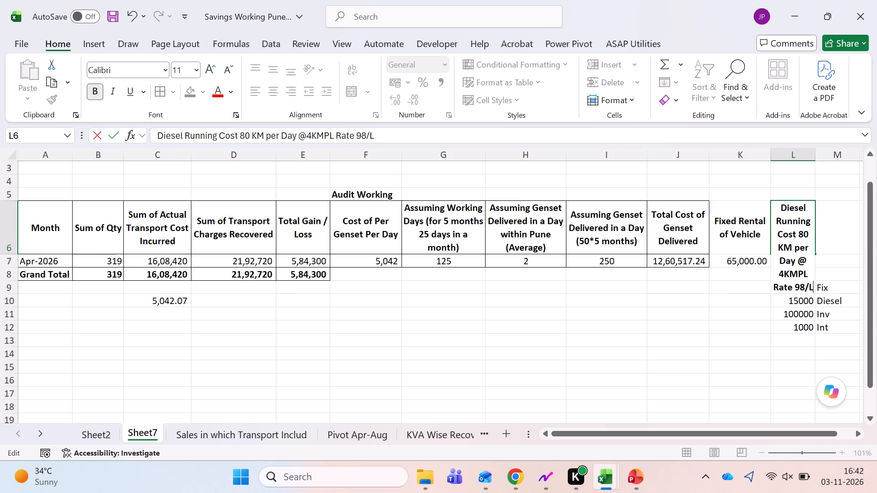
{"action": "key", "text": "Return"}
{"action": "key", "text": "Up"}
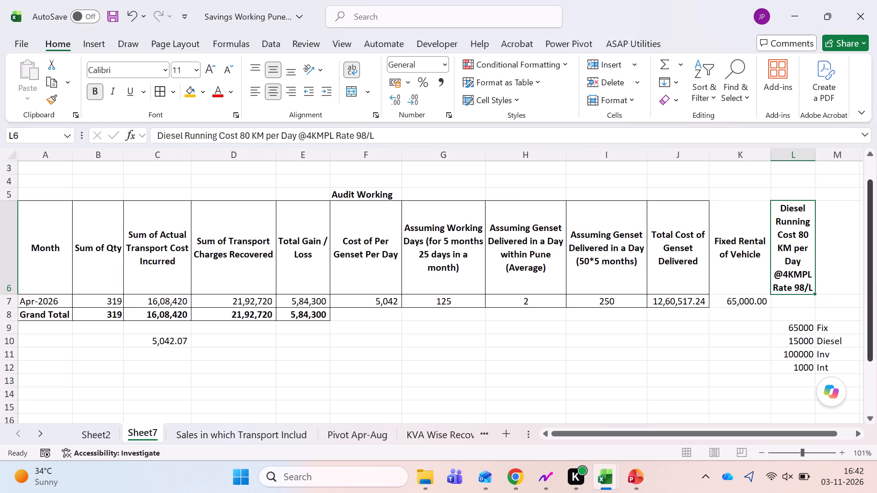
Widen column L to about twice its width to fit the diesel running cost header.
{"action": "left_click_drag", "start_coordinate": [811, 153], "coordinate": [853, 168]}
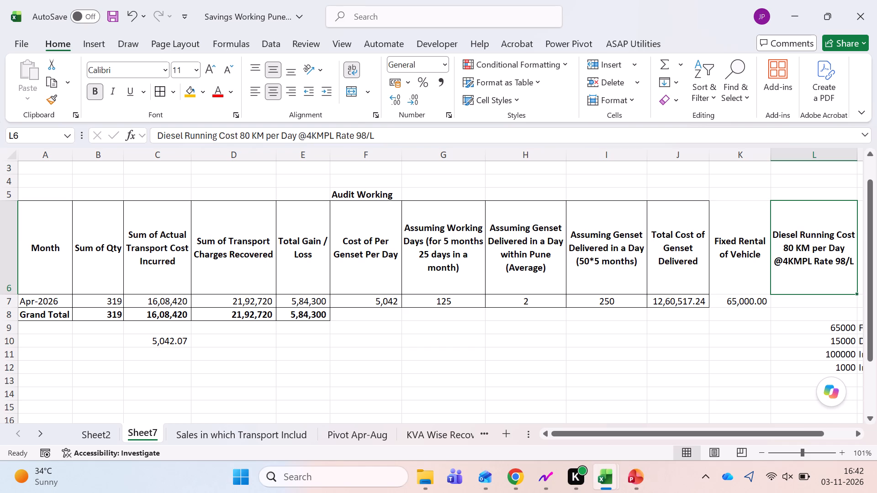
Delete the Month column from the audit working table.
{"action": "left_click", "coordinate": [58, 268]}
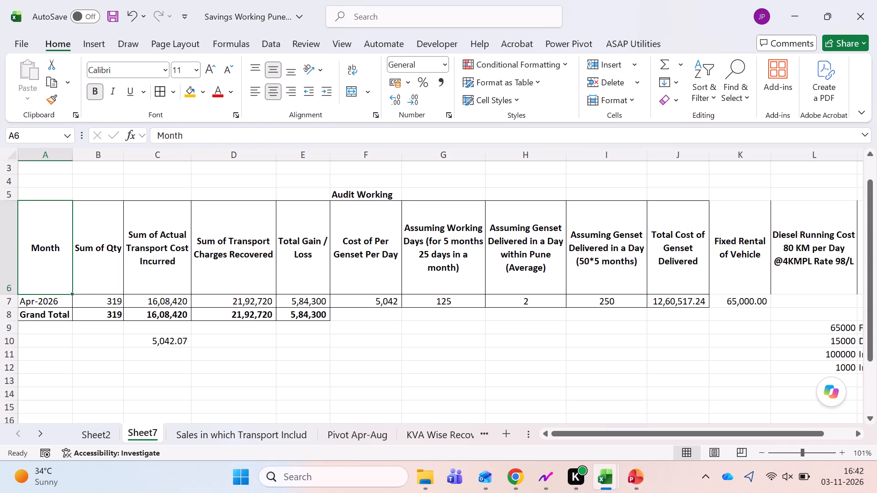
{"action": "left_click", "coordinate": [57, 158]}
{"action": "key", "text": "ctrl+minus"}
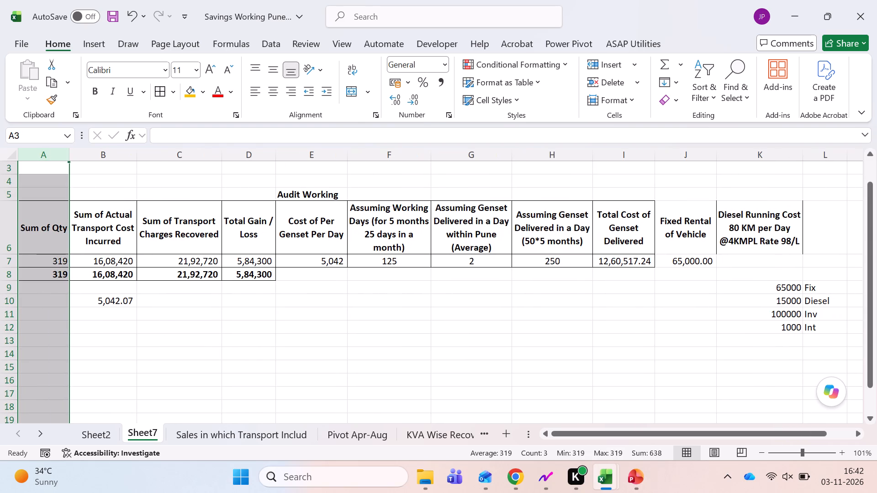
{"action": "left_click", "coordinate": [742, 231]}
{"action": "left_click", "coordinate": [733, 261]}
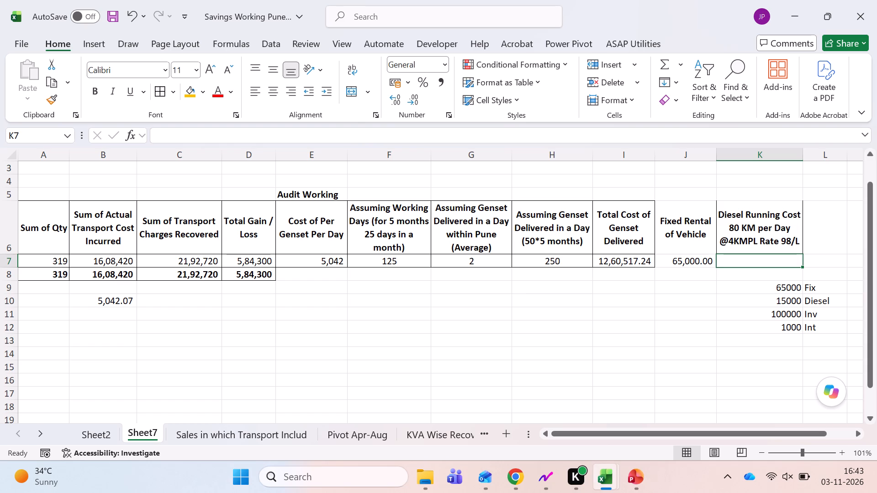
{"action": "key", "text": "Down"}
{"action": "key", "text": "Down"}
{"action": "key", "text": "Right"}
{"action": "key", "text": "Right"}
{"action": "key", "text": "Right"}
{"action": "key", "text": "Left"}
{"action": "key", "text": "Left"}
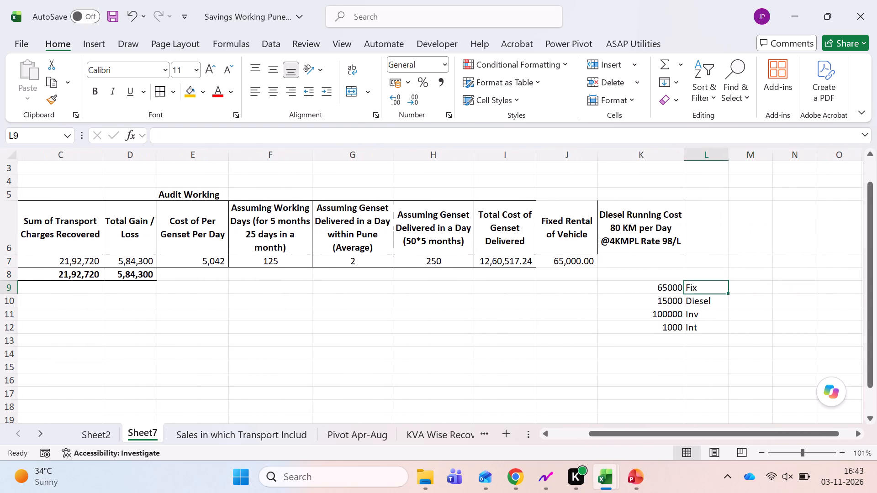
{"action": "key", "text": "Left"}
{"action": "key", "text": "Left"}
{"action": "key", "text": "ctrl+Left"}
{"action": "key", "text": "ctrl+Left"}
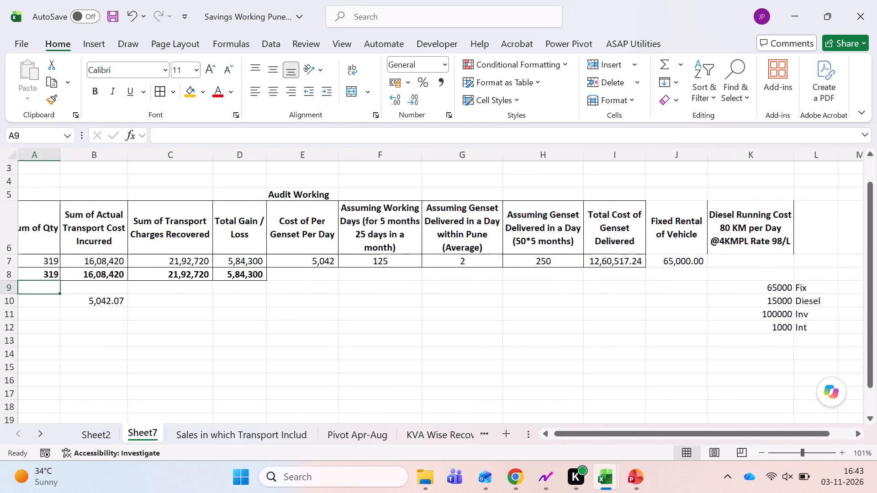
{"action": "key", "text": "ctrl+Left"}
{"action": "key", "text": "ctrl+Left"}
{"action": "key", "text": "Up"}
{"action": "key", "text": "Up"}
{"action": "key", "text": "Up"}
Save the savings working workbook.
{"action": "key", "text": "ctrl+s"}
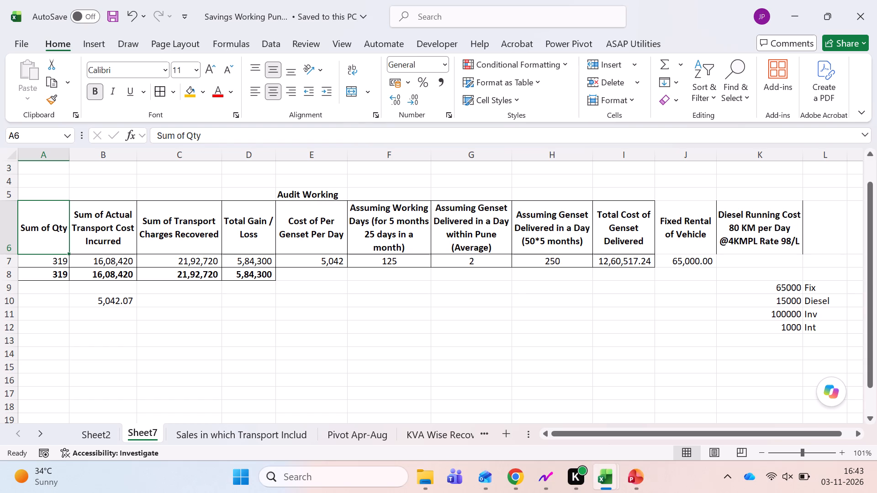
Append "(40000 per month)" to the diesel running cost header in cell K6.
{"action": "left_click", "coordinate": [759, 234]}
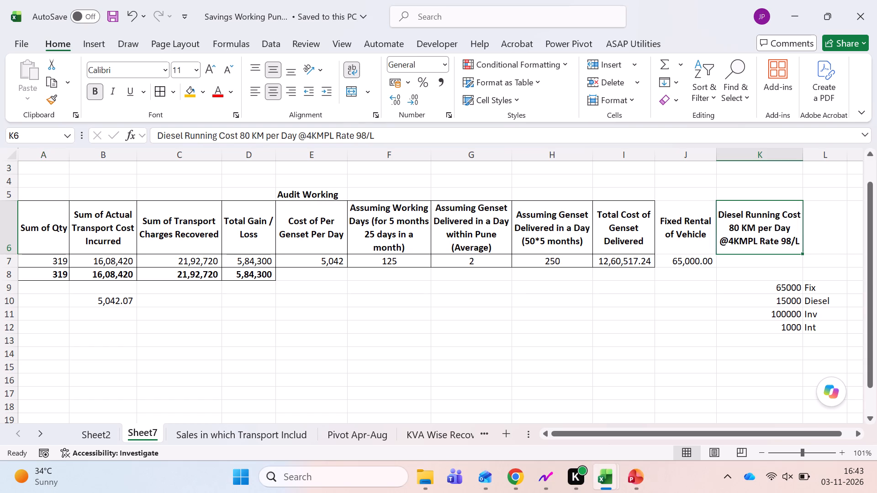
{"action": "key", "text": "F2"}
{"action": "key", "text": "space"}
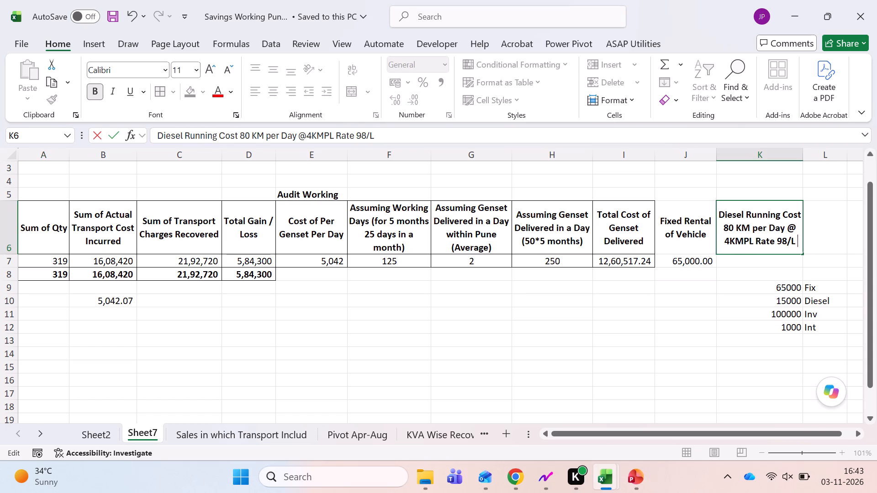
{"action": "key", "text": "shift+parenleft"}
{"action": "type", "text": "40000 per month)"}
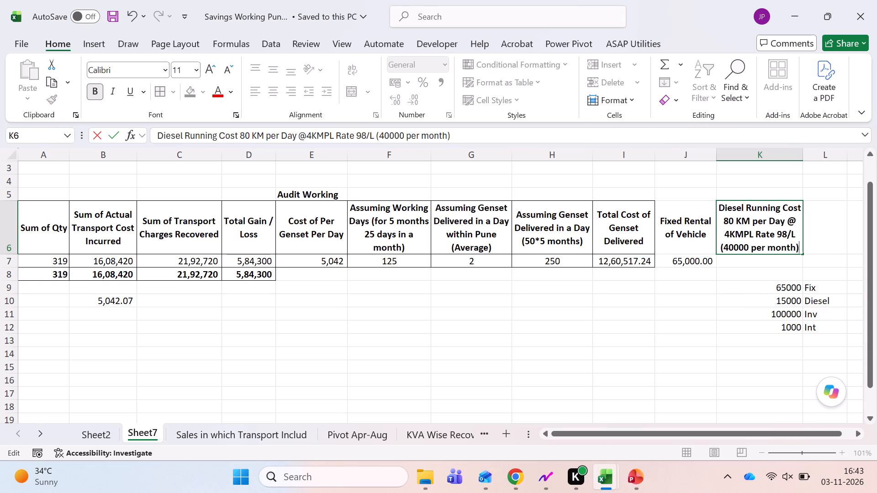
{"action": "key", "text": "Return"}
Extend the bracketed note in the K6 diesel header to read "(40000 per month for 5 months)".
{"action": "left_click", "coordinate": [747, 260]}
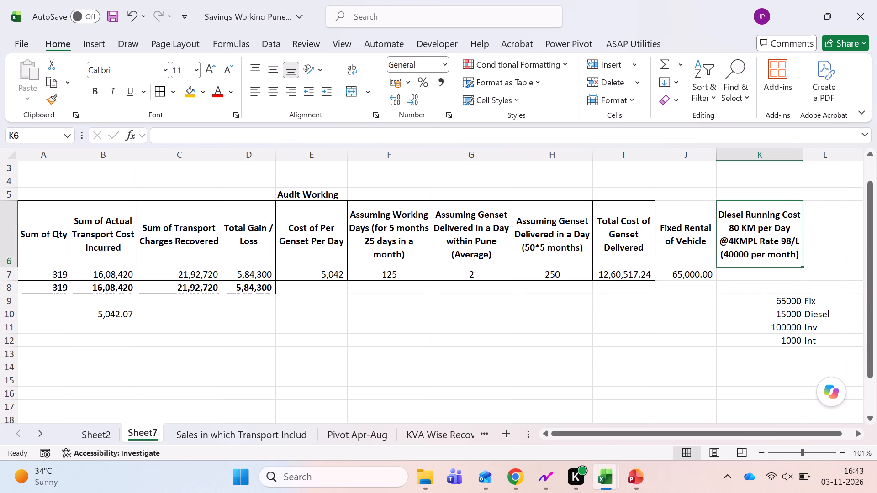
{"action": "left_click", "coordinate": [446, 134]}
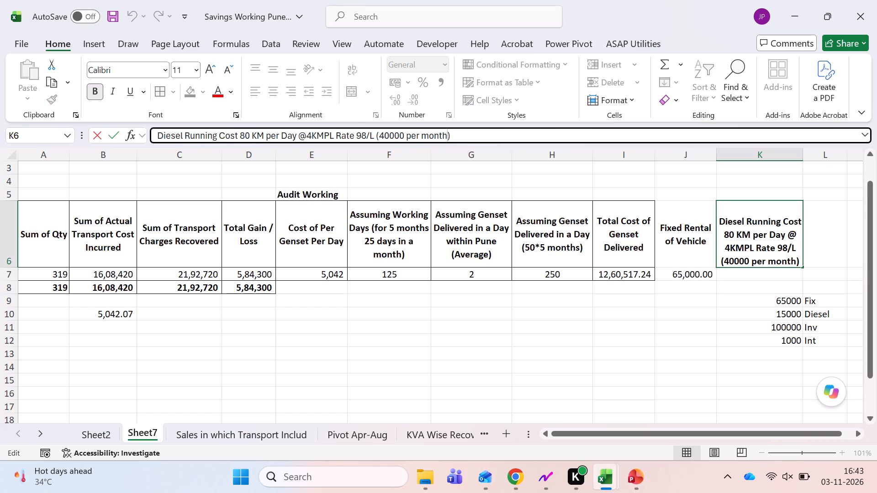
{"action": "key", "text": "space"}
{"action": "type", "text": "for 5 moths"}
{"action": "key", "text": "BackSpace"}
{"action": "key", "text": "BackSpace"}
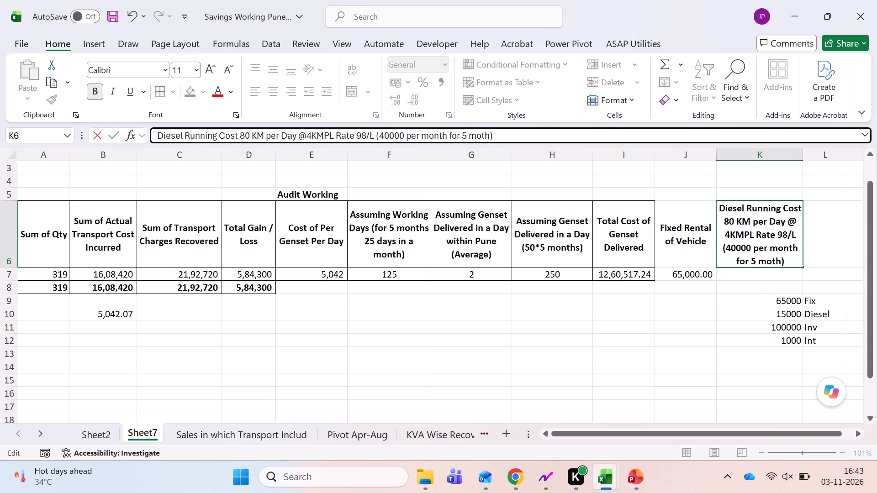
{"action": "key", "text": "BackSpace"}
{"action": "type", "text": "nthd"}
{"action": "key", "text": "BackSpace"}
{"action": "key", "text": "s"}
{"action": "key", "text": "Return"}
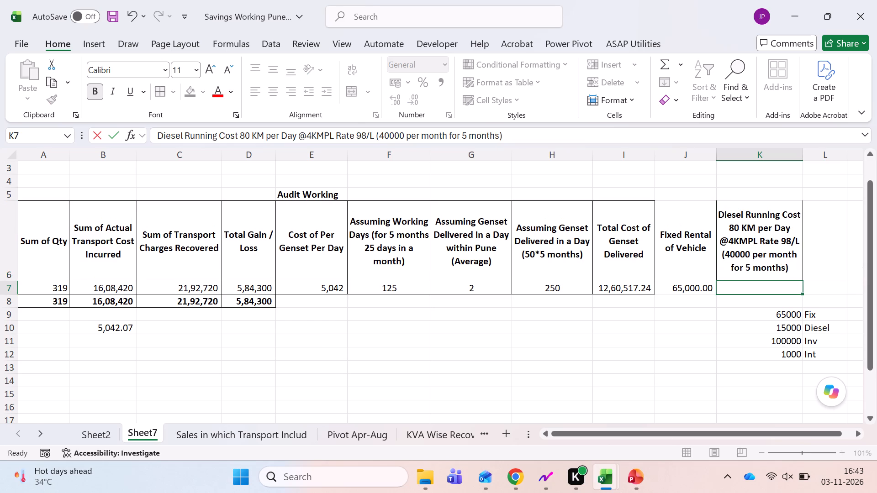
Enter the formula =40000*5 in cell K7 to calculate the five-month diesel running cost.
{"action": "key", "text": "equal"}
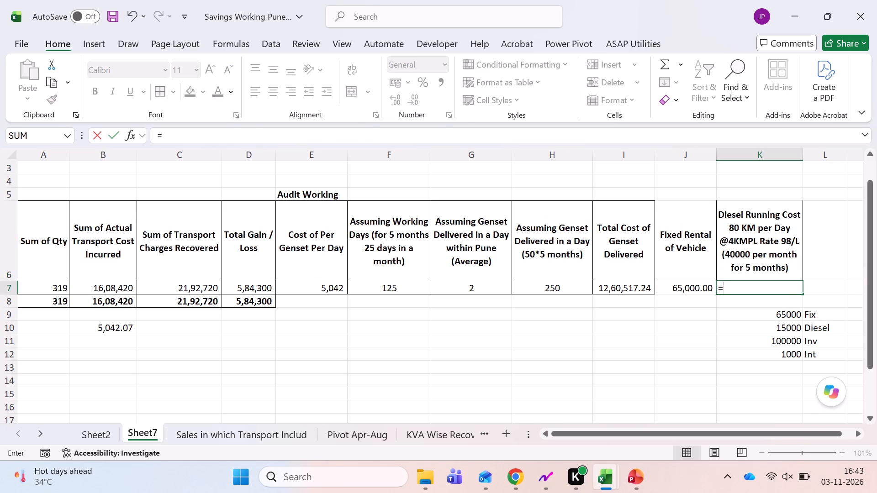
{"action": "key", "text": "5"}
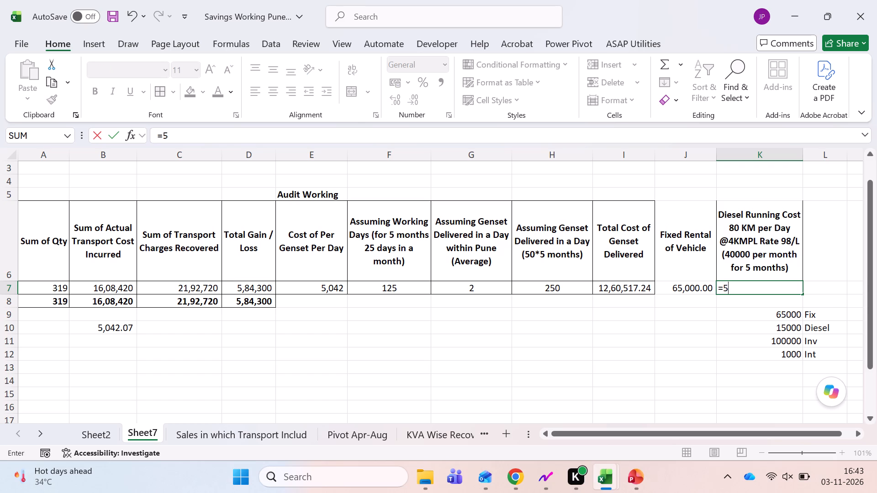
{"action": "key", "text": "BackSpace"}
{"action": "type", "text": "40000"}
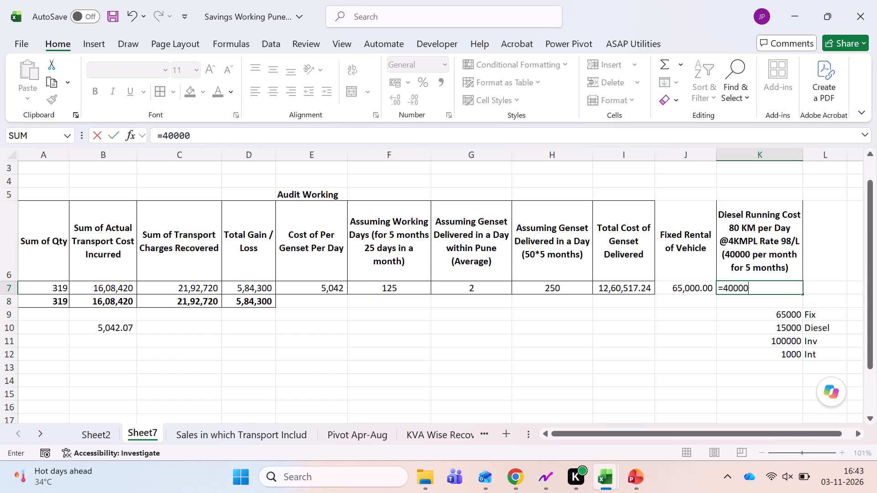
{"action": "type", "text": "*2"}
{"action": "key", "text": "BackSpace"}
{"action": "key", "text": "5"}
{"action": "key", "text": "Return"}
{"action": "key", "text": "Up"}
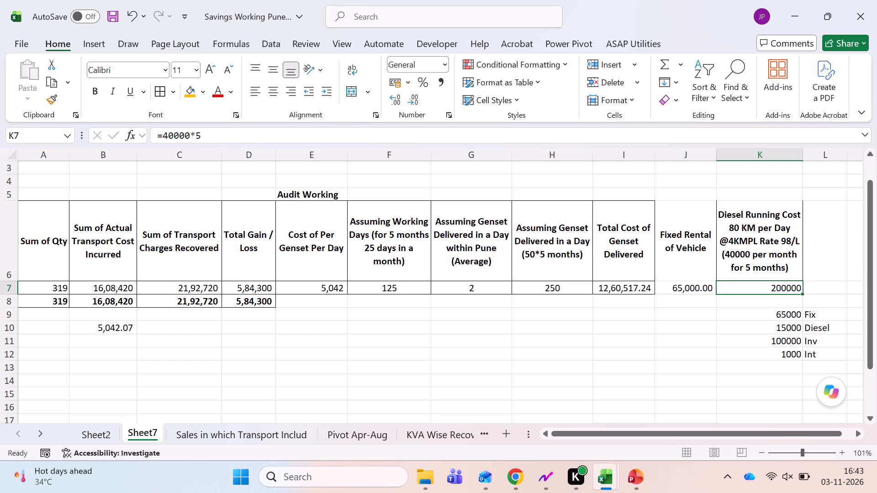
Apply the comma number style to the diesel running cost in cell K7.
{"action": "key", "text": "alt+h"}
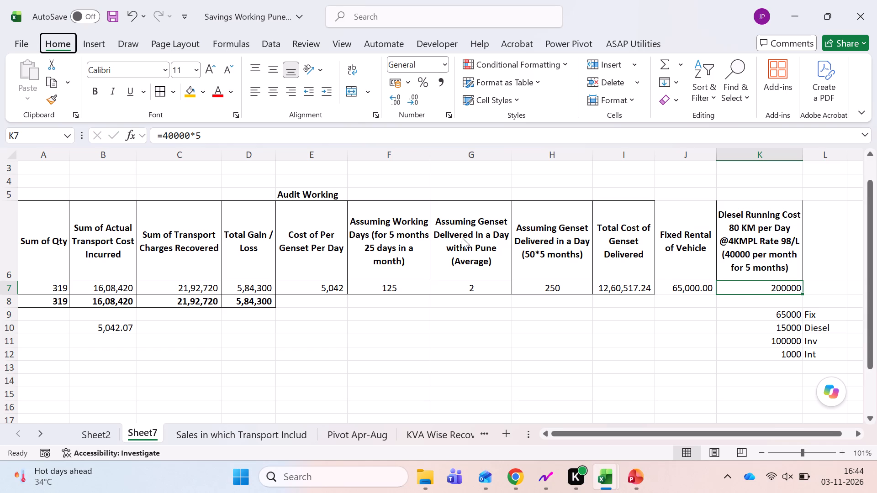
{"action": "key", "text": "k"}
Apply all borders to the audit table's header and value rows, A6:K7.
{"action": "key", "text": "Up"}
{"action": "key", "text": "shift+Down"}
{"action": "key", "text": "ctrl+shift+Left"}
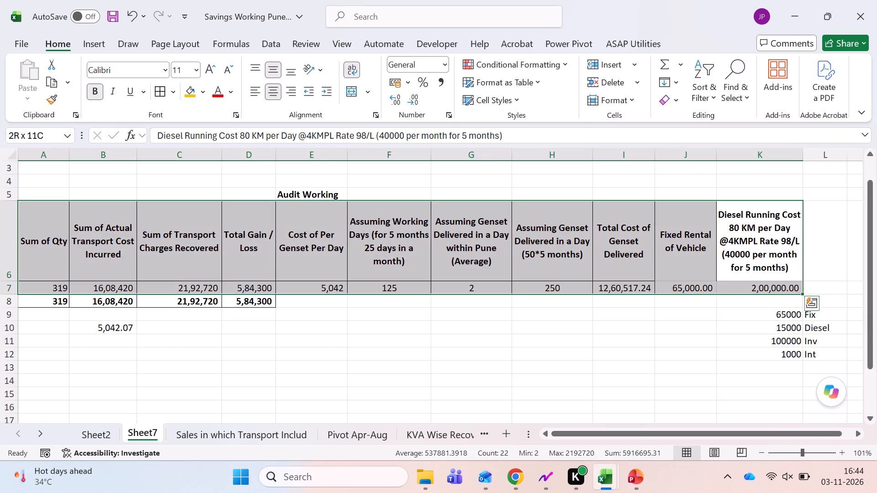
{"action": "key", "text": "h"}
{"action": "key", "text": "Escape"}
{"action": "key", "text": "alt+h"}
{"action": "type", "text": "ba"}
{"action": "key", "text": "ctrl+Left"}
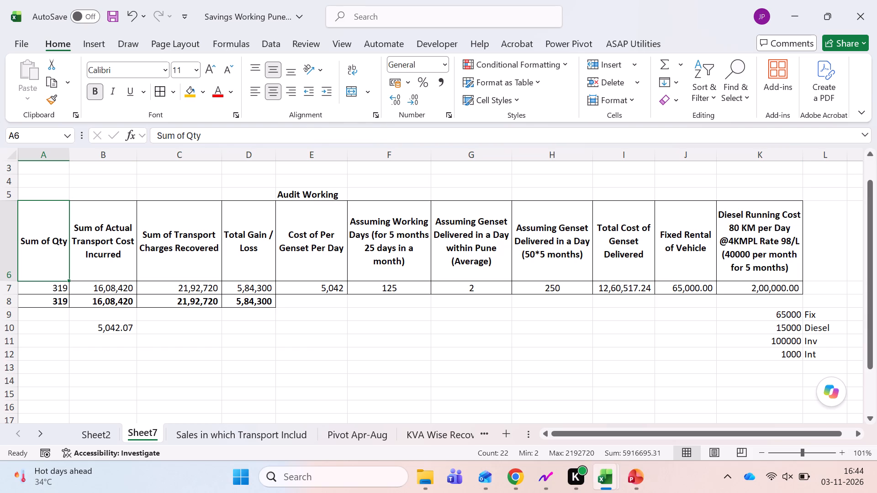
Display the cost of per genset per day in cell E7 with two decimal places.
{"action": "left_click", "coordinate": [756, 291]}
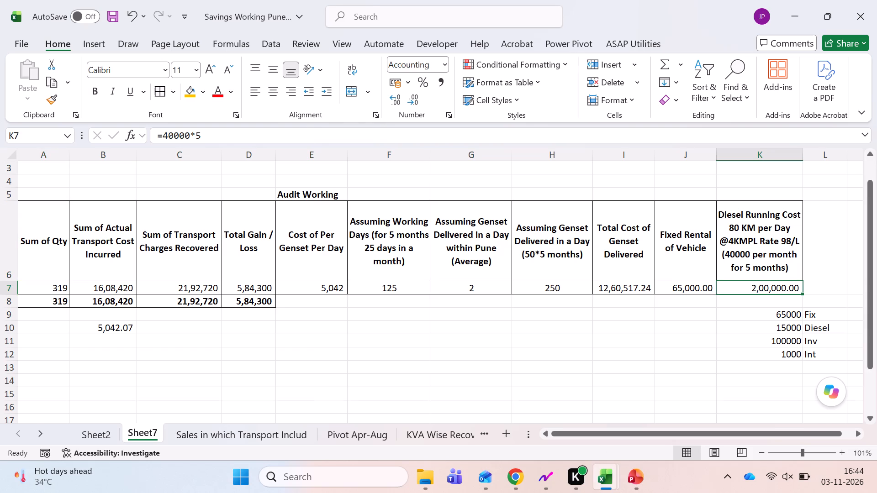
{"action": "left_click", "coordinate": [118, 331]}
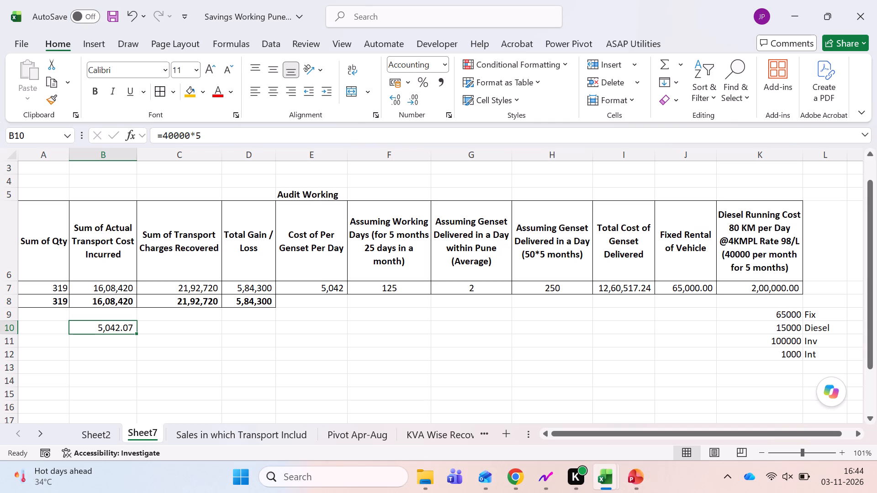
{"action": "left_click", "coordinate": [307, 290]}
{"action": "left_click", "coordinate": [396, 103]}
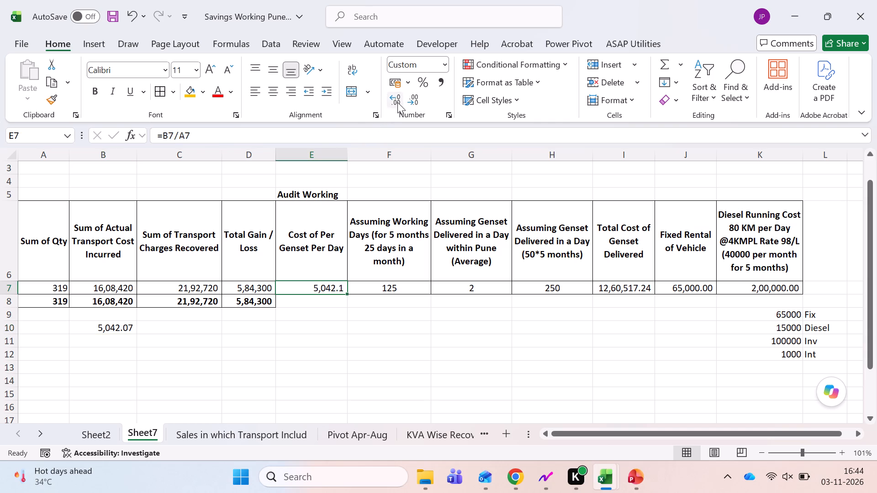
{"action": "left_click", "coordinate": [397, 102]}
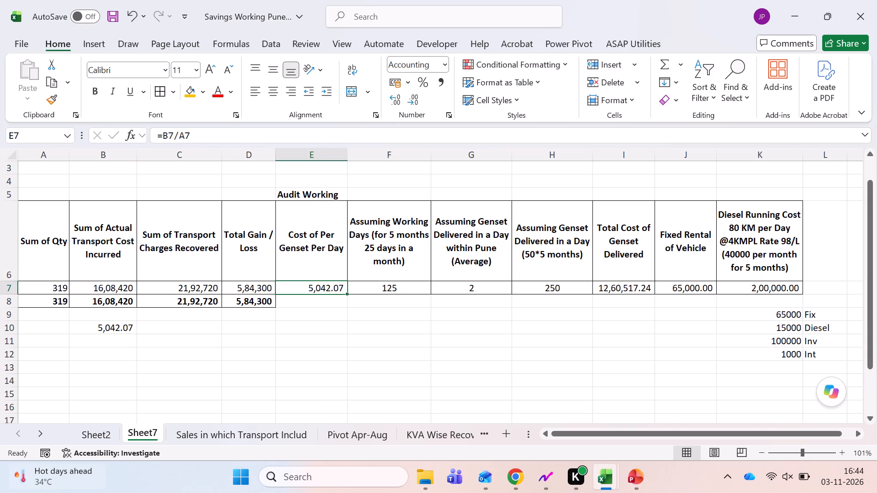
{"action": "left_click", "coordinate": [105, 326]}
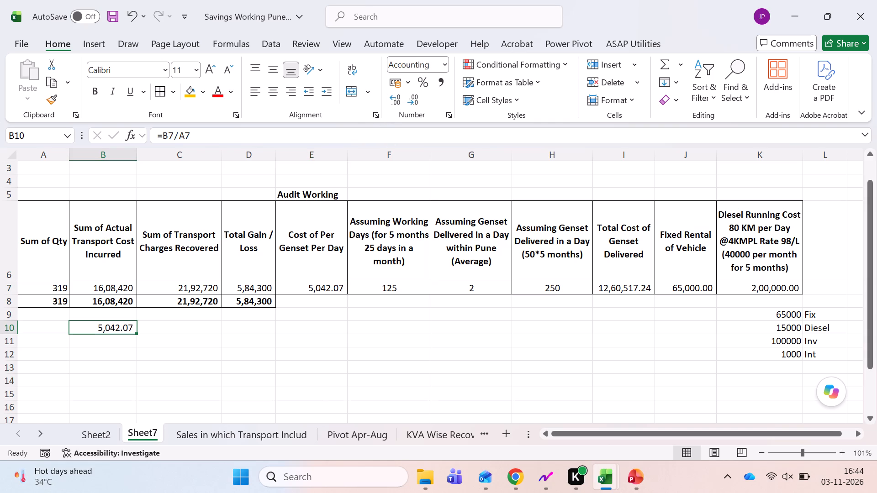
Fill the header cells E6:K6, from cost per genset to diesel running cost, with orange.
{"action": "left_click", "coordinate": [676, 249]}
{"action": "left_click", "coordinate": [400, 250]}
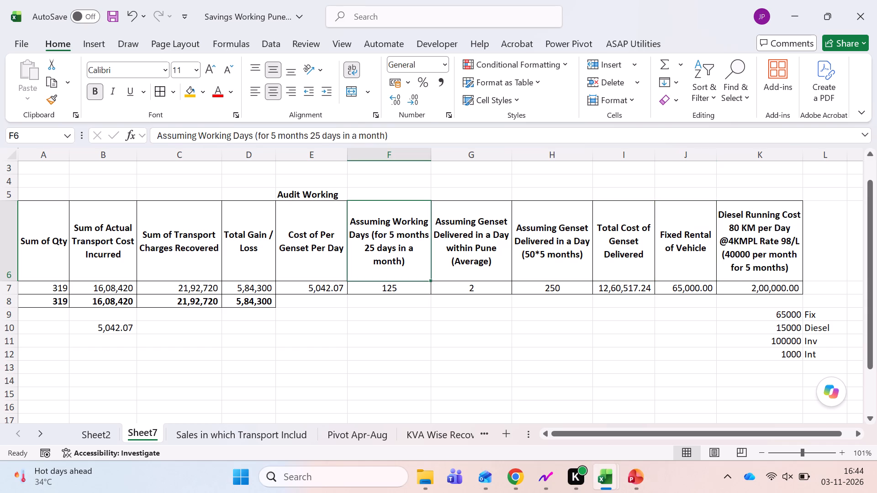
{"action": "key", "text": "Left"}
{"action": "key", "text": "shift+Right"}
{"action": "key", "text": "shift+Right"}
{"action": "key", "text": "shift+Right"}
{"action": "key", "text": "shift+Right"}
{"action": "key", "text": "shift+Right"}
{"action": "key", "text": "shift+Right"}
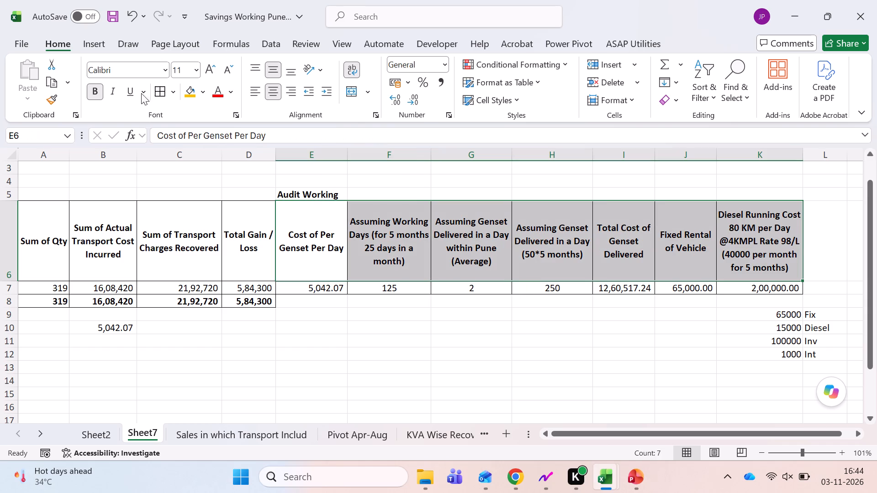
{"action": "left_click", "coordinate": [190, 93]}
Add the header "Investment Cost" in cell L6, next to the diesel running cost header.
{"action": "key", "text": "Right"}
{"action": "key", "text": "Right"}
{"action": "key", "text": "Right"}
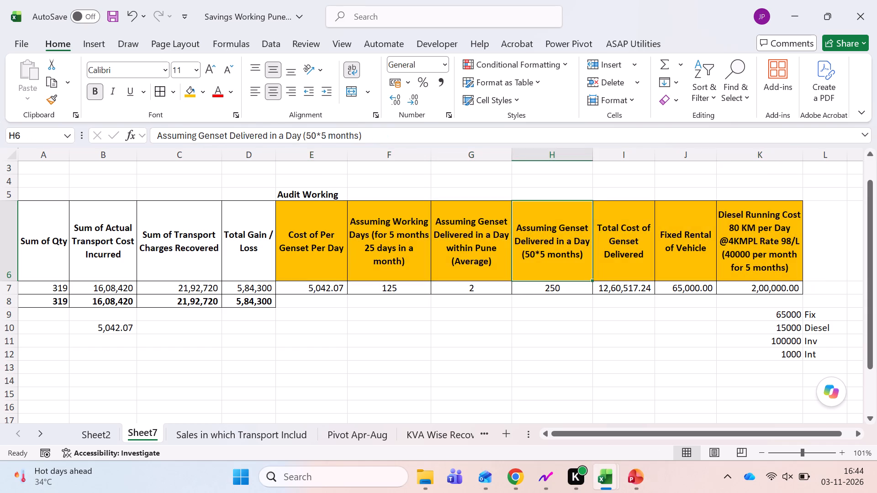
{"action": "key", "text": "Right"}
{"action": "key", "text": "Right"}
{"action": "key", "text": "Right"}
{"action": "key", "text": "Right"}
{"action": "key", "text": "Down"}
{"action": "key", "text": "Down"}
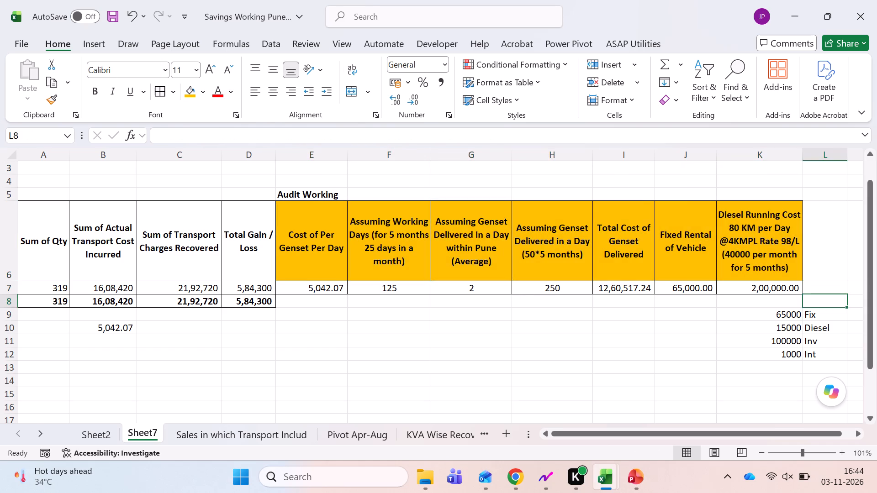
{"action": "key", "text": "Down"}
{"action": "key", "text": "Down"}
{"action": "key", "text": "Right"}
{"action": "key", "text": "Left"}
{"action": "key", "text": "Up"}
{"action": "key", "text": "Up"}
{"action": "key", "text": "Up"}
{"action": "key", "text": "Up"}
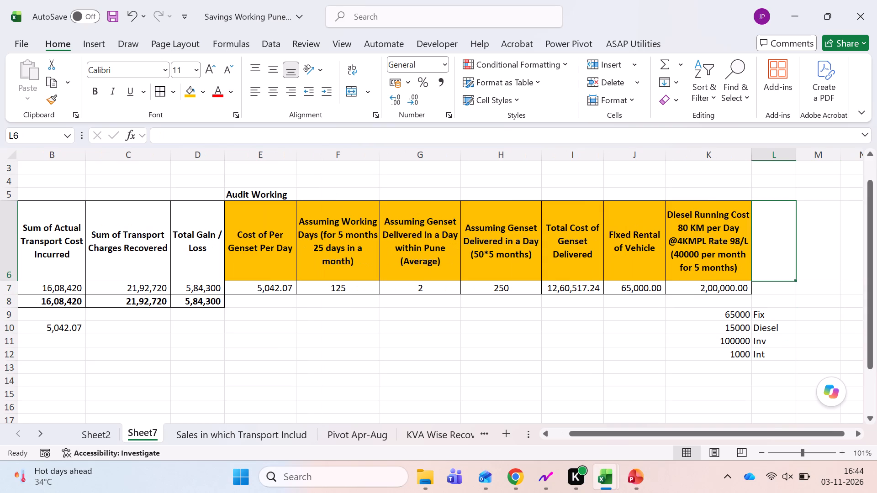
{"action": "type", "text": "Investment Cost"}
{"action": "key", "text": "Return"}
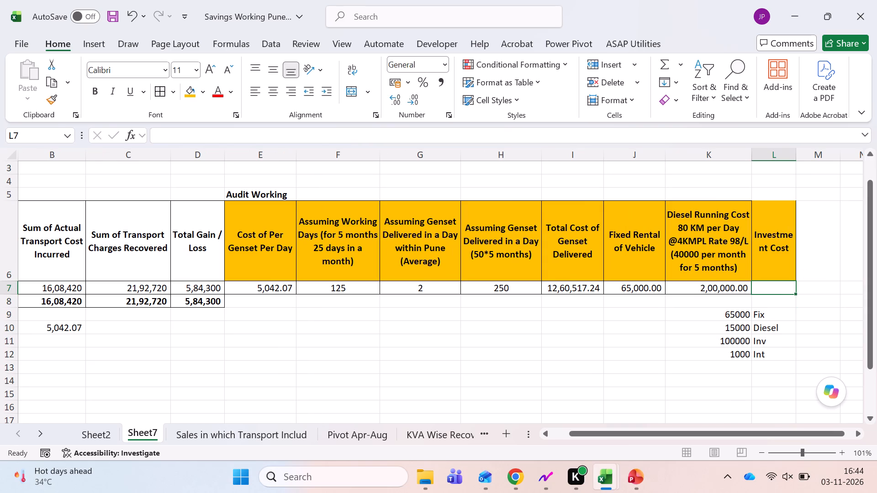
Enter 100000 as the investment cost in cell L7.
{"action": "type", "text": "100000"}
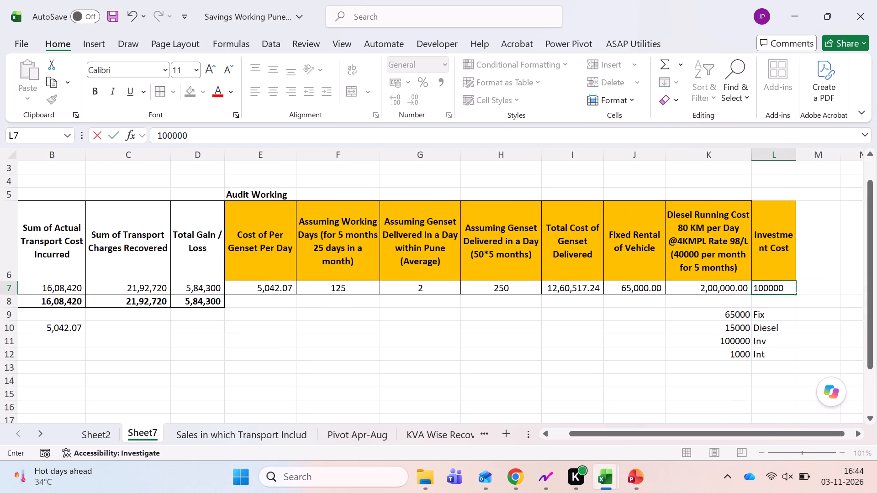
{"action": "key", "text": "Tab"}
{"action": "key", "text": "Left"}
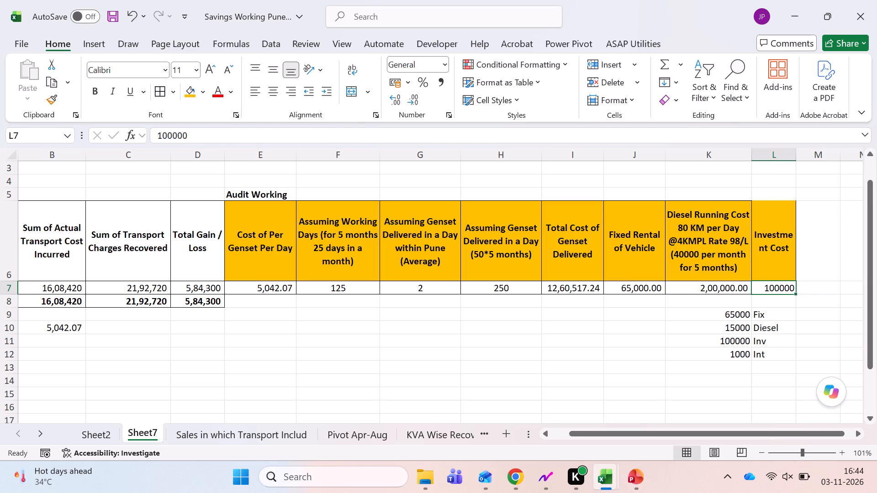
Examine the Sheet2 formulas for the truck's total running cost, monthly rental and diesel required.
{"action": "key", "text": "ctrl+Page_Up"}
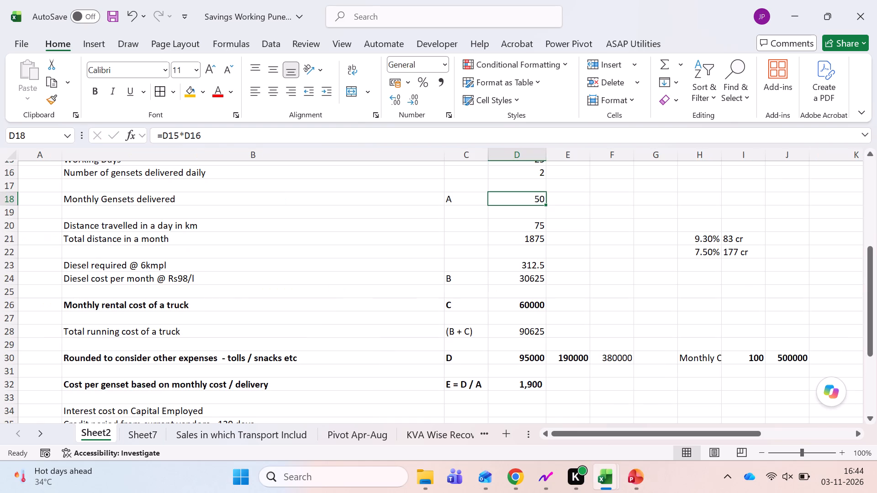
{"action": "left_click", "coordinate": [521, 329]}
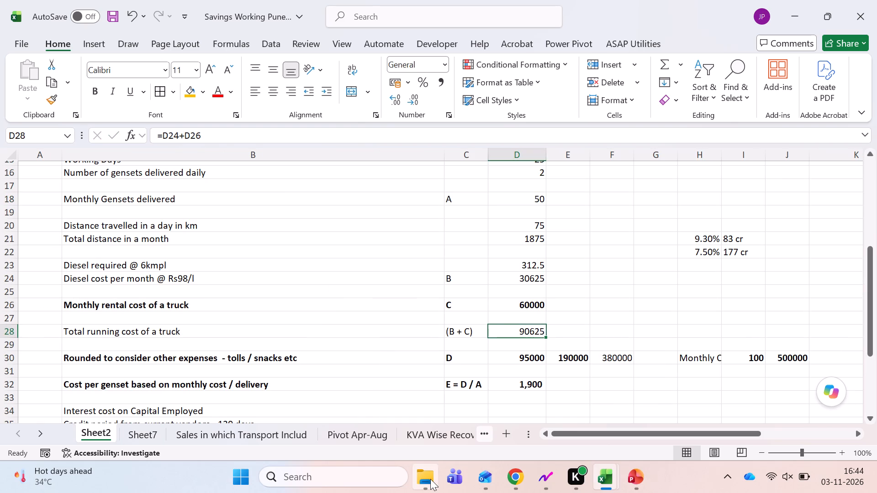
{"action": "key", "text": "F2"}
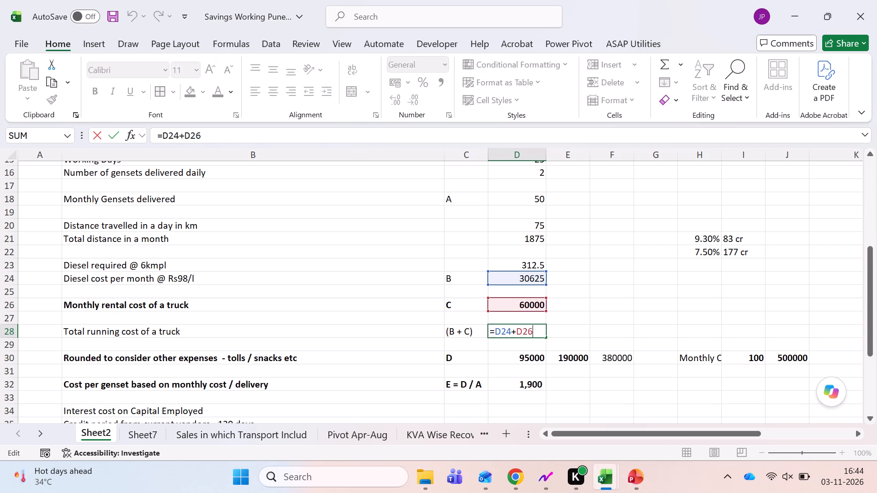
{"action": "key", "text": "Escape"}
{"action": "key", "text": "Up"}
{"action": "key", "text": "Up"}
{"action": "key", "text": "Up"}
{"action": "key", "text": "Down"}
{"action": "key", "text": "Down"}
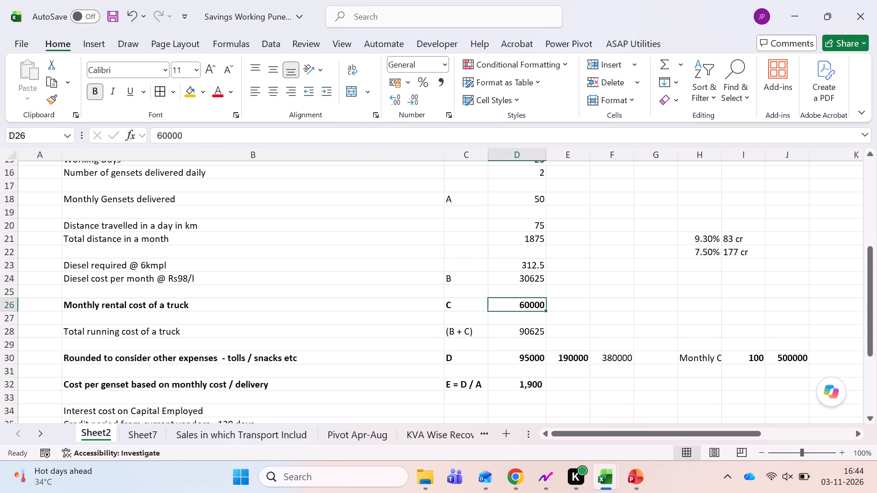
{"action": "key", "text": "Down"}
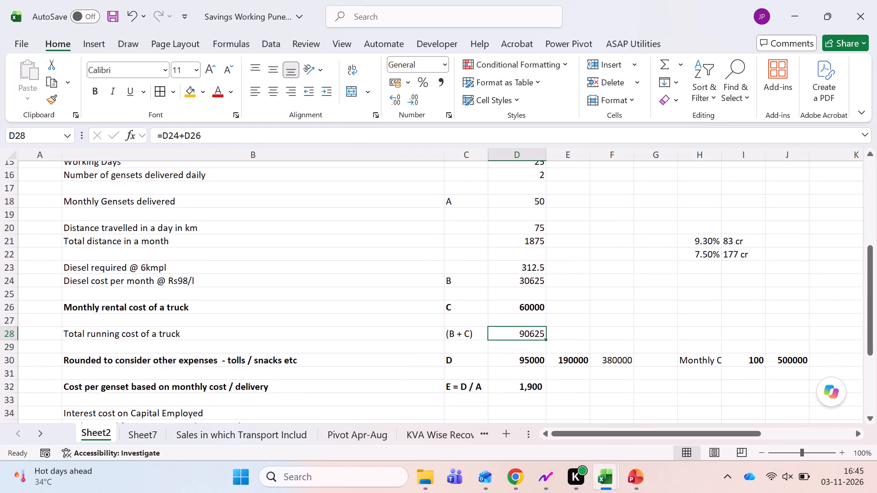
{"action": "key", "text": "Up"}
{"action": "key", "text": "Up"}
{"action": "key", "text": "Up"}
{"action": "key", "text": "Up"}
{"action": "key", "text": "Up"}
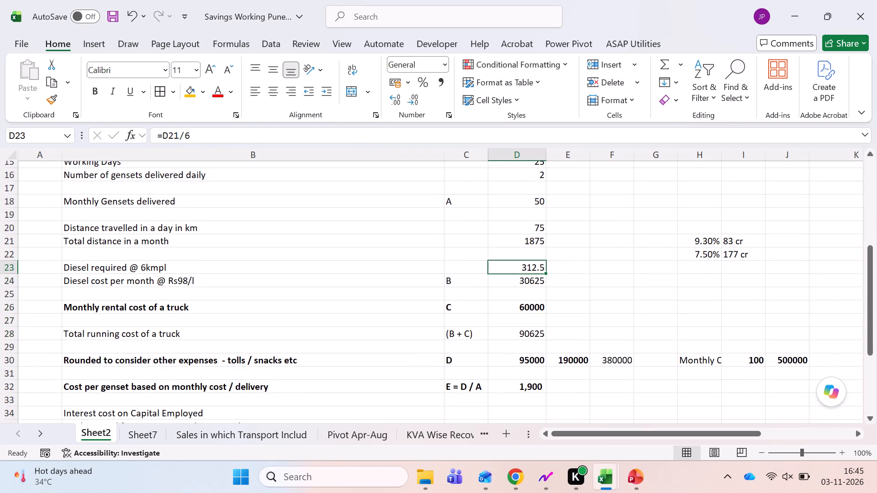
{"action": "key", "text": "F2"}
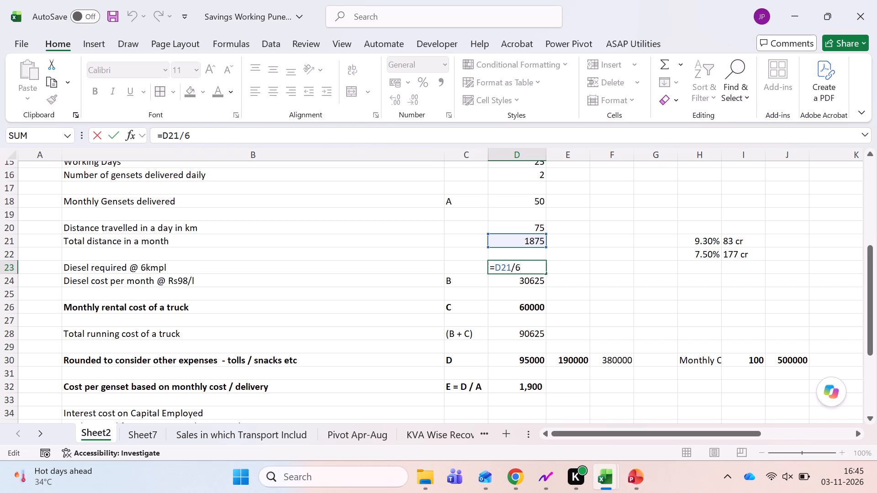
{"action": "key", "text": "Escape"}
{"action": "key", "text": "Up"}
{"action": "key", "text": "Up"}
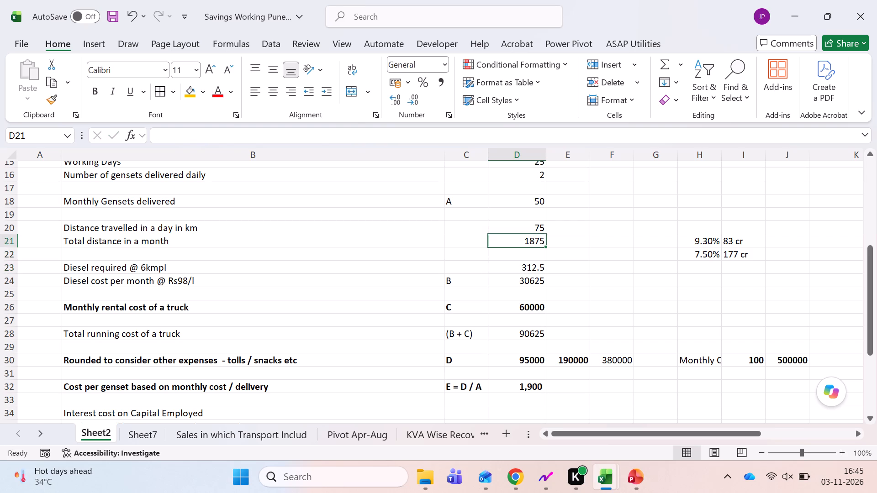
Compare the rental and diesel cost columns on Sheet7 with the monthly distance formula in cell D21 of Sheet2.
{"action": "key", "text": "ctrl+Page_Down"}
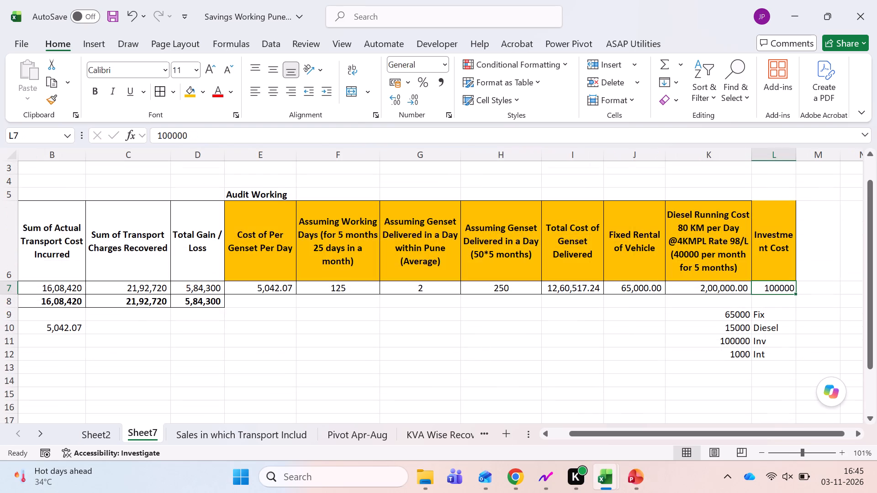
{"action": "key", "text": "Left"}
{"action": "key", "text": "Left"}
{"action": "key", "text": "Left"}
{"action": "key", "text": "Left"}
{"action": "key", "text": "Right"}
{"action": "key", "text": "Right"}
{"action": "key", "text": "Right"}
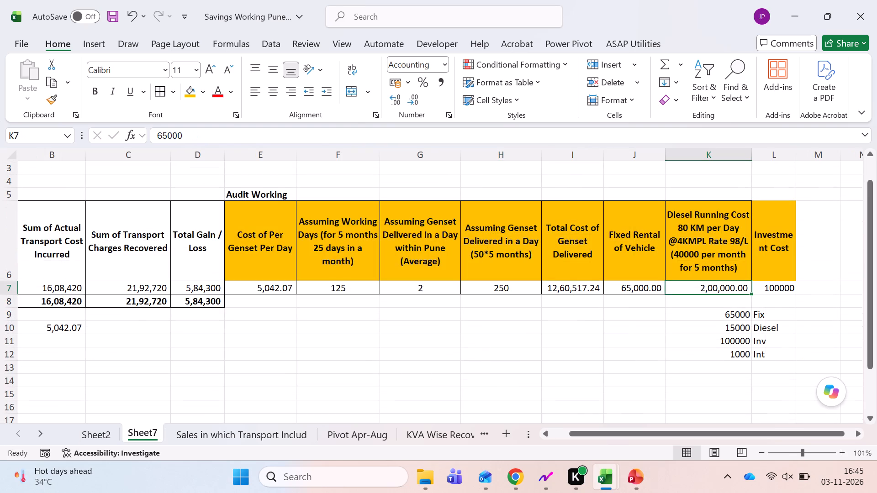
{"action": "key", "text": "Up"}
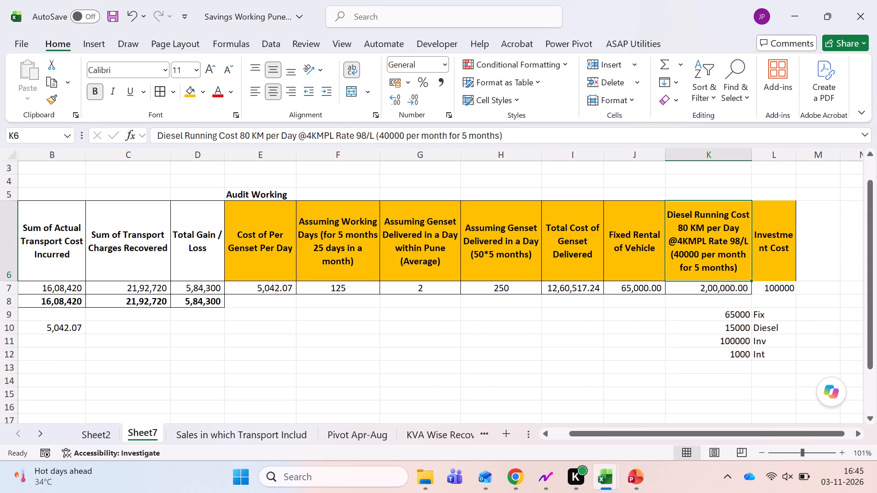
{"action": "key", "text": "ctrl+Page_Up"}
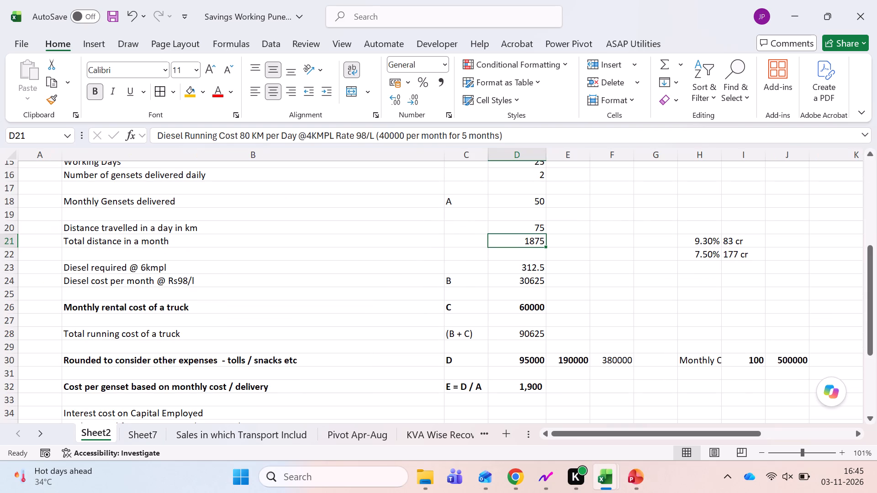
{"action": "key", "text": "F2"}
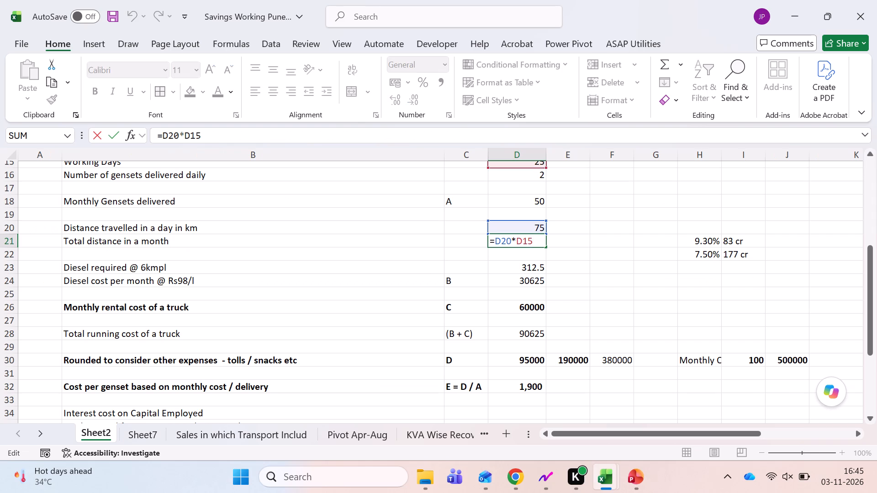
{"action": "scroll", "coordinate": [586, 267], "scroll_direction": "up", "scroll_amount": 1}
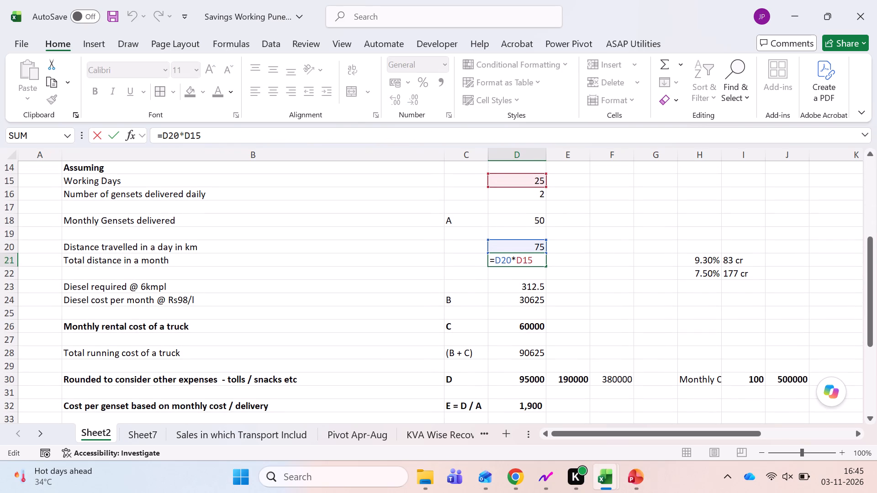
{"action": "key", "text": "Escape"}
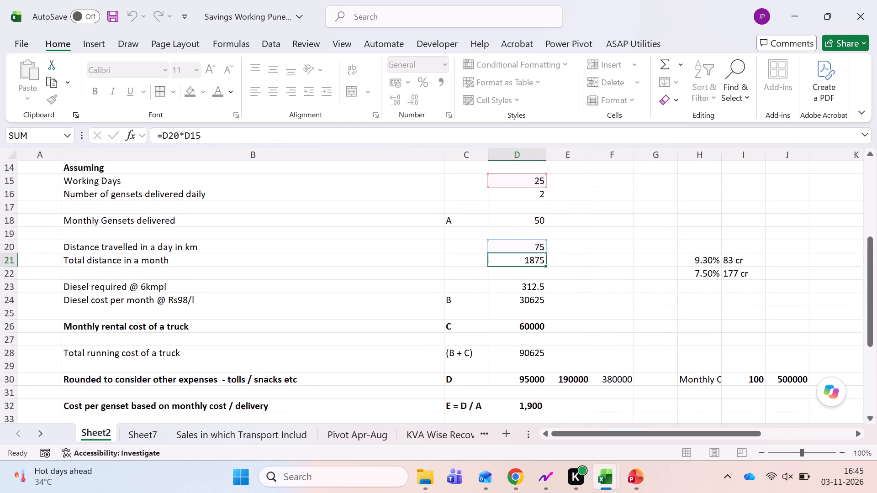
{"action": "key", "text": "ctrl+Page_Down"}
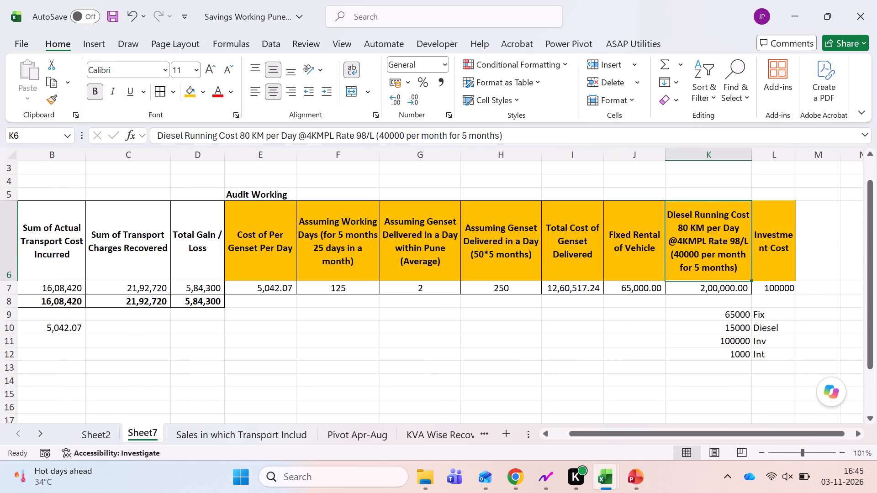
Insert blank cells at K6:K7 on Sheet7, shifting the diesel running cost and investment cost cells right.
{"action": "key", "text": "shift+Down"}
{"action": "key", "text": "ctrl+shift+equal"}
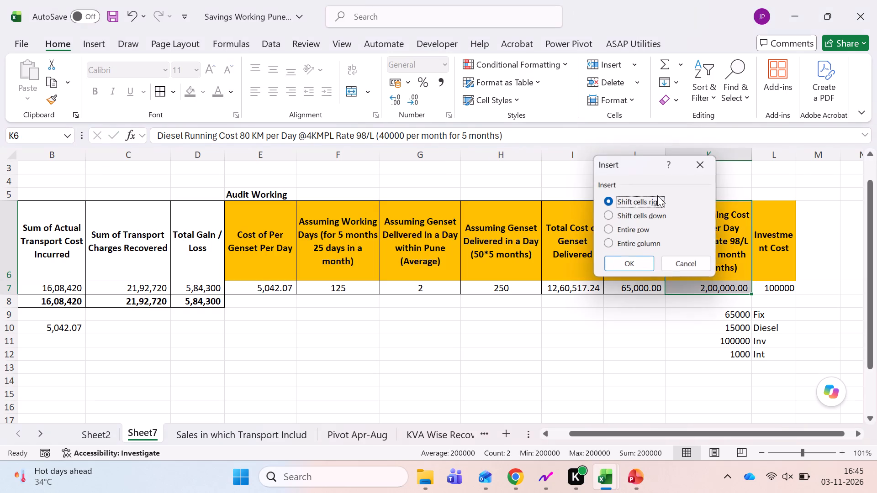
{"action": "key", "text": "Return"}
{"action": "key", "text": "Right"}
{"action": "key", "text": "Left"}
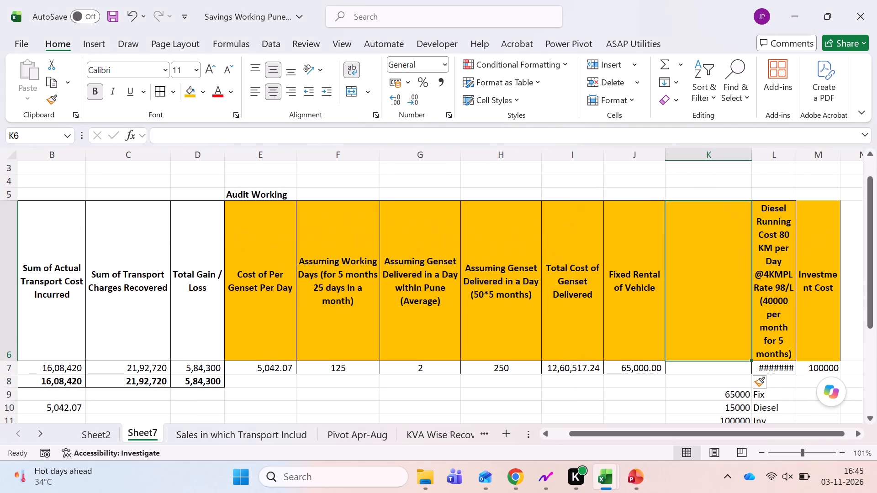
Widen column L to fit the diesel running cost header and amount.
{"action": "left_click_drag", "start_coordinate": [797, 152], "coordinate": [844, 194]}
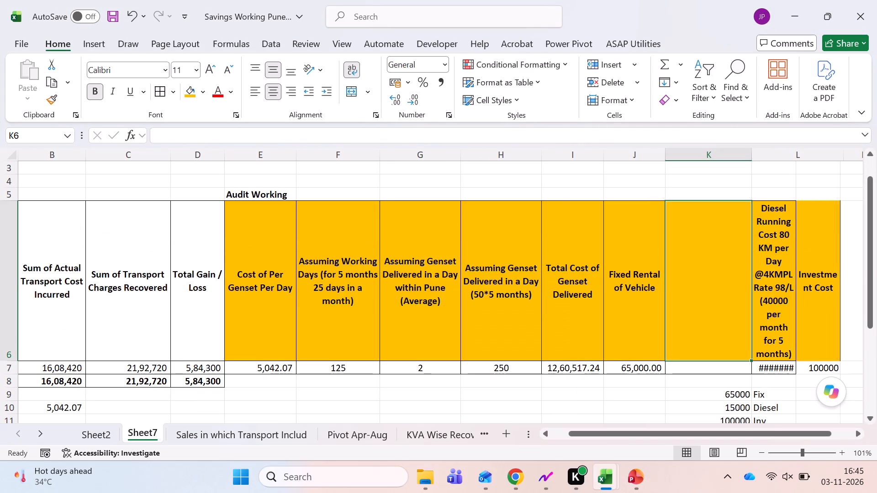
Enter the header "Distance 80 KM Per Day" in the blank cell K6.
{"action": "scroll", "coordinate": [748, 264], "scroll_direction": "down", "scroll_amount": 1}
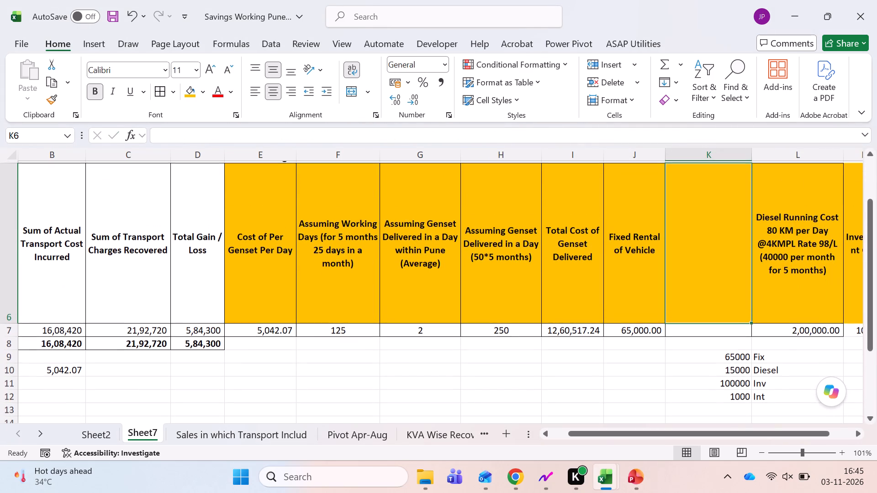
{"action": "key", "text": "Right"}
{"action": "key", "text": "Right"}
{"action": "key", "text": "Left"}
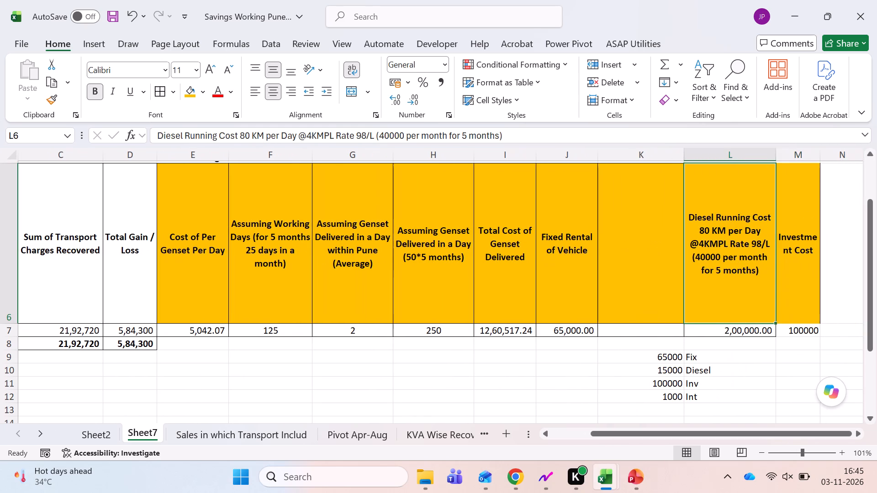
{"action": "left_click", "coordinate": [630, 255]}
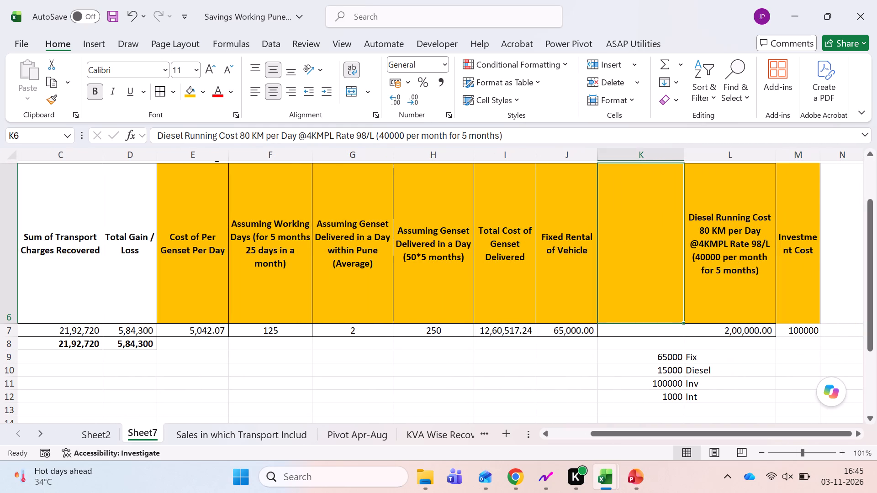
{"action": "type", "text": "Ditanc"}
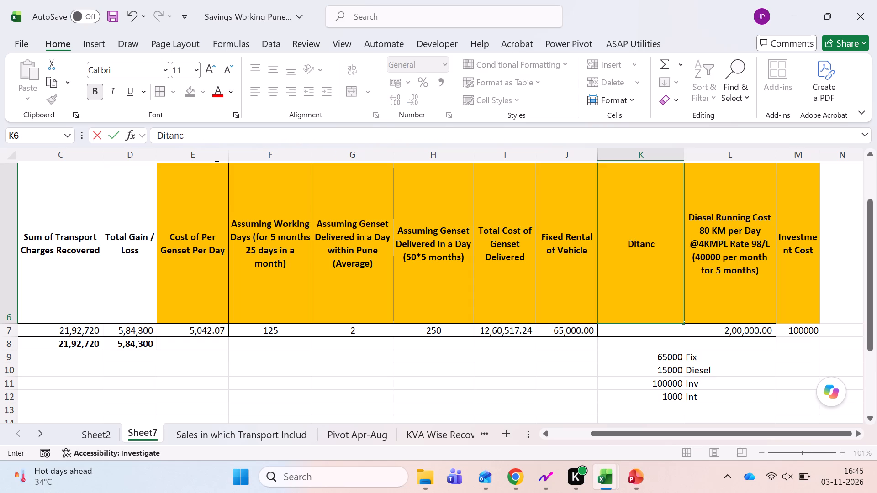
{"action": "key", "text": "BackSpace"}
{"action": "key", "text": "BackSpace"}
{"action": "key", "text": "BackSpace"}
{"action": "key", "text": "BackSpace"}
{"action": "type", "text": "stance"}
{"action": "key", "text": "space"}
{"action": "type", "text": "80 KM P"}
{"action": "type", "text": "er Day"}
{"action": "key", "text": "Return"}
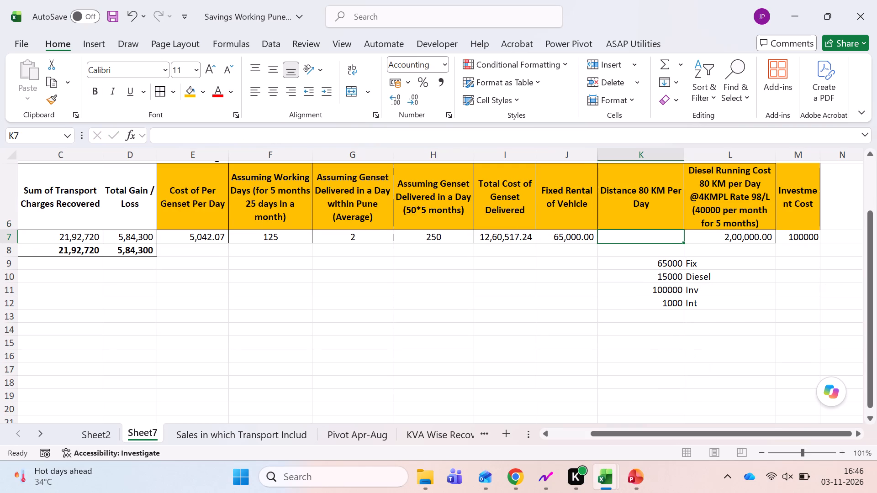
Calculate the distance in K7 by multiplying the working days in F7 by 80, and save the workbook.
{"action": "key", "text": "equal"}
{"action": "key", "text": "Left"}
{"action": "key", "text": "Left"}
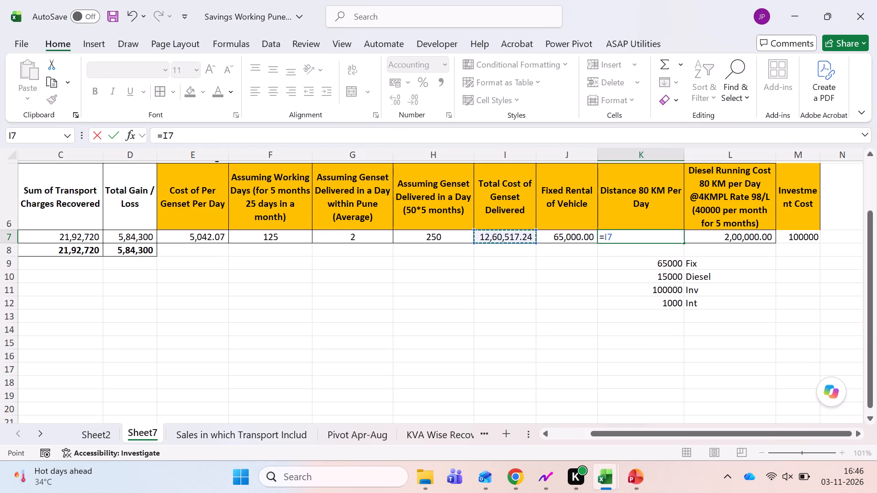
{"action": "key", "text": "Left"}
{"action": "key", "text": "Left"}
{"action": "key", "text": "Left"}
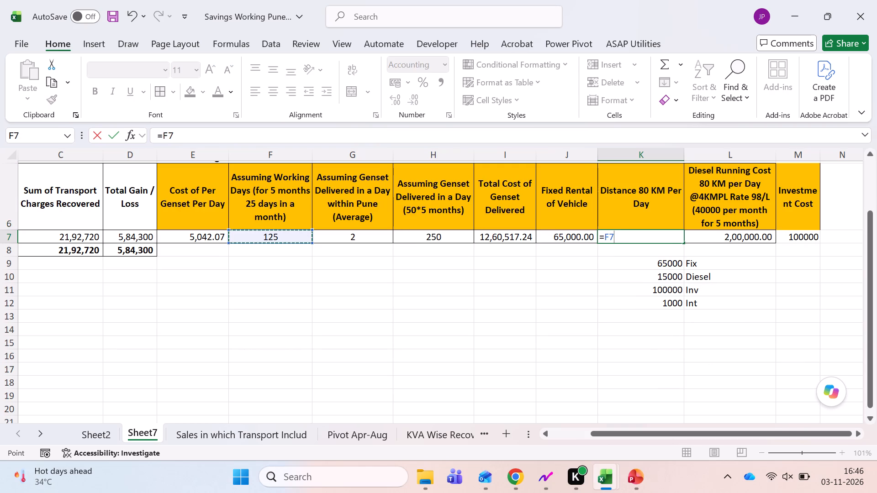
{"action": "key", "text": "shift+asterisk"}
{"action": "type", "text": "80"}
{"action": "key", "text": "Tab"}
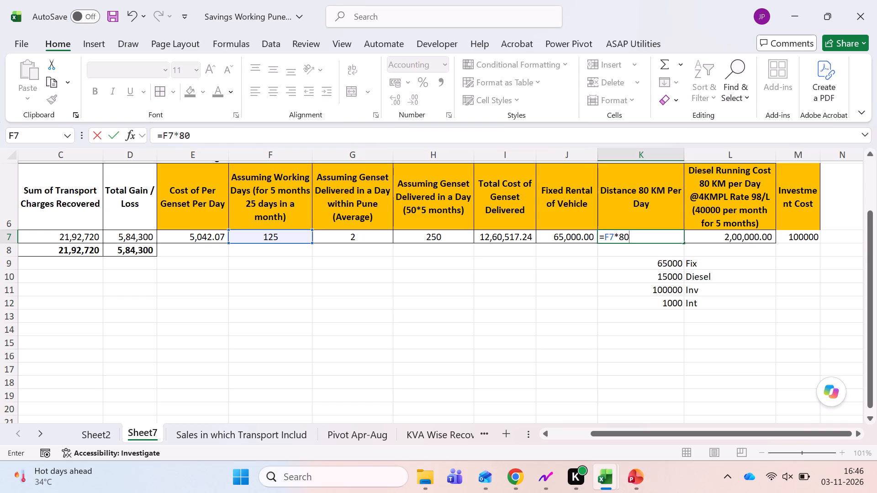
{"action": "key", "text": "Left"}
{"action": "key", "text": "ctrl+s"}
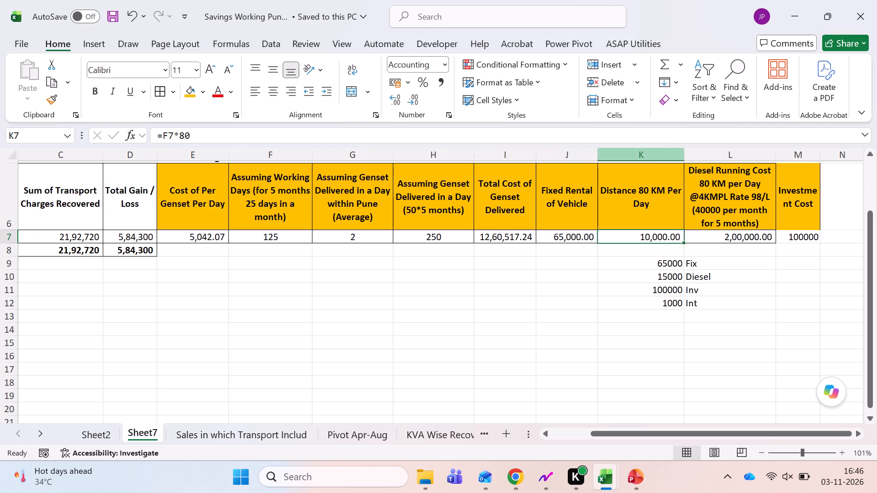
Extend the K6 header with "for 5 months (25 Days)" after "Distance 80 KM Per Day".
{"action": "double_click", "coordinate": [684, 155]}
{"action": "double_click", "coordinate": [656, 200]}
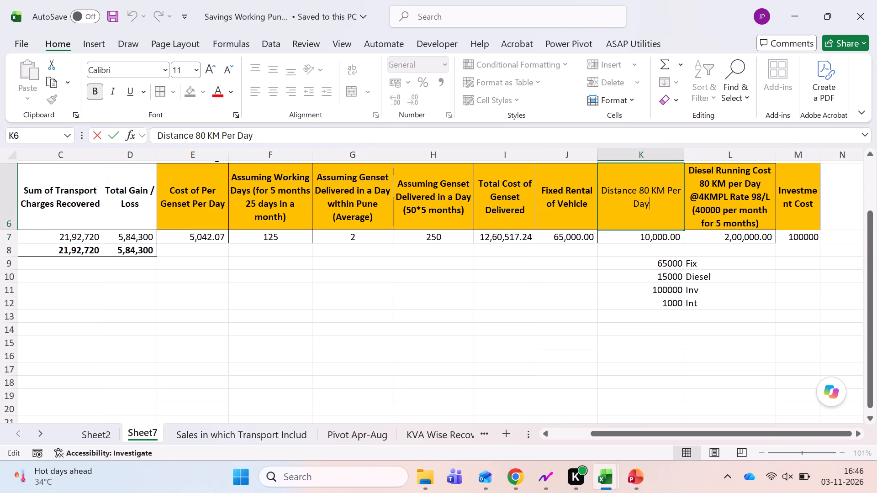
{"action": "key", "text": "space"}
{"action": "type", "text": "for 5 months (25 Days)"}
{"action": "key", "text": "Return"}
Examine the diesel running cost formula in L7 against the distance formula in K7.
{"action": "key", "text": "Right"}
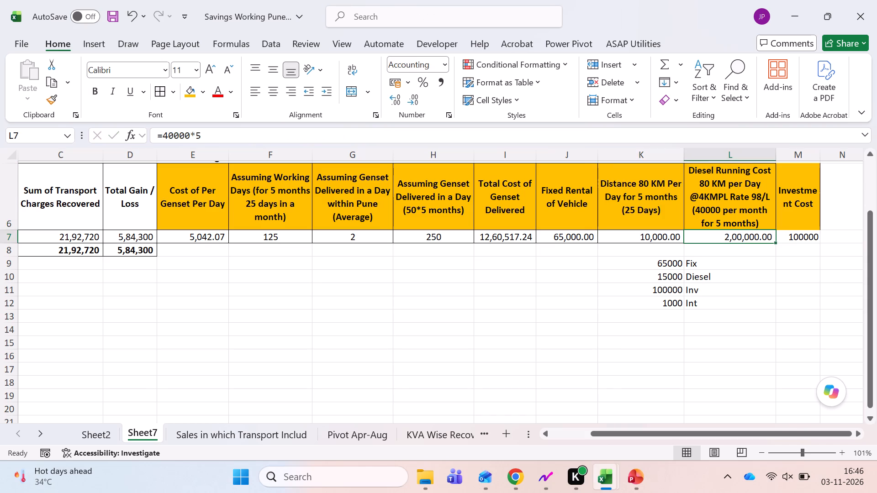
{"action": "key", "text": "F2"}
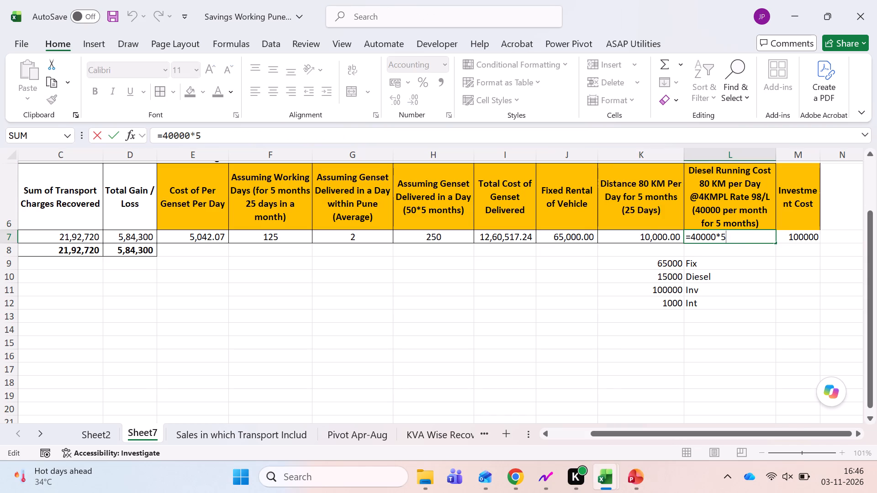
{"action": "key", "text": "Escape"}
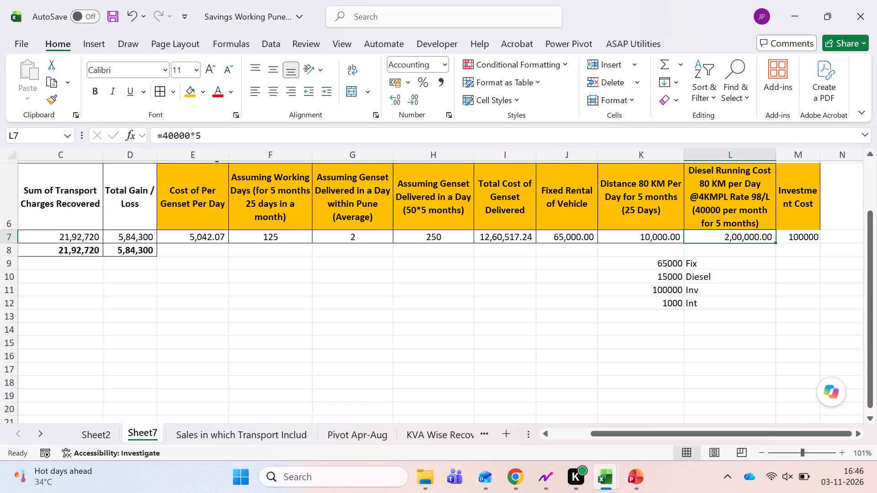
{"action": "key", "text": "Left"}
{"action": "key", "text": "Left"}
{"action": "key", "text": "Right"}
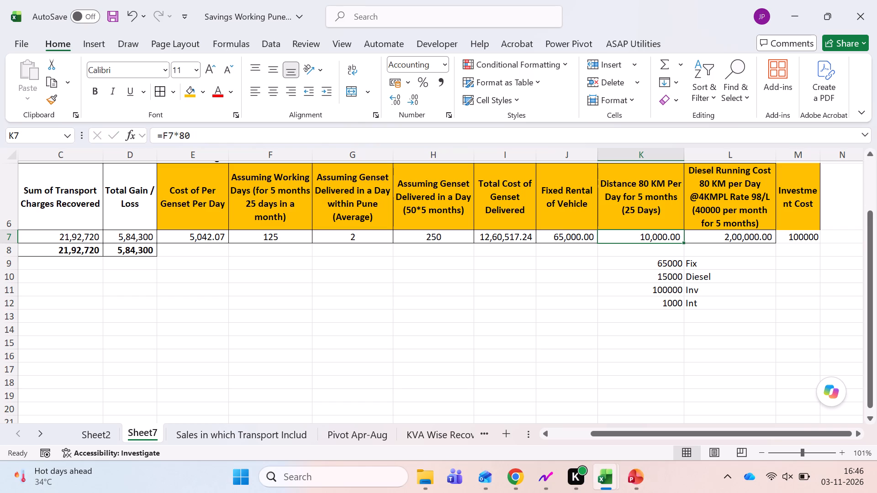
{"action": "key", "text": "Right"}
{"action": "key", "text": "F2"}
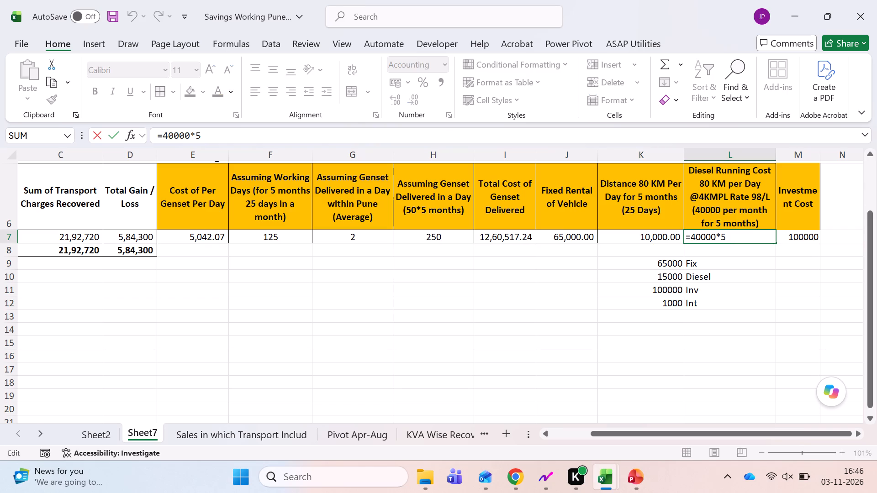
{"action": "key", "text": "Escape"}
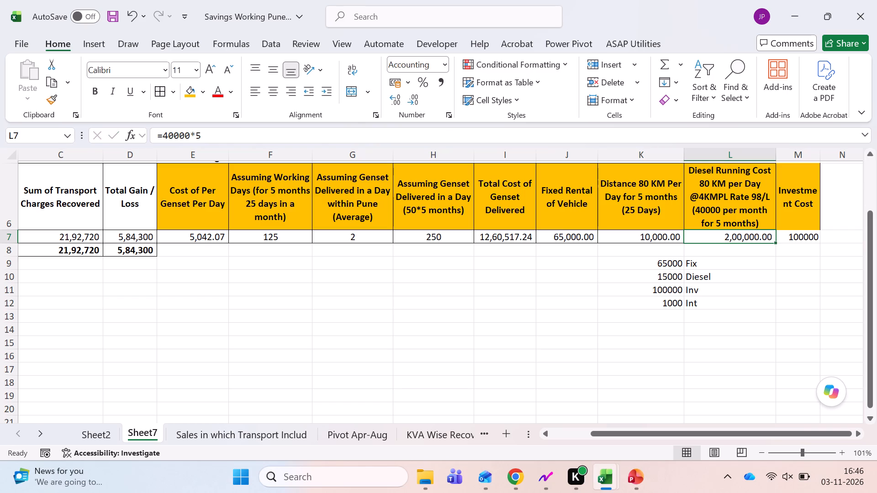
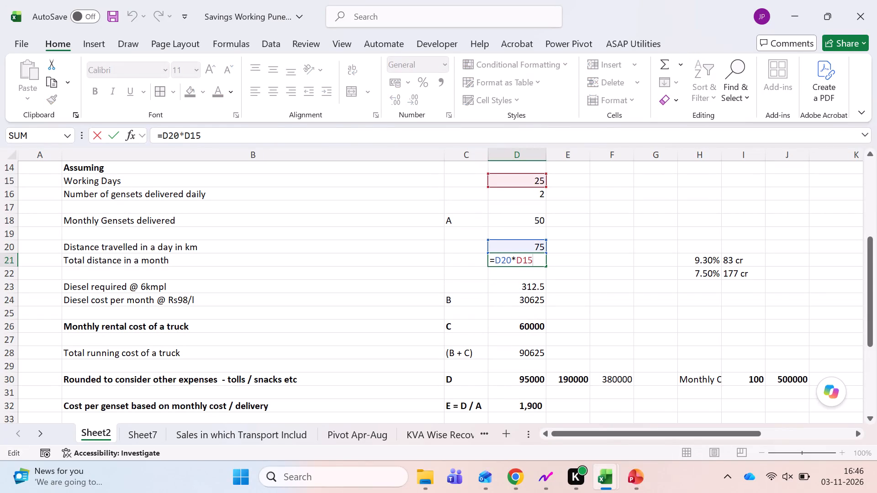
Return from the monthly distance formula on Sheet2 to Sheet7, and check the formulas in K7 and L7.
{"action": "key", "text": "Escape"}
{"action": "key", "text": "ctrl+Page_Down"}
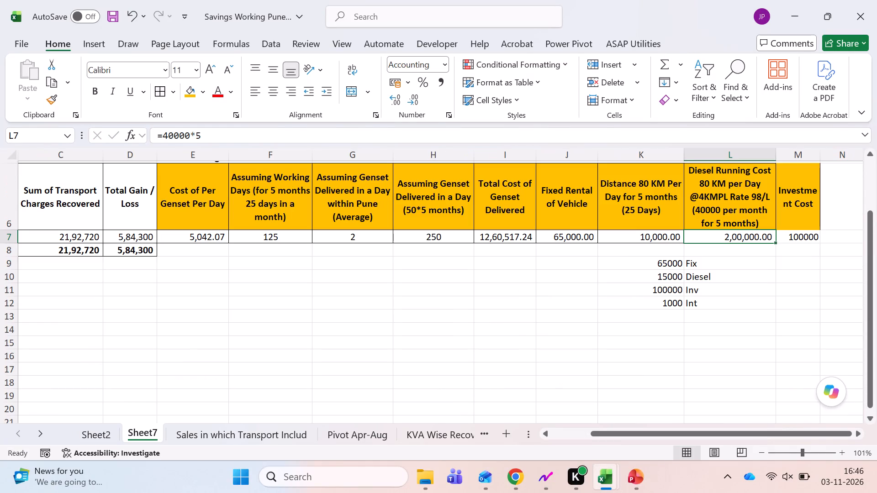
{"action": "key", "text": "Left"}
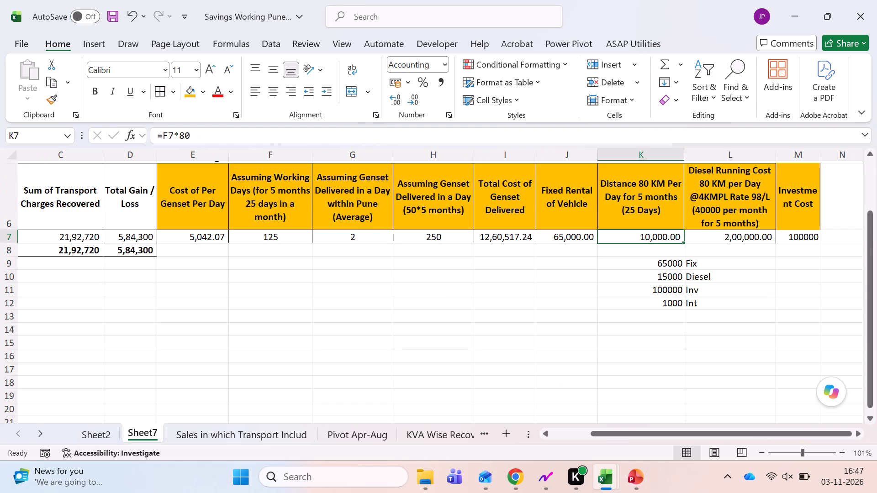
{"action": "key", "text": "Right"}
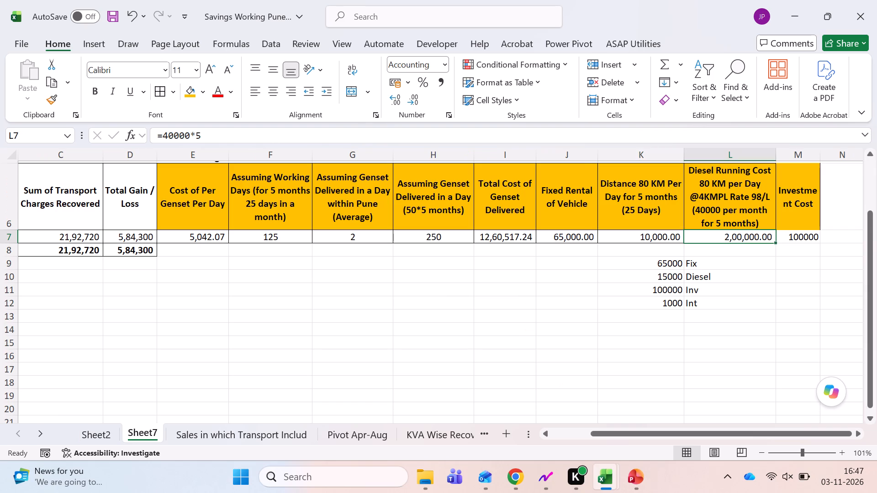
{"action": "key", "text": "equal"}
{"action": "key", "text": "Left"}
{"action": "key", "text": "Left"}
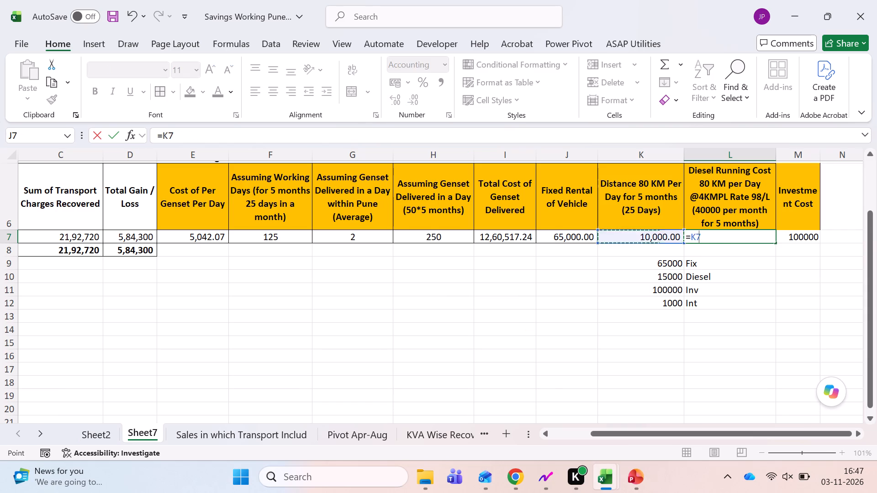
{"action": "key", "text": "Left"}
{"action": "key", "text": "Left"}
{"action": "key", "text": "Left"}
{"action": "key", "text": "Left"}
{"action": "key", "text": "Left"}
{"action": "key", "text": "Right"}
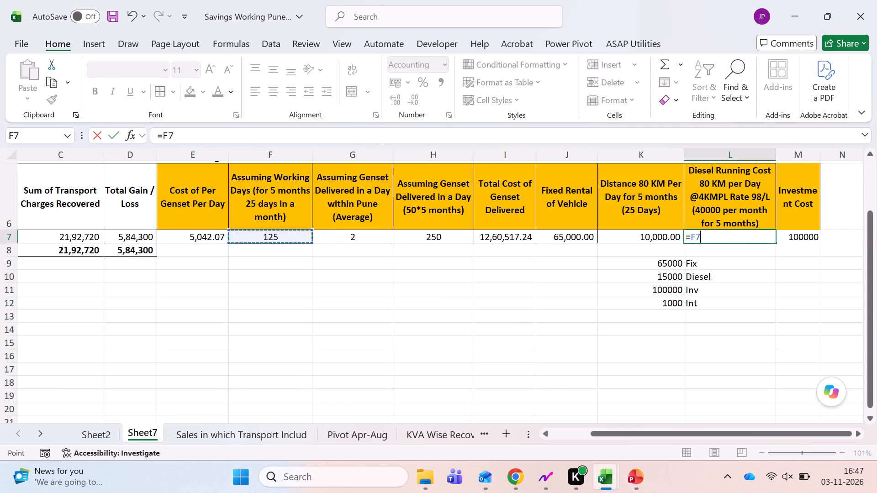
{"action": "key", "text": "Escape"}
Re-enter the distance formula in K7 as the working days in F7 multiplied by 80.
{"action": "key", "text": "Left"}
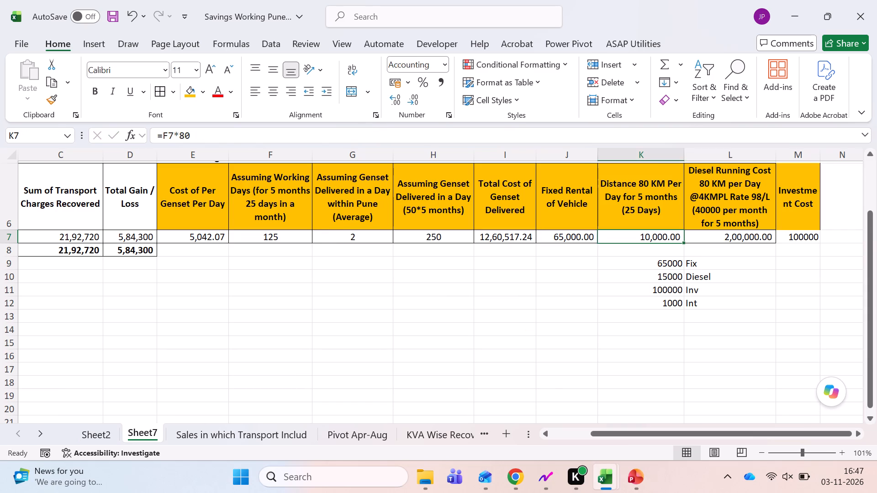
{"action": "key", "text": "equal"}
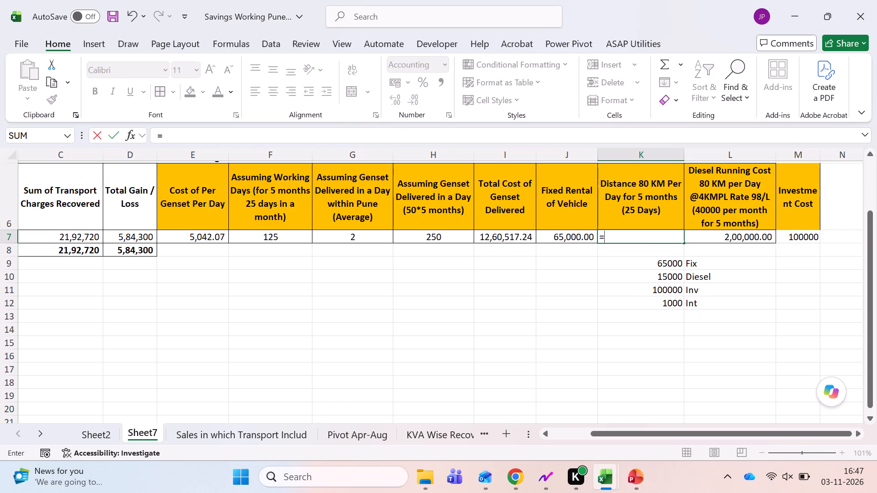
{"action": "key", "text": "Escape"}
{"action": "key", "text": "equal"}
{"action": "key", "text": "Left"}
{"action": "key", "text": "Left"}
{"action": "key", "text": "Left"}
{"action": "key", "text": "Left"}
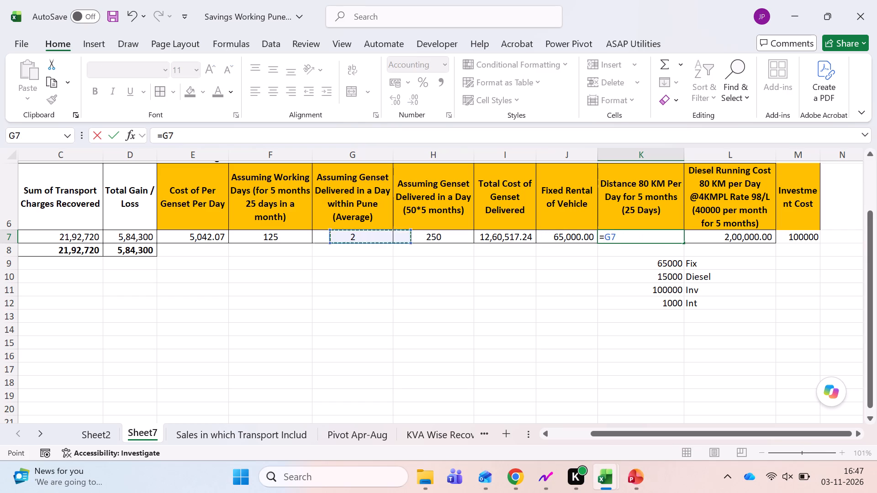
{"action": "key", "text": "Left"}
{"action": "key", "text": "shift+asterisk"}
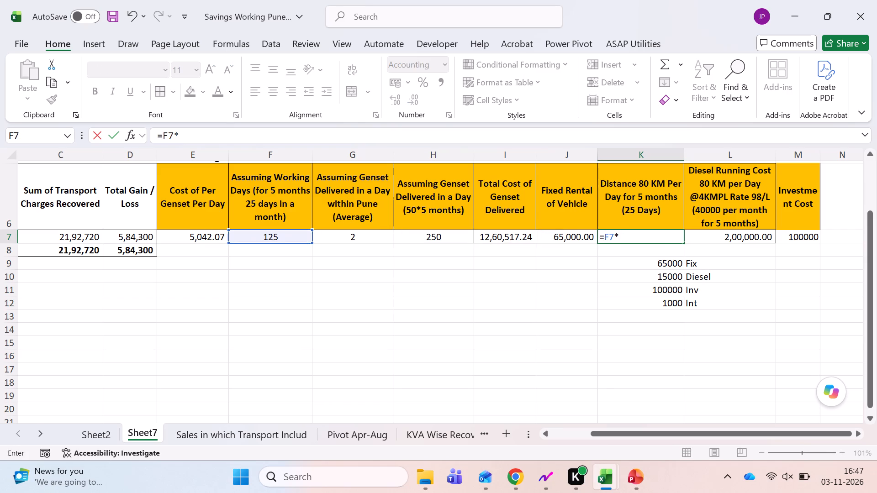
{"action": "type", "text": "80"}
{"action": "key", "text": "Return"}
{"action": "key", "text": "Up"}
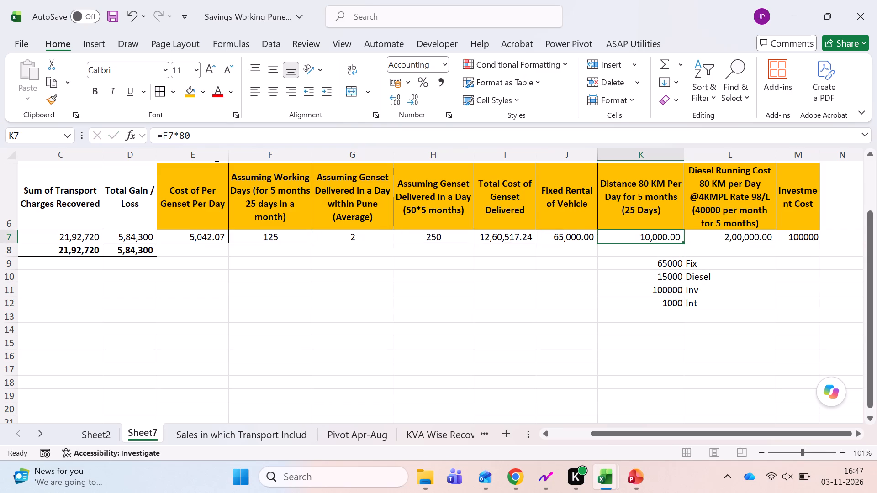
Clear the Fix, Diesel, Inv and Int cost notes in K9:L12 below the audit working table.
{"action": "key", "text": "Up"}
{"action": "key", "text": "Up"}
{"action": "key", "text": "Down"}
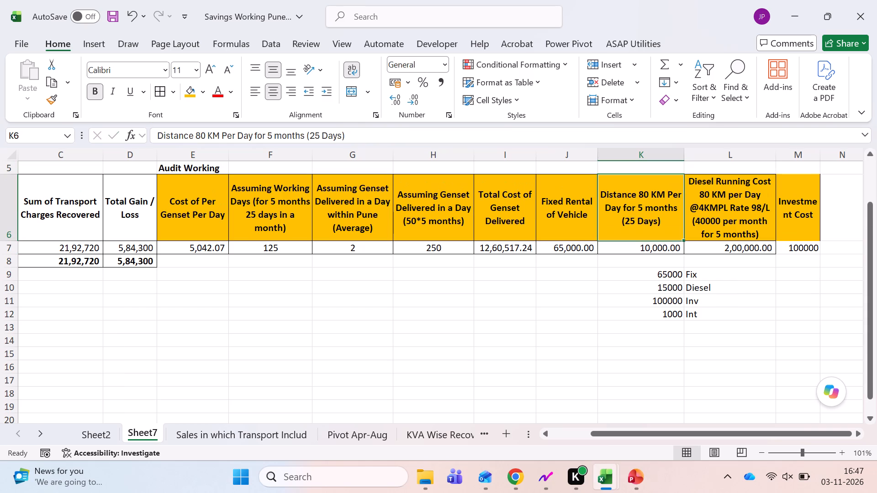
{"action": "key", "text": "Down"}
{"action": "key", "text": "Down"}
{"action": "key", "text": "Down"}
{"action": "key", "text": "Down"}
{"action": "key", "text": "Down"}
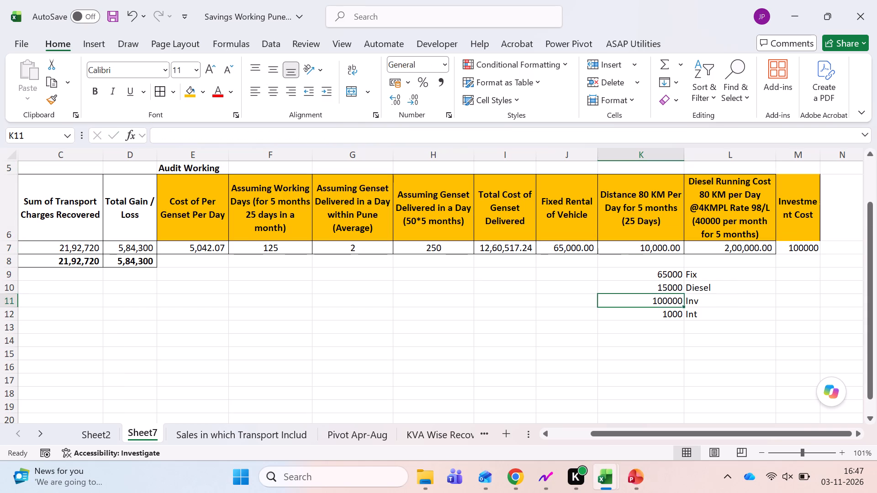
{"action": "key", "text": "Up"}
{"action": "key", "text": "Up"}
{"action": "key", "text": "shift+Right"}
{"action": "key", "text": "shift+Down"}
{"action": "key", "text": "shift+Down"}
{"action": "key", "text": "shift+Down"}
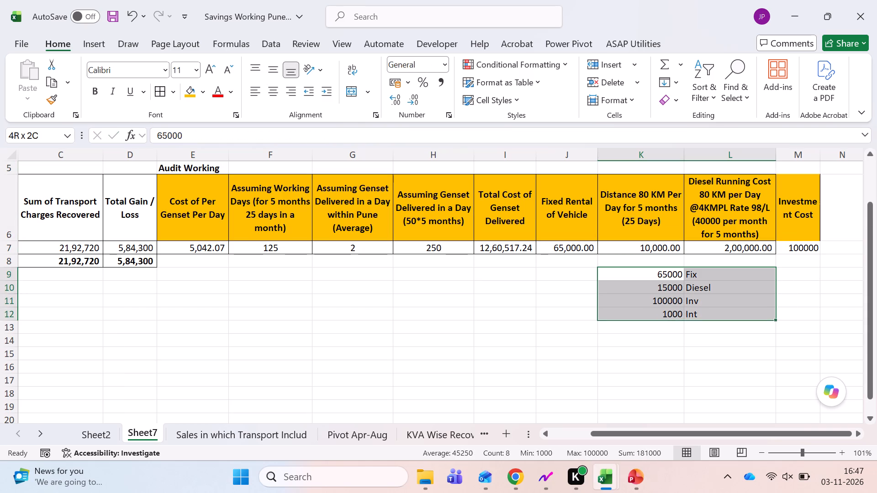
{"action": "key", "text": "Delete"}
Clear the distance, diesel running cost and investment cost headers and their values in K6:M7.
{"action": "key", "text": "Up"}
{"action": "key", "text": "Up"}
{"action": "key", "text": "Up"}
{"action": "key", "text": "Up"}
{"action": "key", "text": "Down"}
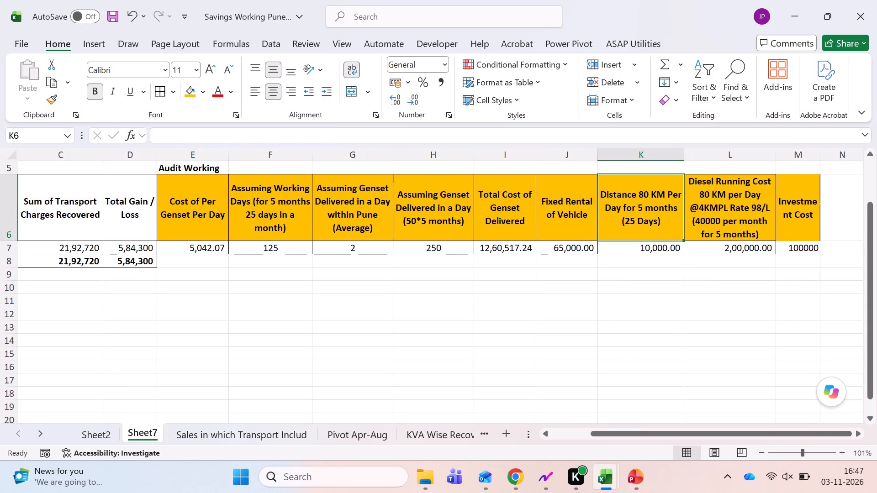
{"action": "key", "text": "shift+Right"}
{"action": "key", "text": "shift+Right"}
{"action": "key", "text": "shift+Down"}
{"action": "key", "text": "Delete"}
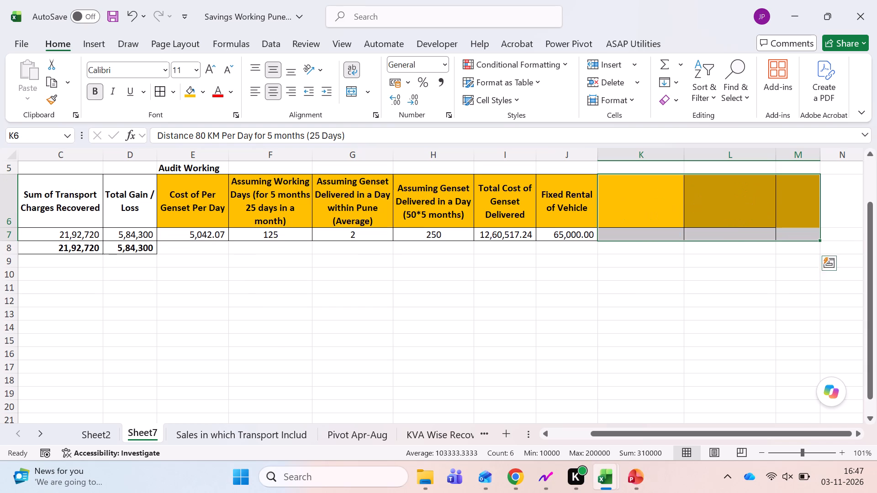
Start a separate cost list below the table with "Fixed Rent" in K13 and 65000 in L13.
{"action": "key", "text": "Down"}
{"action": "key", "text": "Down"}
{"action": "key", "text": "Down"}
{"action": "key", "text": "Down"}
{"action": "key", "text": "Down"}
{"action": "key", "text": "Down"}
{"action": "key", "text": "Down"}
{"action": "type", "text": "Fixed Rent"}
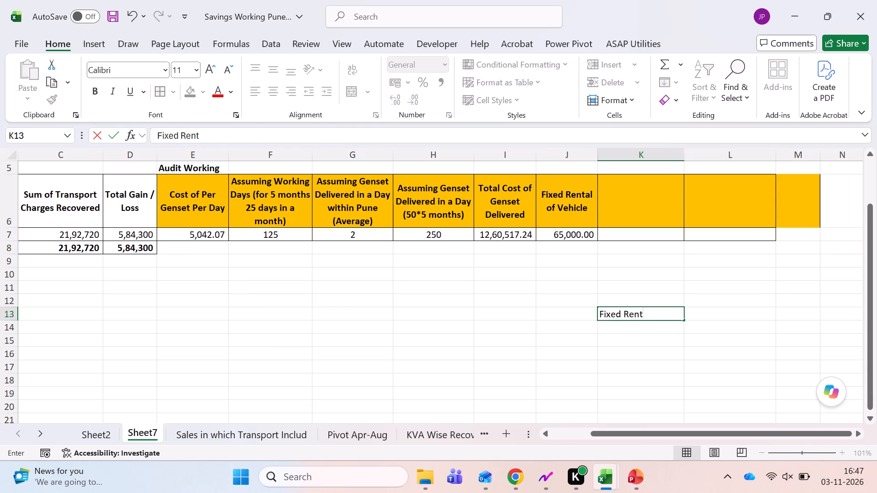
{"action": "key", "text": "Tab"}
{"action": "type", "text": "65000"}
{"action": "key", "text": "Return"}
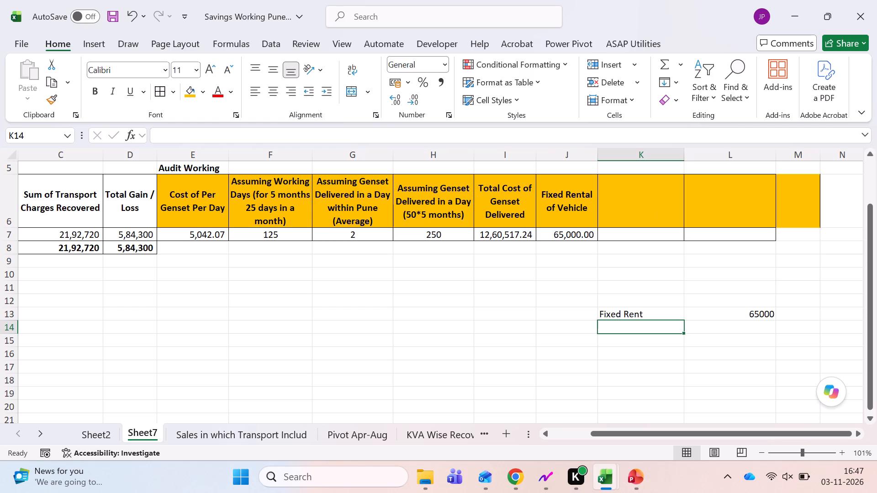
Enter the label "80 KM" in K14 under Fixed Rent.
{"action": "type", "text": "*0"}
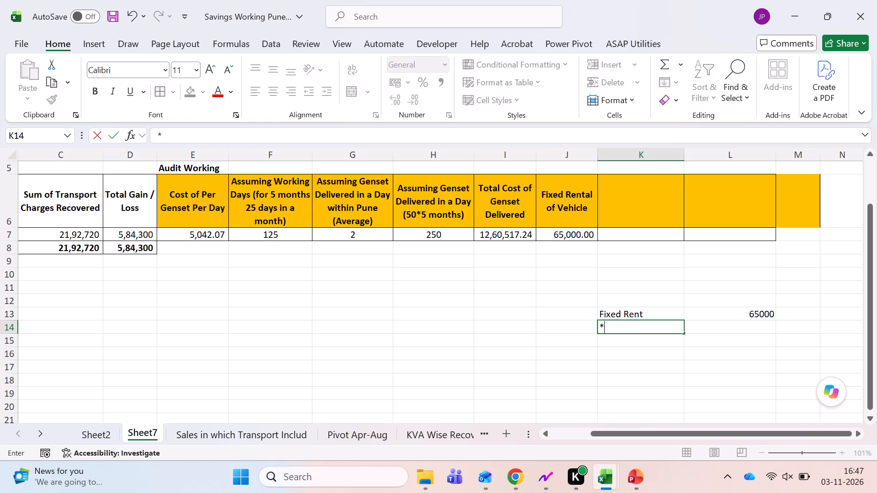
{"action": "key", "text": "space"}
{"action": "key", "text": "BackSpace"}
{"action": "key", "text": "BackSpace"}
{"action": "key", "text": "BackSpace"}
{"action": "key", "text": "BackSpace"}
{"action": "type", "text": "*-"}
{"action": "key", "text": "BackSpace"}
{"action": "key", "text": "BackSpace"}
{"action": "type", "text": "80 KM"}
{"action": "key", "text": "Tab"}
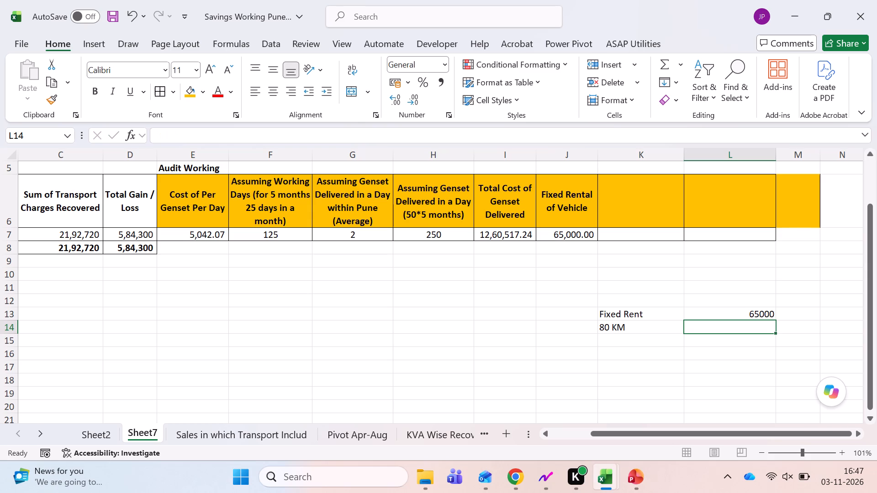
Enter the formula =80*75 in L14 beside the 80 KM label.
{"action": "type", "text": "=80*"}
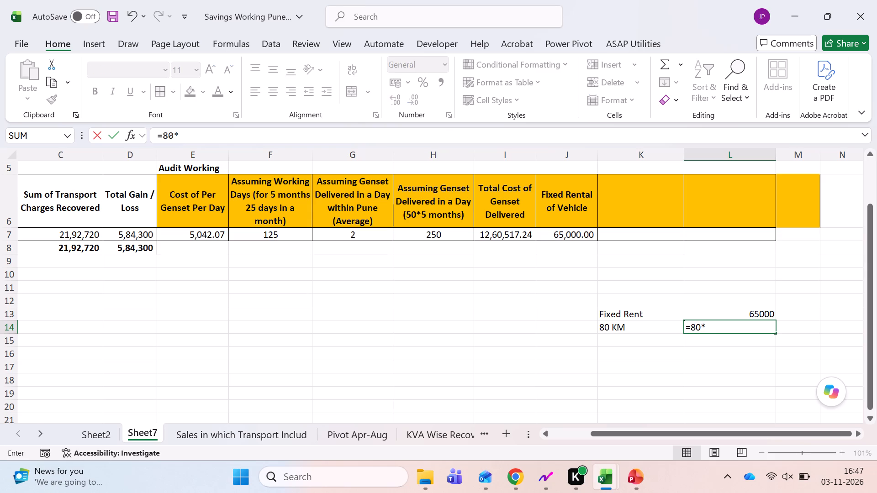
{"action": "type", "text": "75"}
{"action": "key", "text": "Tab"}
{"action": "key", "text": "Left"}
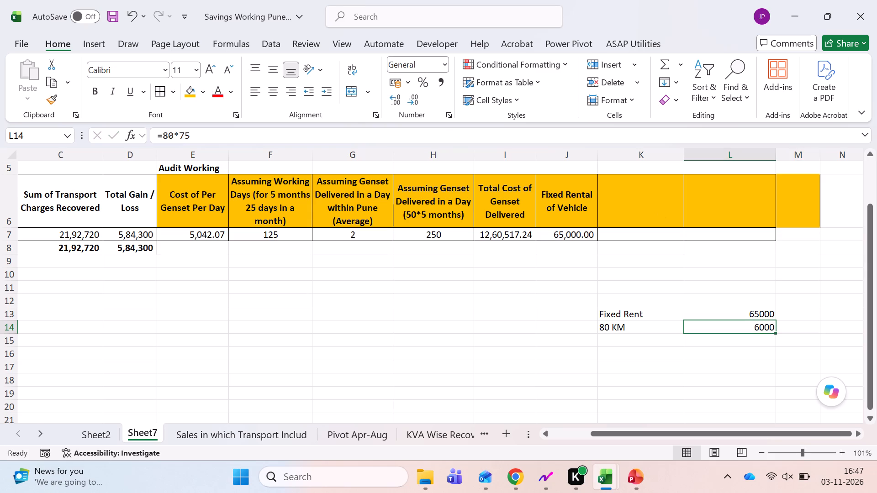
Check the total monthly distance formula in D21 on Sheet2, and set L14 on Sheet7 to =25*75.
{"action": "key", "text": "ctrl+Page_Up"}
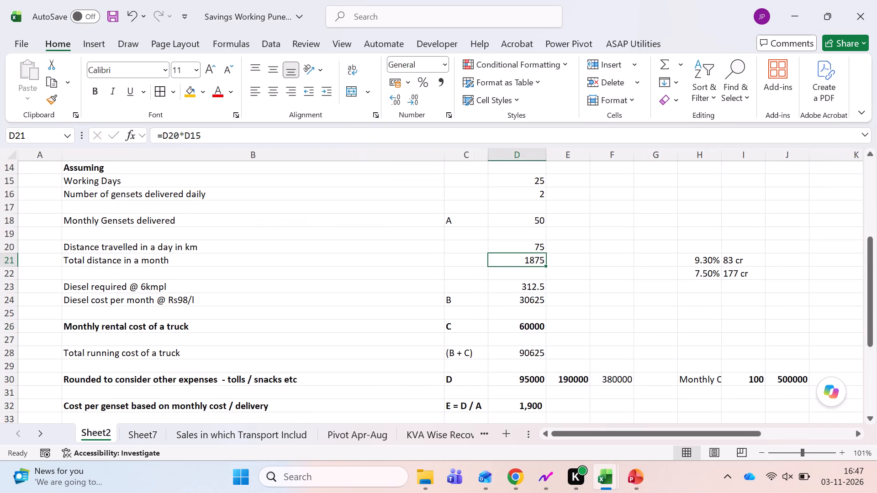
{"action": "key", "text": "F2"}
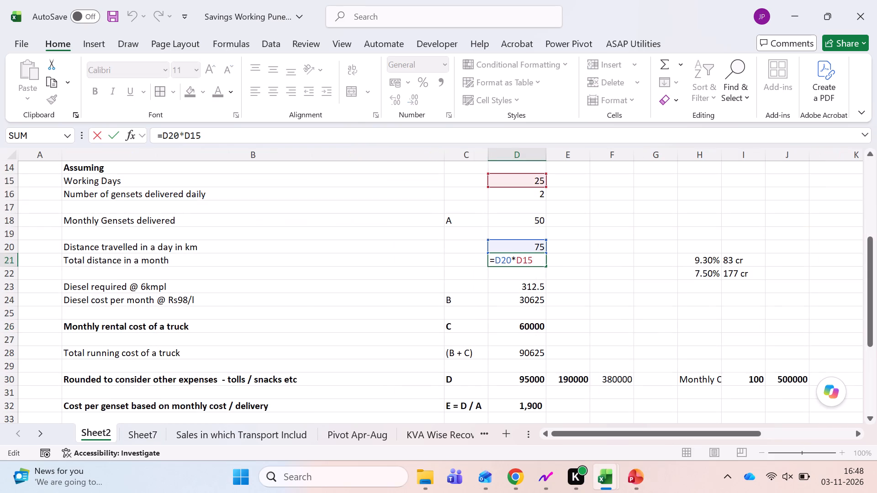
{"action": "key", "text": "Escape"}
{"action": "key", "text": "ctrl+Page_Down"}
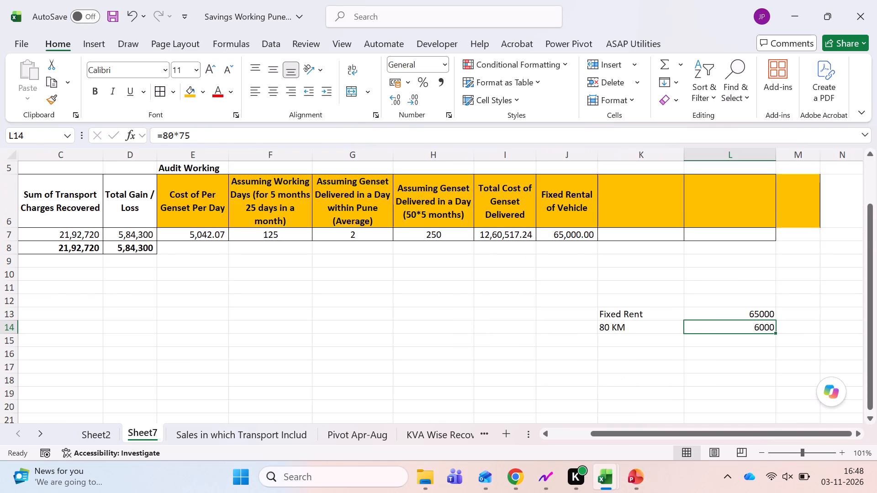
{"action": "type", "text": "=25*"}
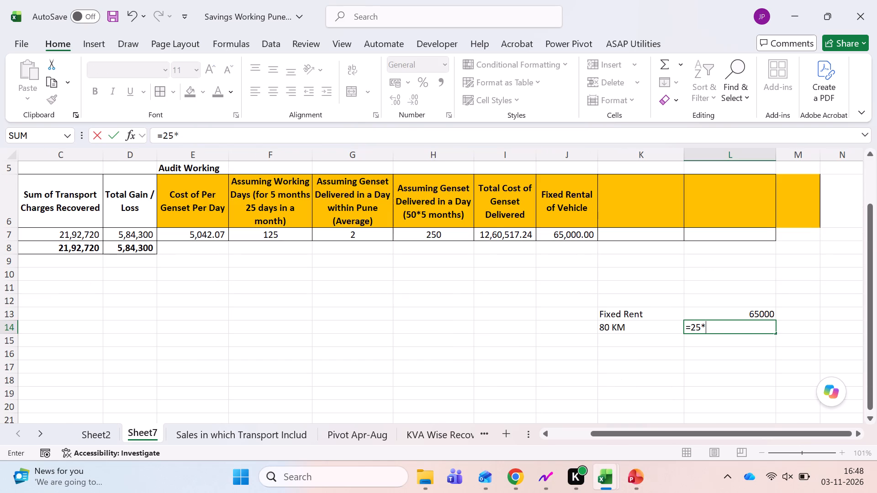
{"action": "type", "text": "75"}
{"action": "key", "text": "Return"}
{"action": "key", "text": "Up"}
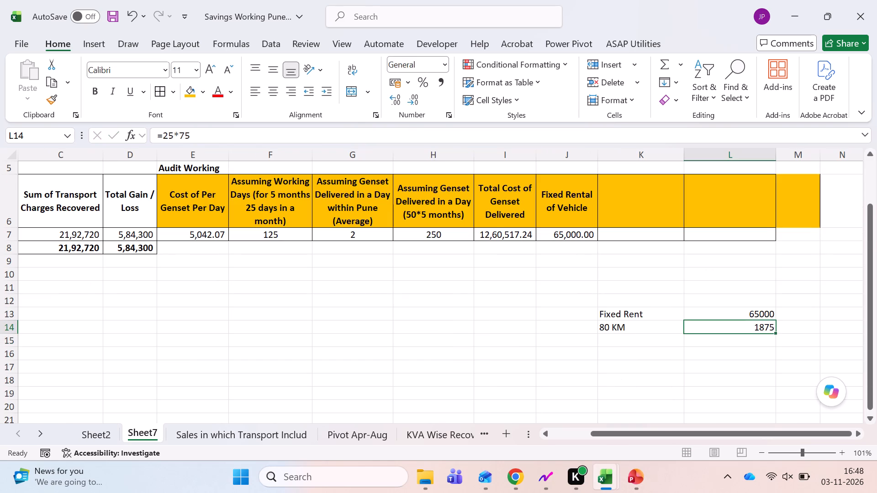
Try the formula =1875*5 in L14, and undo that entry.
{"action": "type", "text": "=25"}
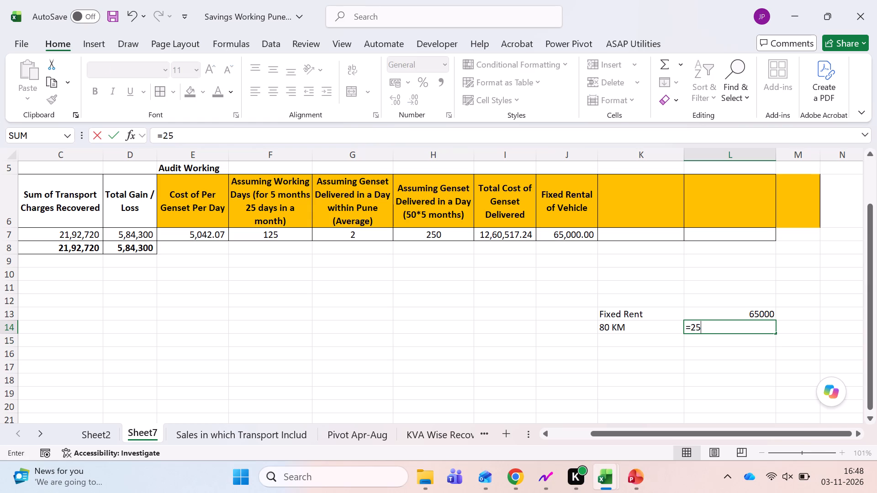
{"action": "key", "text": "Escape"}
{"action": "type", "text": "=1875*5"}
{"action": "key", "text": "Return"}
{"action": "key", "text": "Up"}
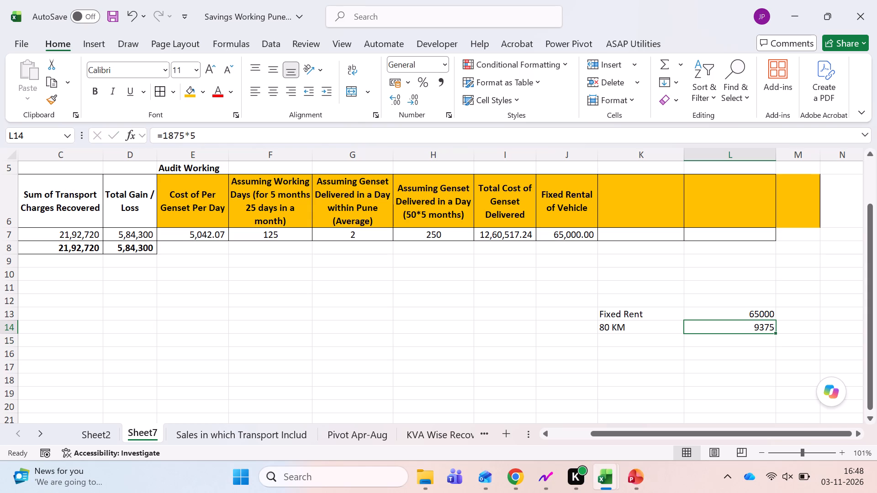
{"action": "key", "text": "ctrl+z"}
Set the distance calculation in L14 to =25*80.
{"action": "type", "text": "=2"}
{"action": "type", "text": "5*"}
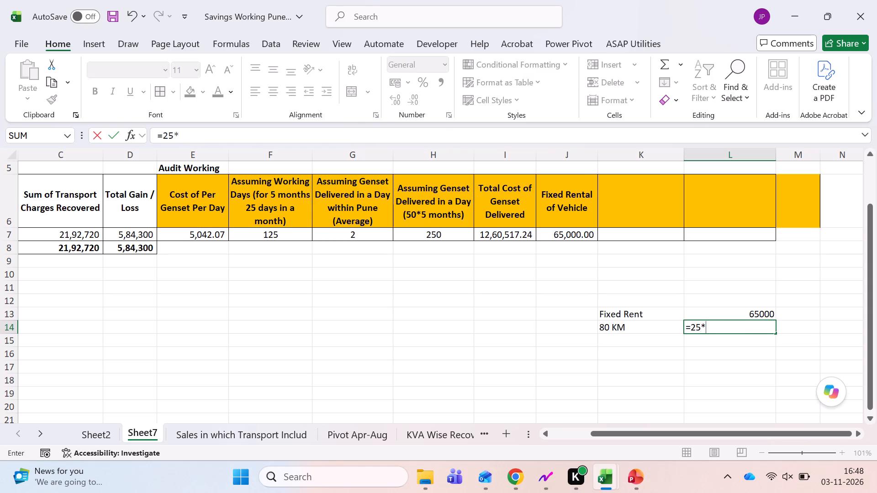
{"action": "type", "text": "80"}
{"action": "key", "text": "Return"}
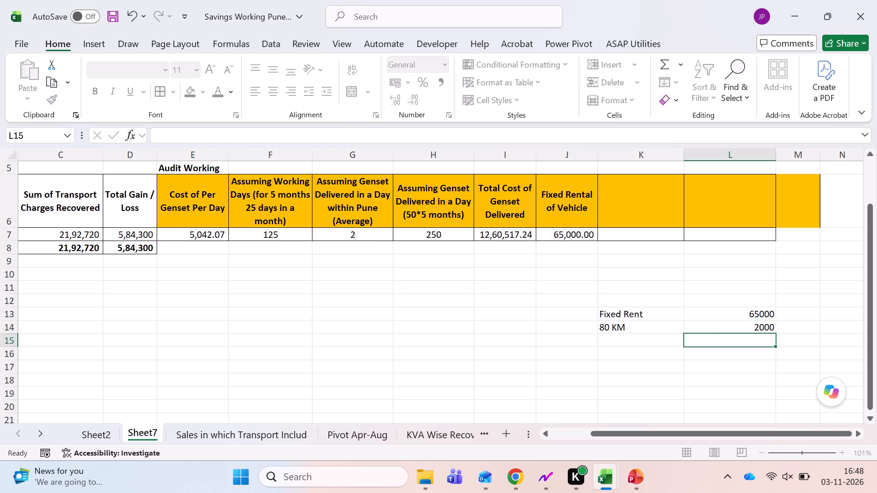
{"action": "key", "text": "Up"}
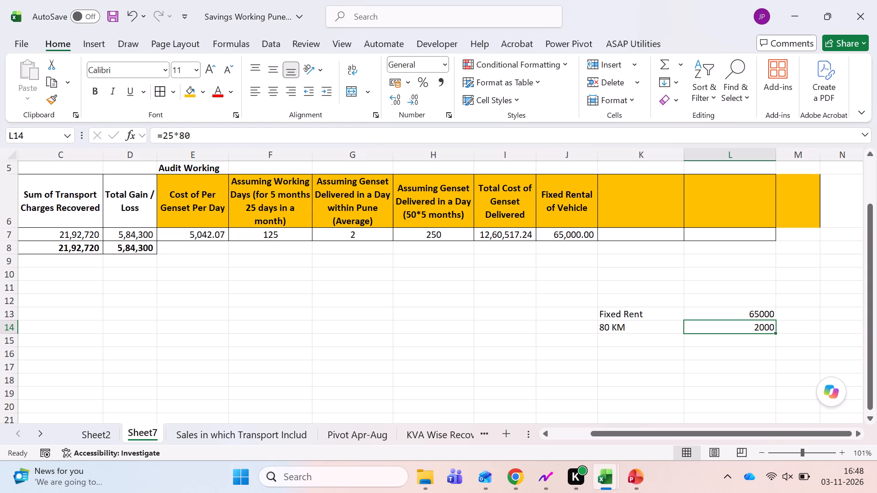
Extend the K14 label to read "80 KM for 5 monhs".
{"action": "key", "text": "Left"}
{"action": "key", "text": "F2"}
{"action": "key", "text": "space"}
{"action": "type", "text": "for"}
{"action": "key", "text": "space"}
{"action": "type", "text": "5 momtjd"}
{"action": "key", "text": "BackSpace"}
{"action": "key", "text": "BackSpace"}
{"action": "key", "text": "BackSpace"}
{"action": "key", "text": "BackSpace"}
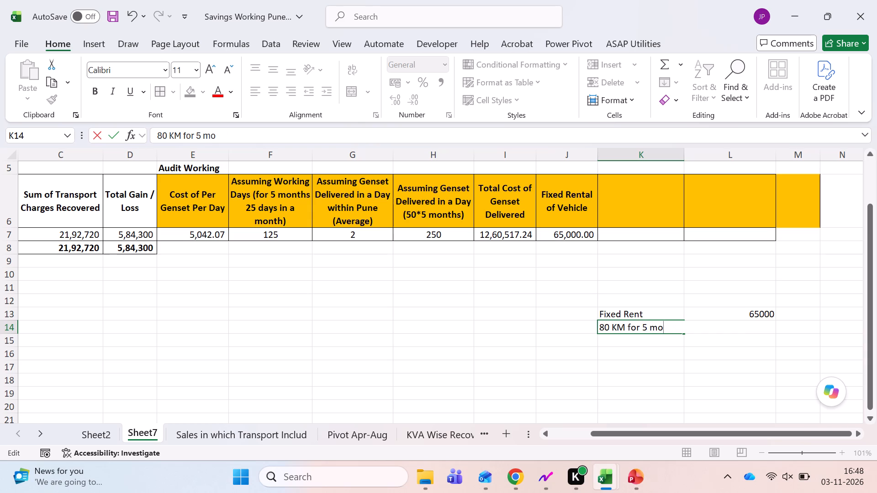
{"action": "type", "text": "nhs"}
{"action": "key", "text": "Tab"}
Replace the distance formula in L14 with the value 10000.
{"action": "key", "text": "Left"}
{"action": "key", "text": "Right"}
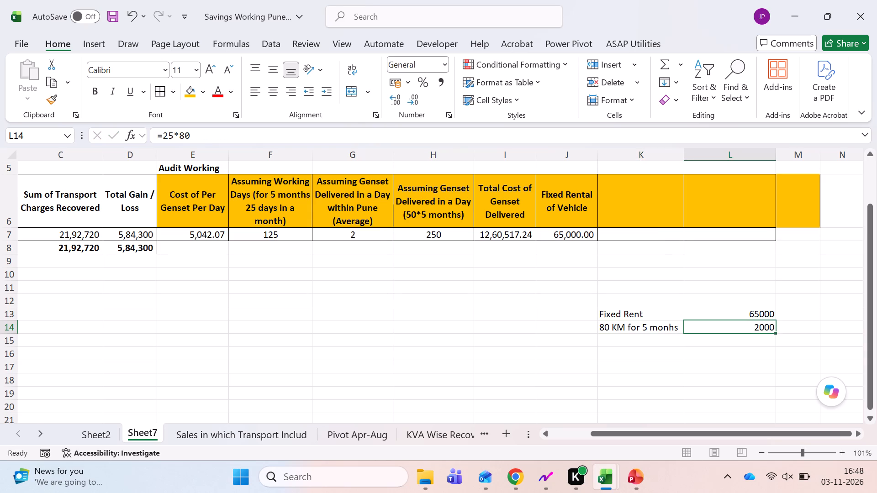
{"action": "type", "text": "10000"}
{"action": "key", "text": "Return"}
{"action": "key", "text": "Up"}
Extend the K13 label to read "Fixed Rent for 5 months".
{"action": "key", "text": "Up"}
{"action": "key", "text": "Left"}
{"action": "key", "text": "F2"}
{"action": "key", "text": "space"}
{"action": "type", "text": "for 5 mothd"}
{"action": "key", "text": "BackSpace"}
{"action": "key", "text": "BackSpace"}
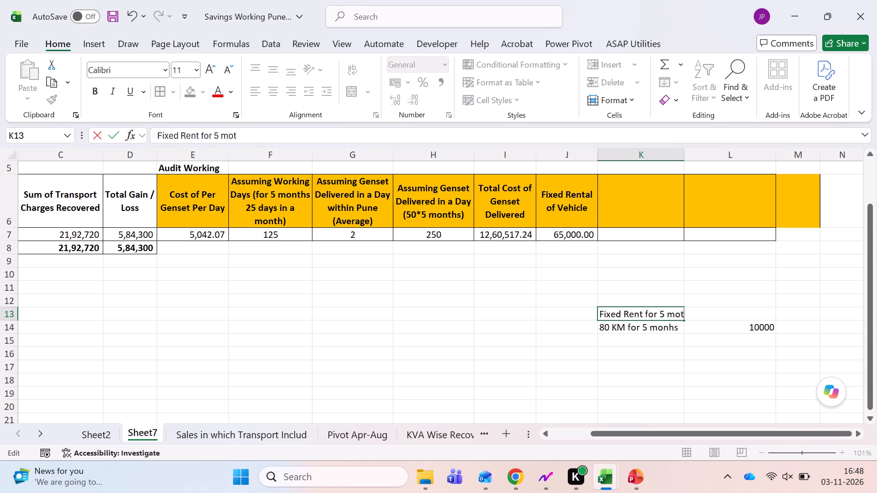
{"action": "key", "text": "BackSpace"}
{"action": "type", "text": "nths"}
{"action": "key", "text": "Tab"}
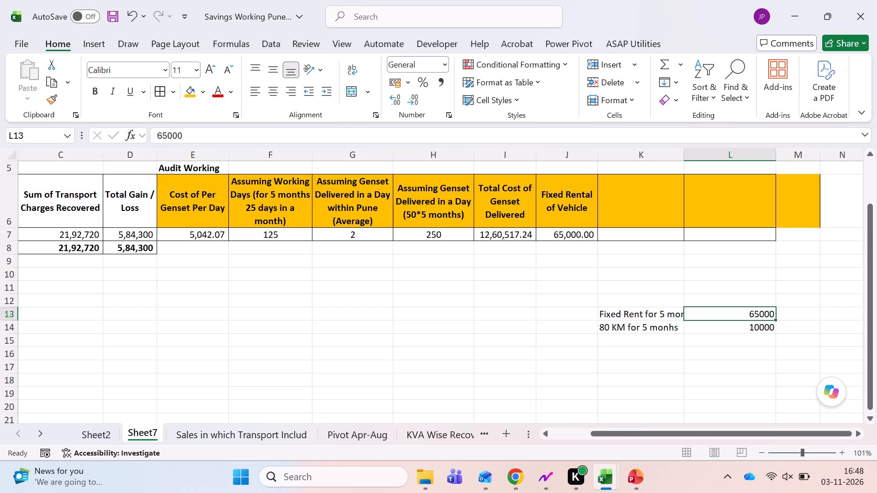
Change the fixed rent amount in L13 to the formula =65000*5.
{"action": "key", "text": "F2"}
{"action": "key", "text": "ctrl+Left"}
{"action": "key", "text": "equal"}
{"action": "key", "text": "ctrl+Right"}
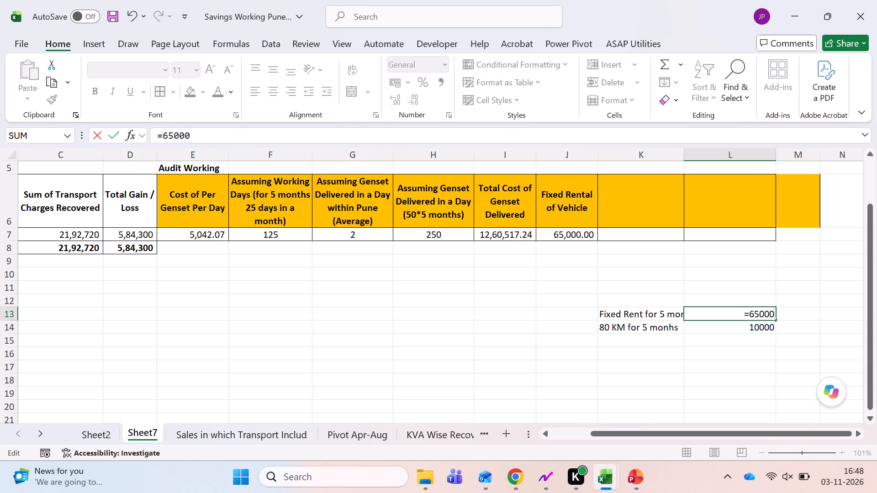
{"action": "type", "text": "*5"}
{"action": "key", "text": "Return"}
Apply comma style number formatting to the rent and distance values in L13:L14.
{"action": "key", "text": "Right"}
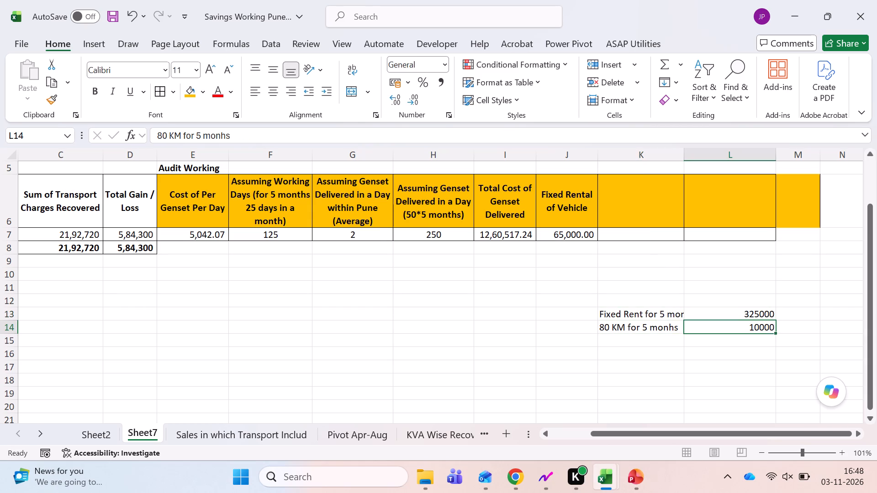
{"action": "key", "text": "Up"}
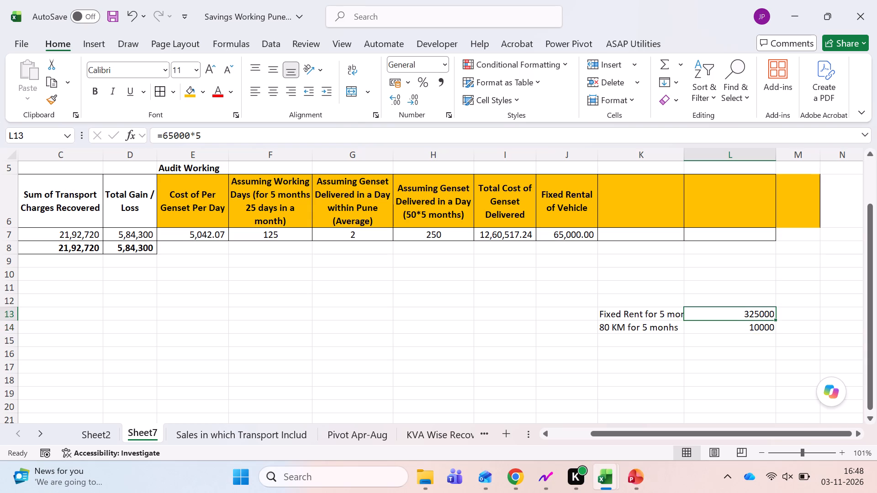
{"action": "key", "text": "shift+Down"}
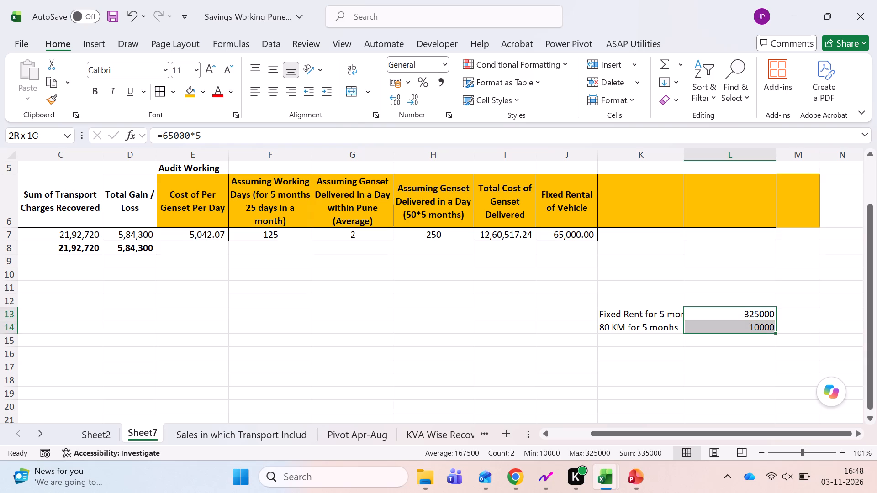
{"action": "key", "text": "alt+h"}
{"action": "key", "text": "k"}
{"action": "key", "text": "Down"}
{"action": "key", "text": "Down"}
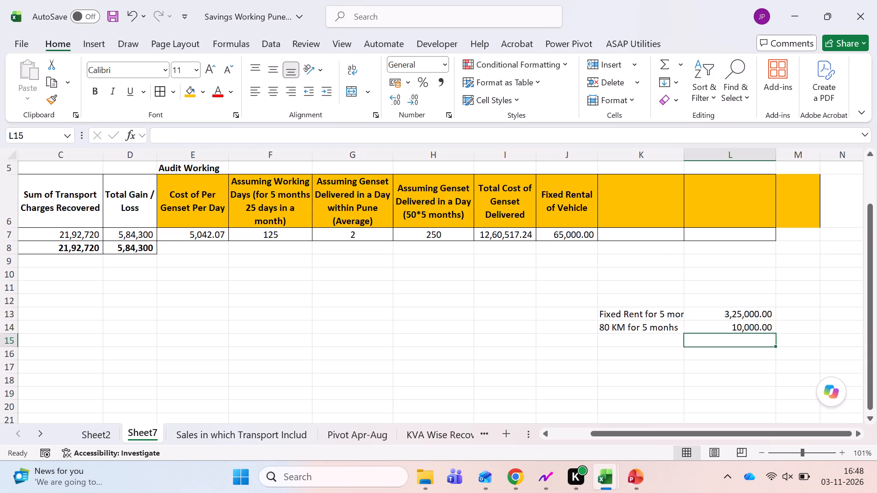
Correct the spelling of the K14 label to "80 KM for 5 months".
{"action": "key", "text": "Left"}
{"action": "key", "text": "Up"}
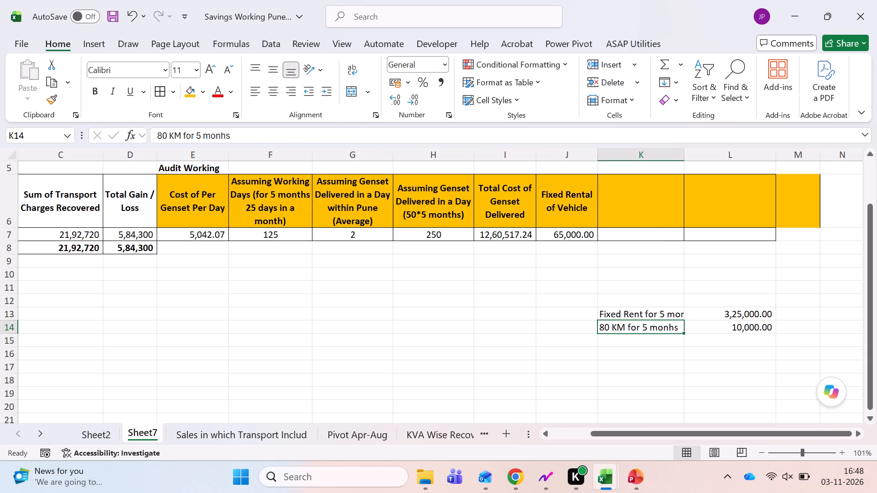
{"action": "key", "text": "F2"}
{"action": "key", "text": "Left"}
{"action": "key", "text": "BackSpace"}
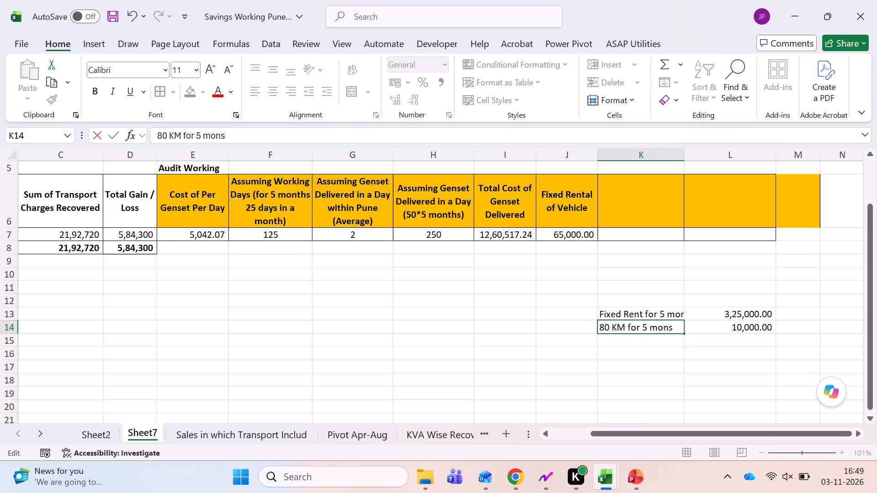
{"action": "type", "text": "th"}
{"action": "key", "text": "Return"}
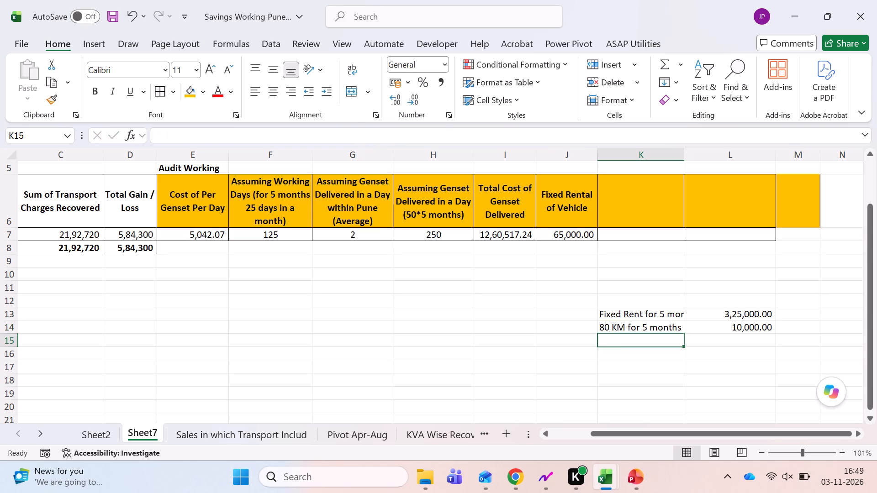
{"action": "type", "text": "Diesel Cost"}
{"action": "key", "text": "space"}
{"action": "type", "text": "for"}
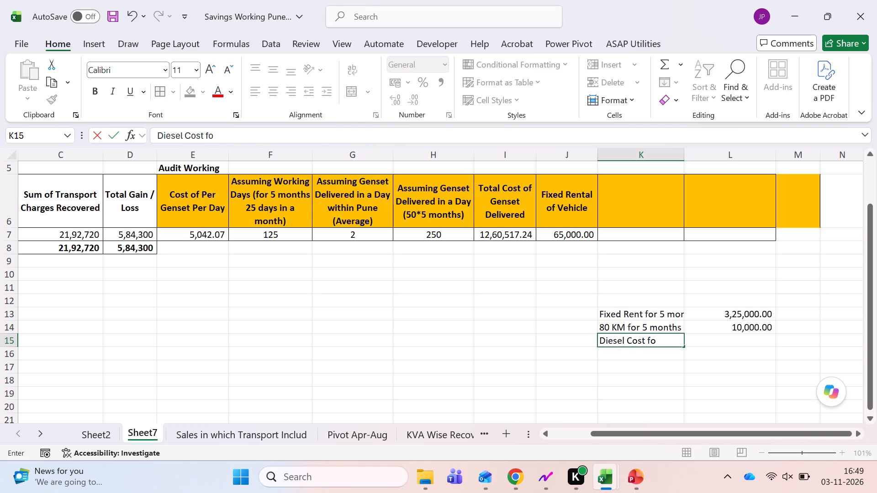
{"action": "key", "text": "space"}
{"action": "type", "text": "5 mont"}
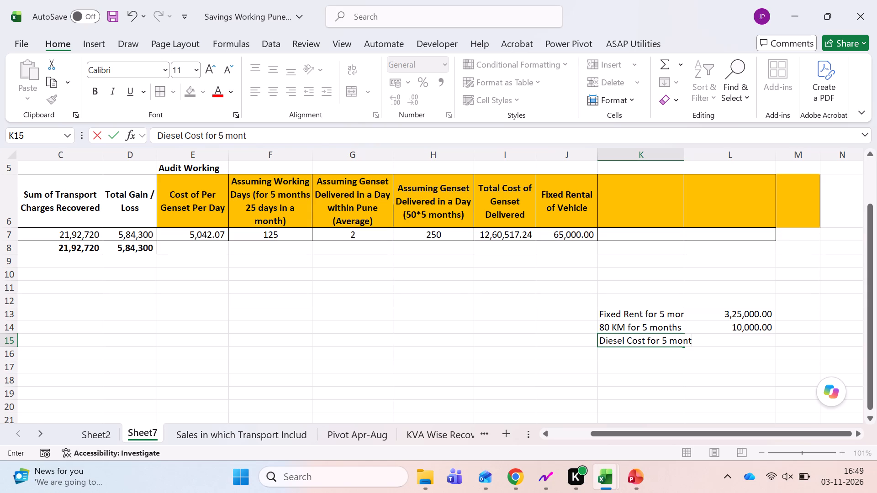
{"action": "key", "text": "s"}
{"action": "key", "text": "BackSpace"}
{"action": "key", "text": "BackSpace"}
{"action": "type", "text": "ths @98"}
{"action": "type", "text": "/L"}
{"action": "key", "text": "Return"}
{"action": "key", "text": "Up"}
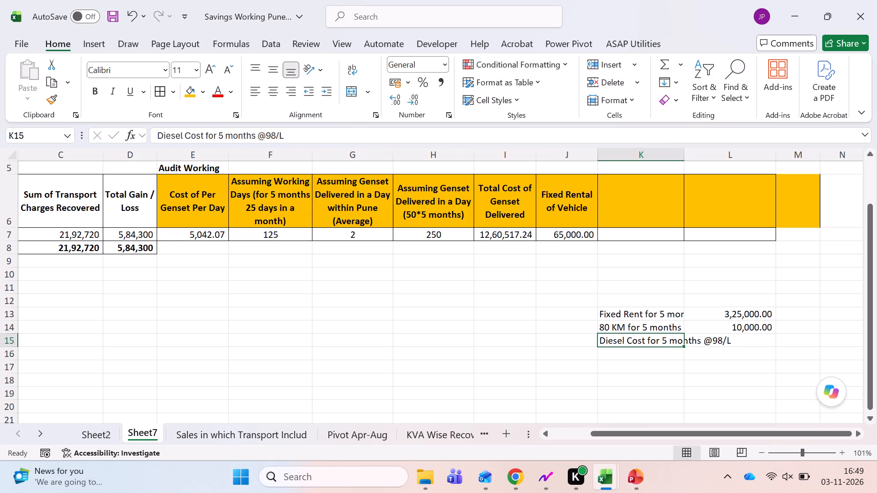
Examine the formula for diesel required at 6 kmpl in D23 of Sheet2.
{"action": "key", "text": "ctrl+Page_Up"}
{"action": "key", "text": "Up"}
{"action": "key", "text": "Up"}
{"action": "key", "text": "Down"}
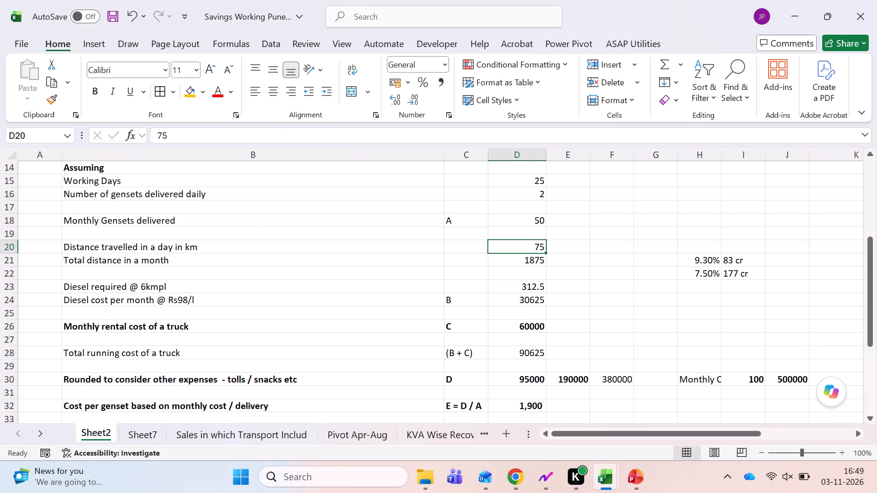
{"action": "key", "text": "Down"}
{"action": "key", "text": "Down"}
{"action": "key", "text": "Down"}
{"action": "key", "text": "F2"}
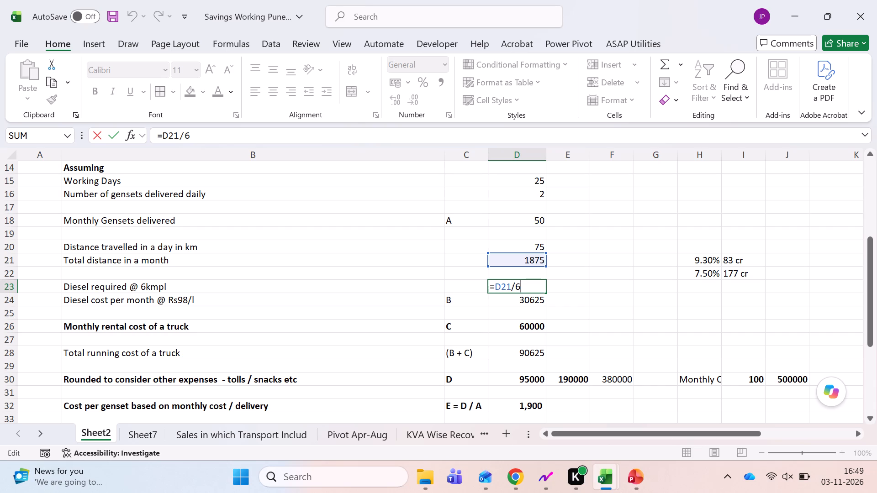
{"action": "key", "text": "Escape"}
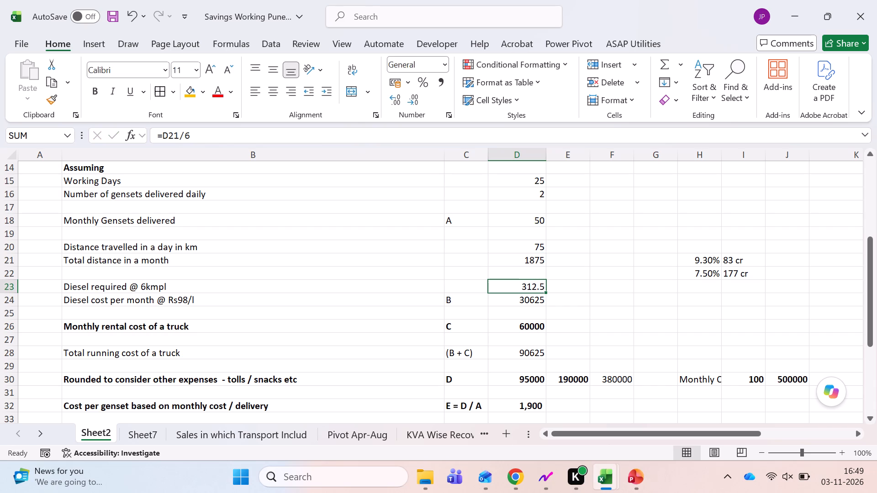
Back on Sheet7, move the diesel cost label down to K16 and enter "Mileage" in K15.
{"action": "key", "text": "ctrl+Page_Down"}
{"action": "key", "text": "Down"}
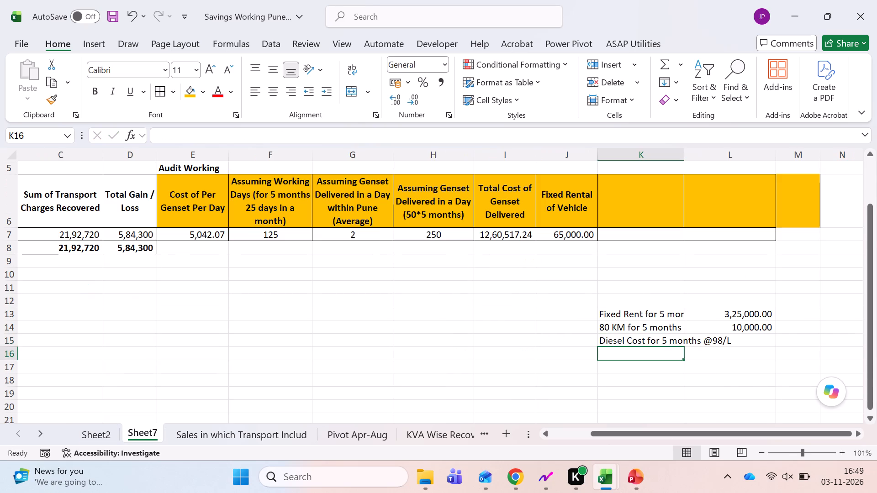
{"action": "key", "text": "Up"}
{"action": "key", "text": "ctrl+x"}
{"action": "key", "text": "Down"}
{"action": "key", "text": "Return"}
{"action": "key", "text": "Up"}
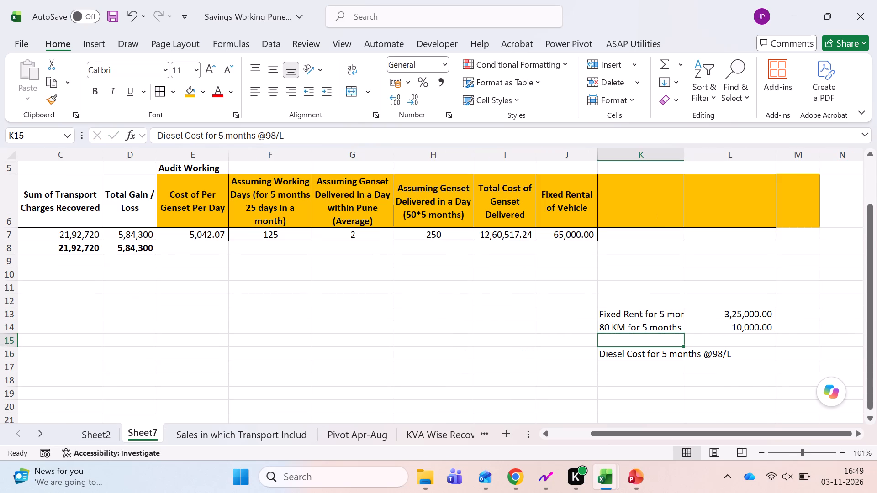
{"action": "type", "text": "Mileage"}
{"action": "key", "text": "Tab"}
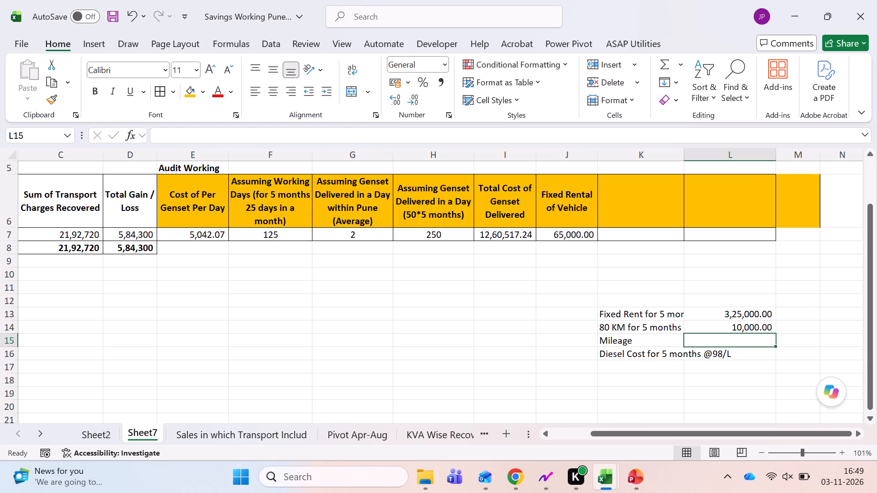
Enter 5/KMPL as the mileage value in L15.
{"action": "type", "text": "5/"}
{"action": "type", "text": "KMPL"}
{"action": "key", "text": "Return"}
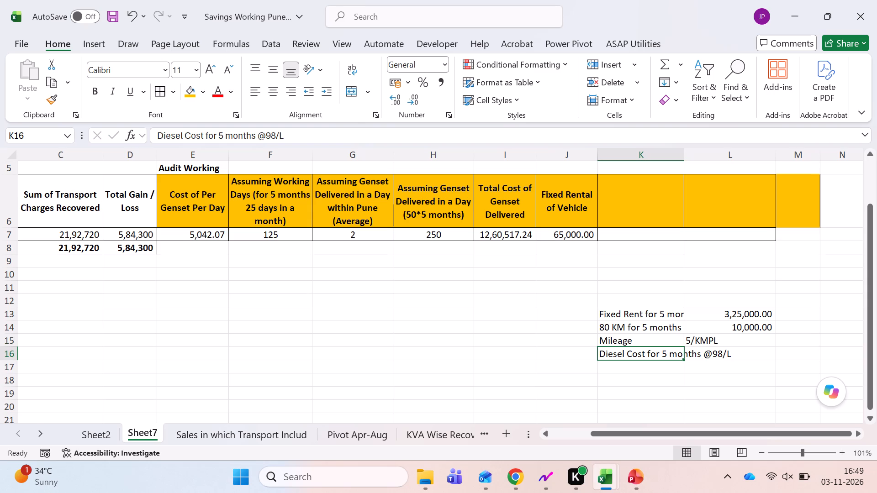
Recheck the diesel required formula on Sheet2 and set the Mileage cell L15 on Sheet7 to =L14/5.
{"action": "key", "text": "Right"}
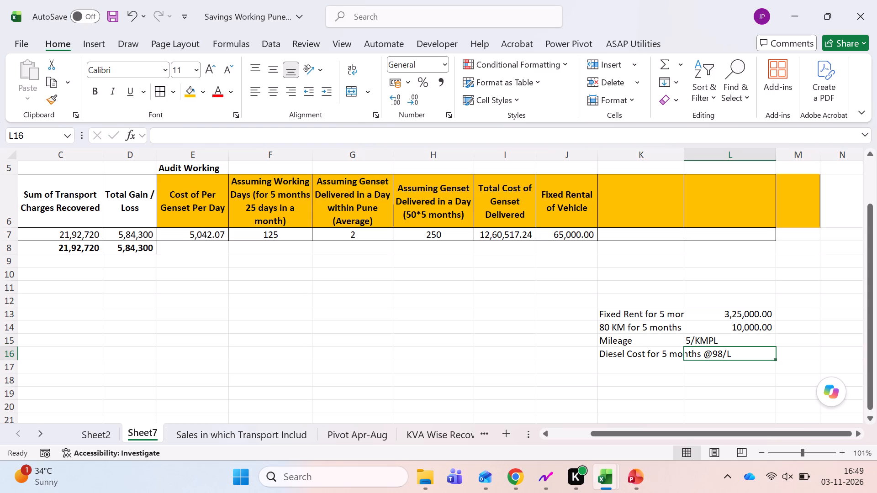
{"action": "key", "text": "ctrl+Page_Up"}
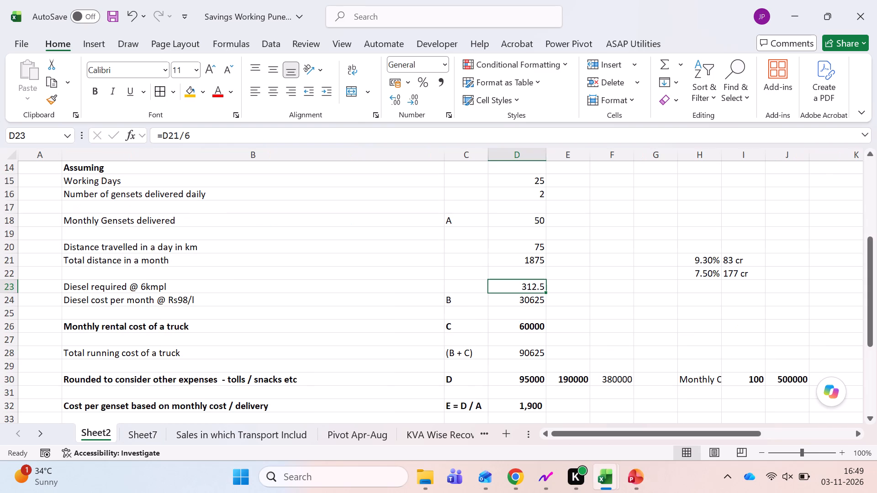
{"action": "key", "text": "F2"}
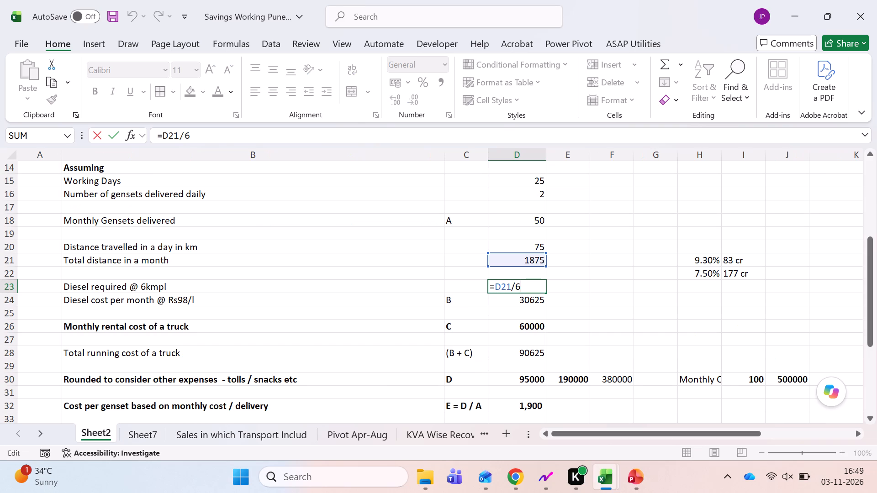
{"action": "key", "text": "Escape"}
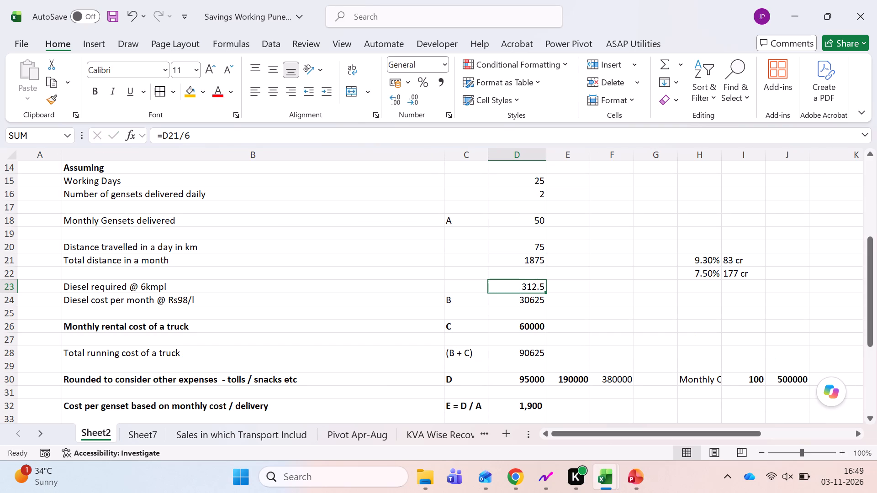
{"action": "key", "text": "ctrl+Page_Up"}
{"action": "key", "text": "ctrl+Page_Down"}
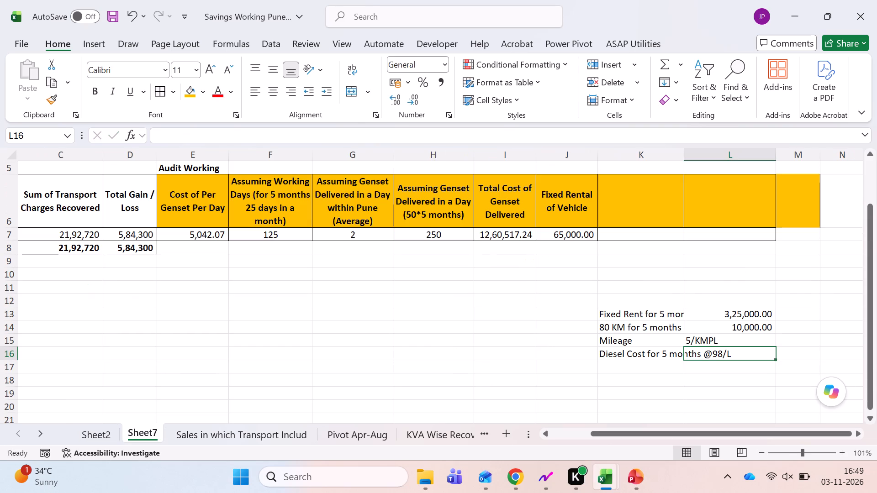
{"action": "key", "text": "Up"}
{"action": "key", "text": "equal"}
{"action": "key", "text": "Up"}
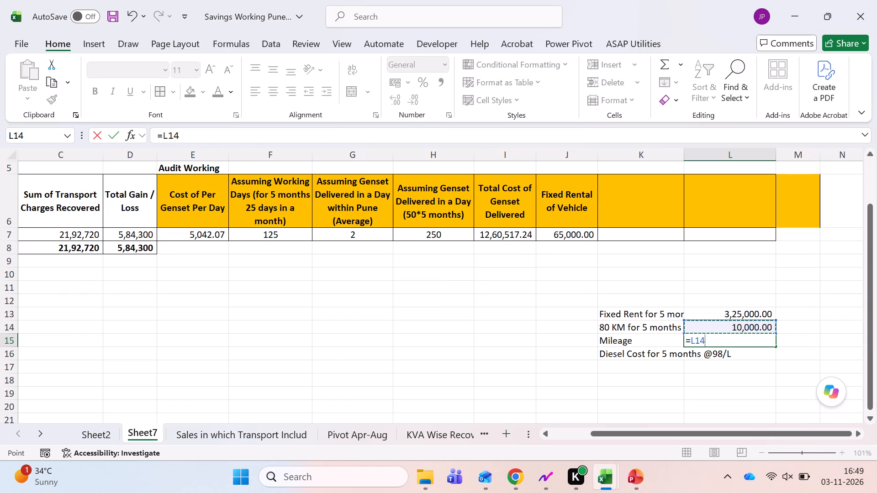
{"action": "type", "text": "/5"}
{"action": "key", "text": "Return"}
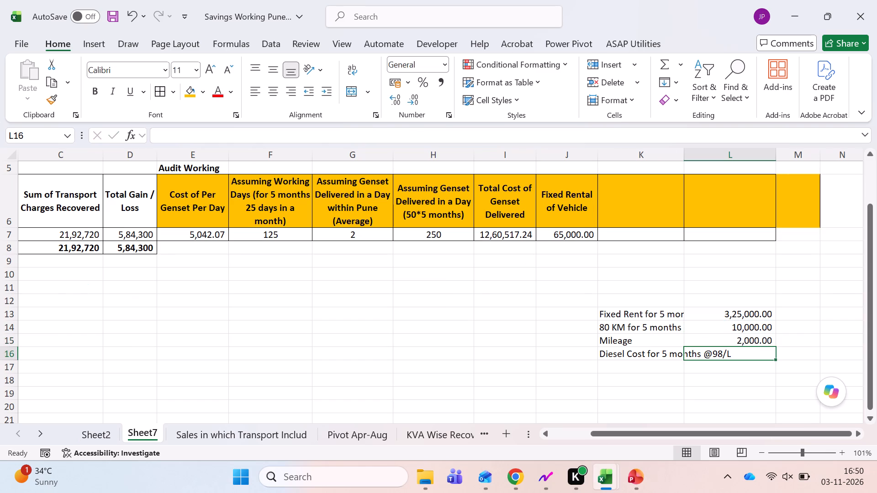
Check the monthly diesel cost formula on Sheet2 and enter =L15*98 as the diesel cost in L16 of Sheet7.
{"action": "key", "text": "ctrl+Page_Up"}
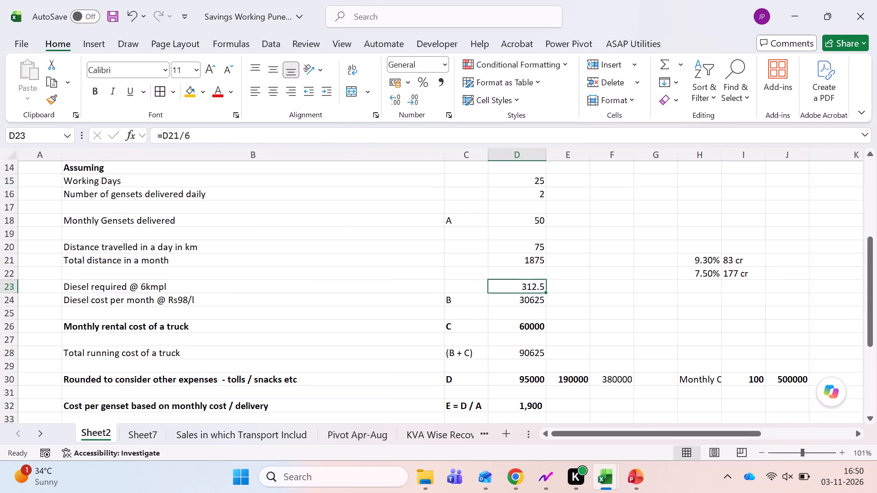
{"action": "key", "text": "Down"}
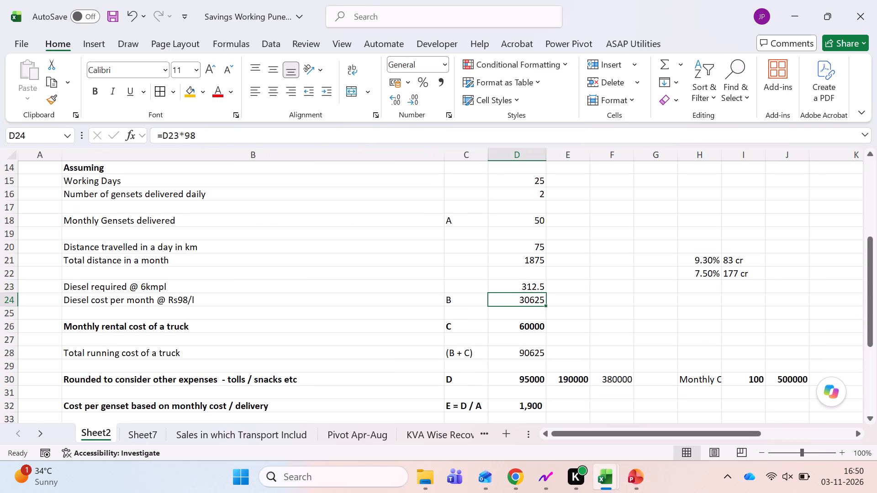
{"action": "key", "text": "F2"}
{"action": "key", "text": "Escape"}
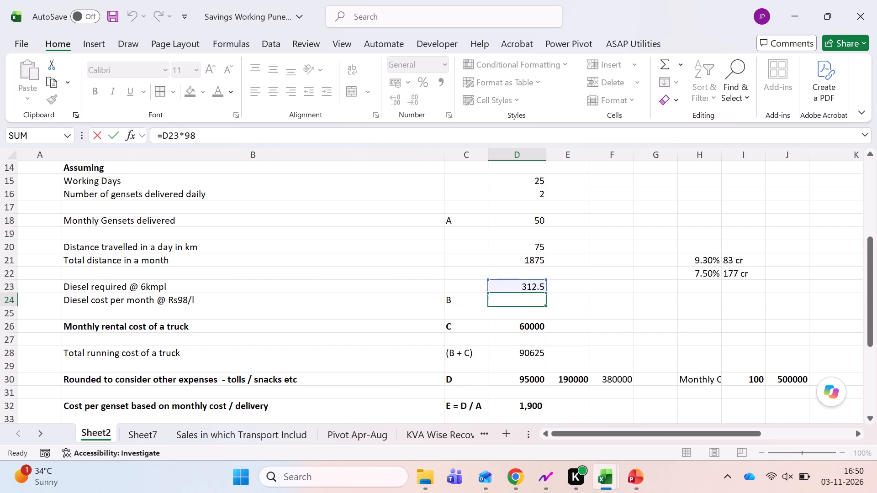
{"action": "key", "text": "ctrl+Page_Down"}
{"action": "key", "text": "equal"}
{"action": "key", "text": "Up"}
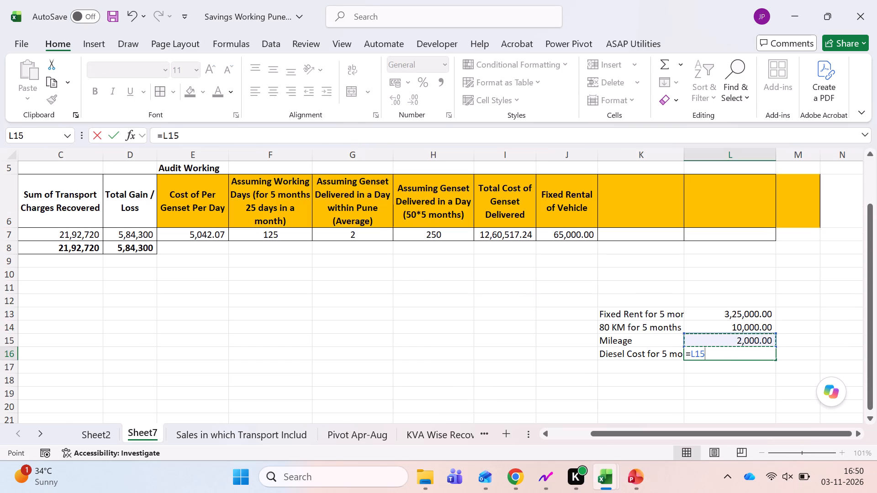
{"action": "type", "text": "*98"}
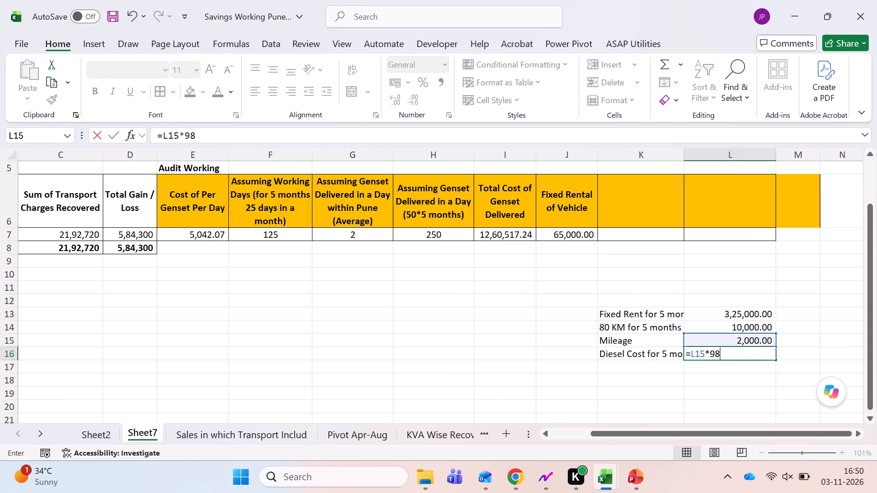
{"action": "key", "text": "Return"}
{"action": "key", "text": "Up"}
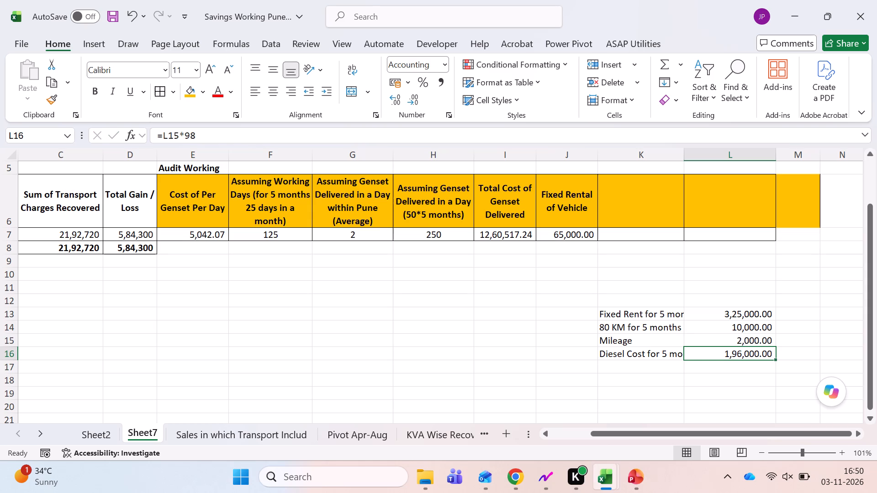
{"action": "key", "text": "Up"}
{"action": "key", "text": "Up"}
{"action": "key", "text": "Up"}
{"action": "key", "text": "Up"}
{"action": "key", "text": "Up"}
{"action": "key", "text": "Up"}
{"action": "key", "text": "Up"}
{"action": "key", "text": "Up"}
{"action": "key", "text": "Up"}
{"action": "key", "text": "Up"}
{"action": "key", "text": "Up"}
{"action": "key", "text": "Down"}
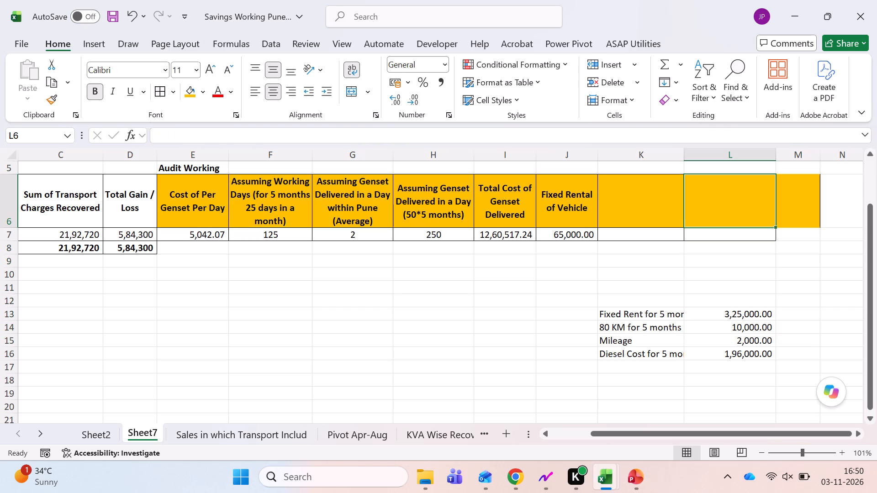
{"action": "key", "text": "Down"}
{"action": "key", "text": "Left"}
{"action": "key", "text": "Left"}
{"action": "key", "text": "Left"}
{"action": "key", "text": "Up"}
{"action": "key", "text": "Right"}
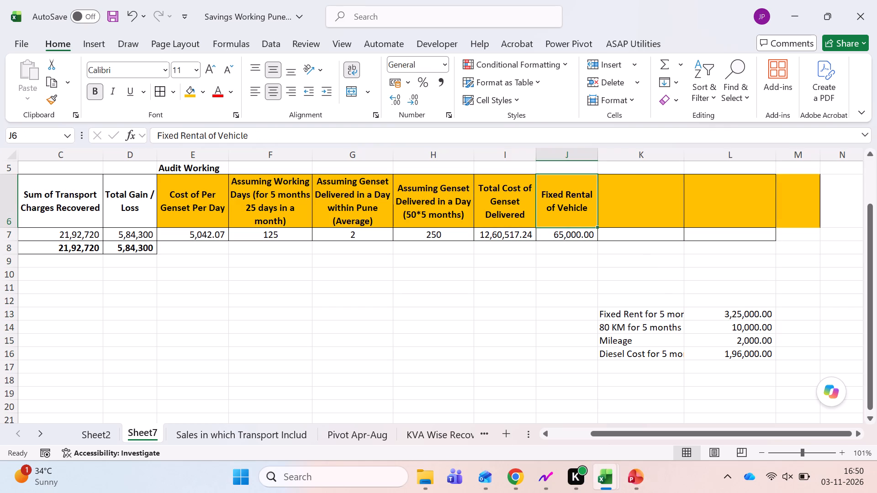
{"action": "key", "text": "F2"}
{"action": "key", "text": "space"}
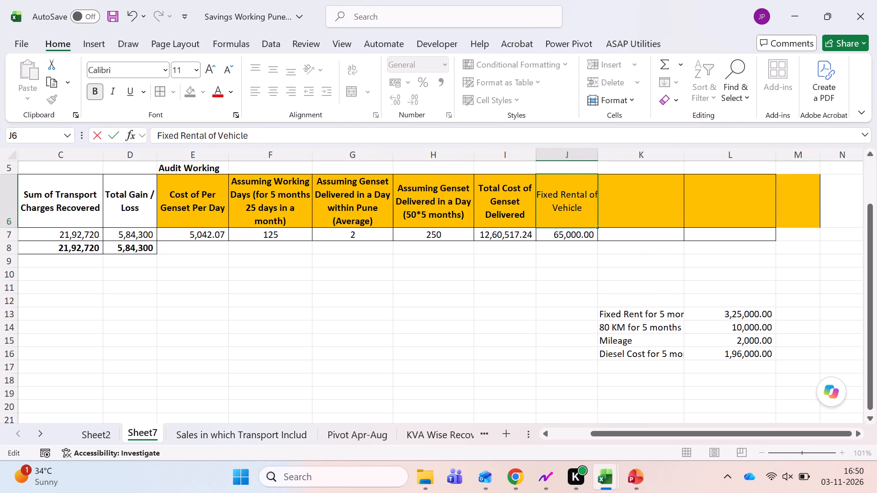
{"action": "type", "text": "for"}
{"action": "key", "text": "space"}
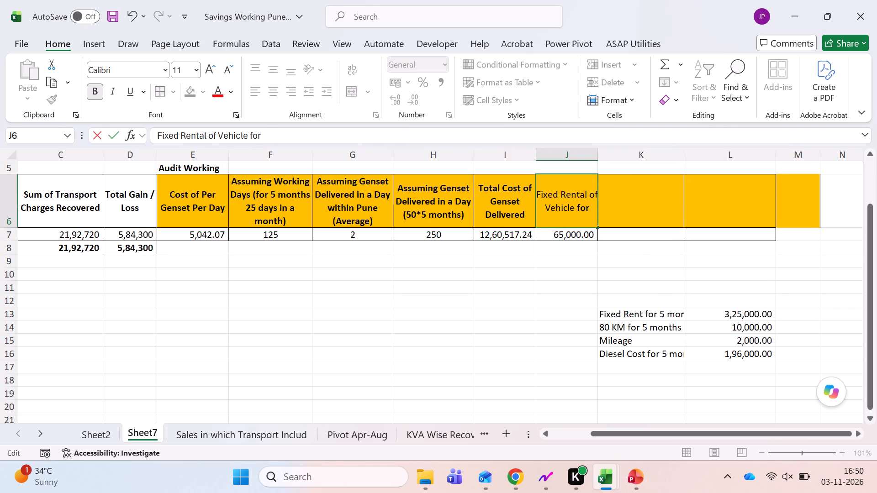
{"action": "type", "text": "5 months @65000"}
{"action": "key", "text": "Return"}
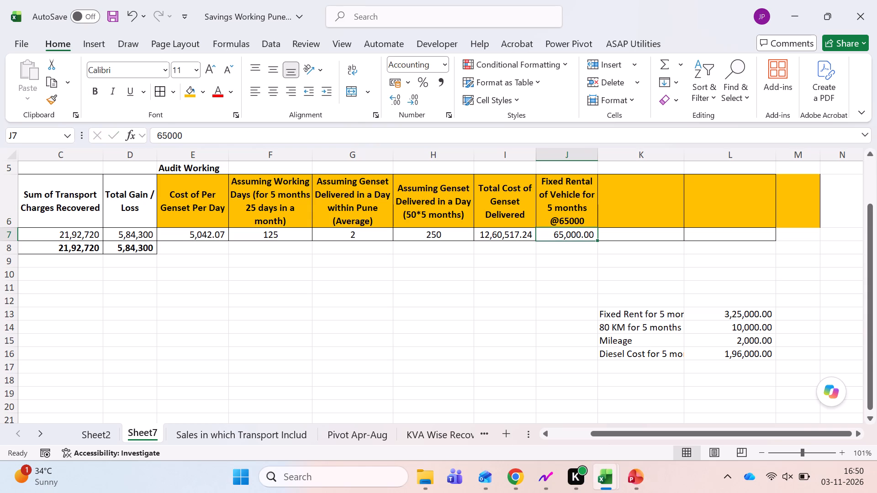
Replace the fixed rental value in J7 with the formula =65000*5.
{"action": "type", "text": "=65000"}
{"action": "type", "text": "*5"}
{"action": "key", "text": "Return"}
{"action": "key", "text": "Up"}
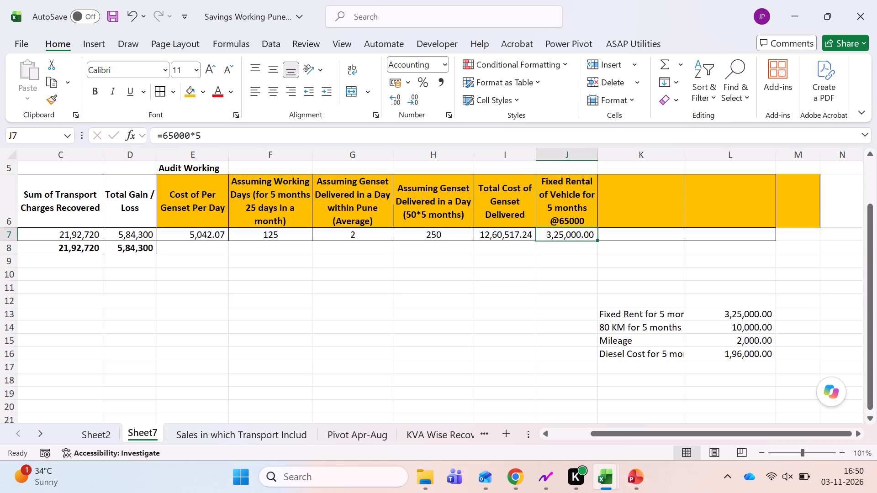
Look back across the table headers from the rental column to Sum of Qty in column A.
{"action": "key", "text": "Right"}
{"action": "key", "text": "Up"}
{"action": "key", "text": "Down"}
{"action": "key", "text": "Up"}
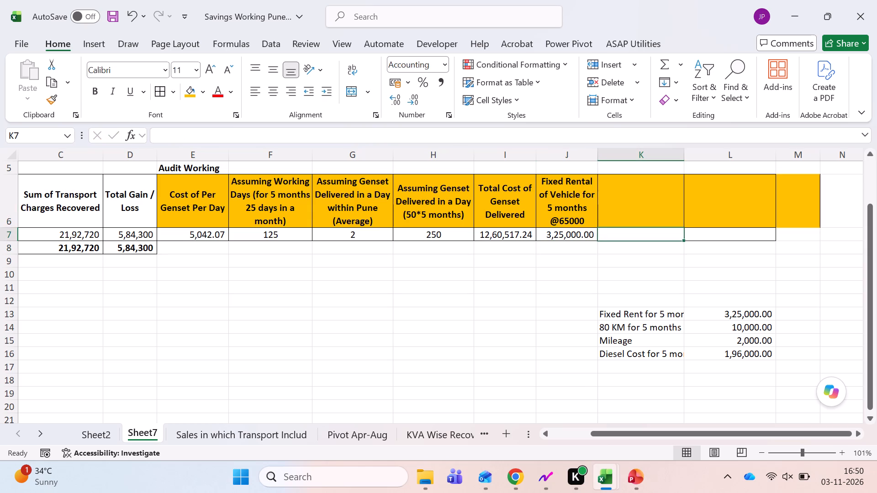
{"action": "key", "text": "Left"}
{"action": "key", "text": "Left"}
{"action": "key", "text": "Left"}
{"action": "key", "text": "Left"}
{"action": "key", "text": "Left"}
{"action": "key", "text": "Left"}
{"action": "key", "text": "Left"}
{"action": "key", "text": "Left"}
{"action": "key", "text": "Left"}
{"action": "key", "text": "Left"}
{"action": "key", "text": "Left"}
{"action": "key", "text": "Left"}
{"action": "key", "text": "Left"}
{"action": "key", "text": "Left"}
{"action": "key", "text": "Left"}
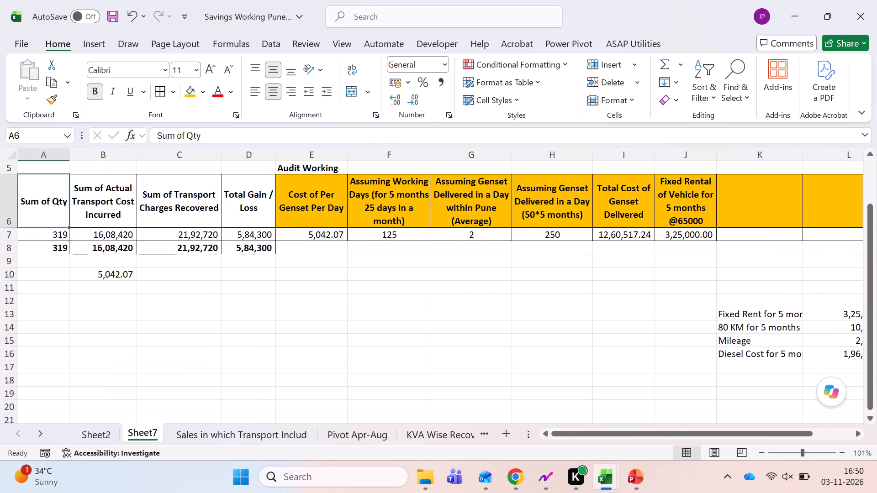
{"action": "key", "text": "Right"}
{"action": "key", "text": "Right"}
{"action": "key", "text": "Right"}
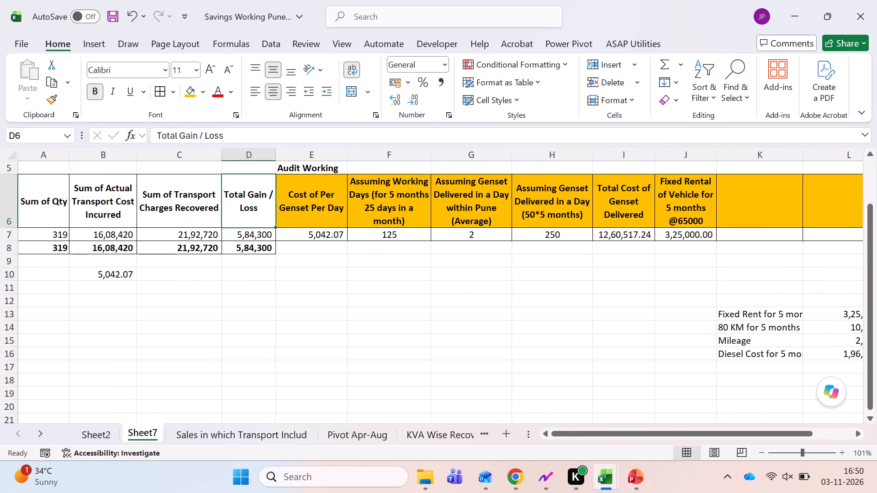
{"action": "key", "text": "ctrl+Left"}
{"action": "key", "text": "ctrl+Left"}
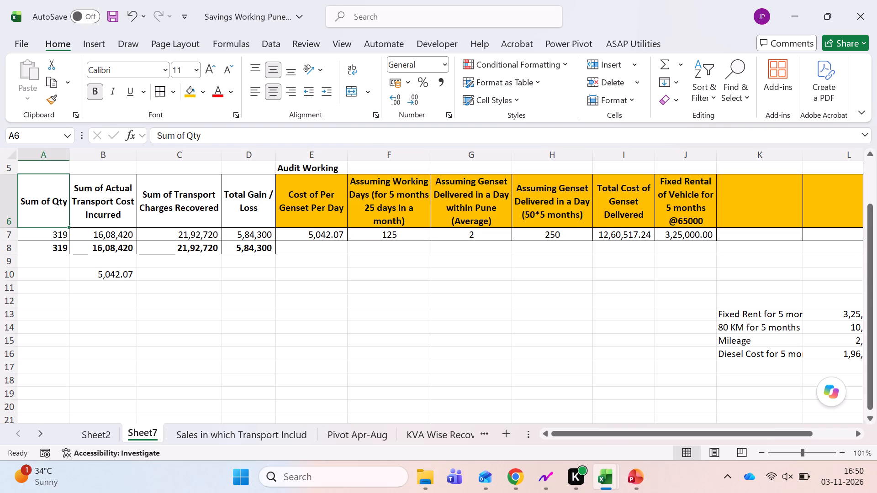
Delete the stray per-genset cost figure in B10 beneath the table.
{"action": "key", "text": "Right"}
{"action": "key", "text": "Right"}
{"action": "key", "text": "Right"}
{"action": "key", "text": "Down"}
{"action": "key", "text": "Down"}
{"action": "key", "text": "Down"}
{"action": "key", "text": "Down"}
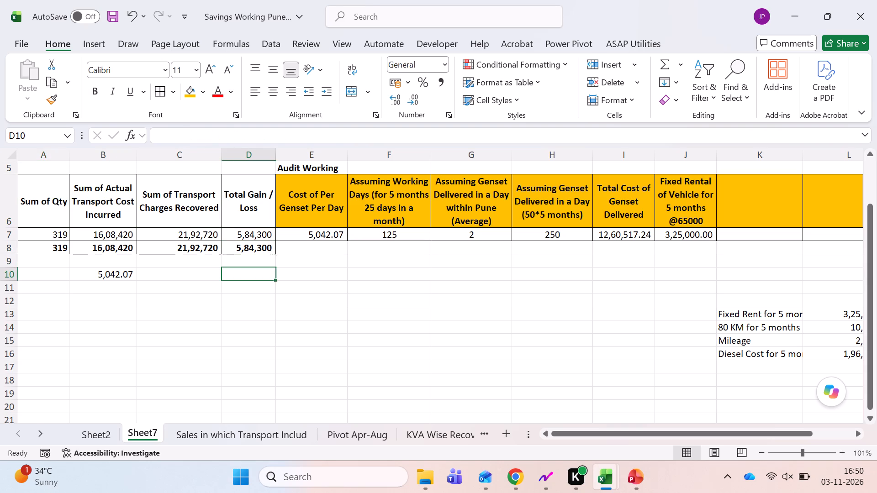
{"action": "key", "text": "Left"}
{"action": "key", "text": "Left"}
{"action": "key", "text": "Left"}
{"action": "key", "text": "Right"}
{"action": "key", "text": "Delete"}
{"action": "key", "text": "Right"}
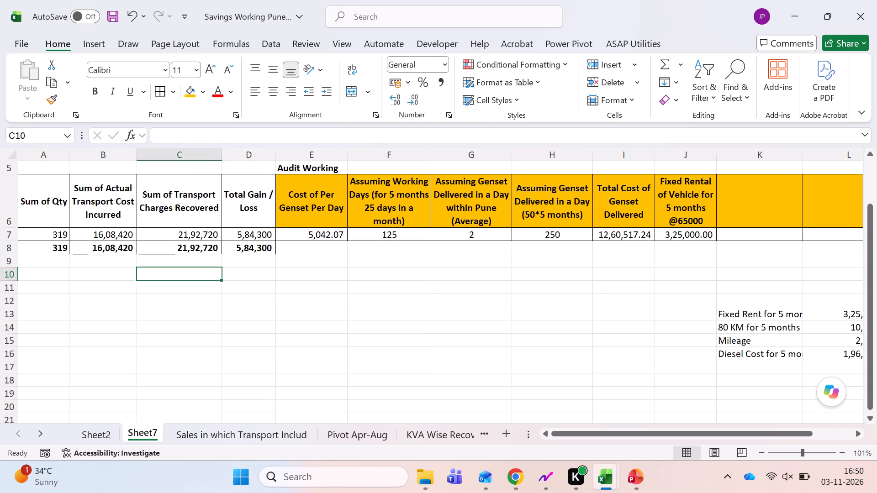
Review the audit working columns and check the formula behind Total Cost of Genset Delivered in I7.
{"action": "key", "text": "Right"}
{"action": "key", "text": "Right"}
{"action": "key", "text": "Right"}
{"action": "key", "text": "Up"}
{"action": "key", "text": "Up"}
{"action": "key", "text": "Up"}
{"action": "key", "text": "Up"}
{"action": "key", "text": "Down"}
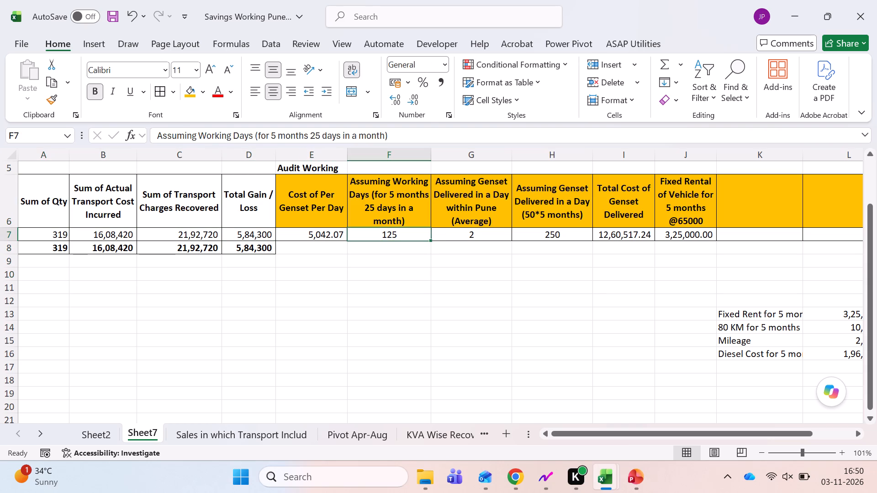
{"action": "key", "text": "Right"}
{"action": "key", "text": "Right"}
{"action": "key", "text": "Right"}
{"action": "key", "text": "Right"}
{"action": "key", "text": "Right"}
{"action": "key", "text": "Right"}
{"action": "key", "text": "Left"}
{"action": "key", "text": "Left"}
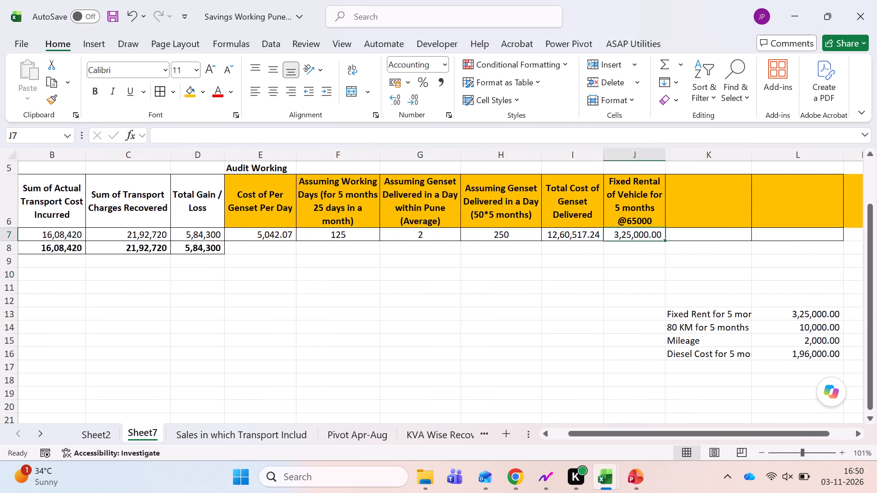
{"action": "key", "text": "Left"}
{"action": "key", "text": "Right"}
{"action": "key", "text": "Right"}
{"action": "key", "text": "Right"}
{"action": "key", "text": "Right"}
{"action": "key", "text": "Right"}
{"action": "key", "text": "Left"}
{"action": "key", "text": "Left"}
{"action": "key", "text": "Left"}
{"action": "key", "text": "Left"}
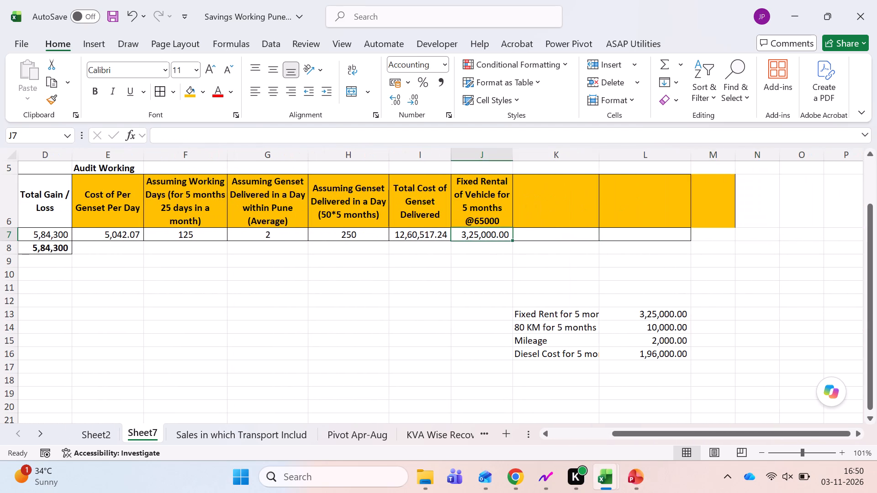
{"action": "key", "text": "Left"}
{"action": "key", "text": "Up"}
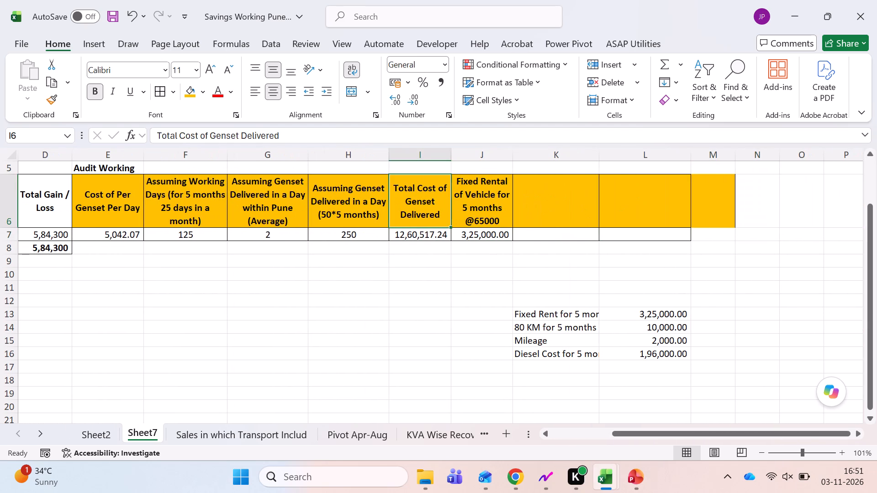
{"action": "key", "text": "Down"}
{"action": "key", "text": "F2"}
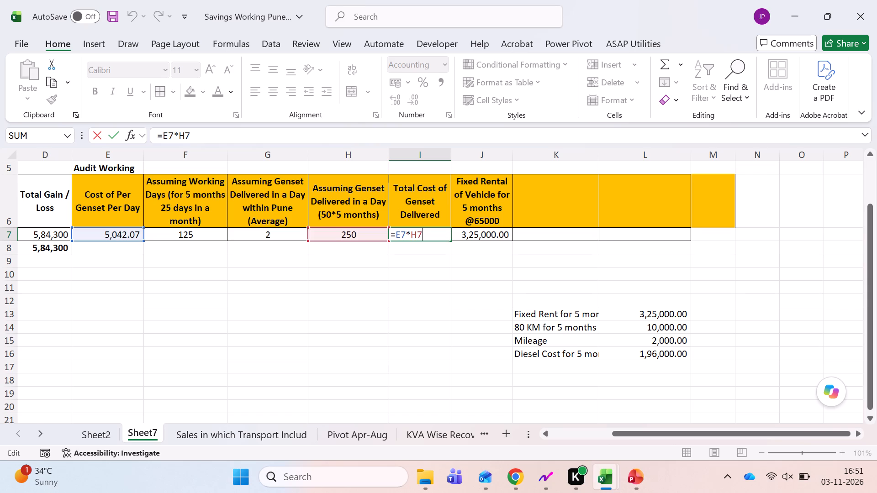
{"action": "key", "text": "Escape"}
{"action": "key", "text": "F2"}
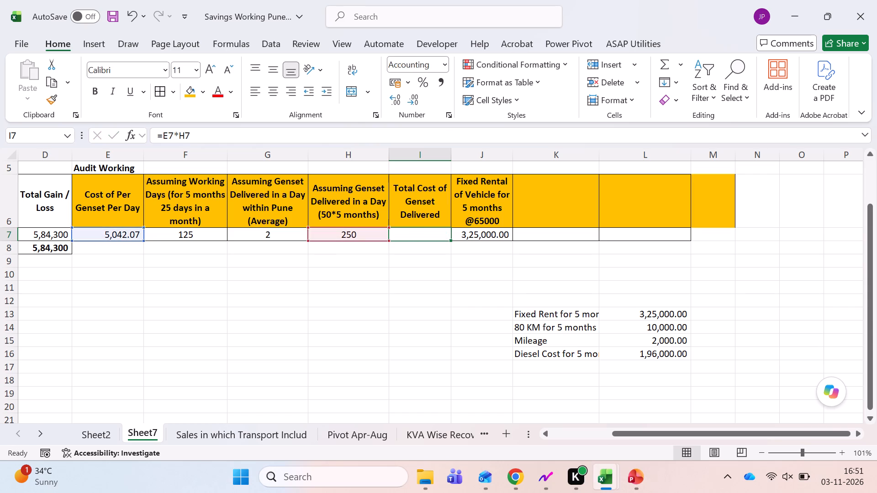
{"action": "key", "text": "Escape"}
Enter the header "Assuming Vehicle Running 80 KM in a Day" in K6.
{"action": "key", "text": "Right"}
{"action": "key", "text": "Up"}
{"action": "key", "text": "Right"}
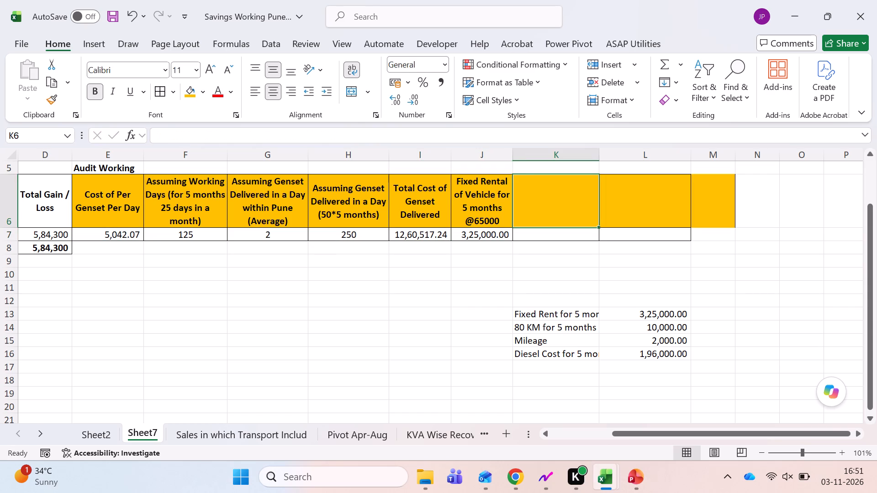
{"action": "type", "text": "Assumin"}
{"action": "type", "text": "g"}
{"action": "key", "text": "space"}
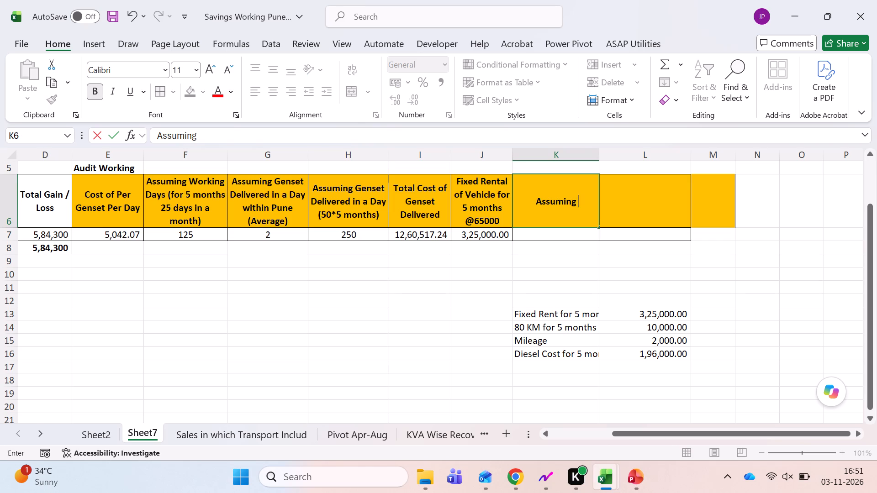
{"action": "type", "text": "Vehicle Ruunin"}
{"action": "key", "text": "BackSpace"}
{"action": "key", "text": "BackSpace"}
{"action": "key", "text": "BackSpace"}
{"action": "key", "text": "BackSpace"}
{"action": "type", "text": "nnig"}
{"action": "key", "text": "space"}
{"action": "key", "text": "BackSpace"}
{"action": "key", "text": "BackSpace"}
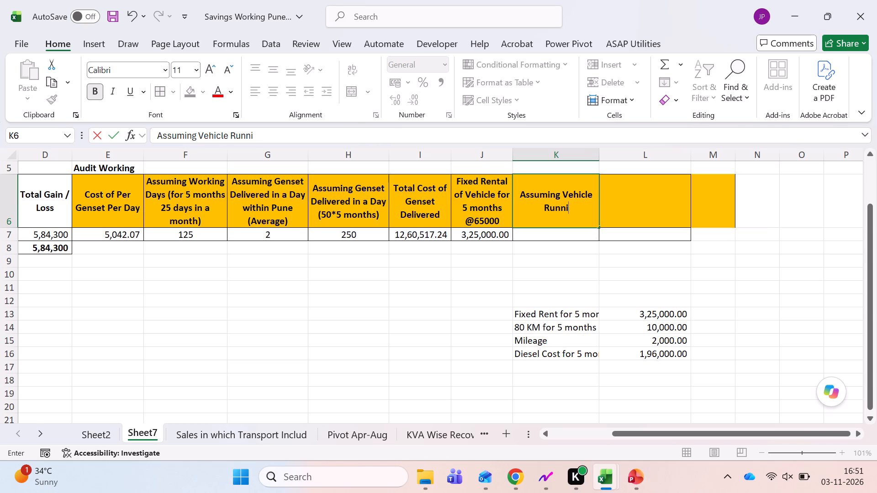
{"action": "type", "text": "ng 8-"}
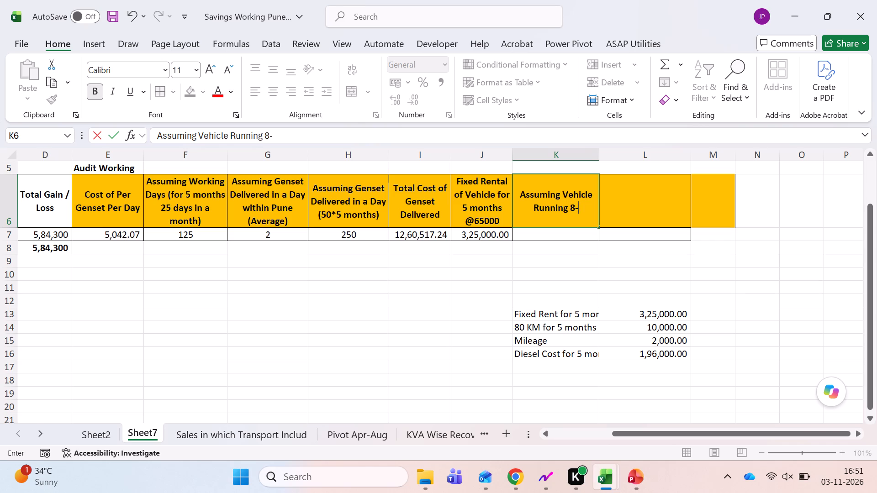
{"action": "key", "text": "BackSpace"}
{"action": "key", "text": "space"}
{"action": "type", "text": "K"}
{"action": "key", "text": "BackSpace"}
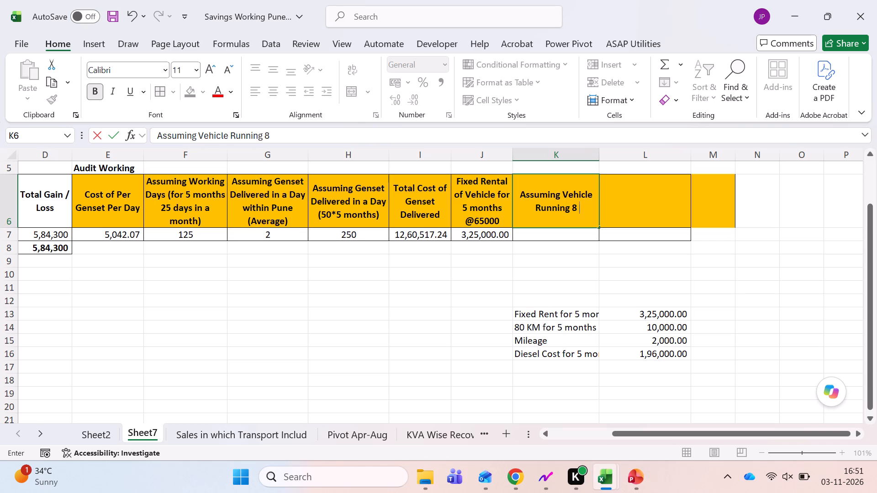
{"action": "key", "text": "BackSpace"}
{"action": "type", "text": "0 KM i"}
{"action": "key", "text": "space"}
{"action": "key", "text": "BackSpace"}
{"action": "key", "text": "BackSpace"}
{"action": "type", "text": "in a Day"}
{"action": "key", "text": "Return"}
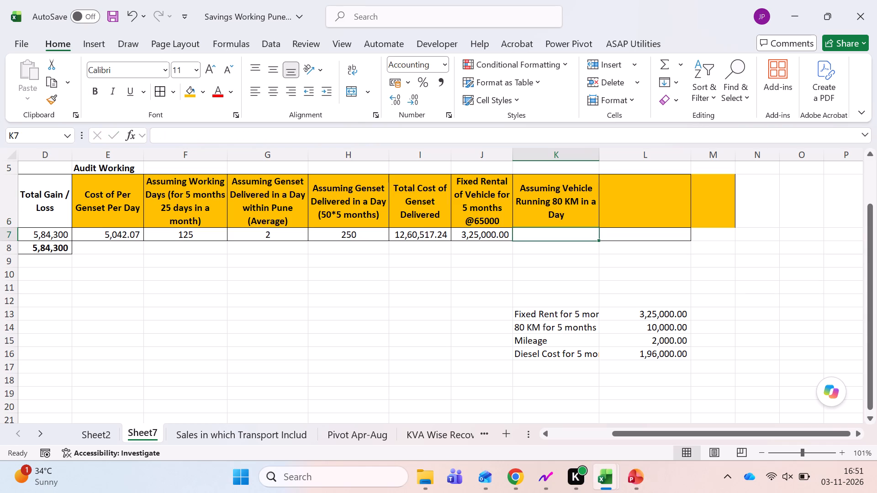
Append "(5 Months)" to the vehicle running header in K6.
{"action": "key", "text": "equal"}
{"action": "key", "text": "Escape"}
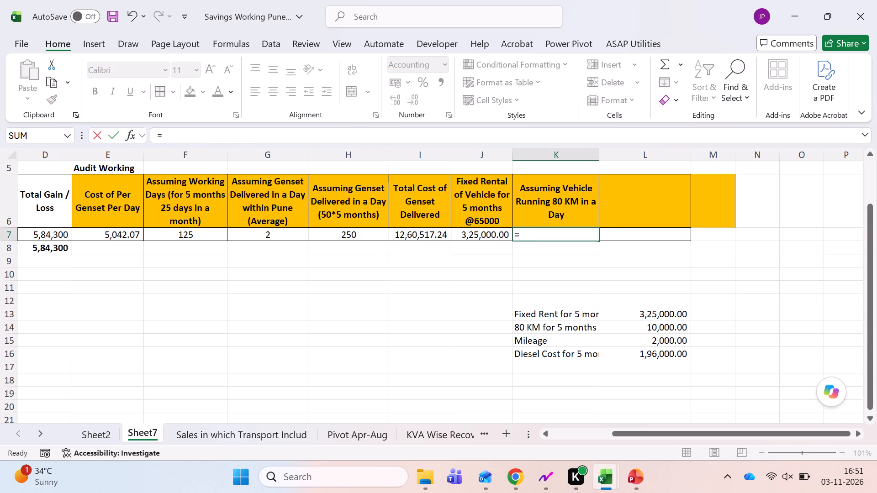
{"action": "key", "text": "Up"}
{"action": "key", "text": "F2"}
{"action": "key", "text": "space"}
{"action": "type", "text": "(5 Mon"}
{"action": "type", "text": "ths"}
{"action": "key", "text": "shift+parenright"}
{"action": "key", "text": "Return"}
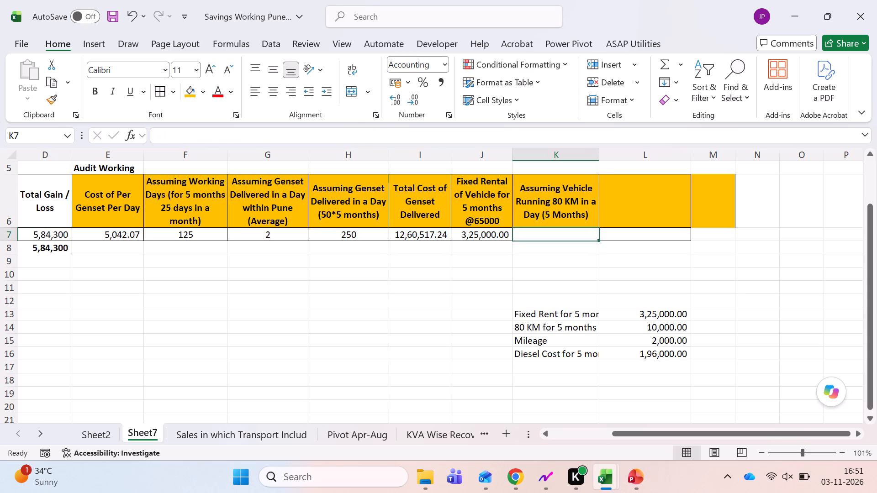
Calculate the five-month vehicle running distance in K7 with the formula =F7*80.
{"action": "key", "text": "equal"}
{"action": "key", "text": "Left"}
{"action": "key", "text": "Left"}
{"action": "key", "text": "Left"}
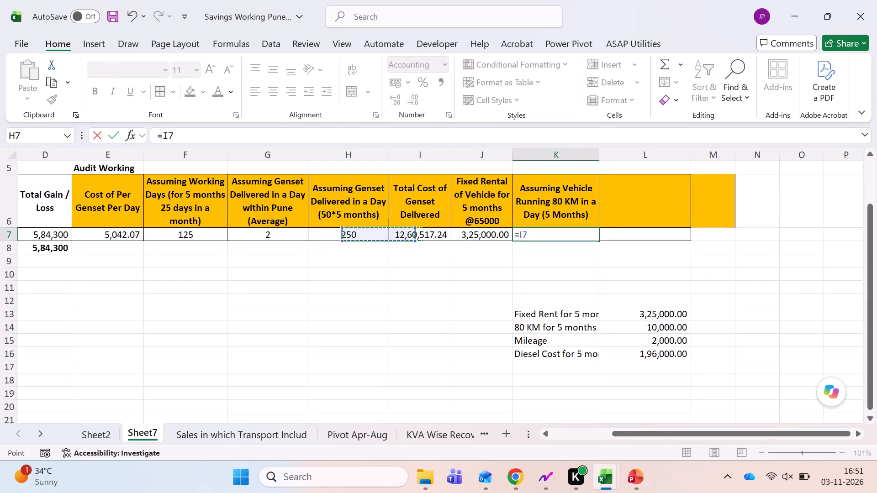
{"action": "key", "text": "Left"}
{"action": "key", "text": "Left"}
{"action": "type", "text": "*8"}
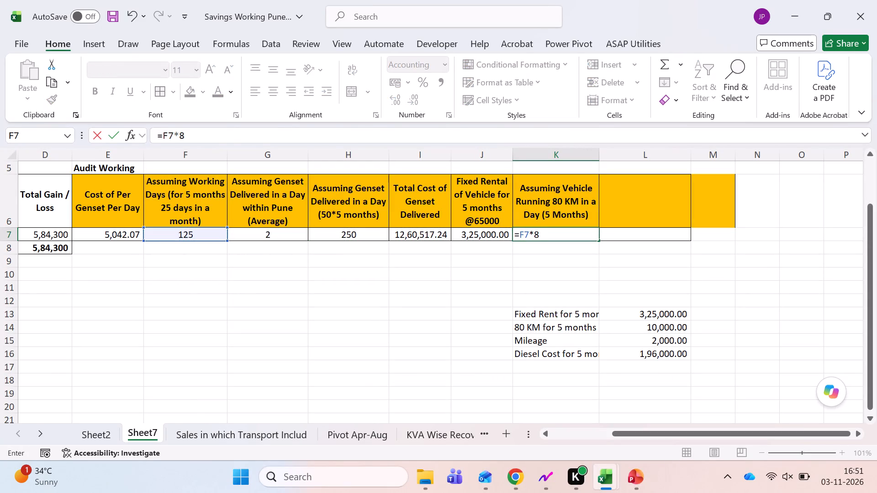
{"action": "key", "text": "0"}
{"action": "key", "text": "Return"}
Enter the header "Mileage @5/KMPL" in L6.
{"action": "key", "text": "Up"}
{"action": "key", "text": "Up"}
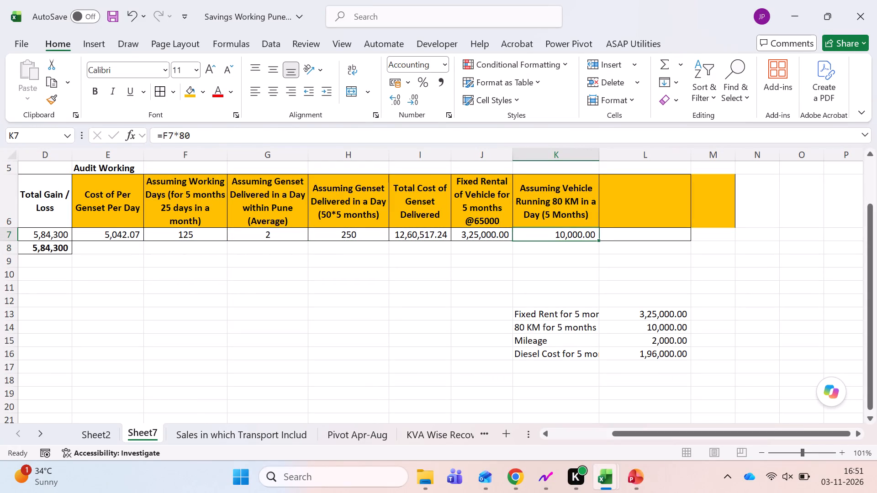
{"action": "key", "text": "Right"}
{"action": "type", "text": "Mi"}
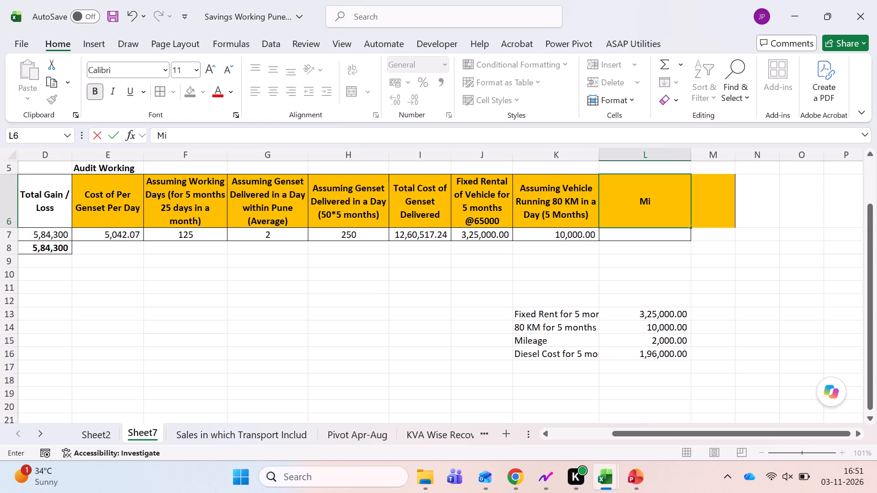
{"action": "type", "text": "le"}
{"action": "type", "text": "age"}
{"action": "key", "text": "space"}
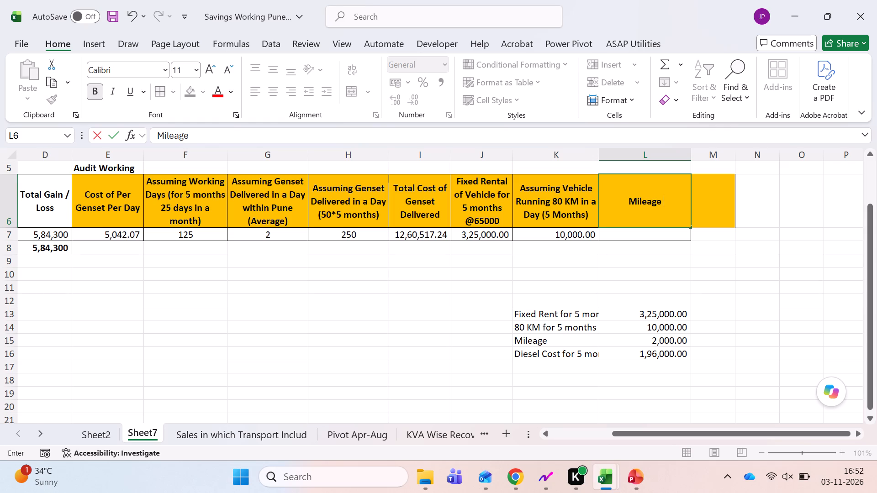
{"action": "type", "text": "@5"}
{"action": "type", "text": "/KMPL"}
{"action": "key", "text": "Return"}
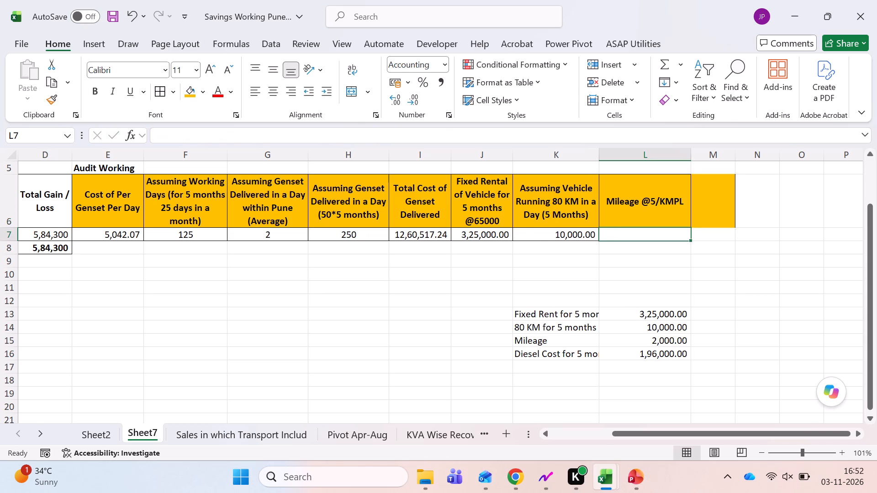
Calculate the mileage value in L7 with the formula =K7/5 and go to the blank header cell M6.
{"action": "key", "text": "equal"}
{"action": "key", "text": "Left"}
{"action": "type", "text": "/5"}
{"action": "key", "text": "Return"}
{"action": "key", "text": "Up"}
{"action": "key", "text": "Up"}
{"action": "key", "text": "Right"}
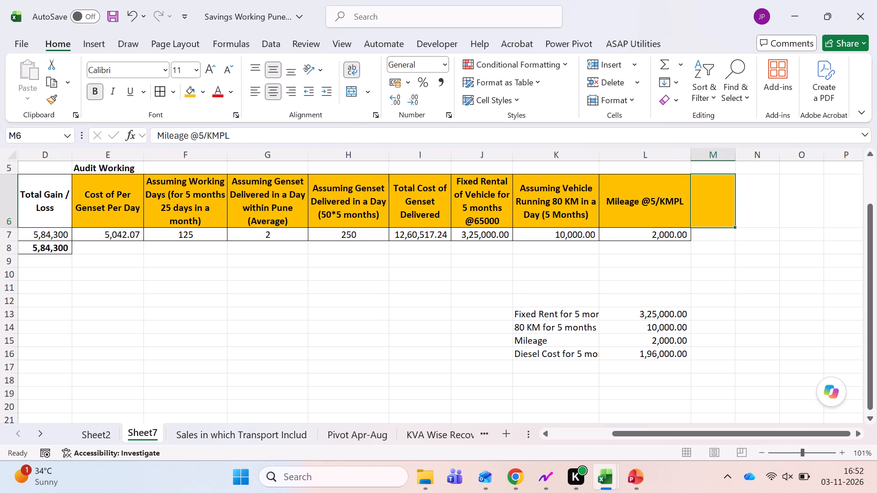
{"action": "type", "text": "Diesel COst @98/L"}
{"action": "key", "text": "Return"}
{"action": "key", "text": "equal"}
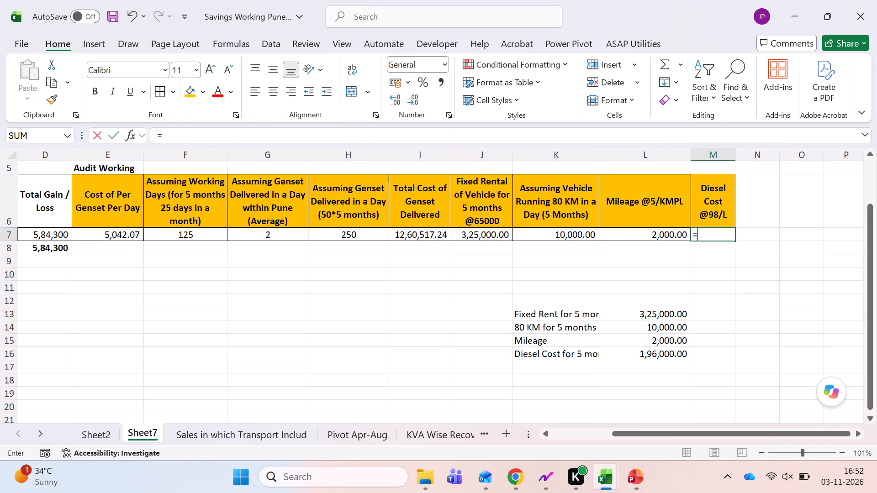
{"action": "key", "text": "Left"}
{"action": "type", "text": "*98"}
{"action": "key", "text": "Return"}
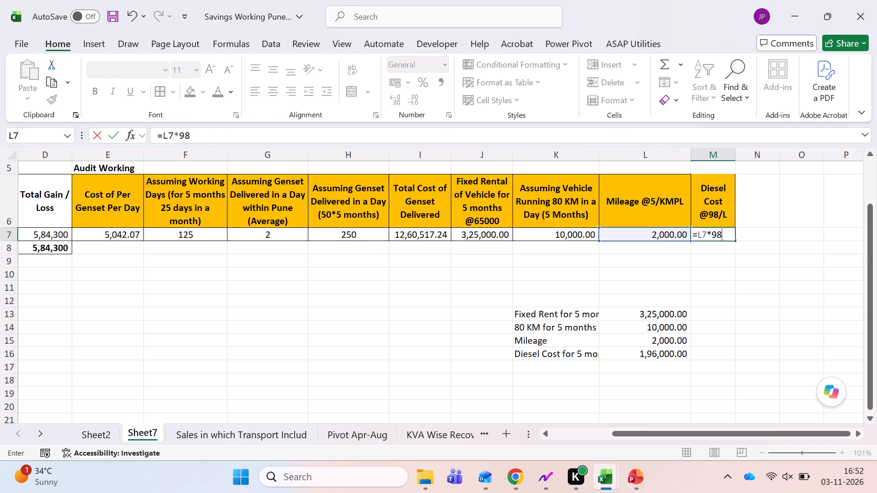
Add the header "Investment Cost" in N6 and enter 100000 as its value in N7.
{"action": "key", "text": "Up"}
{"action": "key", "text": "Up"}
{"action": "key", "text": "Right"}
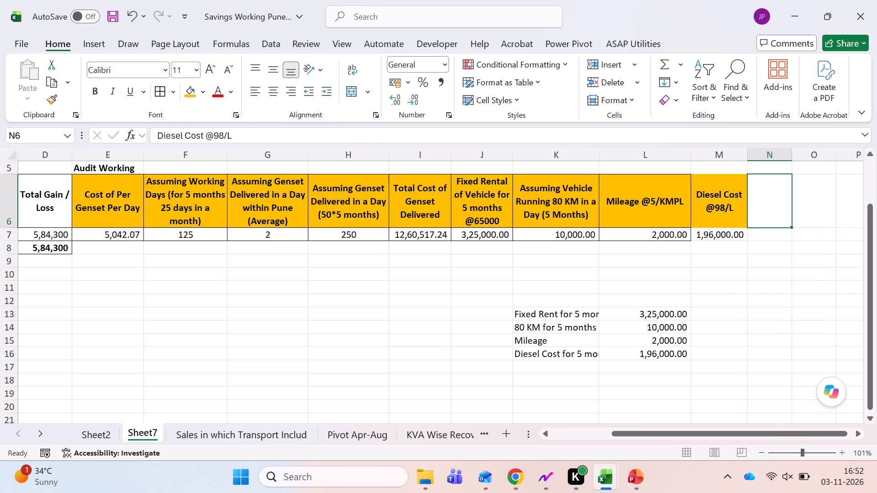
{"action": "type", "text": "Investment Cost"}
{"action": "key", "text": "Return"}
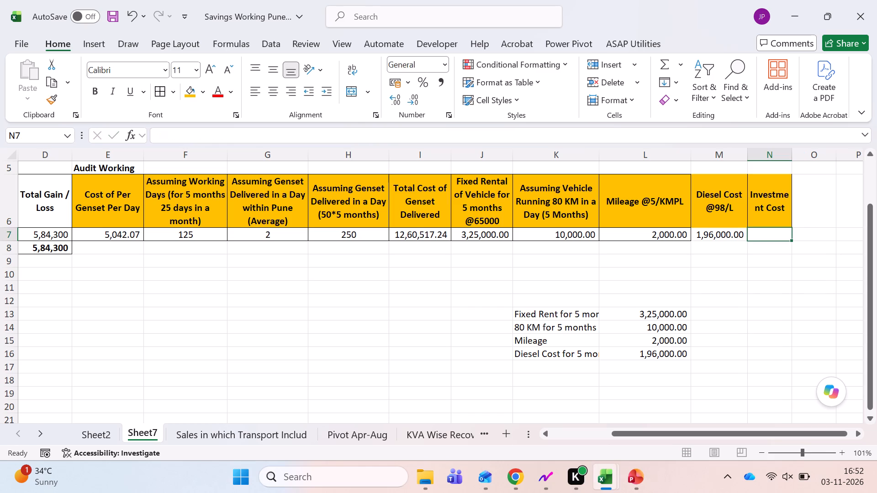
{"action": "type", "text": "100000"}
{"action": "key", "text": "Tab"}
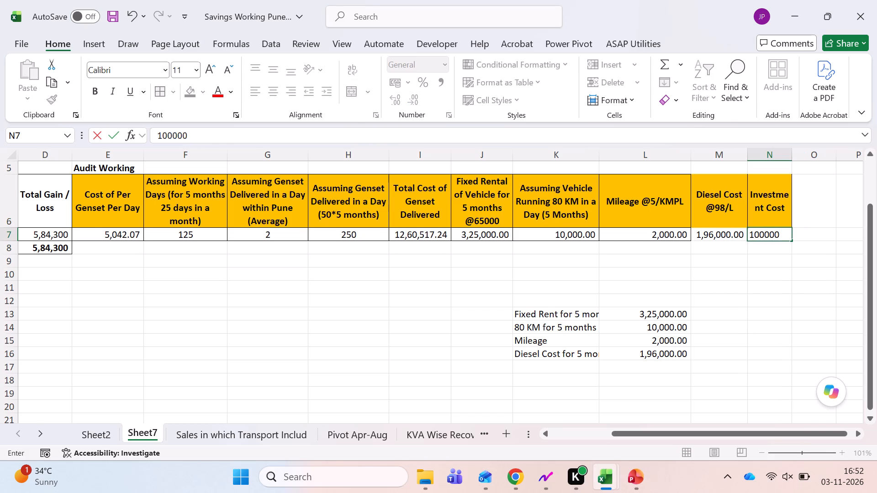
Enter the header "Interest Cost 1%" in O6.
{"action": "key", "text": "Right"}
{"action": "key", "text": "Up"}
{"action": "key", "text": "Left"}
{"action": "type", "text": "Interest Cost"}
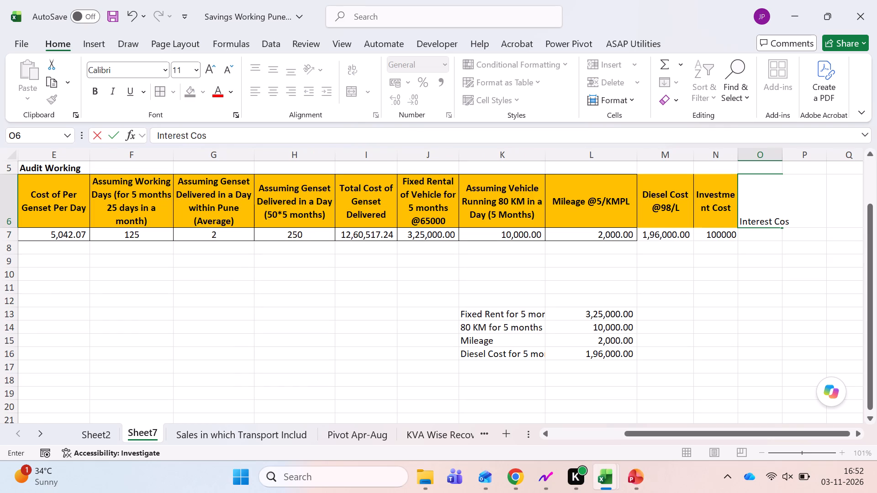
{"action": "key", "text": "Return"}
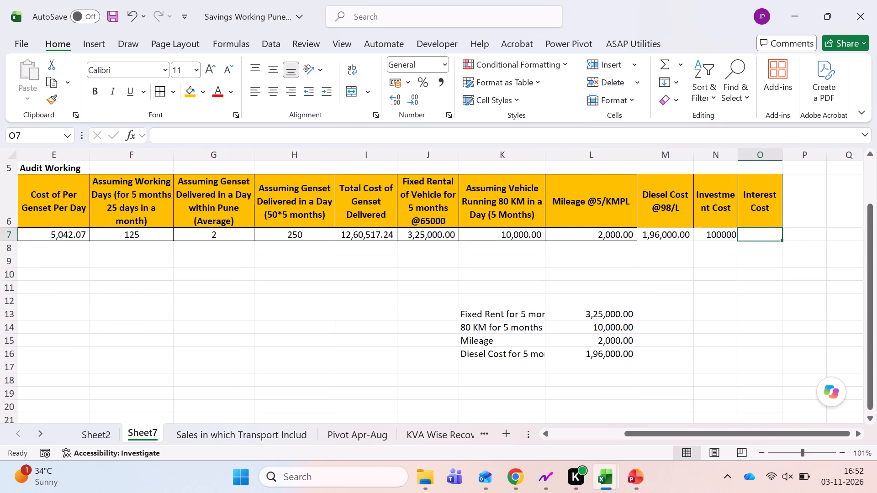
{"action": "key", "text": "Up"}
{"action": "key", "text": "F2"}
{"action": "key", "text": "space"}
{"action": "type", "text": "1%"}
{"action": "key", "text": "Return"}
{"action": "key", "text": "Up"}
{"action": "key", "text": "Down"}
Calculate the interest cost in O7 with the formula =N7*1%.
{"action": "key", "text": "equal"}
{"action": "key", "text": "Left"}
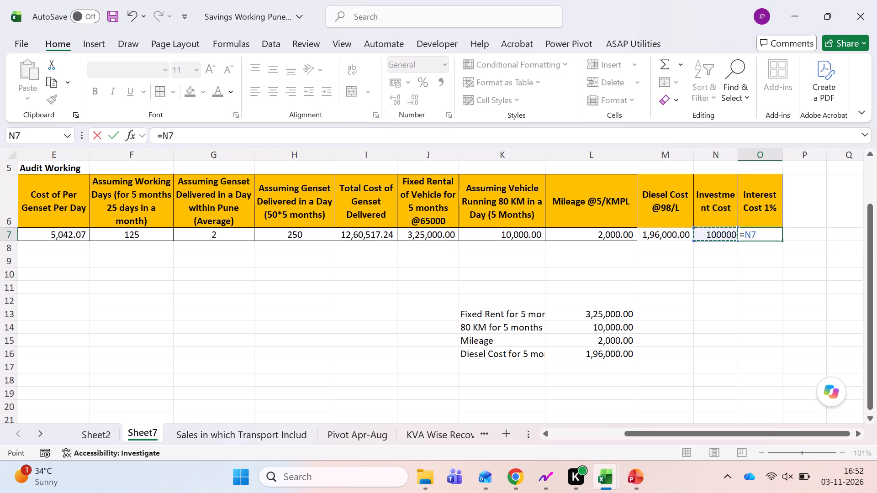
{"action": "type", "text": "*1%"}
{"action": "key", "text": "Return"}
Fill the interest cost value cell O7 with yellow.
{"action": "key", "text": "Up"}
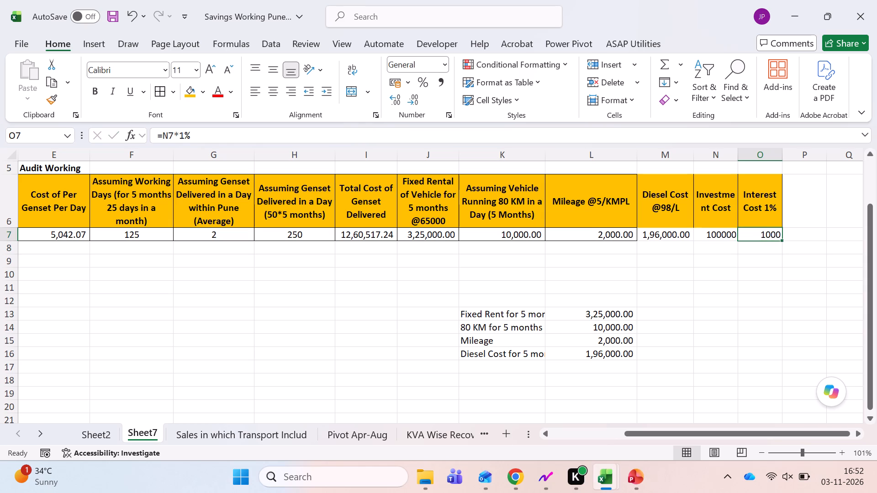
{"action": "left_click", "coordinate": [202, 91]}
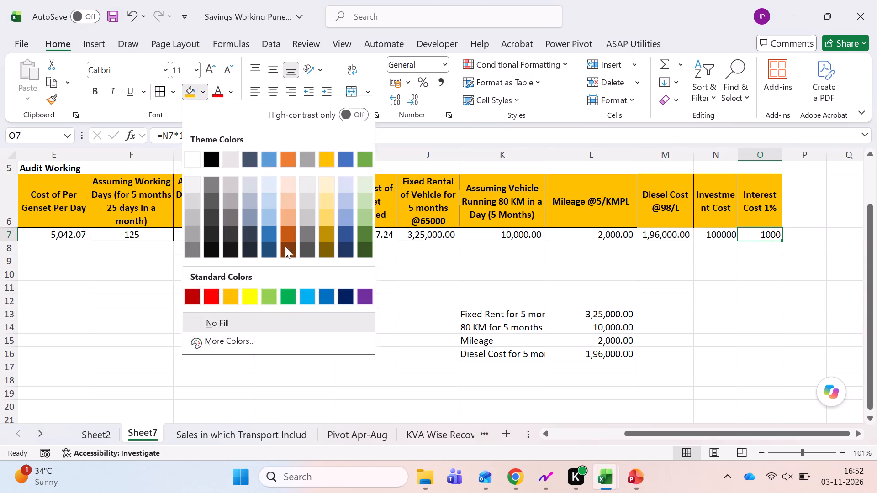
{"action": "left_click", "coordinate": [247, 298]}
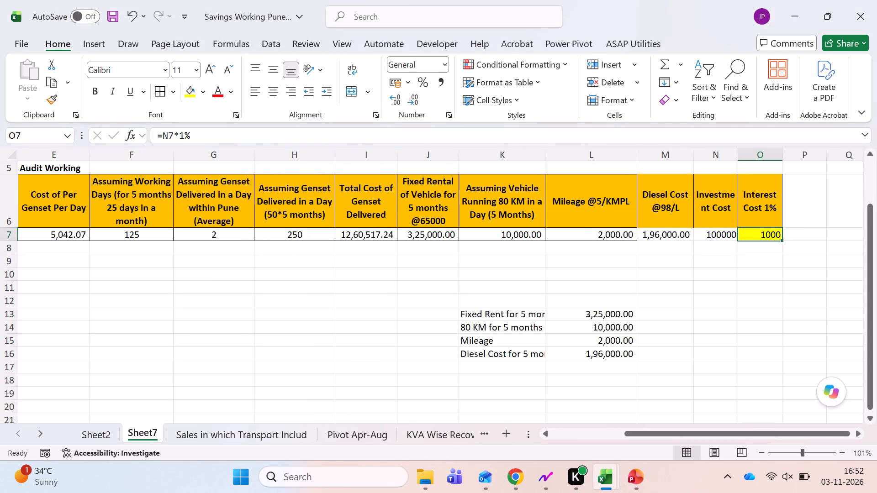
Copy the audit working table E6:O7 and paste it transposed as a vertical table starting at E21.
{"action": "scroll", "coordinate": [513, 309], "scroll_direction": "right", "scroll_amount": 1}
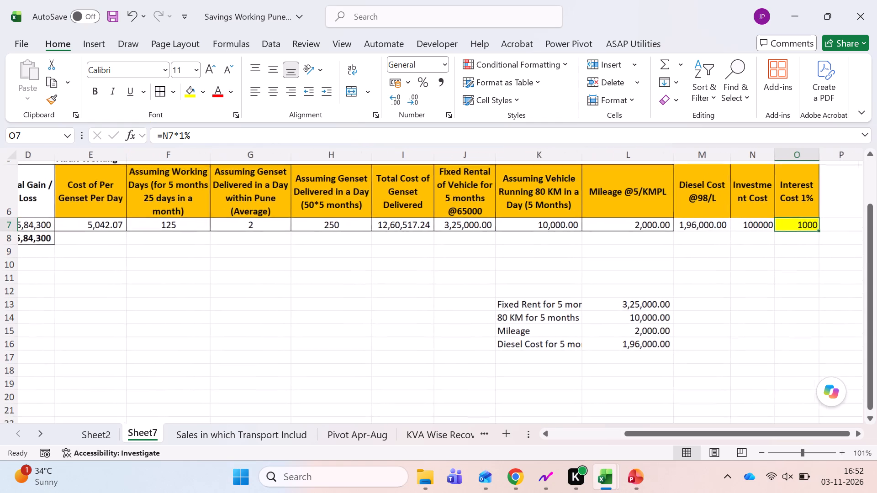
{"action": "scroll", "coordinate": [513, 309], "scroll_direction": "right", "scroll_amount": 1}
{"action": "left_click", "coordinate": [132, 195]}
{"action": "key", "text": "shift+Right"}
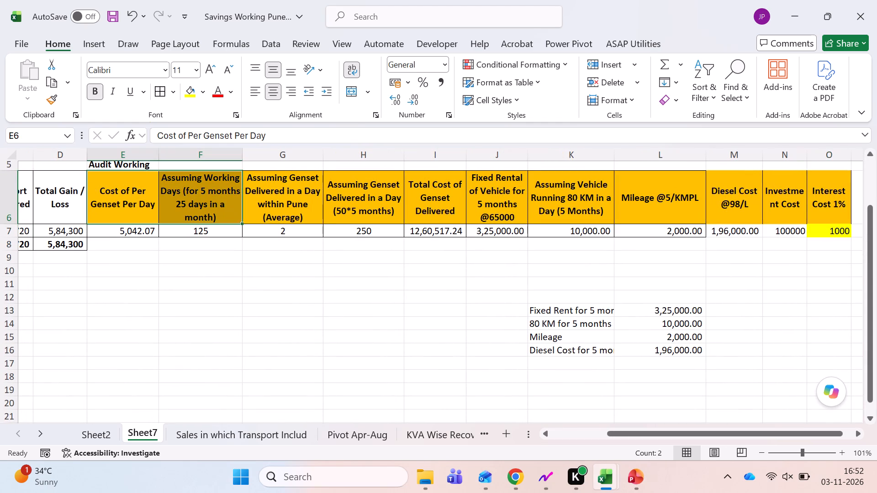
{"action": "key", "text": "shift+Right"}
{"action": "key", "text": "shift+Right"}
{"action": "key", "text": "shift+Right"}
{"action": "key", "text": "shift+Right"}
{"action": "key", "text": "shift+Right"}
{"action": "key", "text": "shift+Right"}
{"action": "key", "text": "shift+Right"}
{"action": "key", "text": "shift+Right"}
{"action": "key", "text": "shift+Down"}
{"action": "key", "text": "shift+Right"}
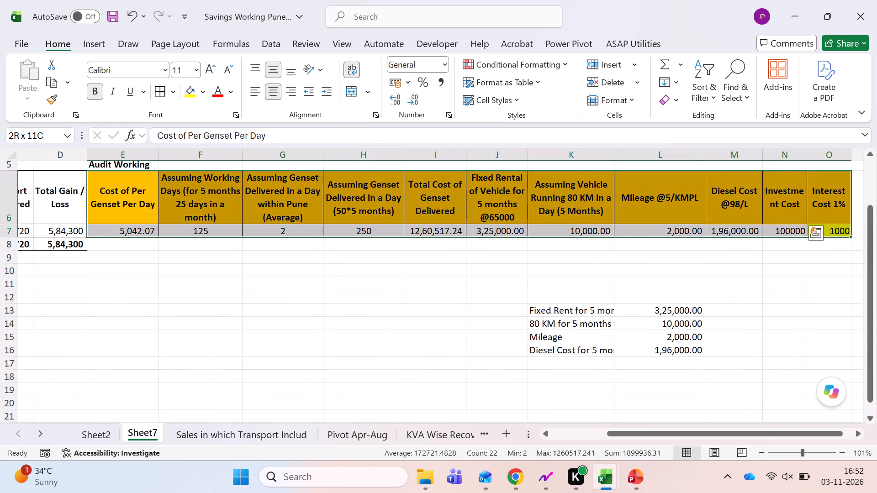
{"action": "key", "text": "ctrl+c"}
{"action": "scroll", "coordinate": [152, 318], "scroll_direction": "down", "scroll_amount": 1}
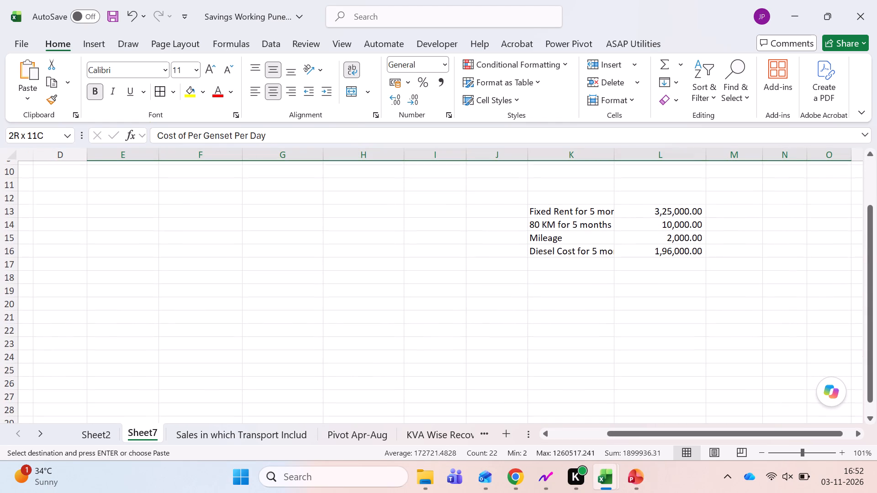
{"action": "left_click", "coordinate": [139, 318]}
{"action": "key", "text": "alt+e"}
{"action": "key", "text": "s"}
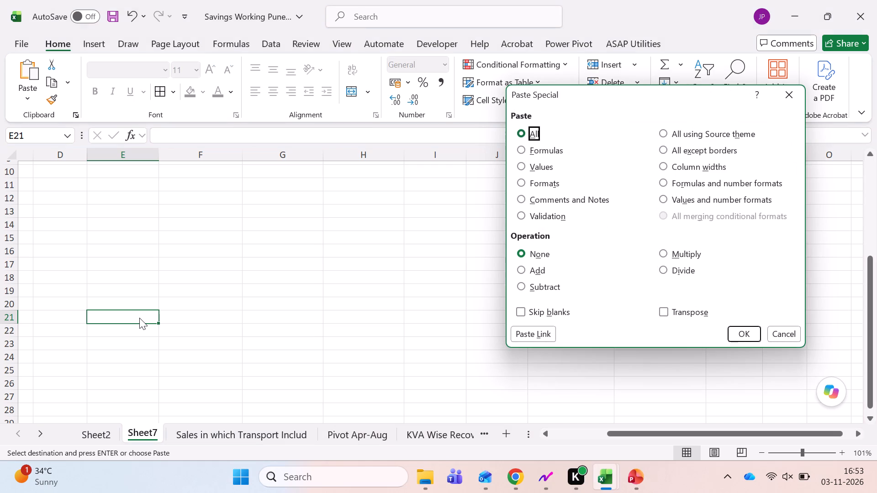
{"action": "left_click", "coordinate": [663, 309]}
{"action": "left_click", "coordinate": [740, 329]}
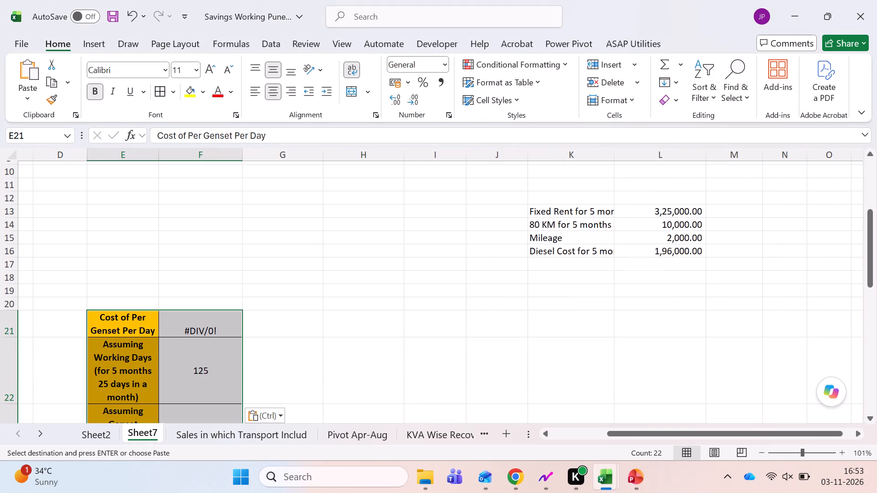
Widen column E to give the transposed table's labels more room.
{"action": "scroll", "coordinate": [429, 310], "scroll_direction": "down", "scroll_amount": 2}
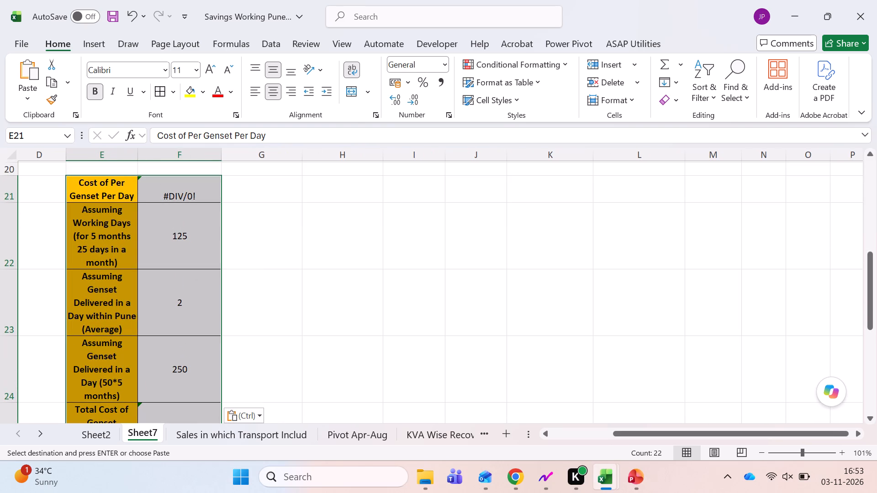
{"action": "left_click_drag", "start_coordinate": [139, 153], "coordinate": [174, 155]}
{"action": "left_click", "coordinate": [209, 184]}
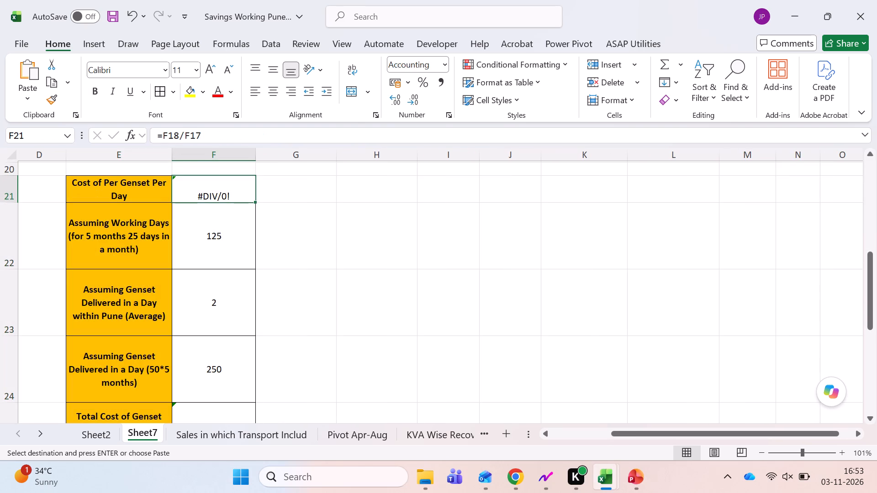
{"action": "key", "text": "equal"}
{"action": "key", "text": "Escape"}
Copy the per-genset daily cost from E7 and paste it into F21 as values only.
{"action": "scroll", "coordinate": [355, 276], "scroll_direction": "up", "scroll_amount": 1}
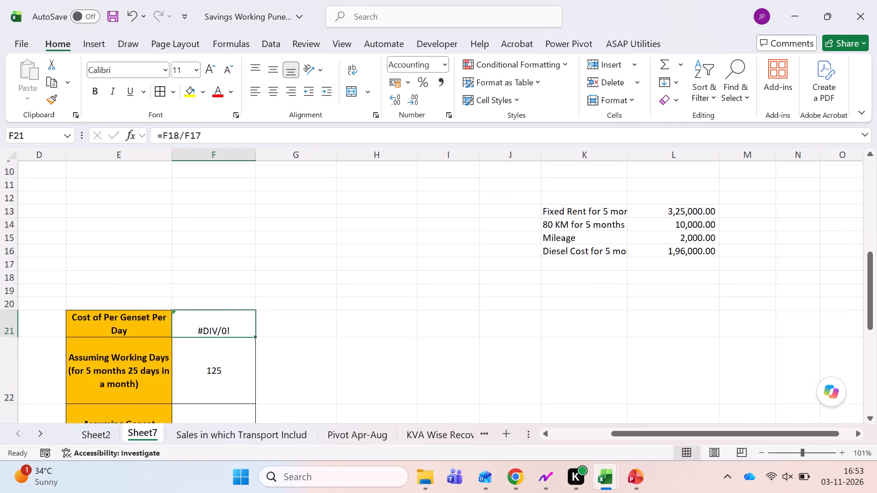
{"action": "scroll", "coordinate": [355, 276], "scroll_direction": "up", "scroll_amount": 3}
{"action": "scroll", "coordinate": [361, 320], "scroll_direction": "up", "scroll_amount": 1}
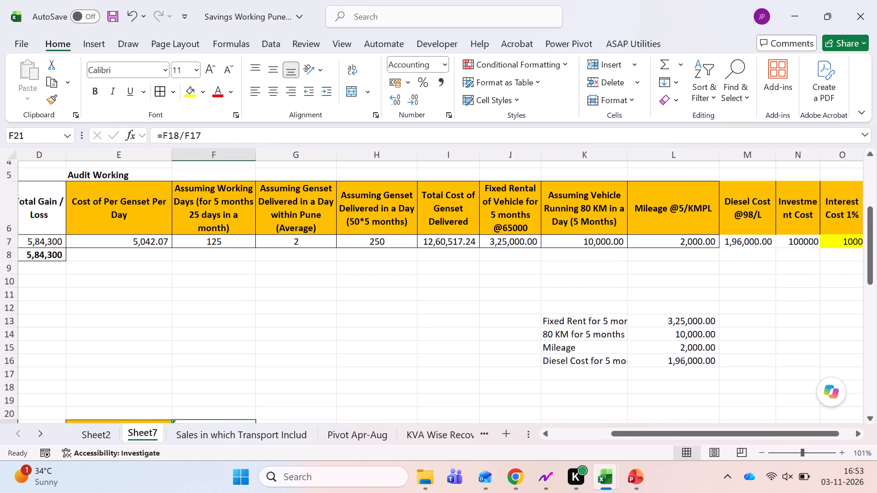
{"action": "scroll", "coordinate": [361, 320], "scroll_direction": "up", "scroll_amount": 1}
{"action": "left_click", "coordinate": [130, 259]}
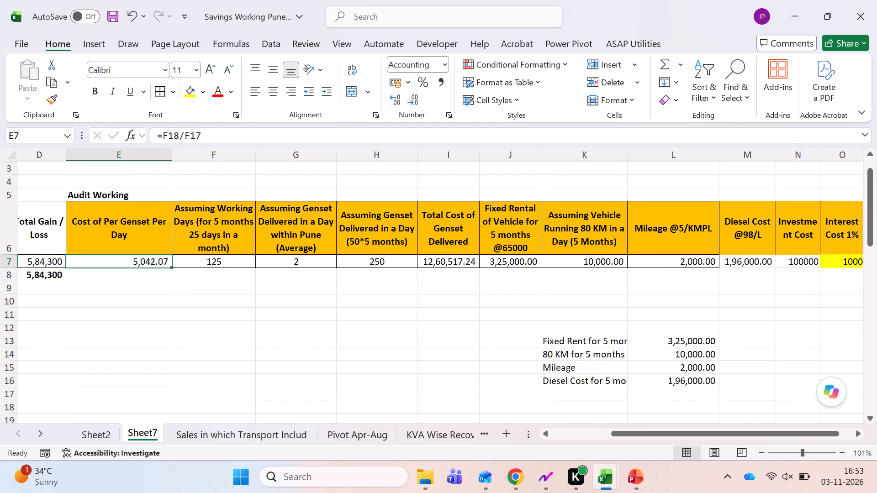
{"action": "key", "text": "ctrl+c"}
{"action": "scroll", "coordinate": [159, 309], "scroll_direction": "down", "scroll_amount": 2}
{"action": "left_click", "coordinate": [201, 277]}
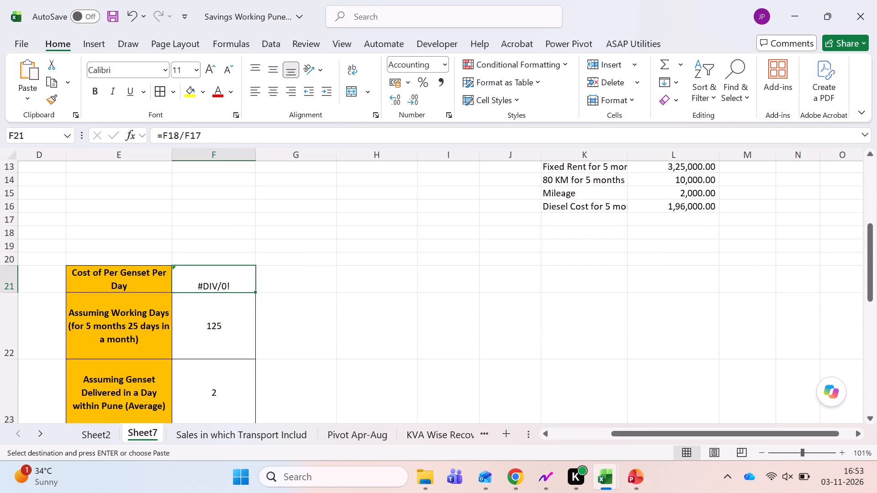
{"action": "key", "text": "alt+e"}
{"action": "type", "text": "sv"}
{"action": "key", "text": "Return"}
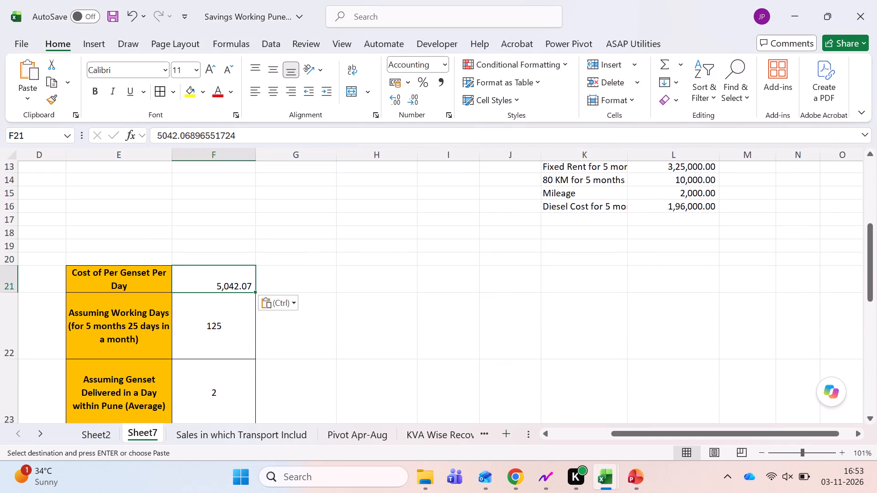
Apply middle vertical and centre horizontal alignment to the per-genset cost cell F21.
{"action": "left_click", "coordinate": [272, 62]}
{"action": "left_click", "coordinate": [275, 97]}
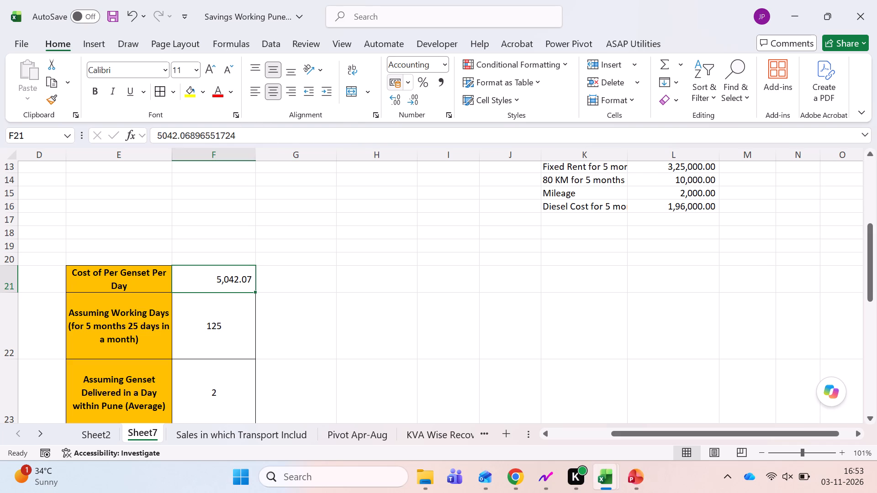
Delete the cells of the original horizontal audit working table, E6:O7.
{"action": "scroll", "coordinate": [205, 322], "scroll_direction": "down", "scroll_amount": 1}
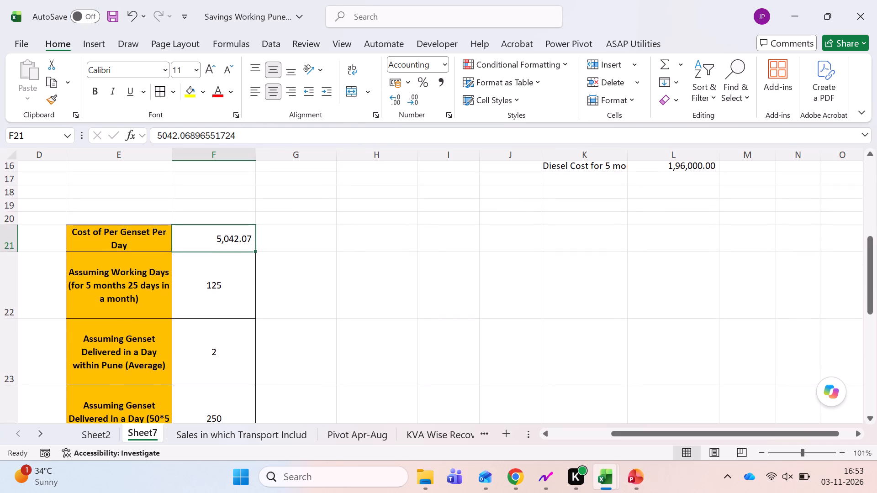
{"action": "scroll", "coordinate": [146, 286], "scroll_direction": "up", "scroll_amount": 2}
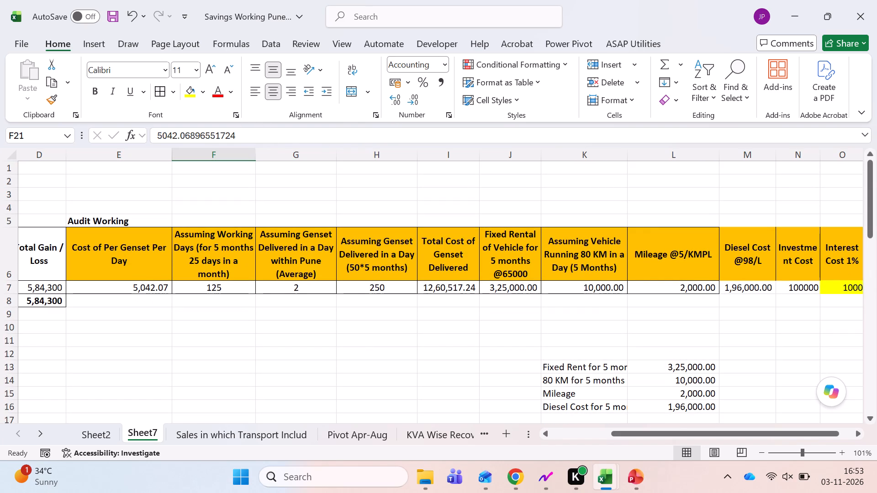
{"action": "left_click", "coordinate": [149, 259]}
{"action": "left_click_drag", "start_coordinate": [148, 155], "coordinate": [814, 239]}
{"action": "left_click", "coordinate": [149, 255]}
{"action": "key", "text": "shift+Right"}
{"action": "key", "text": "shift+Down"}
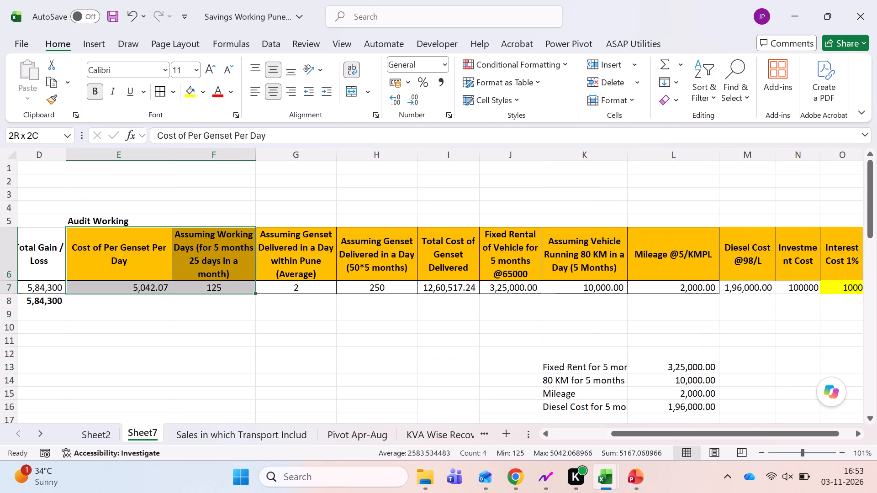
{"action": "key", "text": "shift+Right"}
{"action": "key", "text": "shift+Right"}
{"action": "key", "text": "shift+Right"}
{"action": "key", "text": "shift+Right"}
{"action": "key", "text": "shift+Right"}
{"action": "key", "text": "shift+Right"}
{"action": "key", "text": "shift+Right"}
{"action": "key", "text": "shift+Right"}
{"action": "key", "text": "shift+Right"}
{"action": "key", "text": "shift+Right"}
{"action": "key", "text": "shift+Right"}
{"action": "key", "text": "shift+Left"}
{"action": "key", "text": "shift+Left"}
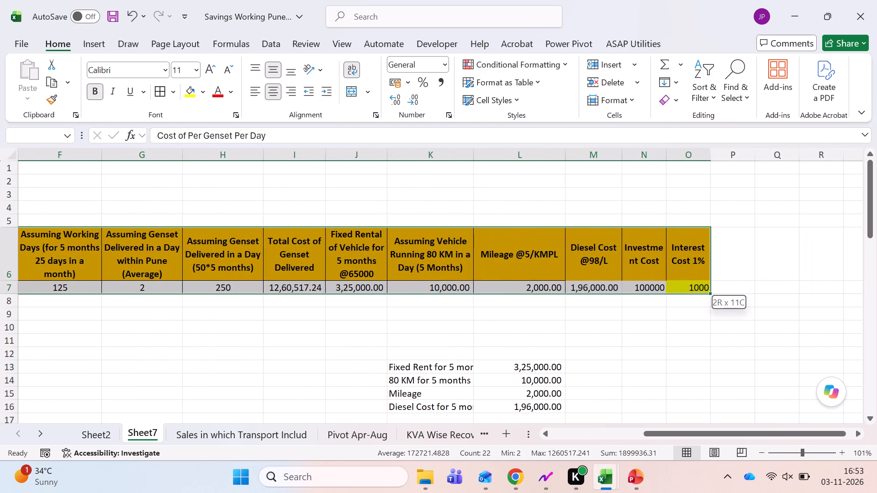
{"action": "key", "text": "ctrl+minus"}
{"action": "key", "text": "Return"}
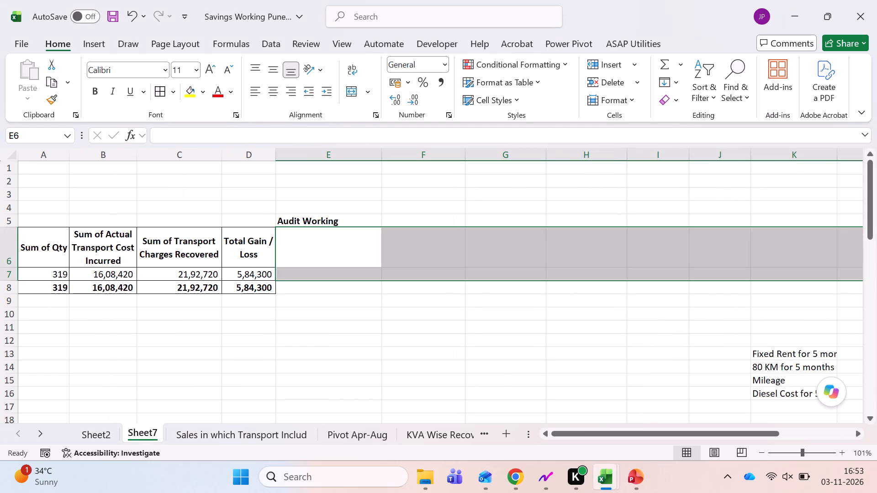
Clear the leftover rent, kilometre, mileage and diesel cost working in cells K13:L16.
{"action": "scroll", "coordinate": [743, 352], "scroll_direction": "down", "scroll_amount": 1}
{"action": "left_click", "coordinate": [760, 225]}
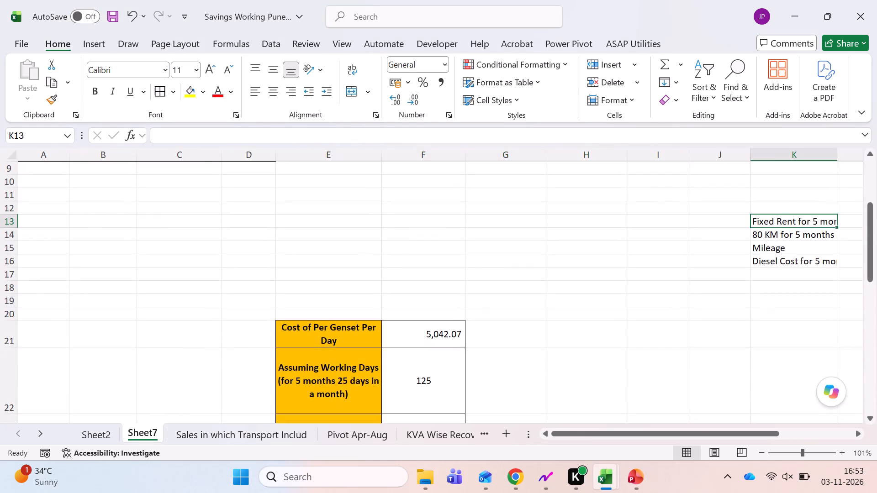
{"action": "key", "text": "Right"}
{"action": "key", "text": "shift+Right"}
{"action": "key", "text": "Left"}
{"action": "key", "text": "Left"}
{"action": "key", "text": "shift+Right"}
{"action": "key", "text": "shift+Right"}
{"action": "key", "text": "shift+Down"}
{"action": "key", "text": "shift+Down"}
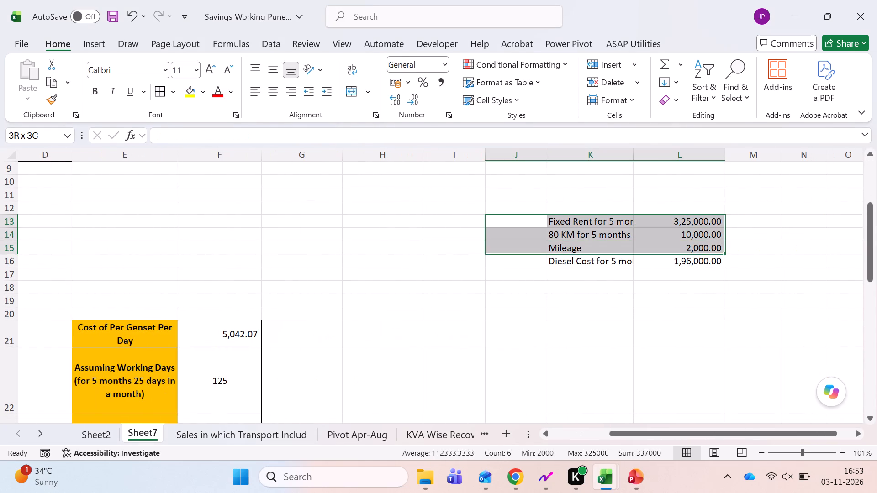
{"action": "key", "text": "shift+Down"}
{"action": "key", "text": "Home"}
{"action": "key", "text": "ctrl+Right"}
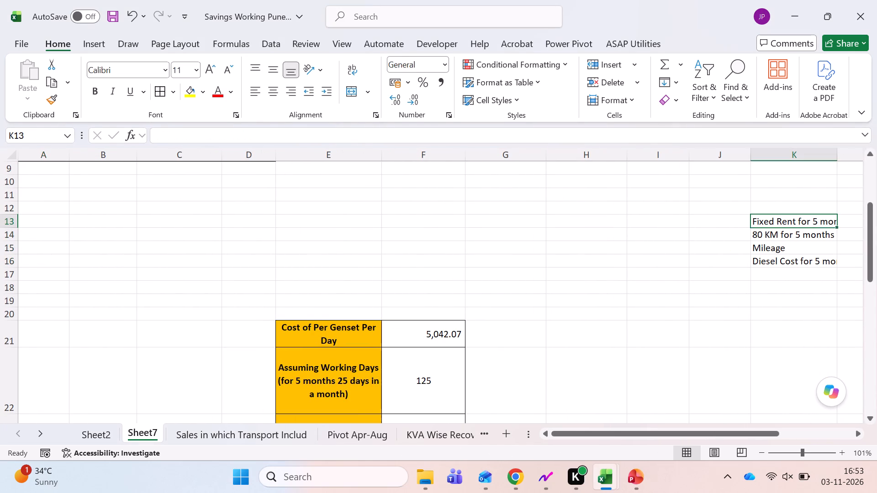
{"action": "key", "text": "shift+Right"}
{"action": "key", "text": "shift+Down"}
{"action": "key", "text": "shift+Down"}
{"action": "key", "text": "shift+Down"}
{"action": "key", "text": "Delete"}
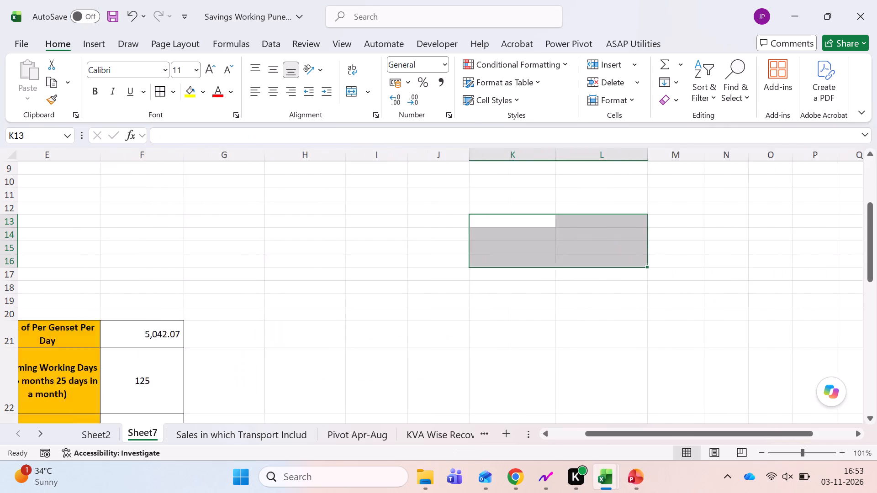
Cut the vertical audit working table starting at E21 and paste it beside the summary table, starting at F6.
{"action": "scroll", "coordinate": [581, 339], "scroll_direction": "right", "scroll_amount": 2}
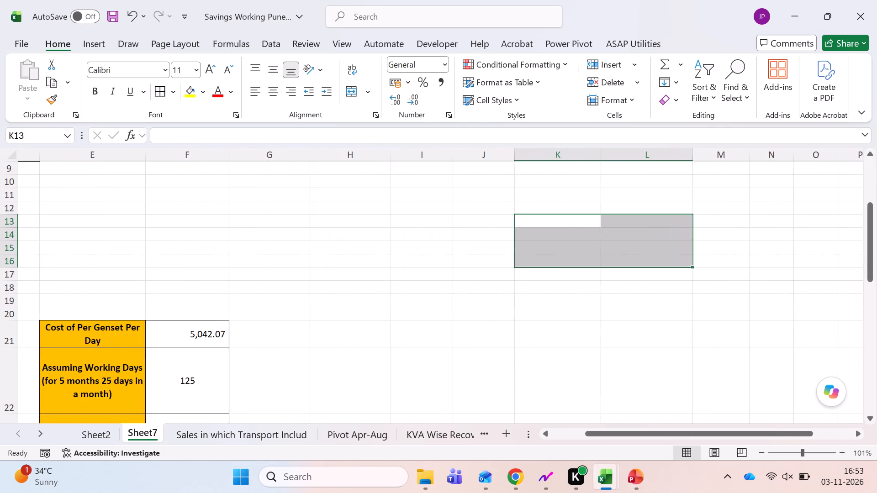
{"action": "left_click", "coordinate": [94, 334]}
{"action": "double_click", "coordinate": [93, 333]}
{"action": "key", "text": "Escape"}
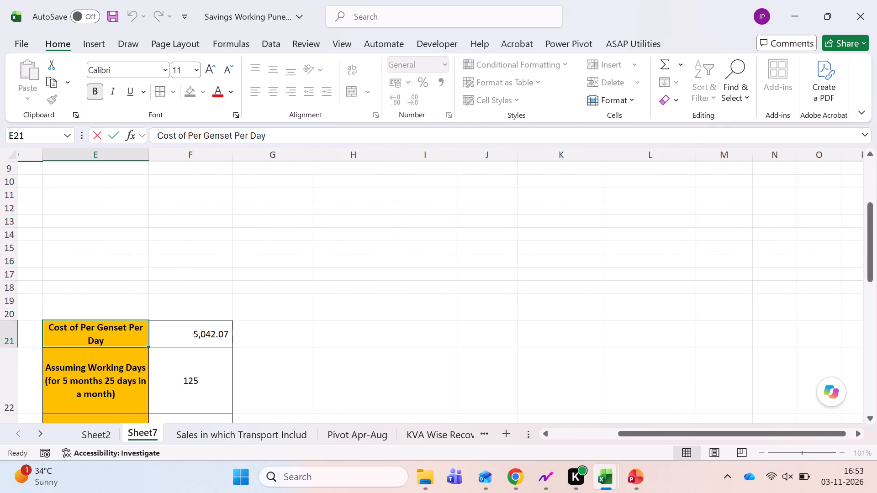
{"action": "key", "text": "shift+Right"}
{"action": "key", "text": "ctrl+shift+Down"}
{"action": "key", "text": "ctrl+shift+Up"}
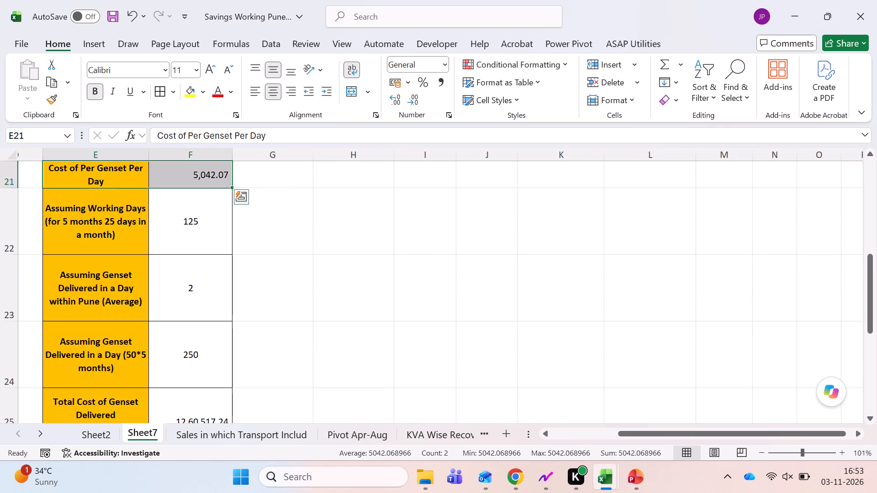
{"action": "key", "text": "ctrl+shift+Down"}
{"action": "key", "text": "ctrl+x"}
{"action": "key", "text": "ctrl+Up"}
{"action": "key", "text": "ctrl+Up"}
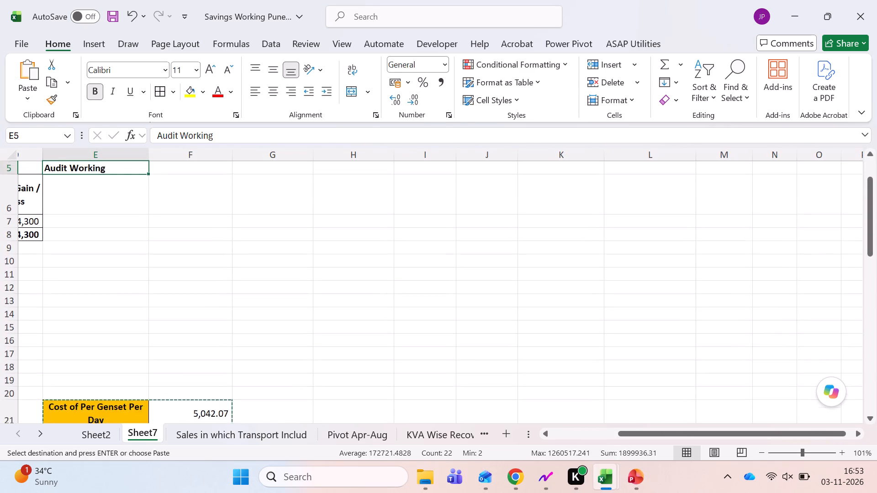
{"action": "key", "text": "Down"}
{"action": "key", "text": "Down"}
{"action": "key", "text": "Down"}
{"action": "key", "text": "Left"}
{"action": "key", "text": "Left"}
{"action": "key", "text": "Left"}
{"action": "key", "text": "Left"}
{"action": "key", "text": "Left"}
{"action": "key", "text": "Left"}
{"action": "key", "text": "Down"}
{"action": "key", "text": "Down"}
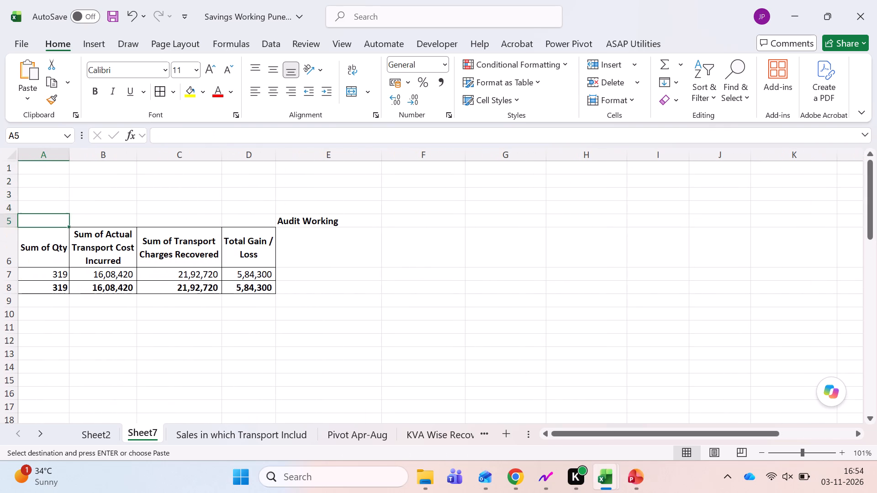
{"action": "key", "text": "Right"}
{"action": "key", "text": "Right"}
{"action": "key", "text": "Right"}
{"action": "key", "text": "Right"}
{"action": "key", "text": "Right"}
{"action": "key", "text": "ctrl+v"}
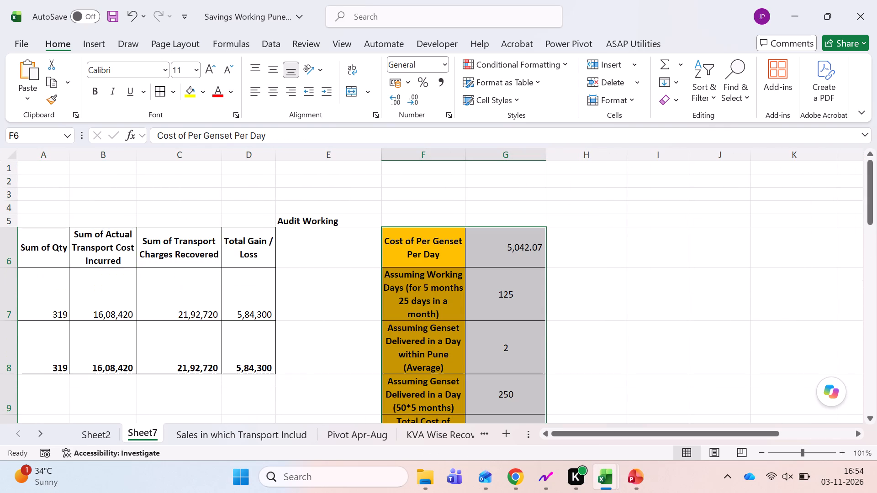
Widen column F to give the moved table's labels more room.
{"action": "left_click", "coordinate": [759, 452]}
{"action": "left_click", "coordinate": [759, 452]}
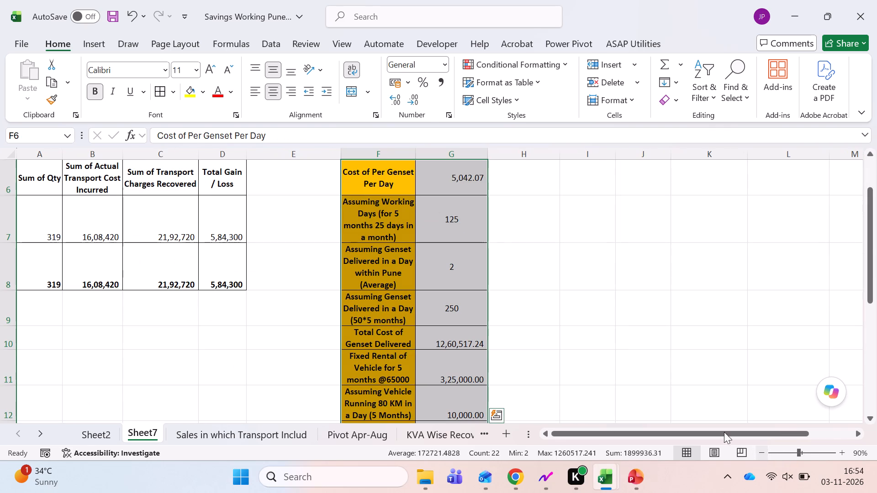
{"action": "scroll", "coordinate": [214, 294], "scroll_direction": "right", "scroll_amount": 1}
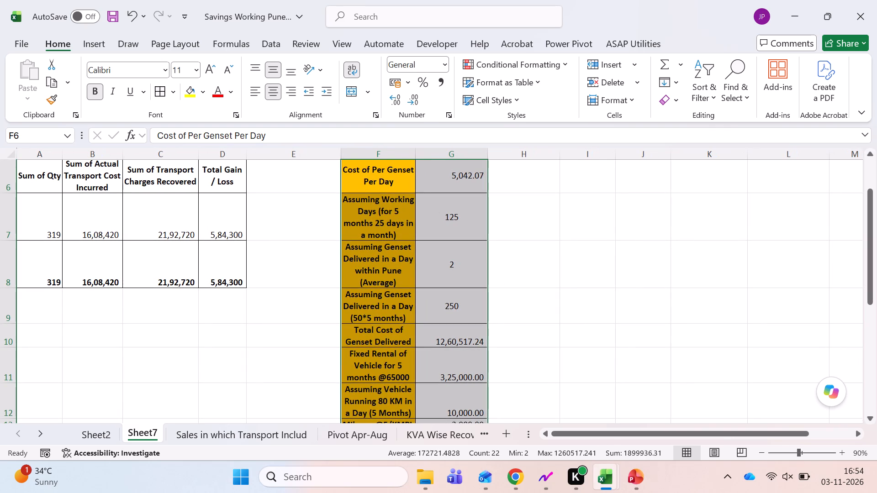
{"action": "left_click", "coordinate": [566, 273]}
{"action": "scroll", "coordinate": [566, 273], "scroll_direction": "up", "scroll_amount": 1}
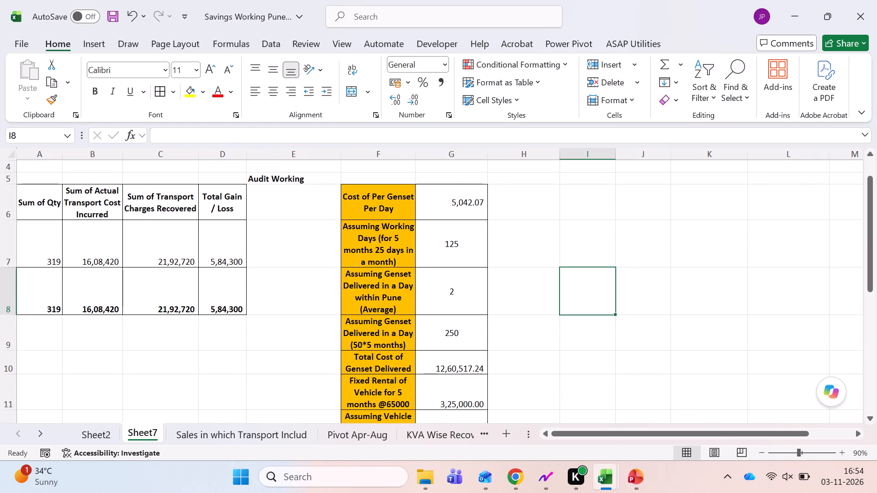
{"action": "left_click_drag", "start_coordinate": [417, 157], "coordinate": [433, 156]}
{"action": "left_click", "coordinate": [558, 240]}
Enter the formula =B7/A7 in G6 for the cost per genset per day.
{"action": "left_click", "coordinate": [398, 231]}
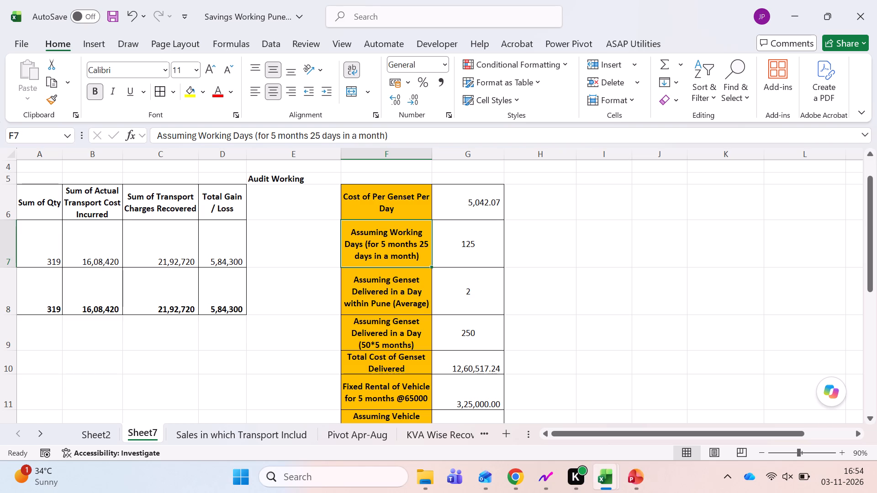
{"action": "key", "text": "Up"}
{"action": "key", "text": "Right"}
{"action": "key", "text": "equal"}
{"action": "key", "text": "Left"}
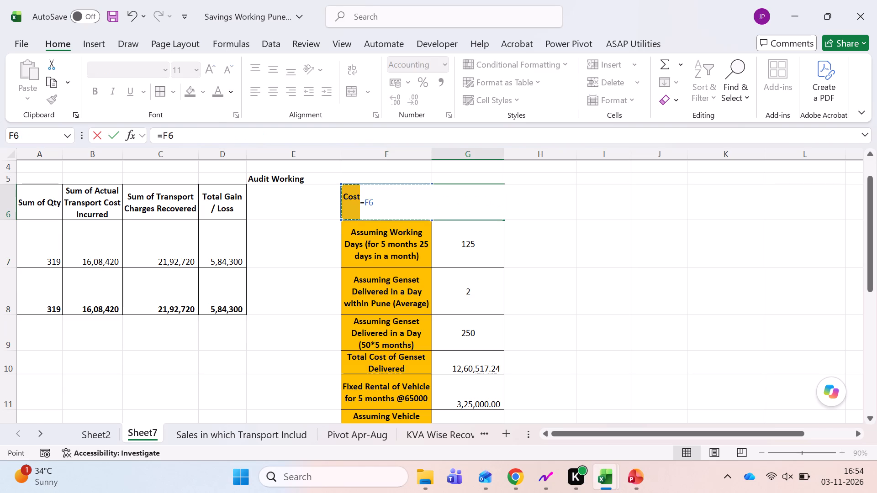
{"action": "key", "text": "Left"}
{"action": "key", "text": "Left"}
{"action": "key", "text": "Left"}
{"action": "key", "text": "Down"}
{"action": "key", "text": "Down"}
{"action": "key", "text": "Left"}
{"action": "key", "text": "Up"}
{"action": "key", "text": "slash"}
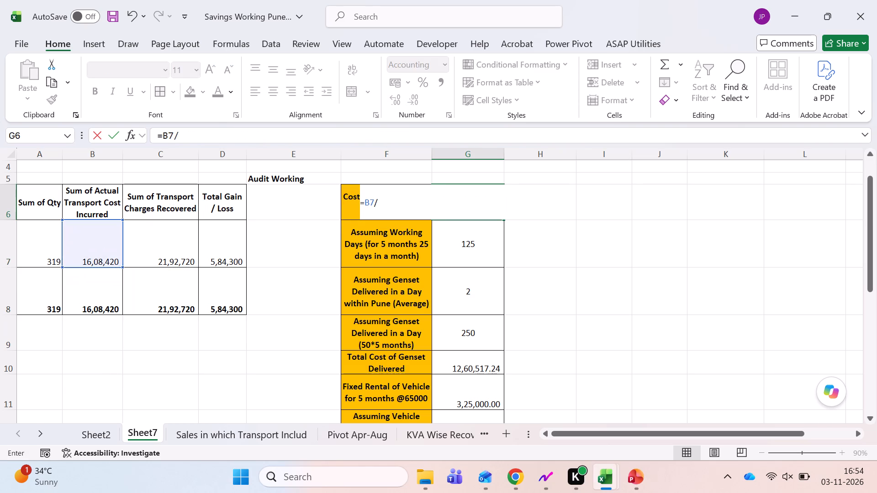
{"action": "key", "text": "Left"}
{"action": "key", "text": "Left"}
{"action": "key", "text": "Left"}
{"action": "key", "text": "Left"}
{"action": "key", "text": "Left"}
{"action": "key", "text": "Left"}
{"action": "key", "text": "Down"}
{"action": "key", "text": "Return"}
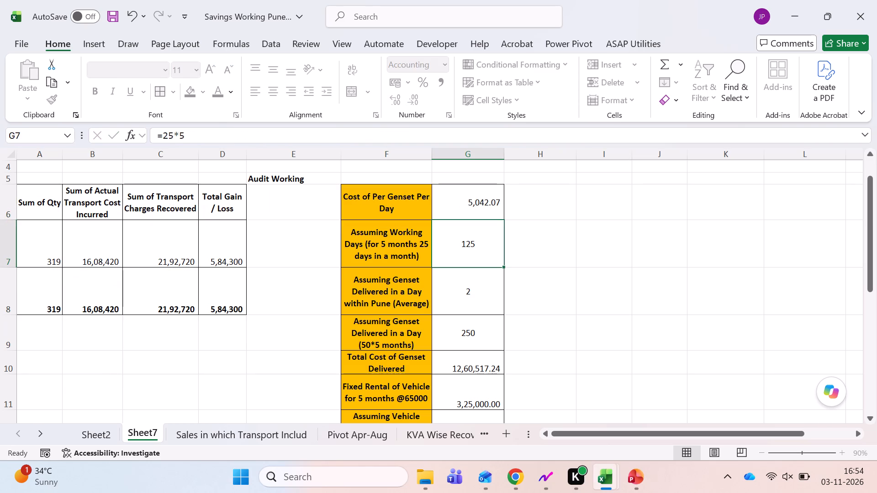
Save the workbook.
{"action": "key", "text": "Up"}
{"action": "key", "text": "ctrl+s"}
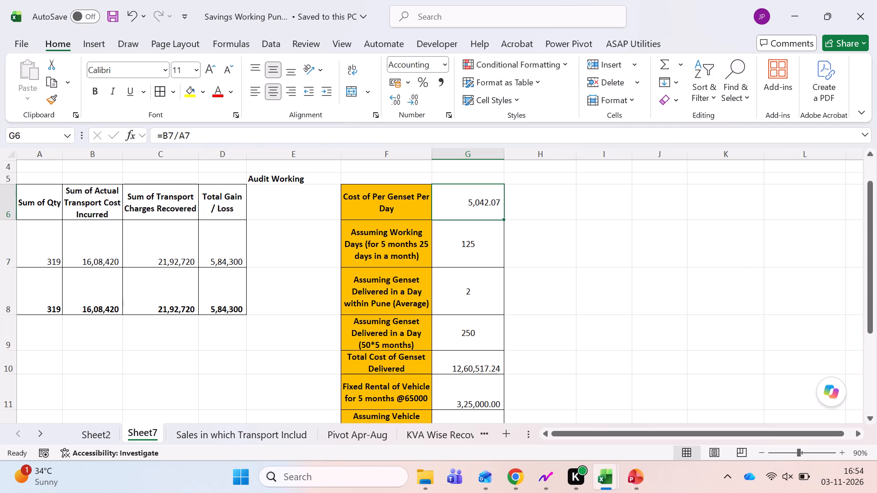
Check the formulas in G7:G9 and change "Day" to "Month" in the F9 label, giving "Assuming Genset Delivered in a Month (50*5 months)".
{"action": "key", "text": "Down"}
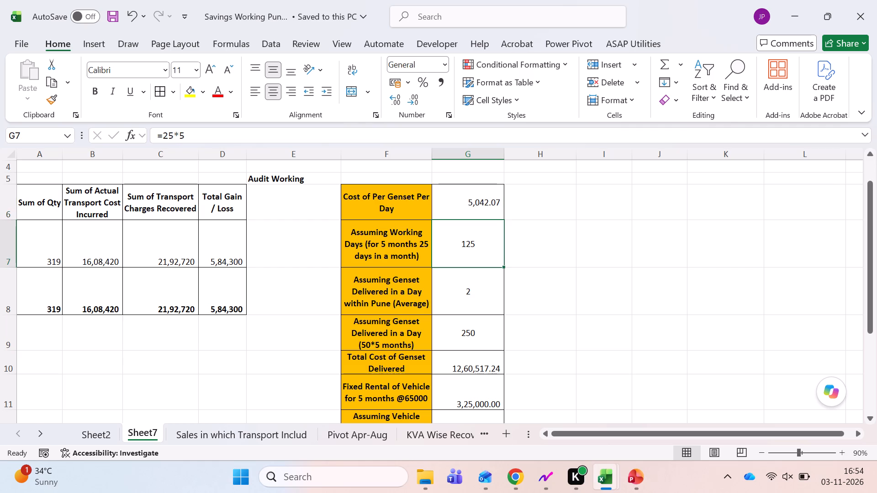
{"action": "key", "text": "Down"}
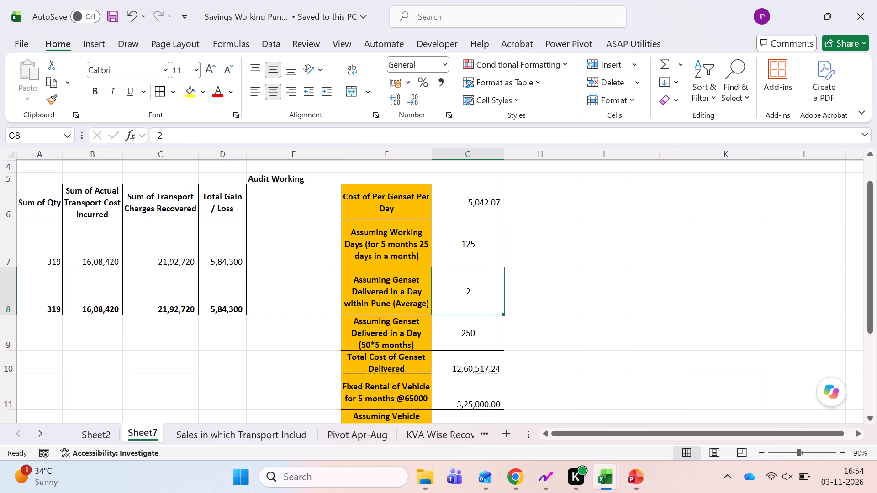
{"action": "key", "text": "Down"}
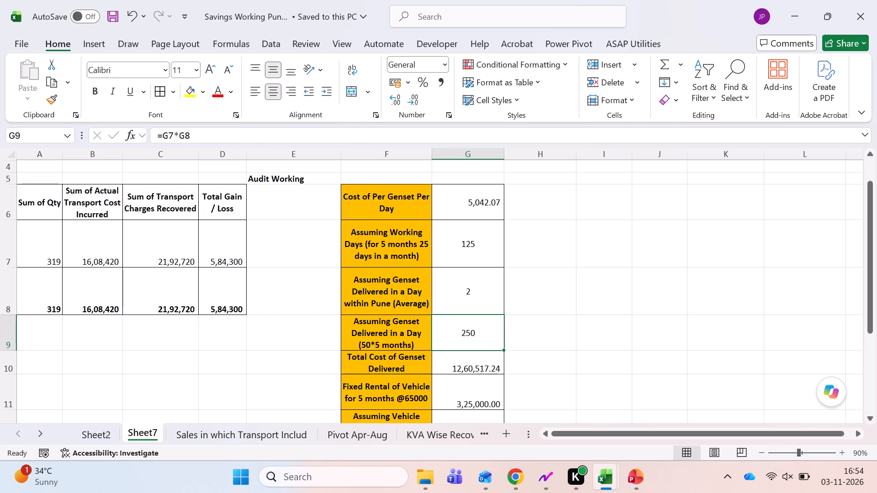
{"action": "key", "text": "F2"}
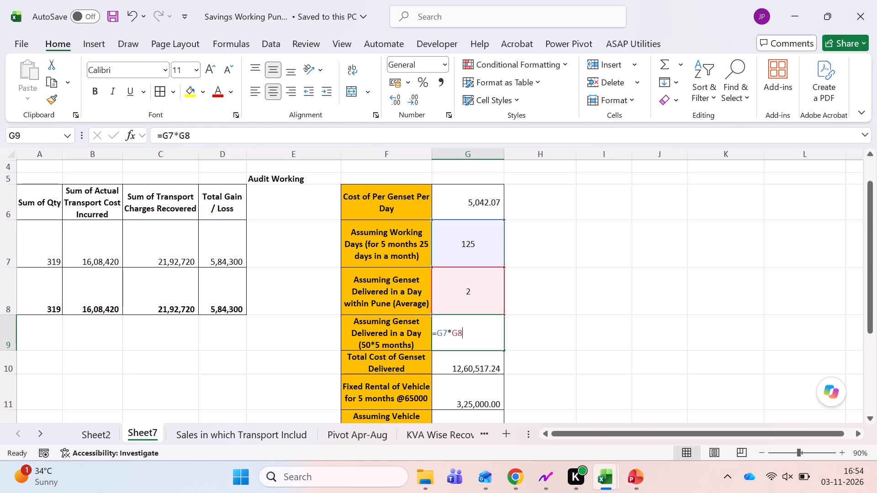
{"action": "key", "text": "Escape"}
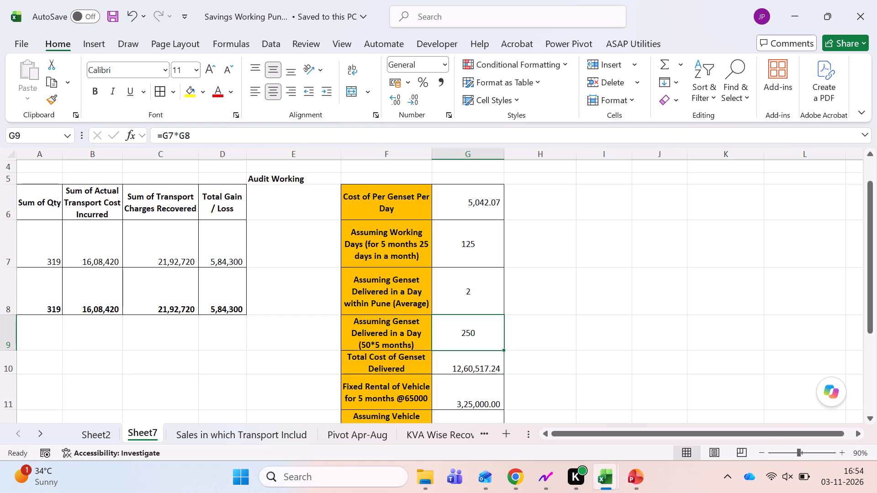
{"action": "left_click", "coordinate": [399, 334]}
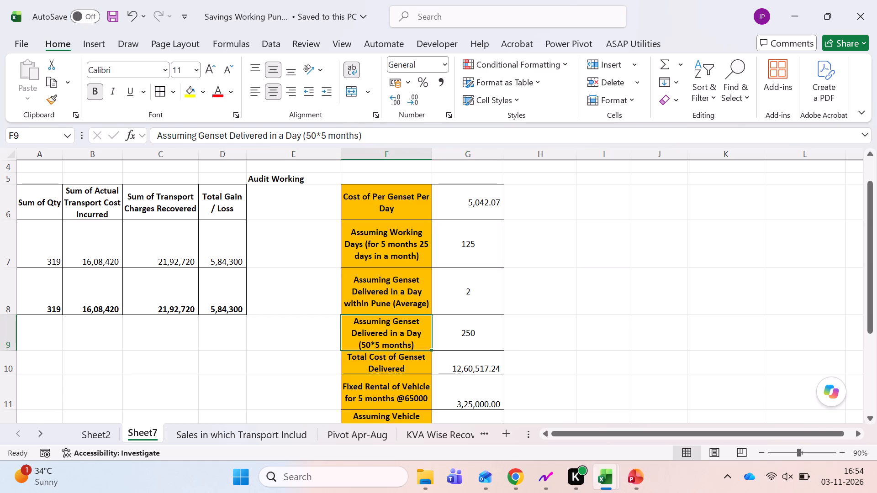
{"action": "left_click", "coordinate": [298, 140]}
{"action": "key", "text": "Right"}
{"action": "key", "text": "ctrl+shift+Left"}
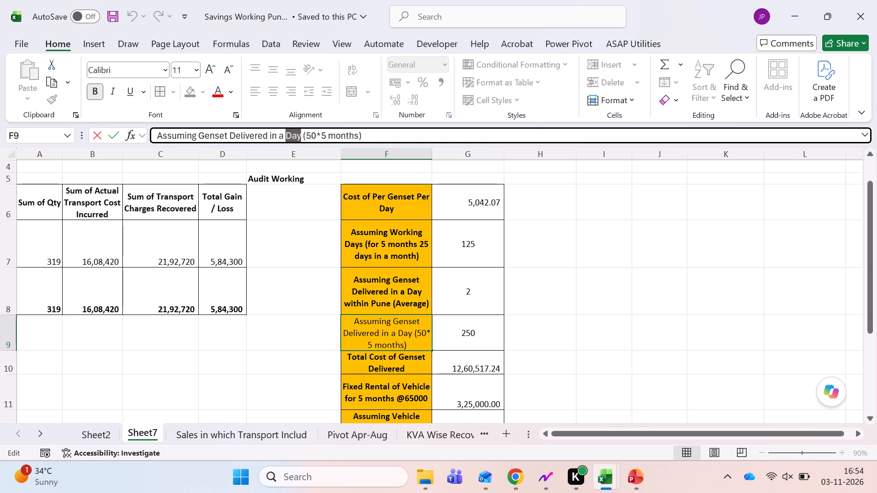
{"action": "type", "text": "Month"}
{"action": "key", "text": "Return"}
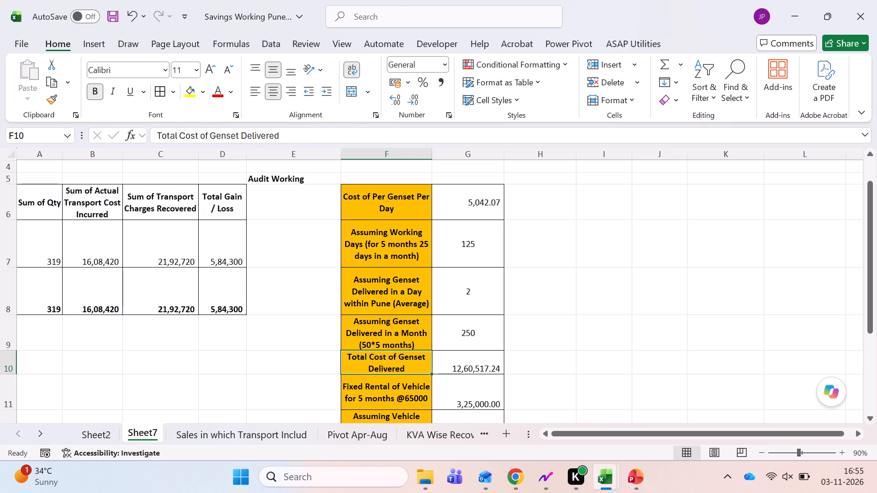
Save the workbook with the corrected label.
{"action": "key", "text": "Up"}
{"action": "key", "text": "ctrl+s"}
Apply middle vertical alignment to the fixed rental value in G11 and the vehicle running value in G12.
{"action": "scroll", "coordinate": [402, 325], "scroll_direction": "down", "scroll_amount": 1}
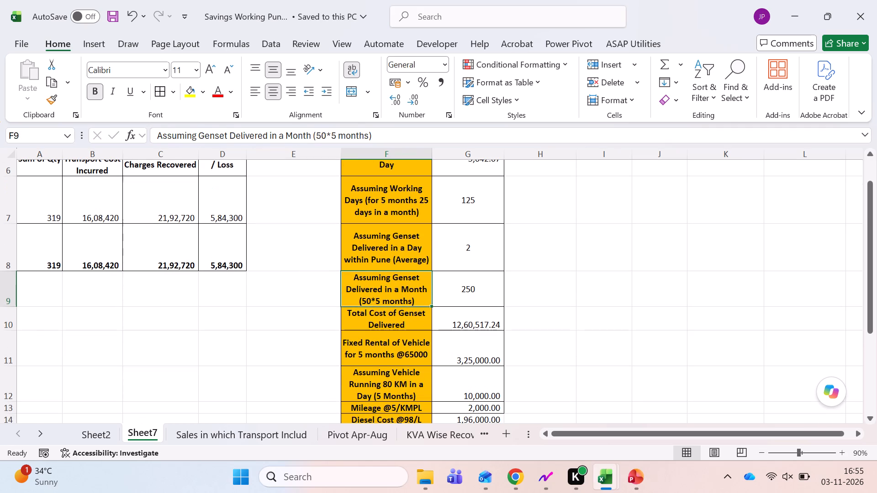
{"action": "scroll", "coordinate": [402, 325], "scroll_direction": "down", "scroll_amount": 1}
{"action": "left_click", "coordinate": [401, 319]}
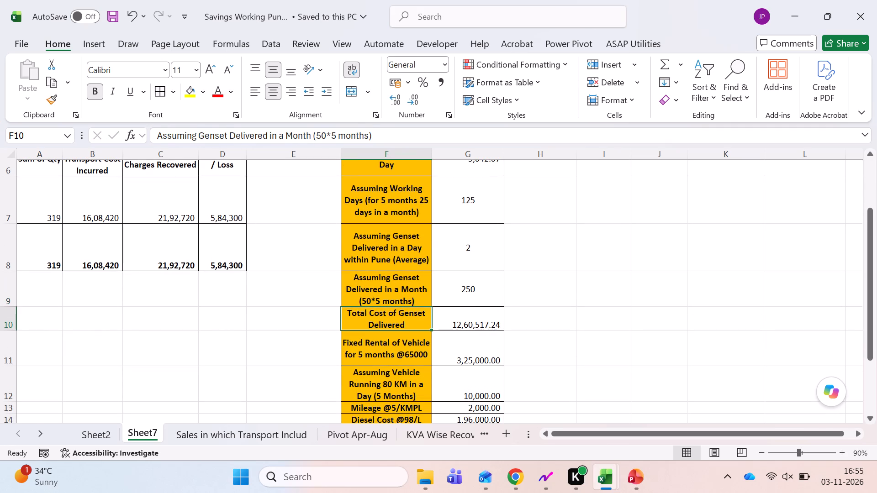
{"action": "left_click", "coordinate": [468, 328]}
{"action": "key", "text": "F2"}
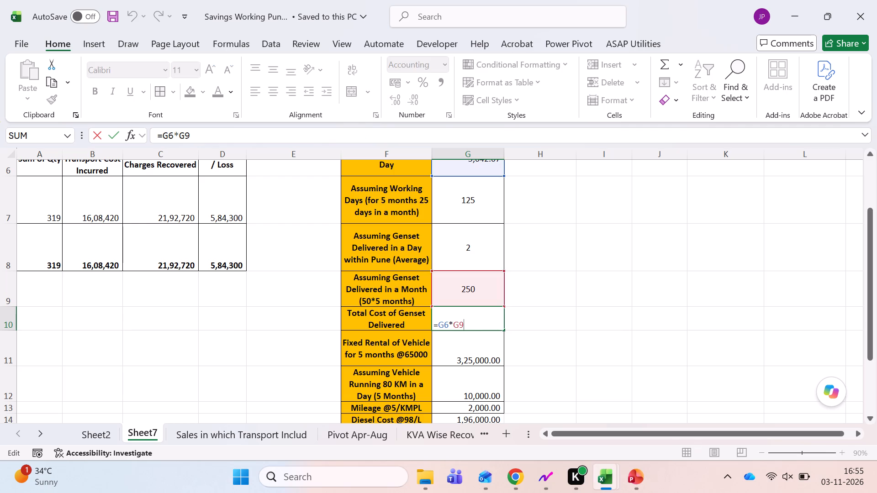
{"action": "key", "text": "Escape"}
{"action": "scroll", "coordinate": [575, 325], "scroll_direction": "down", "scroll_amount": 1}
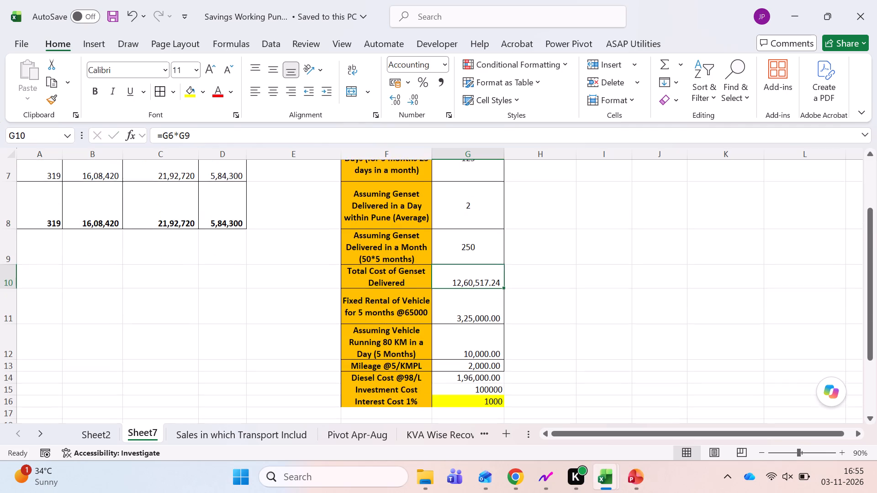
{"action": "left_click", "coordinate": [470, 304]}
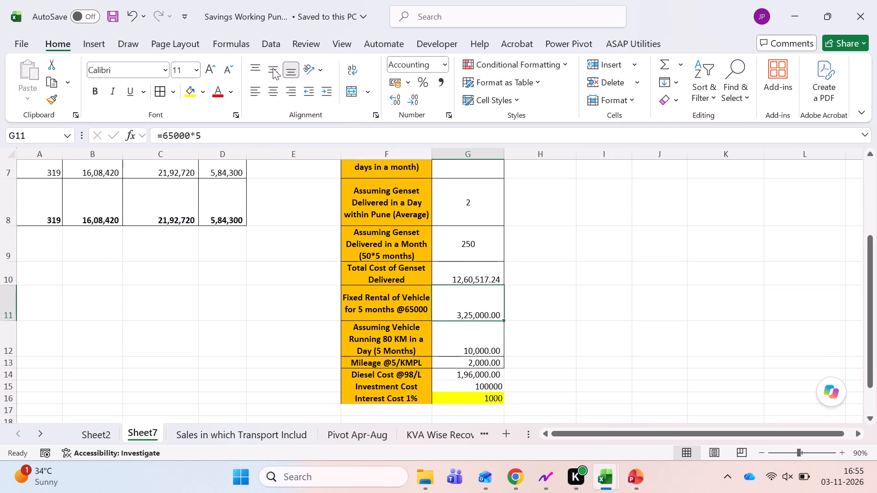
{"action": "left_click", "coordinate": [273, 68]}
{"action": "left_click", "coordinate": [311, 322]}
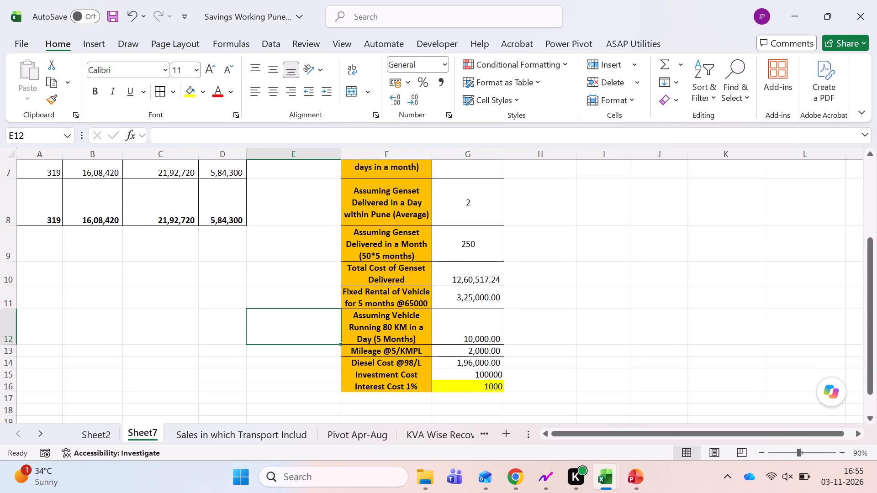
{"action": "left_click", "coordinate": [380, 324]}
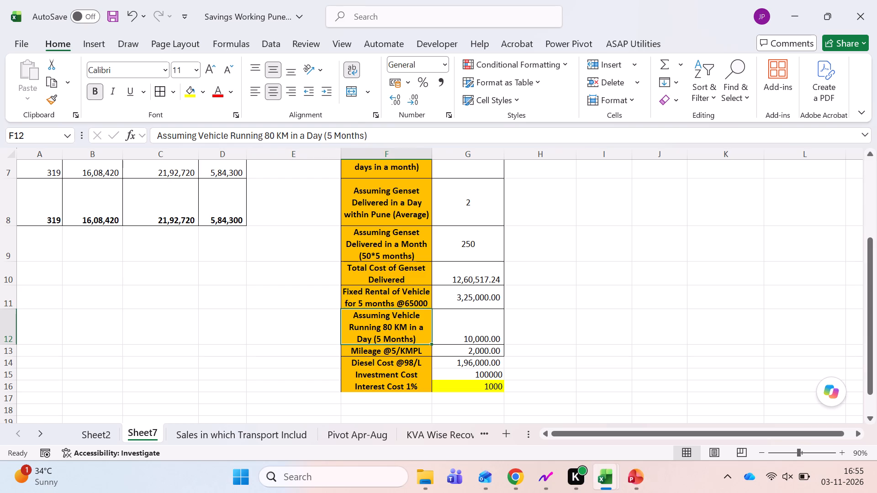
{"action": "left_click", "coordinate": [473, 332]}
{"action": "left_click", "coordinate": [272, 76]}
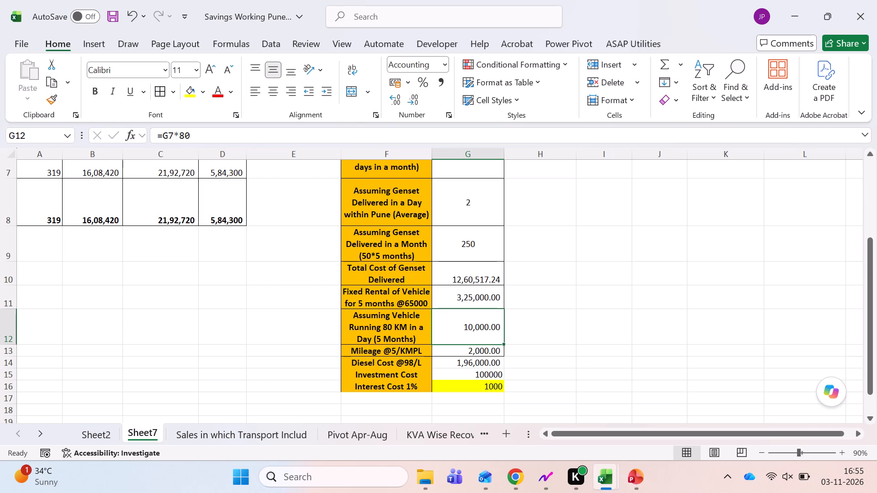
Check the cell references used by the vehicle running KM formula in G12.
{"action": "key", "text": "F2"}
{"action": "scroll", "coordinate": [470, 277], "scroll_direction": "up", "scroll_amount": 1}
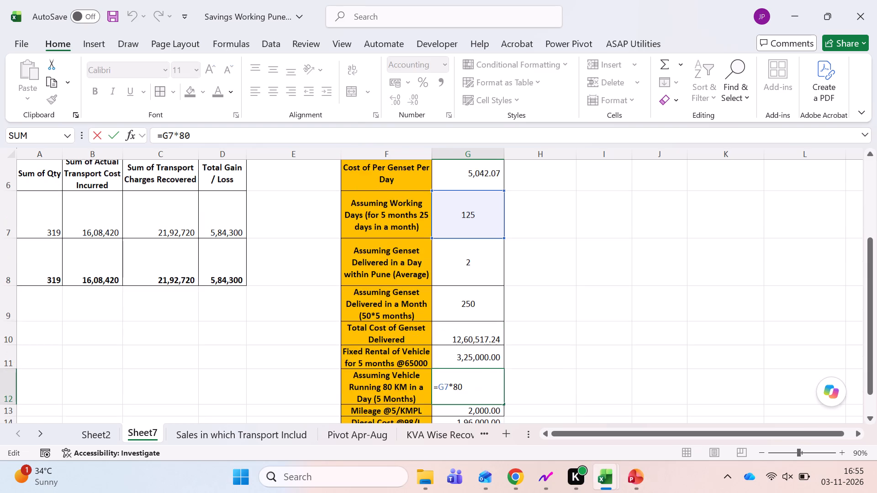
{"action": "scroll", "coordinate": [470, 277], "scroll_direction": "up", "scroll_amount": 1}
{"action": "key", "text": "Escape"}
{"action": "scroll", "coordinate": [470, 277], "scroll_direction": "down", "scroll_amount": 1}
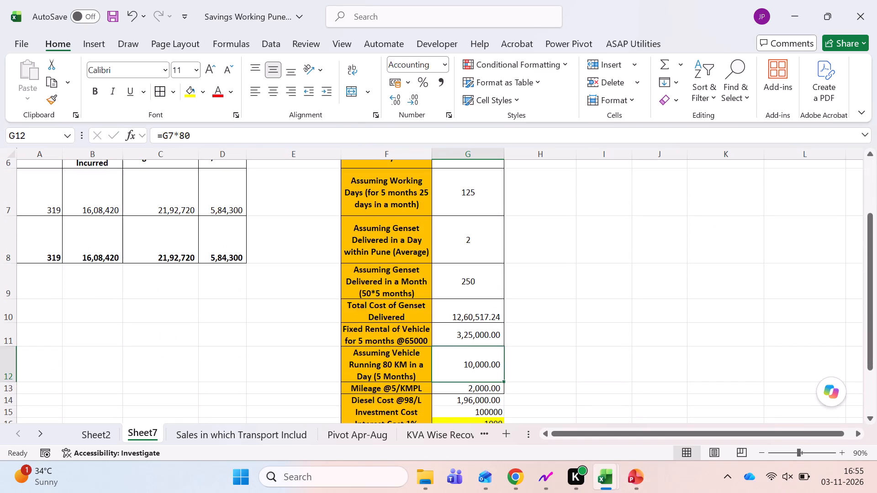
{"action": "scroll", "coordinate": [477, 299], "scroll_direction": "down", "scroll_amount": 1}
Apply all borders to the Diesel Cost, Investment Cost and Interest Cost values in G14:G16.
{"action": "left_click", "coordinate": [476, 361]}
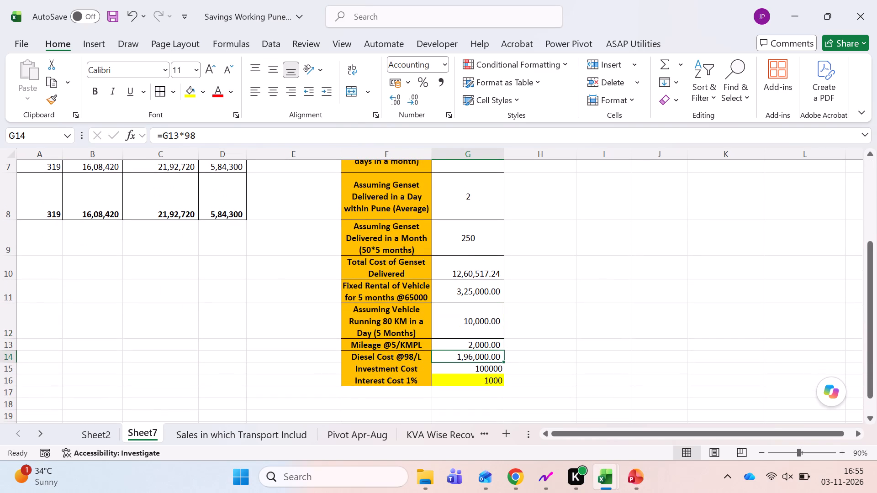
{"action": "key", "text": "shift+Down"}
{"action": "key", "text": "shift+Down"}
{"action": "key", "text": "alt+h"}
{"action": "key", "text": "alt+b"}
{"action": "key", "text": "a"}
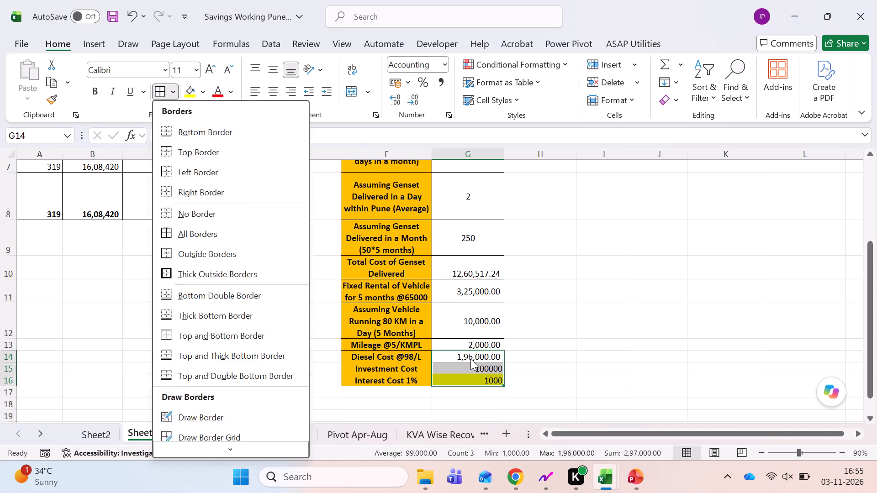
{"action": "left_click", "coordinate": [547, 376]}
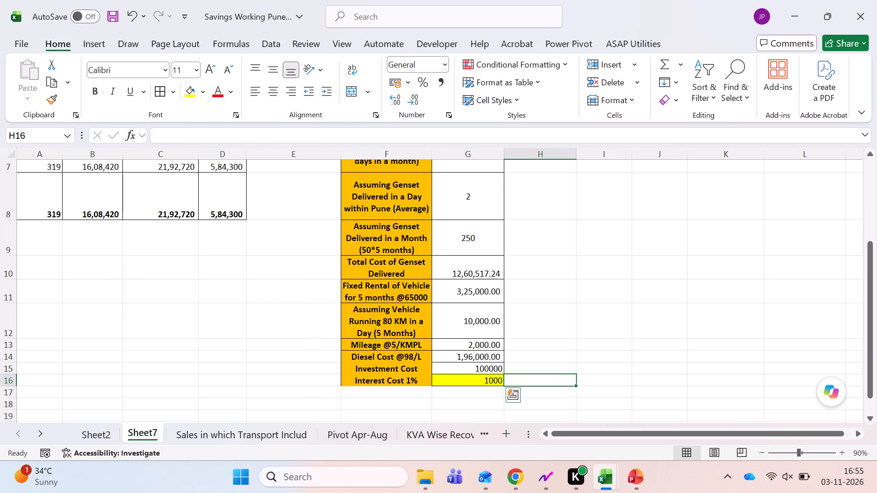
Apply the comma number format with two decimals to the Investment Cost and Interest Cost values in G15:G16.
{"action": "left_click", "coordinate": [473, 375]}
{"action": "left_click_drag", "start_coordinate": [460, 364], "coordinate": [460, 373]}
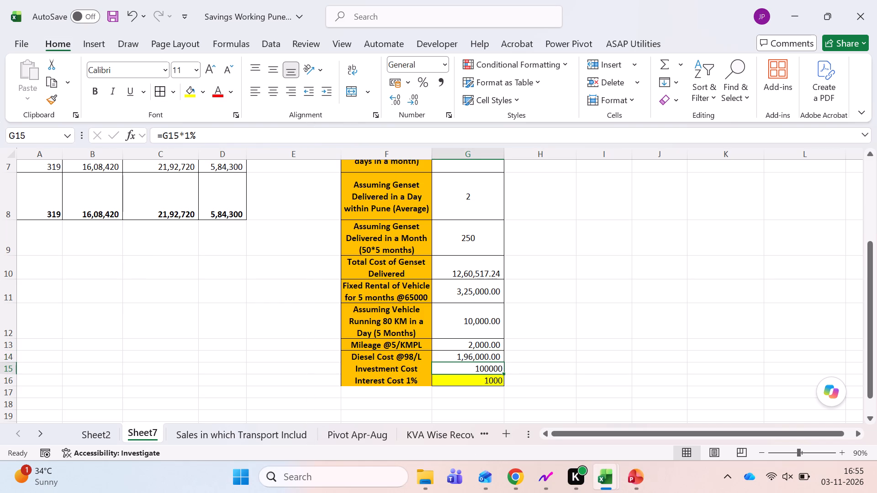
{"action": "left_click_drag", "start_coordinate": [460, 373], "coordinate": [460, 377]}
{"action": "key", "text": "alt+h"}
{"action": "key", "text": "alt+k"}
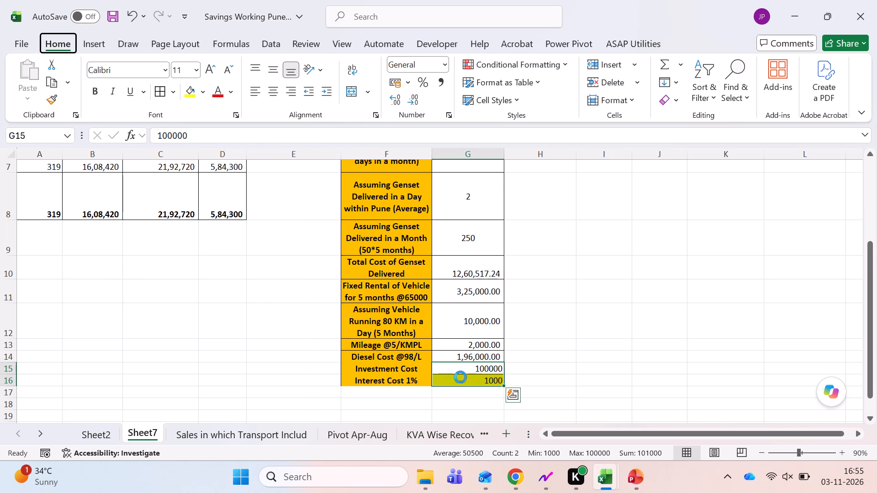
{"action": "left_click", "coordinate": [470, 374]}
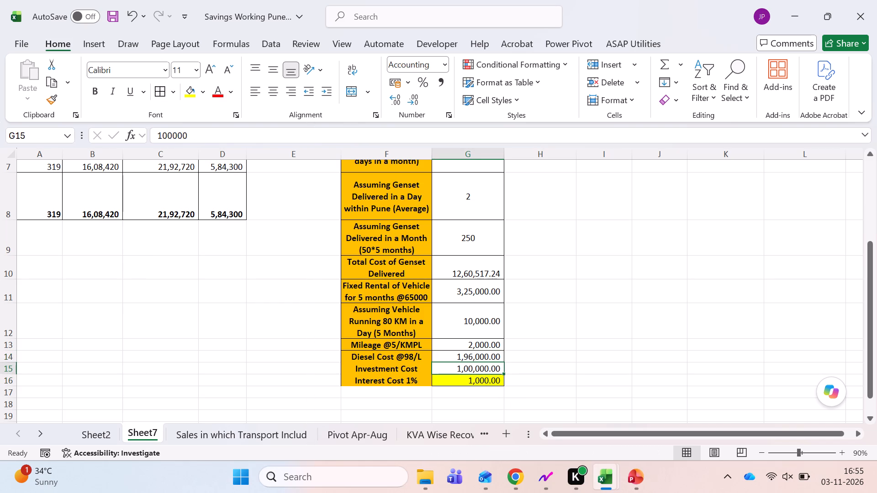
Apply middle vertical alignment to the Total Cost of Genset Delivered value in G10.
{"action": "left_click", "coordinate": [478, 260]}
{"action": "left_click", "coordinate": [269, 70]}
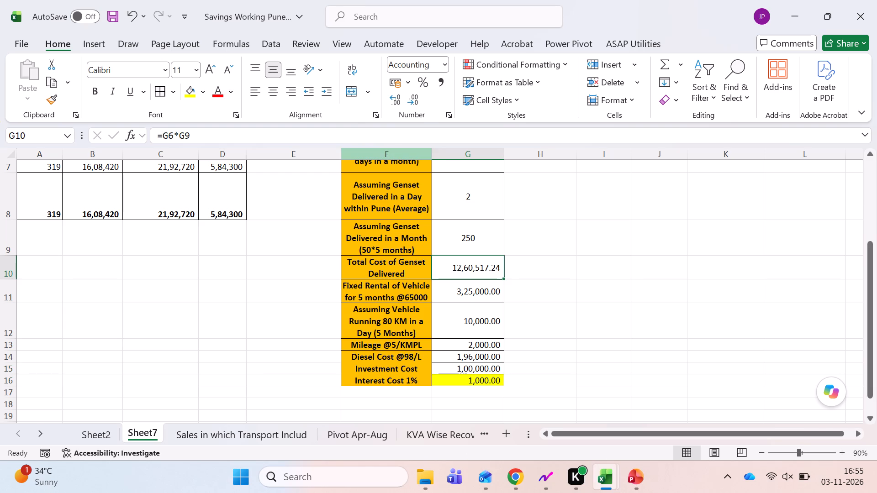
Delete the entire "Interest Cost 1%" row, row 16, from the audit working table.
{"action": "scroll", "coordinate": [556, 350], "scroll_direction": "up", "scroll_amount": 1}
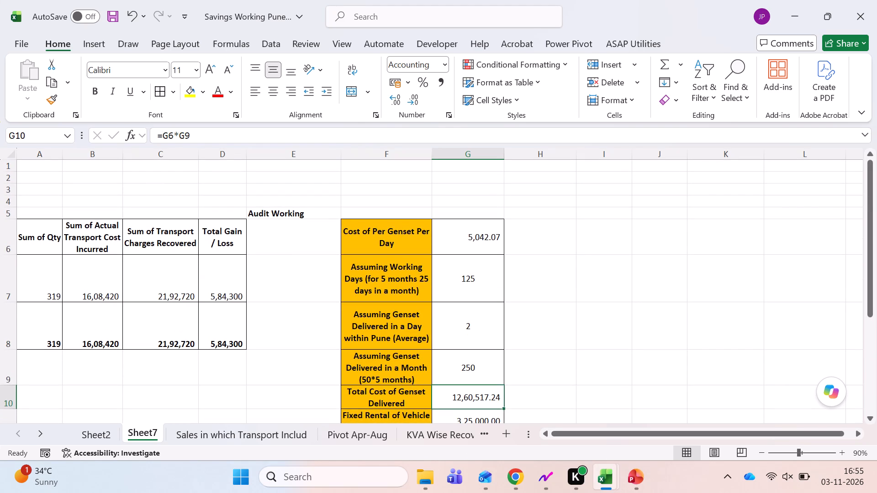
{"action": "left_click", "coordinate": [283, 214]}
{"action": "scroll", "coordinate": [391, 271], "scroll_direction": "down", "scroll_amount": 2}
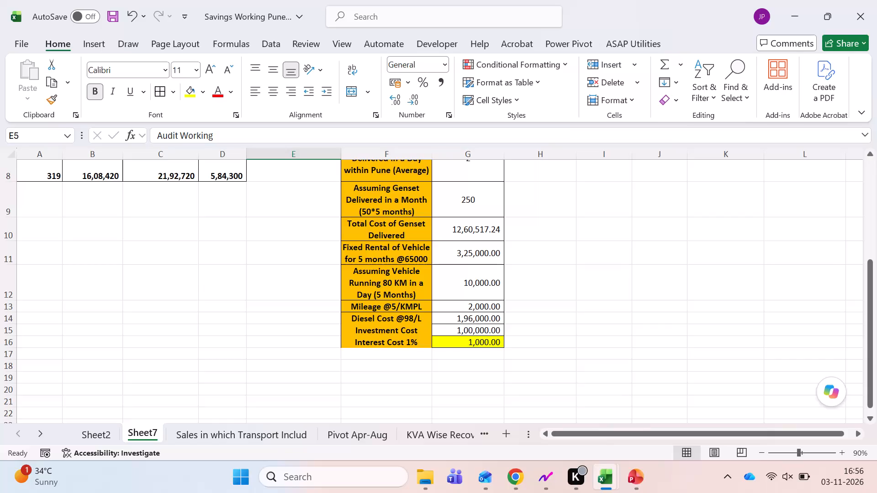
{"action": "scroll", "coordinate": [458, 275], "scroll_direction": "right", "scroll_amount": 1}
{"action": "scroll", "coordinate": [458, 275], "scroll_direction": "up", "scroll_amount": 1}
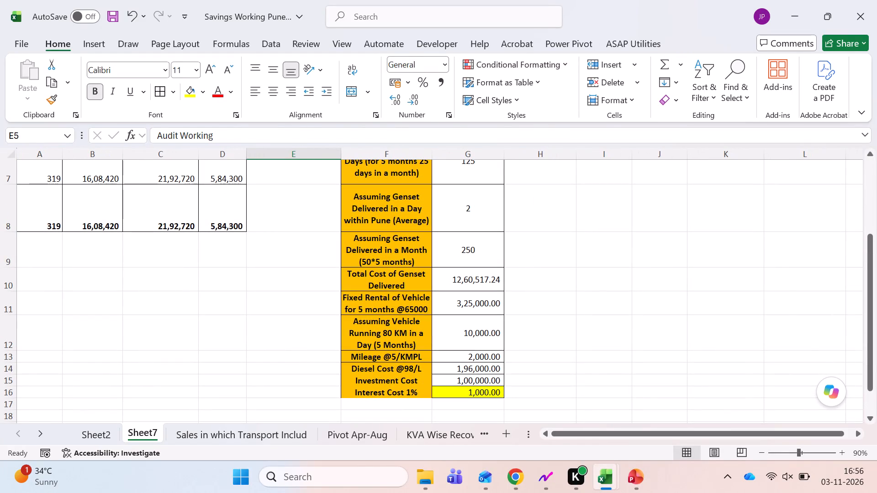
{"action": "left_click", "coordinate": [404, 371]}
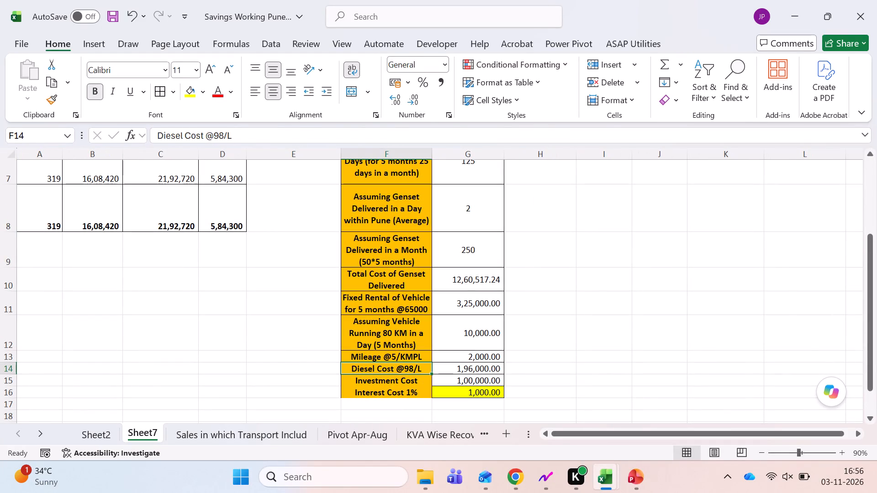
{"action": "key", "text": "Down"}
{"action": "key", "text": "Down"}
{"action": "key", "text": "shift+space"}
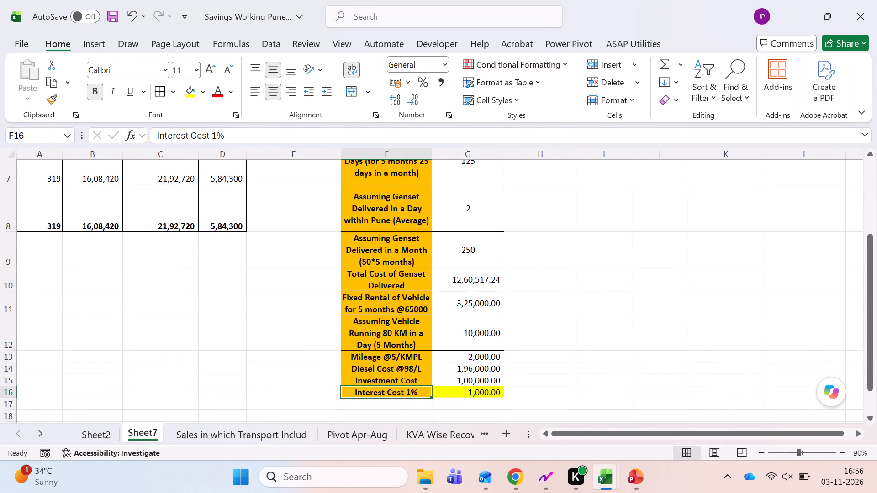
{"action": "key", "text": "ctrl+minus"}
Review the audit working labels in column F and compare the working days and gensets-per-day labels with their values in G7:G8.
{"action": "key", "text": "Up"}
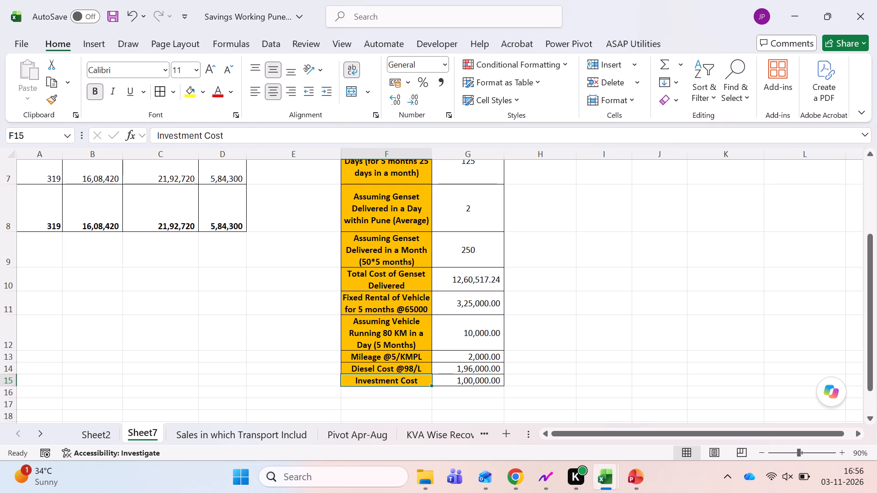
{"action": "key", "text": "Up"}
{"action": "key", "text": "Up"}
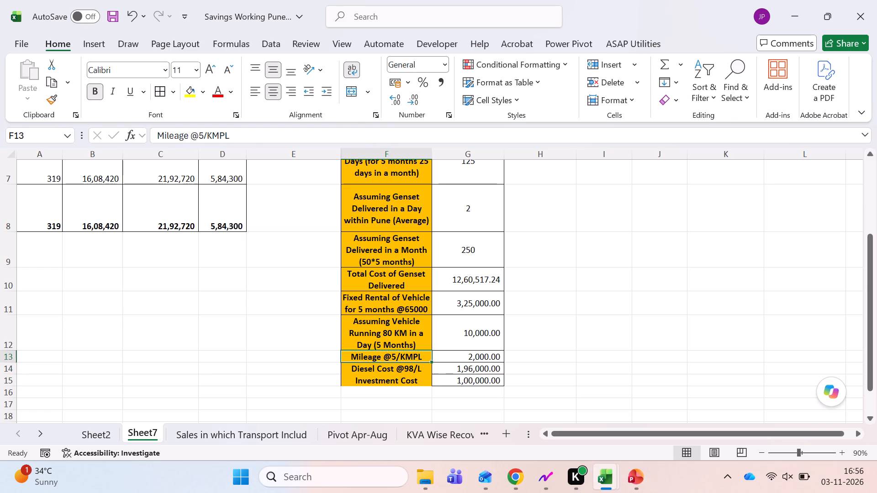
{"action": "key", "text": "Up"}
{"action": "key", "text": "Up"}
{"action": "key", "text": "Up"}
{"action": "key", "text": "Down"}
{"action": "key", "text": "Down"}
{"action": "key", "text": "Up"}
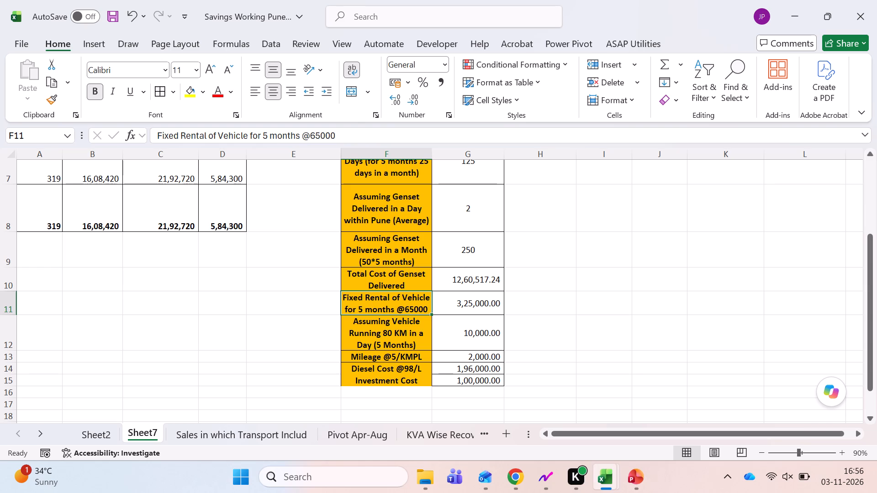
{"action": "key", "text": "Up"}
{"action": "key", "text": "Up"}
{"action": "key", "text": "Up"}
{"action": "key", "text": "Up"}
{"action": "key", "text": "Up"}
{"action": "key", "text": "Up"}
{"action": "key", "text": "Up"}
{"action": "key", "text": "Up"}
{"action": "key", "text": "Down"}
{"action": "key", "text": "Down"}
{"action": "key", "text": "Down"}
{"action": "key", "text": "Down"}
{"action": "key", "text": "Down"}
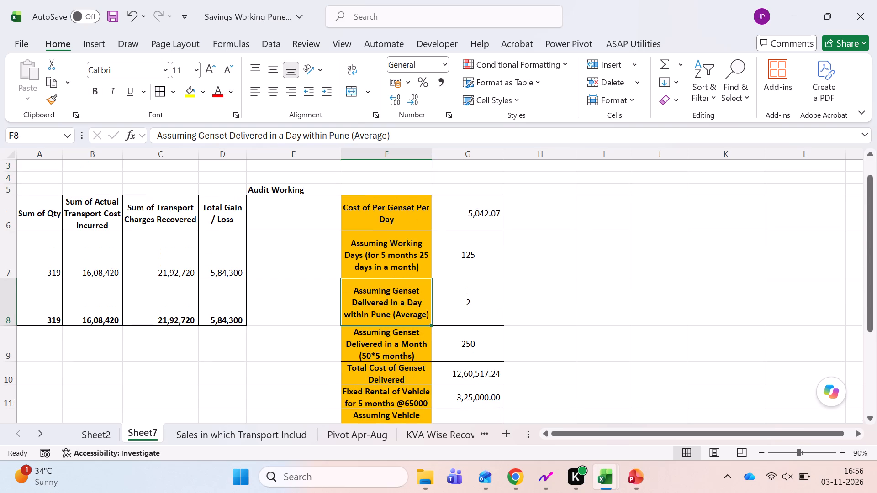
{"action": "key", "text": "Up"}
{"action": "key", "text": "Right"}
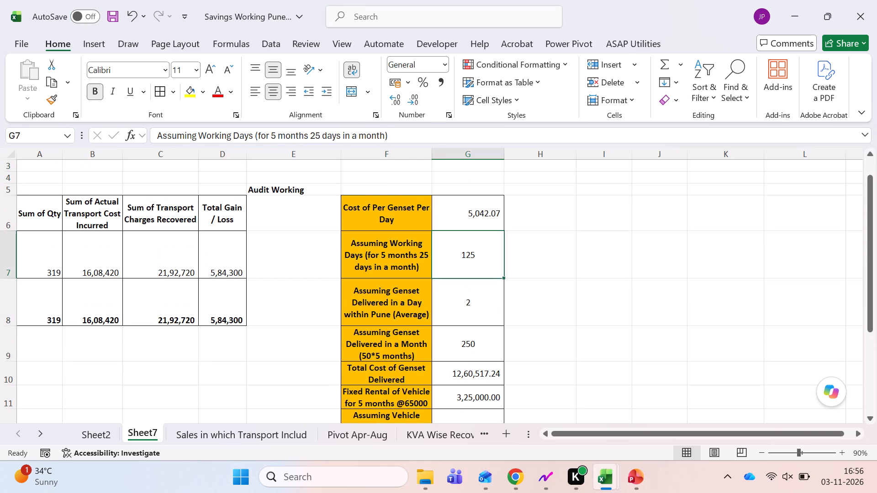
{"action": "key", "text": "Left"}
{"action": "key", "text": "Right"}
{"action": "key", "text": "Down"}
{"action": "key", "text": "Left"}
{"action": "key", "text": "Right"}
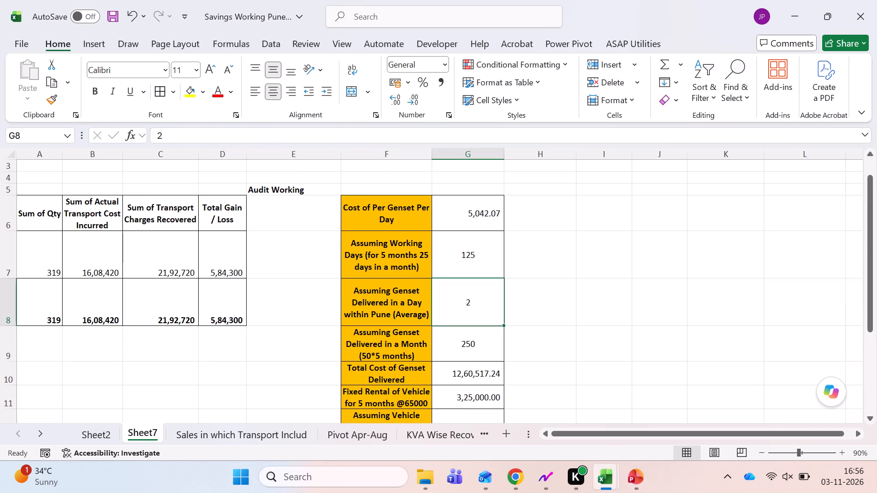
{"action": "key", "text": "Left"}
{"action": "key", "text": "Right"}
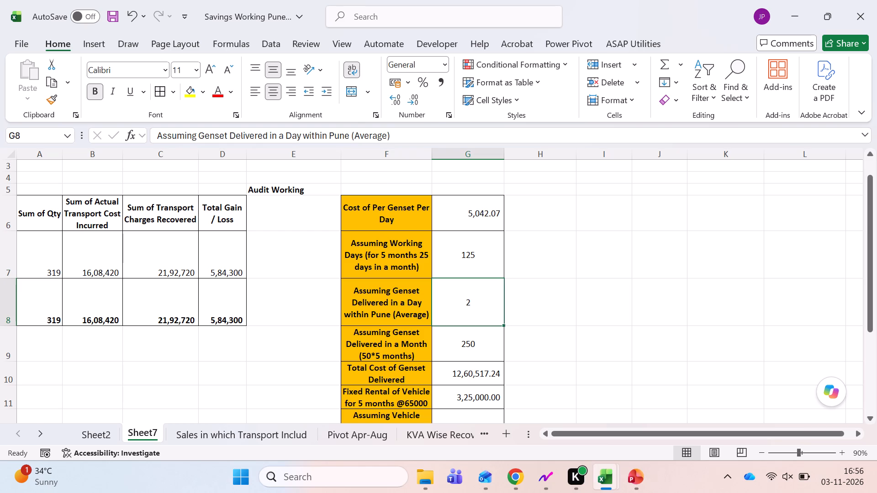
{"action": "key", "text": "Up"}
{"action": "key", "text": "Left"}
{"action": "key", "text": "Right"}
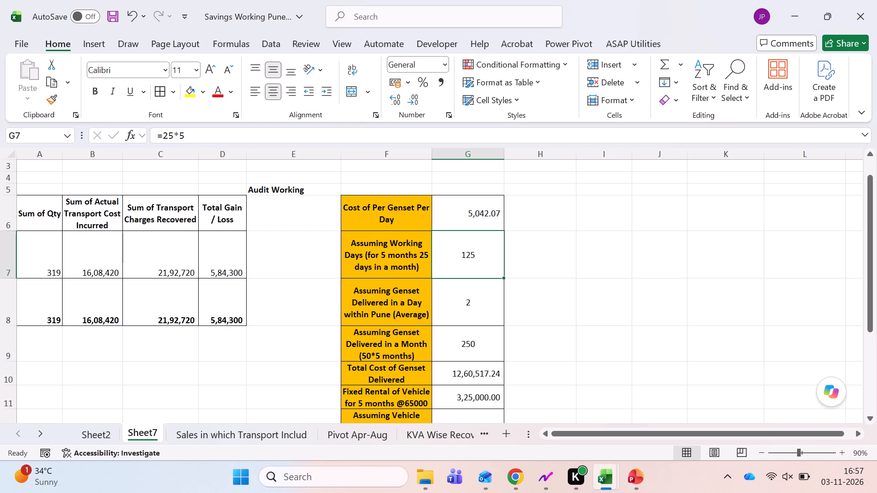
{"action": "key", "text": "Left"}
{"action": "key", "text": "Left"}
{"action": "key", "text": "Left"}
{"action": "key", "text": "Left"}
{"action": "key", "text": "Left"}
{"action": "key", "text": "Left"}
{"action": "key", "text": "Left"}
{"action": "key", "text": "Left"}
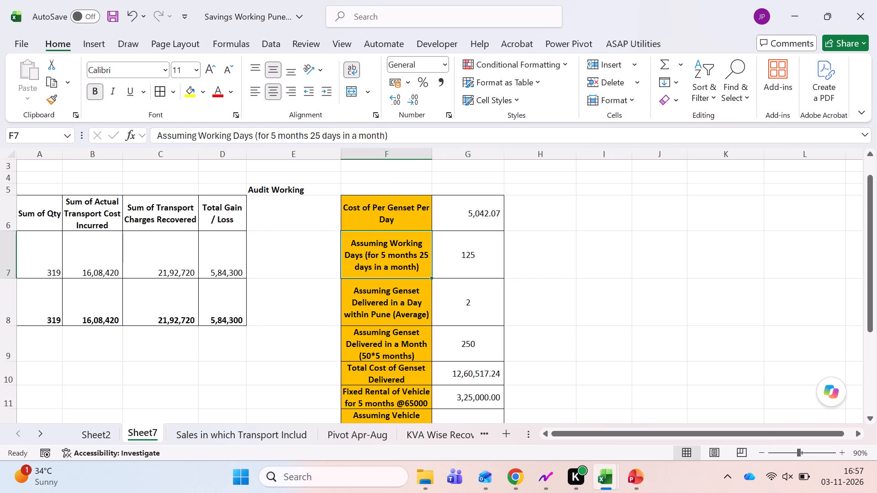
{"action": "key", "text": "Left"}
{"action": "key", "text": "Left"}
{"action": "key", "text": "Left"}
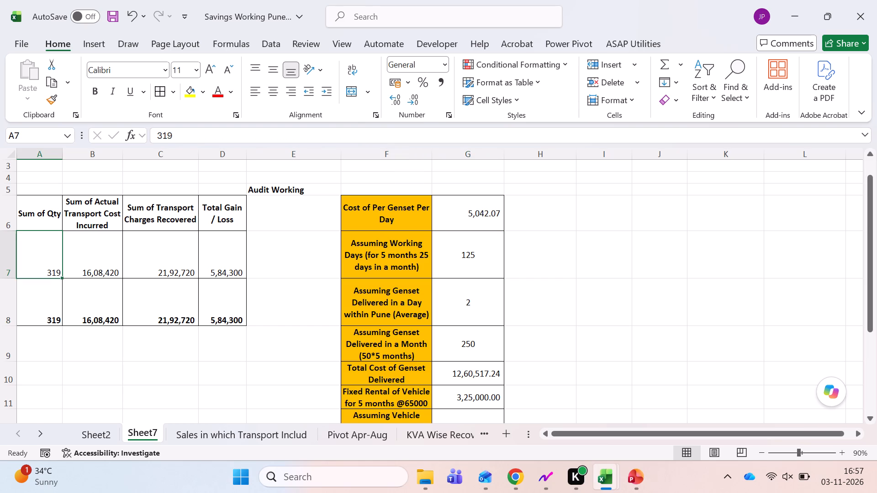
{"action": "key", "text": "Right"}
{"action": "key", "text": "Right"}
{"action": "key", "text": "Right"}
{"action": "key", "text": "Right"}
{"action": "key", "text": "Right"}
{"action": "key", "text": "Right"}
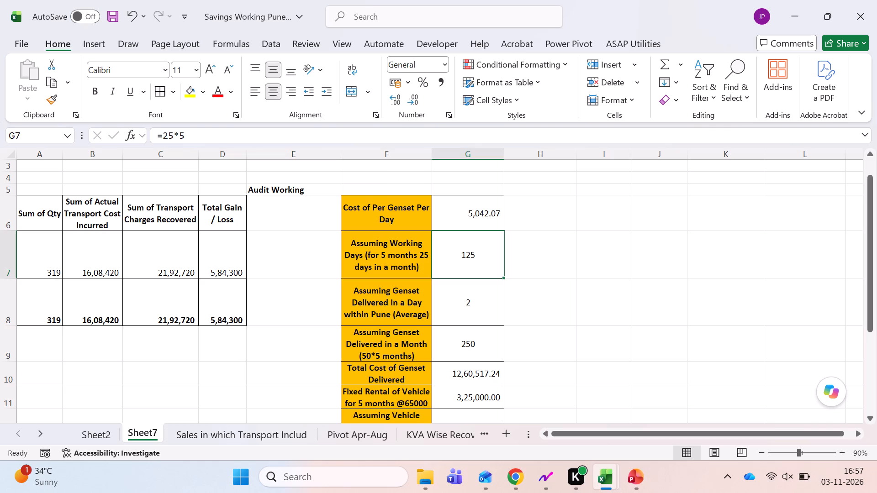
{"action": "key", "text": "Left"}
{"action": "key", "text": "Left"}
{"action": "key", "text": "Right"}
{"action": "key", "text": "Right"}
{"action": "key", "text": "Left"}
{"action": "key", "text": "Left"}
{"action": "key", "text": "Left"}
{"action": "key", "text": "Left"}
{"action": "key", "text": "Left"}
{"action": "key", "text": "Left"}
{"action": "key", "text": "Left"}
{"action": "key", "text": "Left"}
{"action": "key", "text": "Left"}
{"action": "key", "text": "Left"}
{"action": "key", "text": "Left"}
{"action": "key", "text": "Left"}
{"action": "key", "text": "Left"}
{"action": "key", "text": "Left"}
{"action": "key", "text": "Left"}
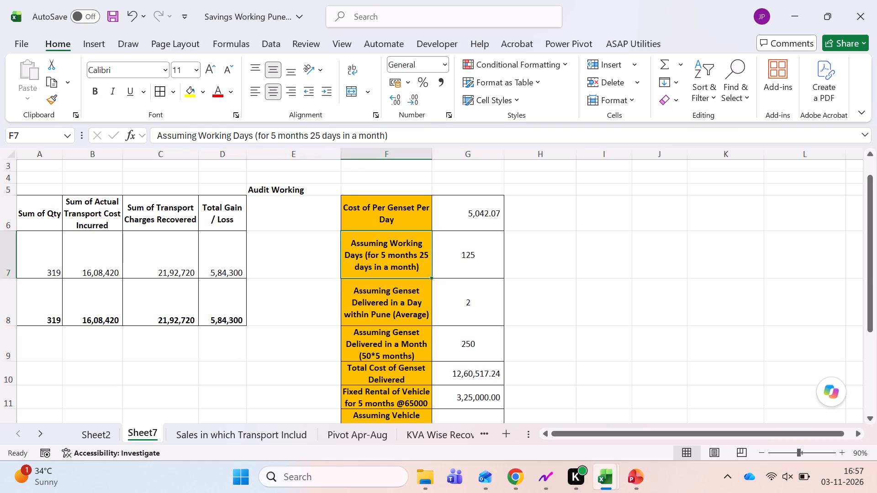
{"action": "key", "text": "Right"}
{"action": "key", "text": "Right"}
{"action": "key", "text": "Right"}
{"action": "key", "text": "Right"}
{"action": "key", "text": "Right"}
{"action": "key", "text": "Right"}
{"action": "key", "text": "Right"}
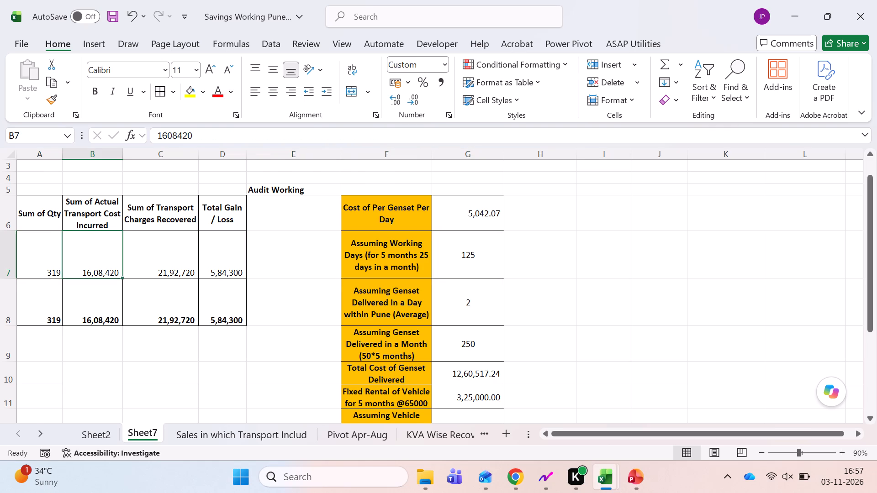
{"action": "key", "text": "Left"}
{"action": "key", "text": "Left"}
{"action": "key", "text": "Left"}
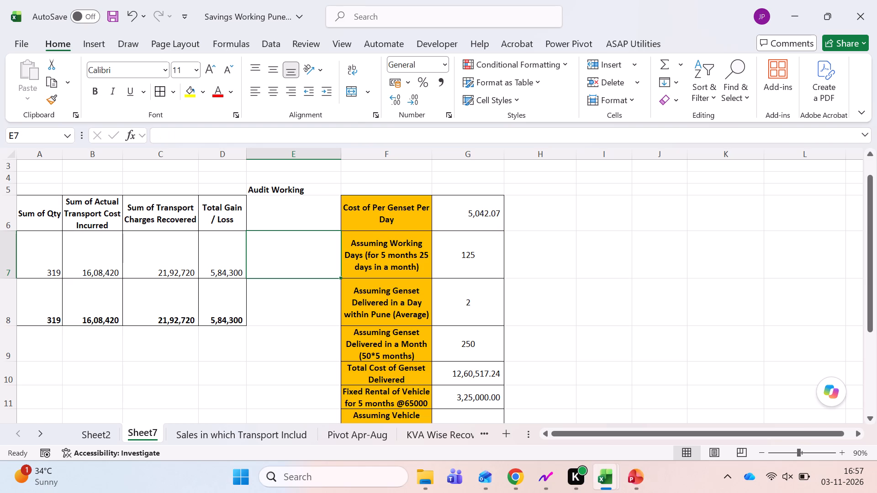
Switch to File Explorer, refresh the Downloads folder and open the Product Cost Analysis (Sep 2026) workbook.
{"action": "left_click", "coordinate": [602, 478]}
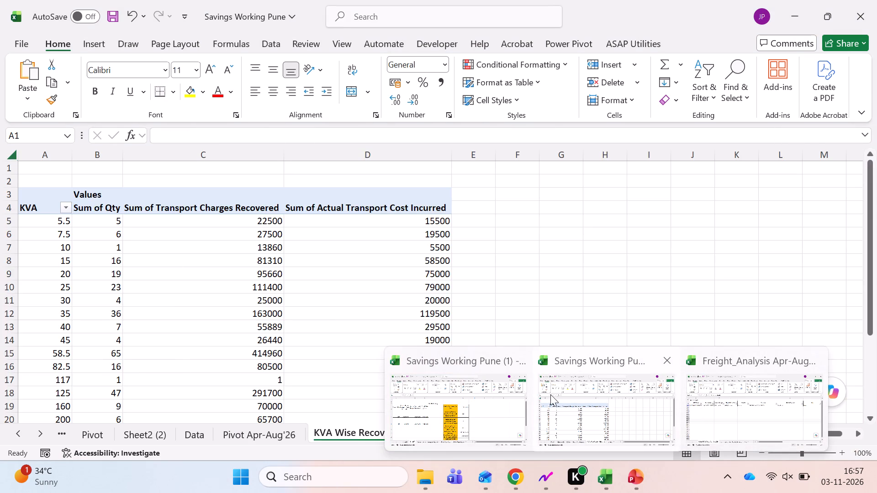
{"action": "left_click", "coordinate": [604, 478]}
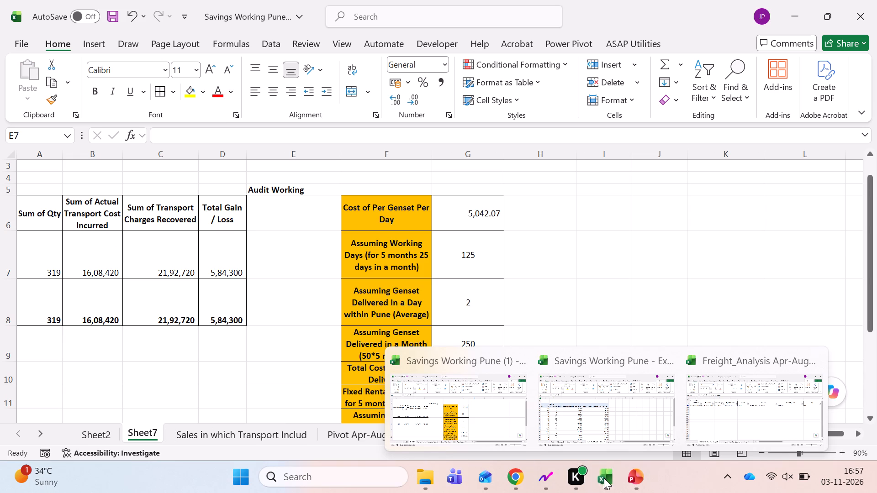
{"action": "left_click", "coordinate": [607, 478]}
{"action": "left_click", "coordinate": [435, 475]}
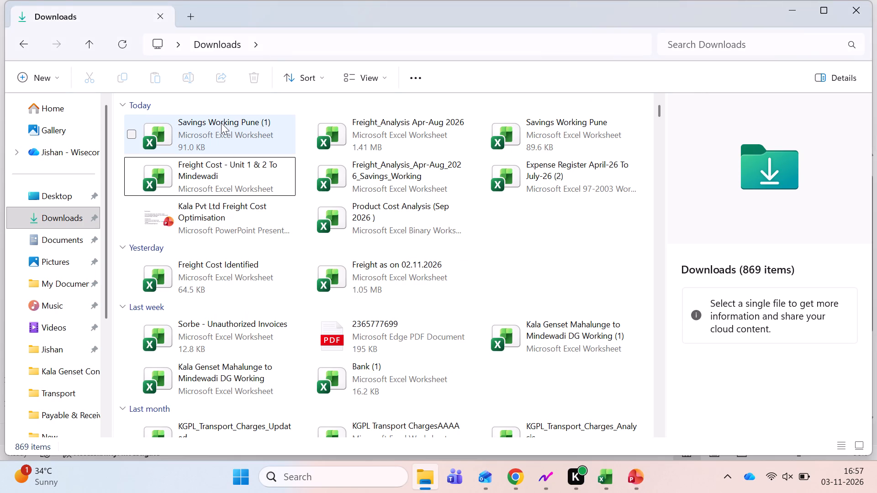
{"action": "left_click", "coordinate": [221, 123]}
{"action": "key", "text": "F5"}
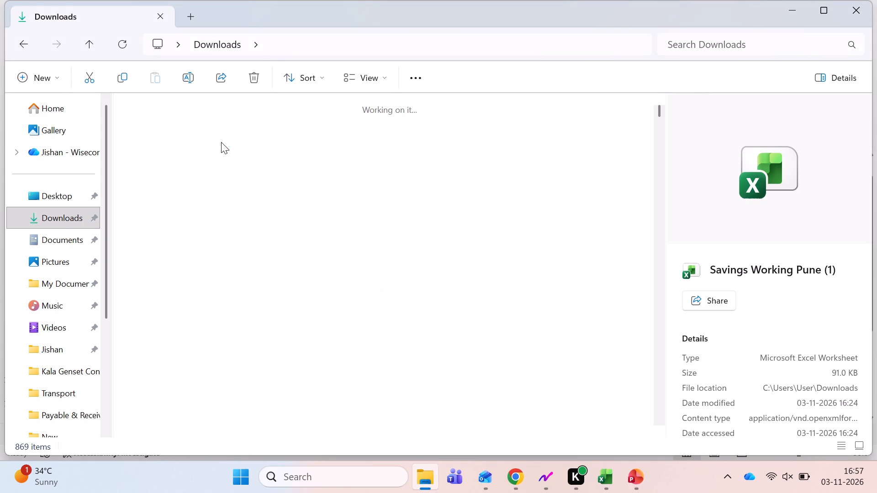
{"action": "left_click", "coordinate": [525, 143]}
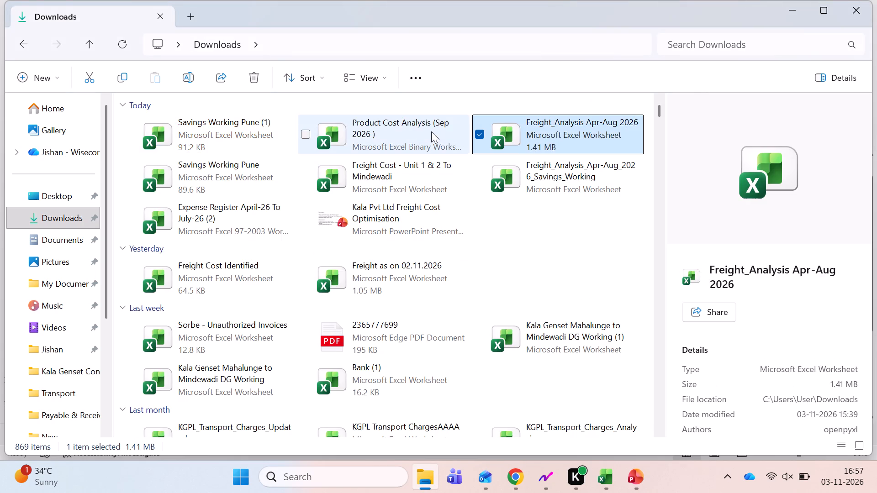
{"action": "double_click", "coordinate": [430, 131]}
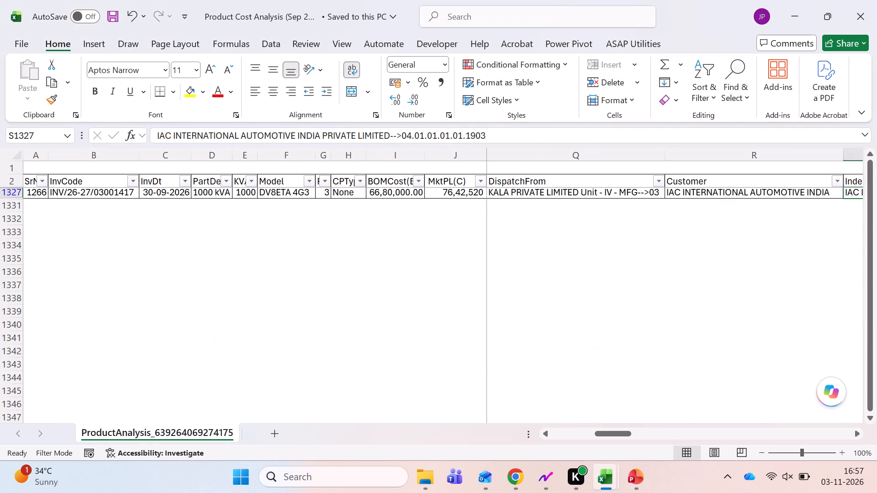
Remove the filters from the product analysis table so that all September invoice rows are listed.
{"action": "left_click", "coordinate": [165, 199]}
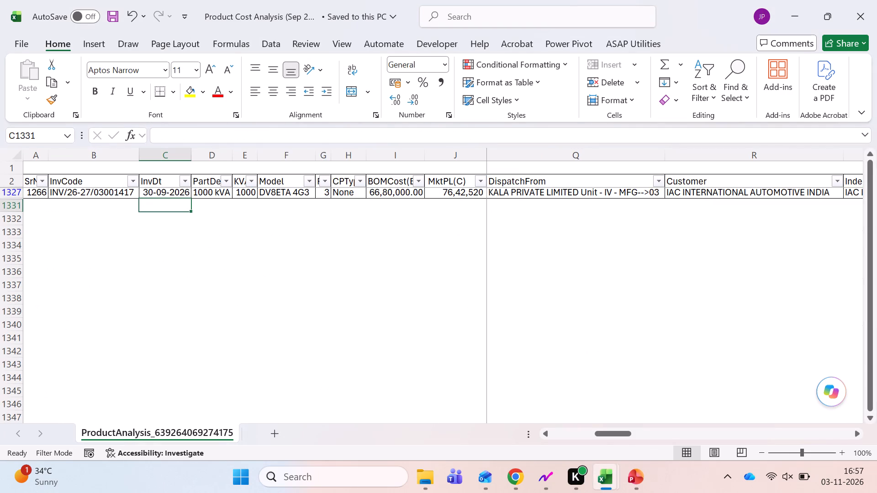
{"action": "left_click", "coordinate": [160, 192]}
{"action": "key", "text": "ctrl+shift+l"}
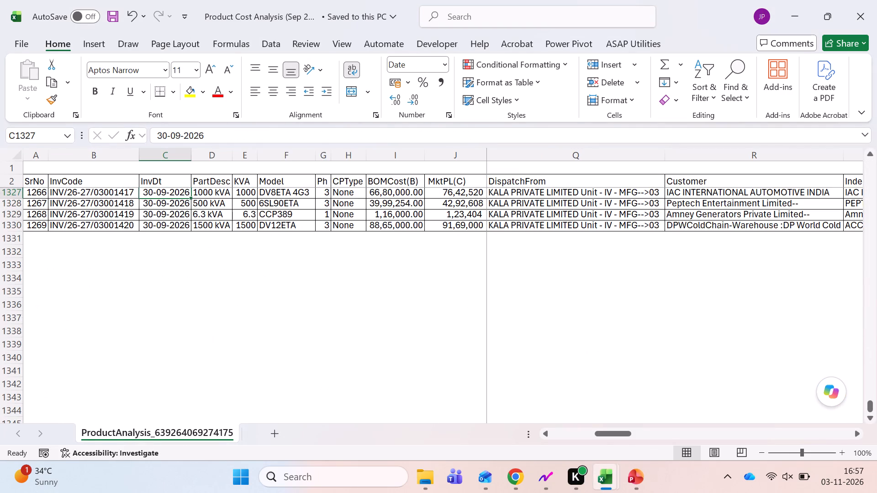
Look through the unfiltered invoice rows from the end of the list up to the header row.
{"action": "scroll", "coordinate": [163, 281], "scroll_direction": "up", "scroll_amount": 2}
{"action": "left_click", "coordinate": [104, 266]}
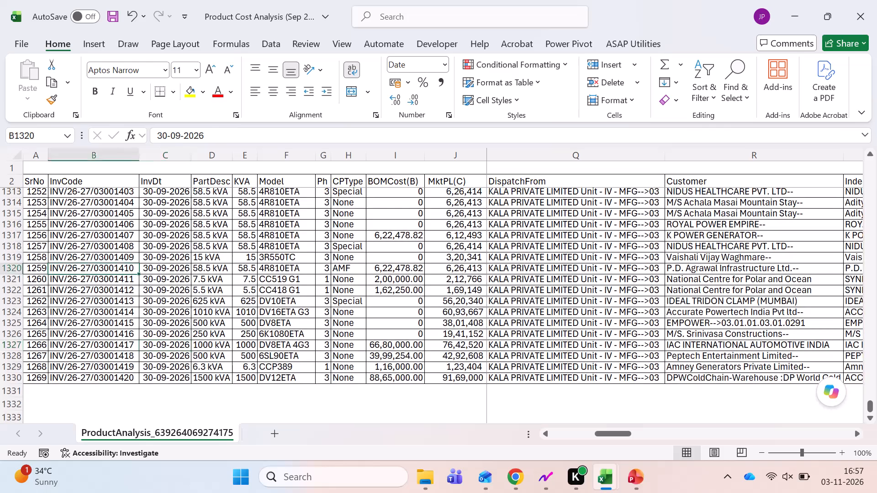
{"action": "key", "text": "ctrl+Left"}
{"action": "key", "text": "ctrl+Up"}
{"action": "key", "text": "Up"}
{"action": "key", "text": "ctrl+Up"}
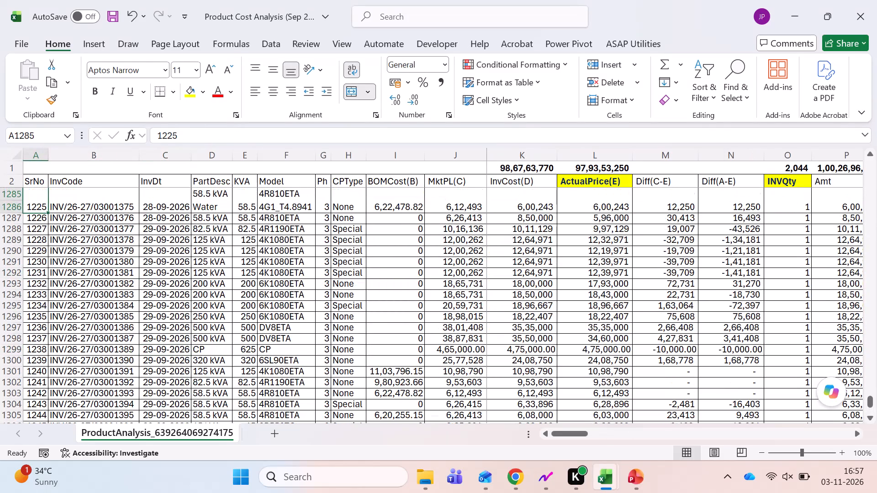
{"action": "key", "text": "ctrl+Up"}
{"action": "key", "text": "ctrl+Up"}
{"action": "key", "text": "ctrl+Up"}
{"action": "key", "text": "ctrl+Up"}
{"action": "key", "text": "ctrl+Up"}
{"action": "key", "text": "ctrl+Up"}
{"action": "key", "text": "ctrl+Up"}
{"action": "key", "text": "ctrl+Up"}
{"action": "key", "text": "ctrl+Up"}
{"action": "key", "text": "ctrl+Up"}
{"action": "key", "text": "ctrl+Up"}
{"action": "key", "text": "ctrl+Up"}
{"action": "key", "text": "ctrl+Up"}
{"action": "key", "text": "ctrl+Up"}
{"action": "key", "text": "ctrl+Up"}
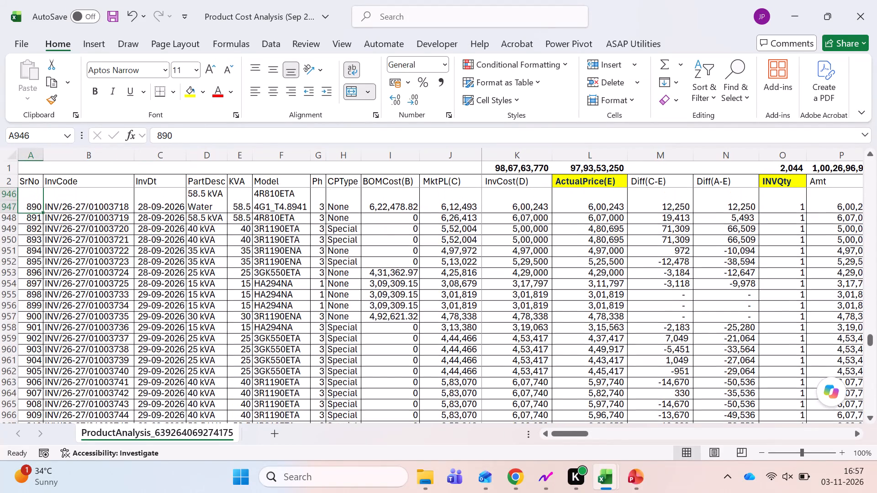
{"action": "key", "text": "ctrl+Home"}
{"action": "key", "text": "Up"}
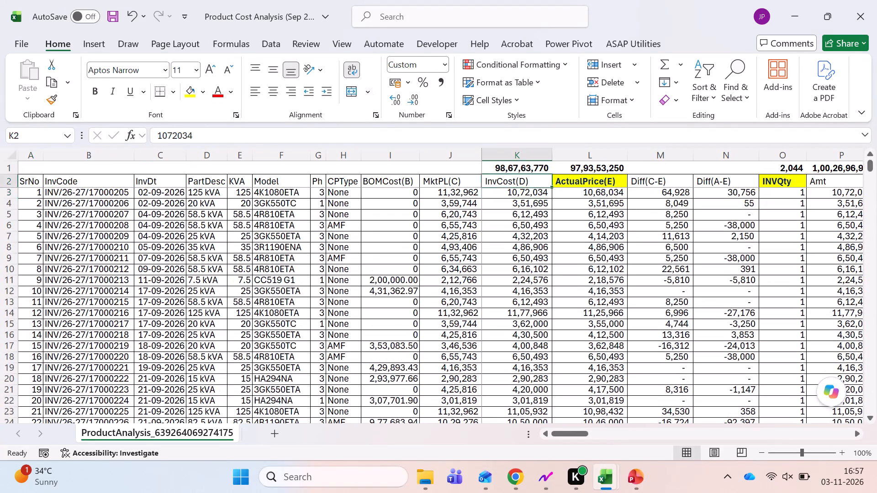
Examine the header row from SrNo through SODate to see which columns the product analysis contains.
{"action": "key", "text": "ctrl+Left"}
{"action": "key", "text": "Right"}
{"action": "key", "text": "Right"}
{"action": "key", "text": "Right"}
{"action": "key", "text": "Right"}
{"action": "key", "text": "Right"}
{"action": "key", "text": "Right"}
{"action": "key", "text": "Right"}
{"action": "key", "text": "Right"}
{"action": "key", "text": "Right"}
{"action": "key", "text": "Right"}
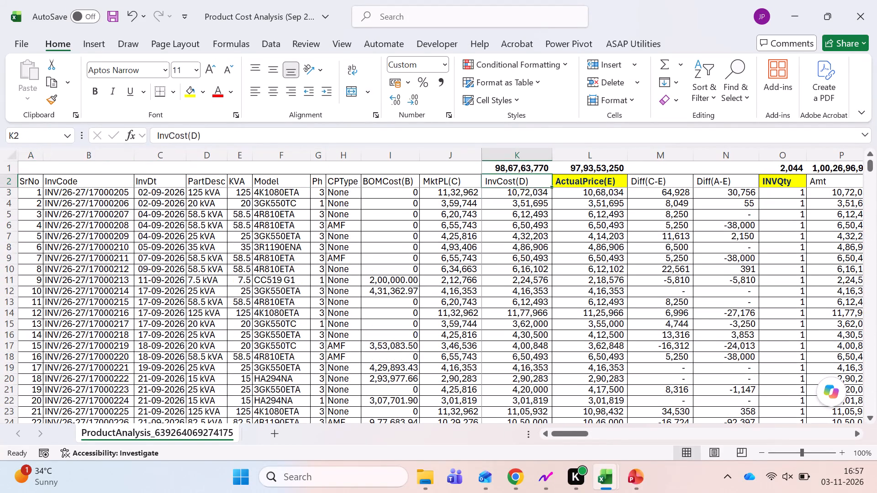
{"action": "key", "text": "Right"}
{"action": "key", "text": "Right"}
{"action": "key", "text": "Right"}
{"action": "key", "text": "Right"}
{"action": "key", "text": "Right"}
{"action": "key", "text": "Right"}
{"action": "key", "text": "Right"}
{"action": "key", "text": "Right"}
{"action": "key", "text": "Right"}
{"action": "key", "text": "Right"}
{"action": "key", "text": "Right"}
{"action": "key", "text": "Right"}
{"action": "key", "text": "Right"}
{"action": "key", "text": "Right"}
{"action": "key", "text": "Right"}
{"action": "key", "text": "Right"}
{"action": "key", "text": "Right"}
{"action": "key", "text": "Right"}
{"action": "key", "text": "Right"}
{"action": "key", "text": "Right"}
{"action": "key", "text": "Right"}
{"action": "key", "text": "Right"}
{"action": "key", "text": "Right"}
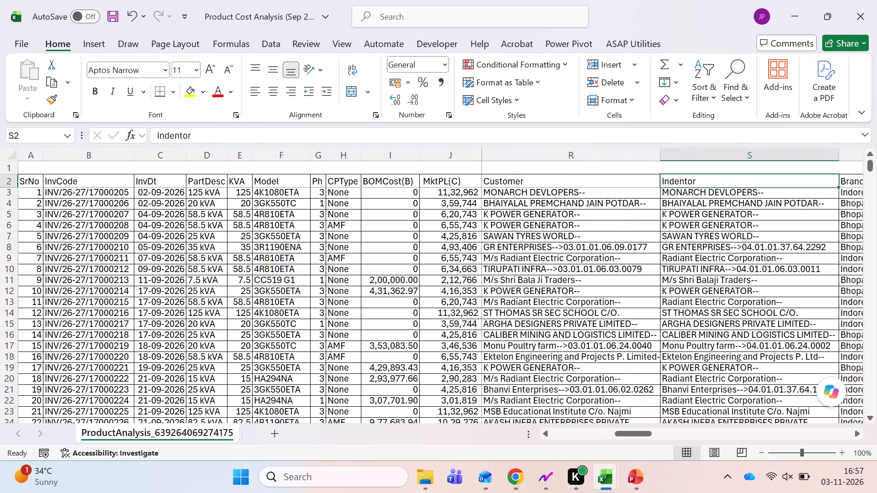
{"action": "key", "text": "Right"}
{"action": "key", "text": "Right"}
{"action": "key", "text": "Right"}
{"action": "key", "text": "Right"}
{"action": "key", "text": "Right"}
{"action": "key", "text": "Right"}
{"action": "key", "text": "Right"}
{"action": "key", "text": "Right"}
{"action": "key", "text": "Right"}
{"action": "key", "text": "Right"}
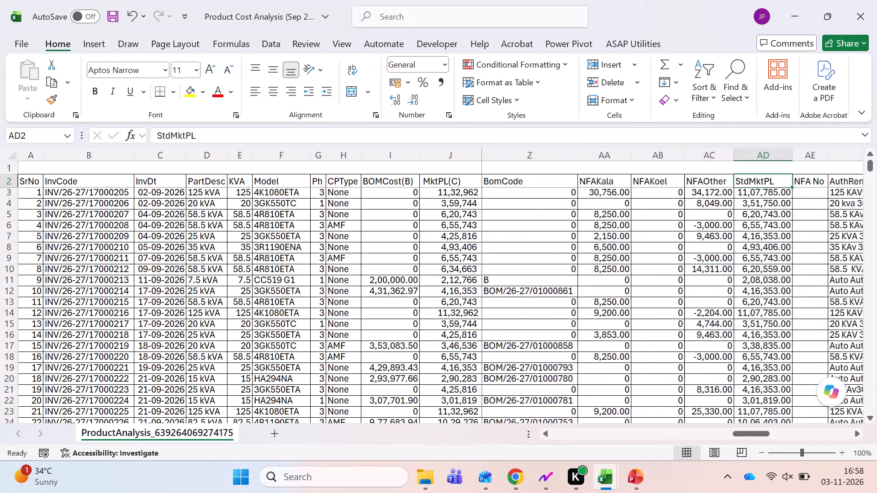
{"action": "key", "text": "Right"}
{"action": "key", "text": "Right"}
{"action": "key", "text": "Right"}
{"action": "key", "text": "Right"}
{"action": "key", "text": "Right"}
{"action": "key", "text": "Right"}
{"action": "key", "text": "Right"}
{"action": "key", "text": "Right"}
{"action": "key", "text": "Right"}
{"action": "key", "text": "Right"}
{"action": "key", "text": "Right"}
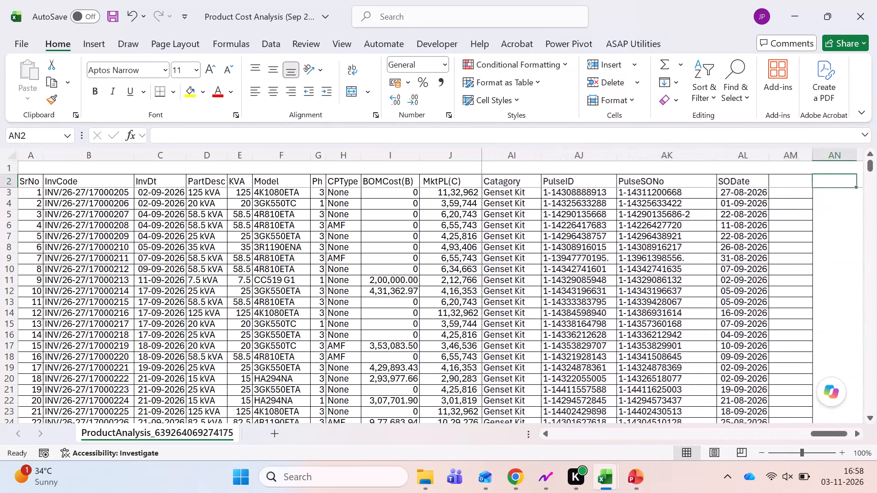
{"action": "key", "text": "Right"}
{"action": "key", "text": "Right"}
Review the column headers again in reverse, from SODate back to SrNo in A2.
{"action": "key", "text": "Left"}
{"action": "key", "text": "Left"}
{"action": "key", "text": "Left"}
{"action": "key", "text": "Left"}
{"action": "key", "text": "Left"}
{"action": "key", "text": "Left"}
{"action": "key", "text": "Left"}
{"action": "key", "text": "Left"}
{"action": "key", "text": "Left"}
{"action": "key", "text": "Left"}
{"action": "key", "text": "Left"}
{"action": "key", "text": "Left"}
{"action": "key", "text": "Left"}
{"action": "key", "text": "Left"}
{"action": "key", "text": "Left"}
{"action": "key", "text": "Left"}
{"action": "key", "text": "Left"}
{"action": "key", "text": "Left"}
{"action": "key", "text": "Left"}
{"action": "key", "text": "Left"}
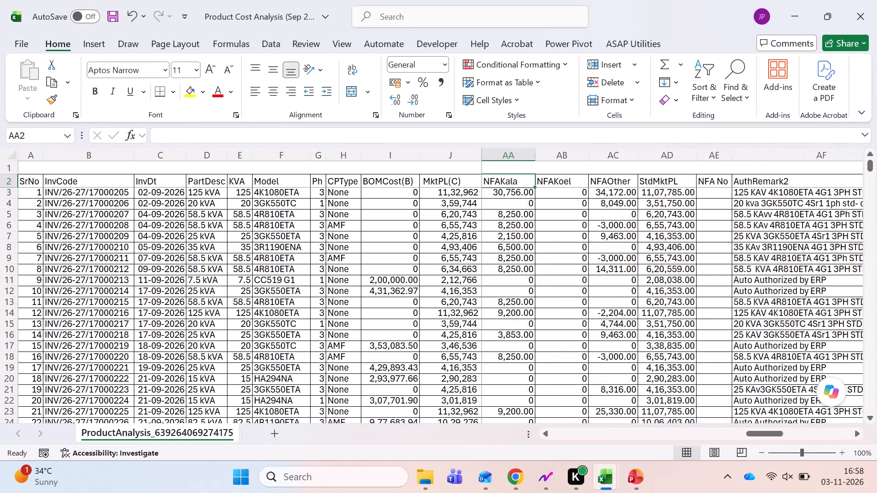
{"action": "key", "text": "Left"}
{"action": "key", "text": "Left"}
{"action": "key", "text": "Left"}
{"action": "key", "text": "Left"}
{"action": "key", "text": "Left"}
{"action": "key", "text": "Left"}
{"action": "key", "text": "Left"}
{"action": "key", "text": "Left"}
{"action": "key", "text": "Left"}
{"action": "key", "text": "Left"}
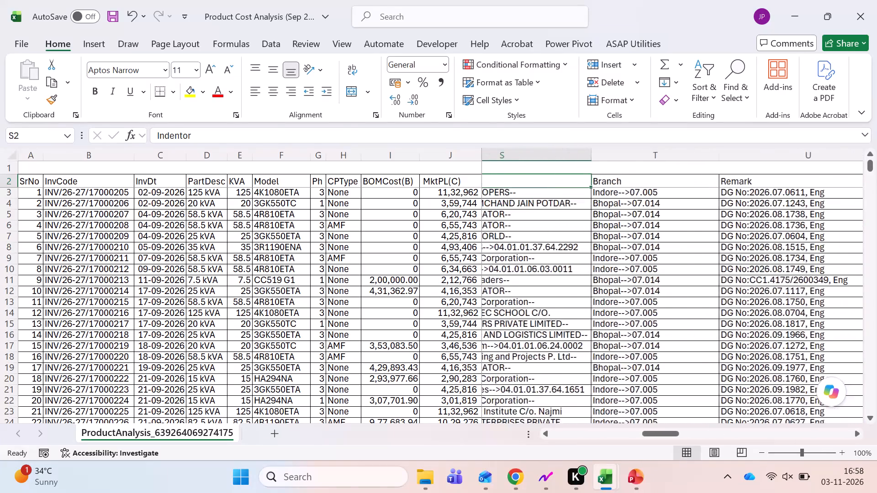
{"action": "key", "text": "Left"}
{"action": "key", "text": "Left"}
{"action": "key", "text": "Left"}
{"action": "key", "text": "Left"}
{"action": "key", "text": "Left"}
{"action": "key", "text": "Left"}
{"action": "key", "text": "Left"}
{"action": "key", "text": "Left"}
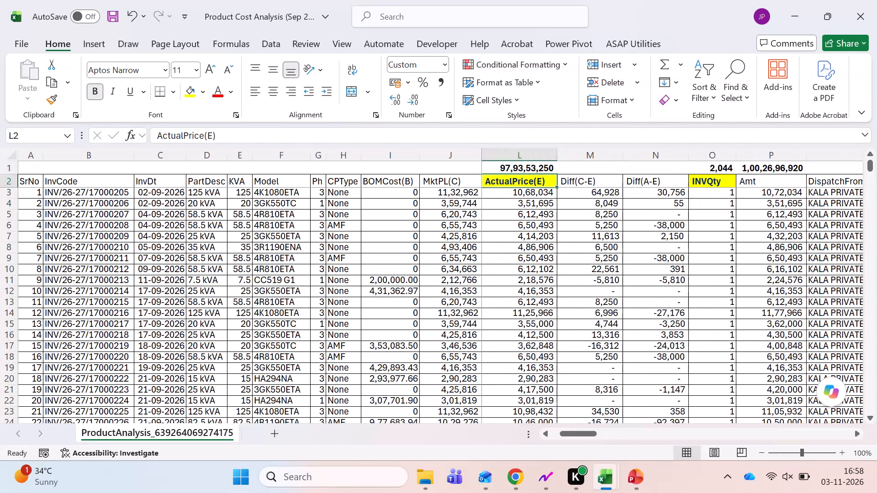
{"action": "key", "text": "Left"}
{"action": "key", "text": "Left"}
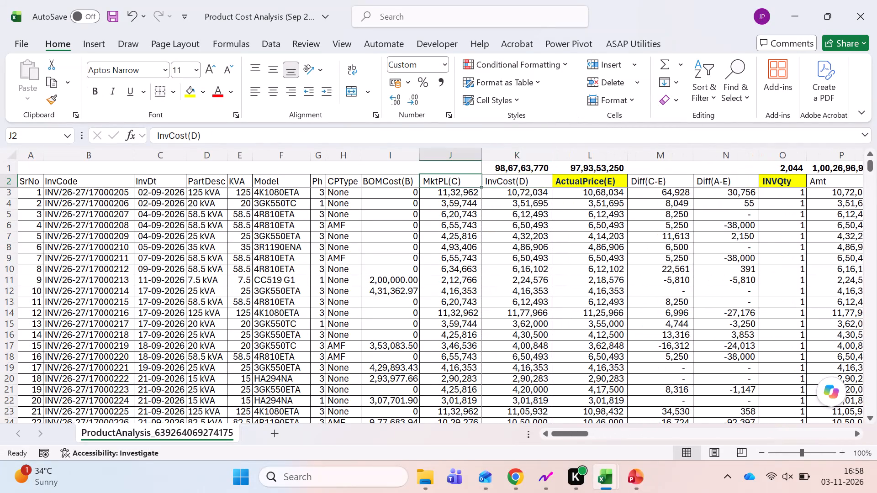
{"action": "key", "text": "Left"}
{"action": "key", "text": "Left"}
{"action": "key", "text": "Left"}
{"action": "key", "text": "Left"}
{"action": "key", "text": "Left"}
{"action": "key", "text": "Left"}
{"action": "key", "text": "Left"}
{"action": "key", "text": "Left"}
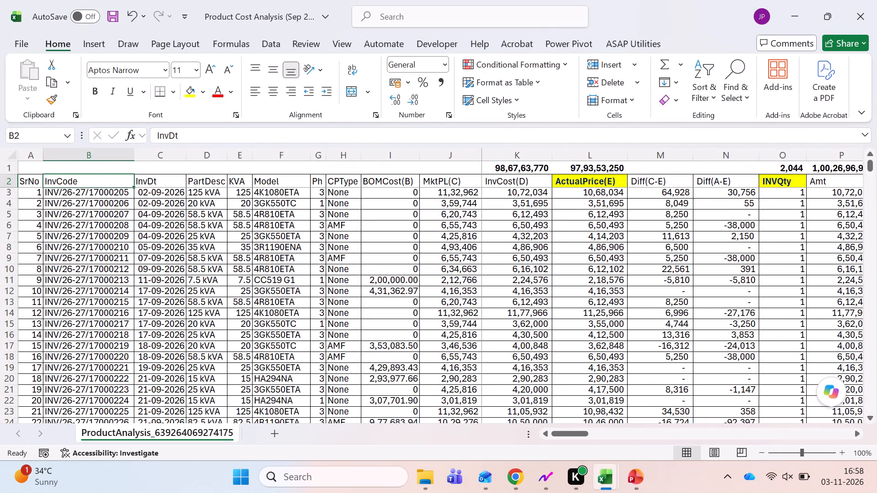
{"action": "key", "text": "Left"}
{"action": "key", "text": "Left"}
{"action": "key", "text": "Left"}
{"action": "key", "text": "Left"}
{"action": "key", "text": "Left"}
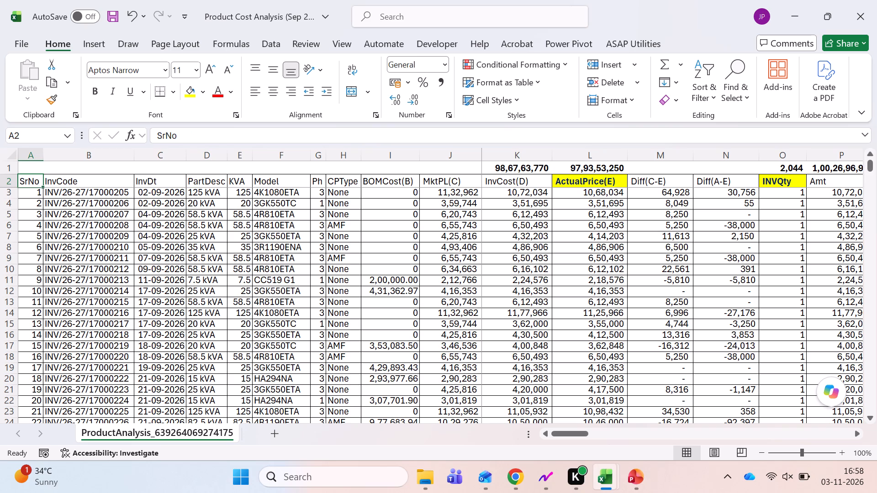
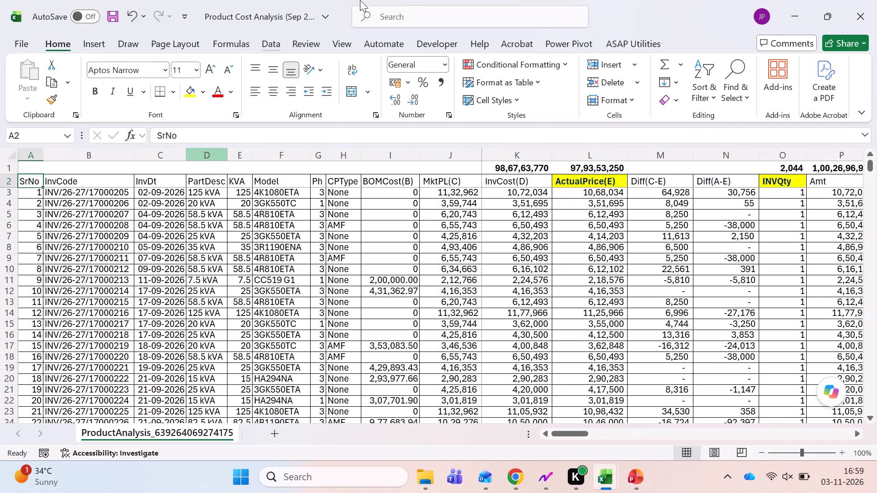
Close the Product Cost Analysis workbook without saving its changes.
{"action": "left_click", "coordinate": [864, 10]}
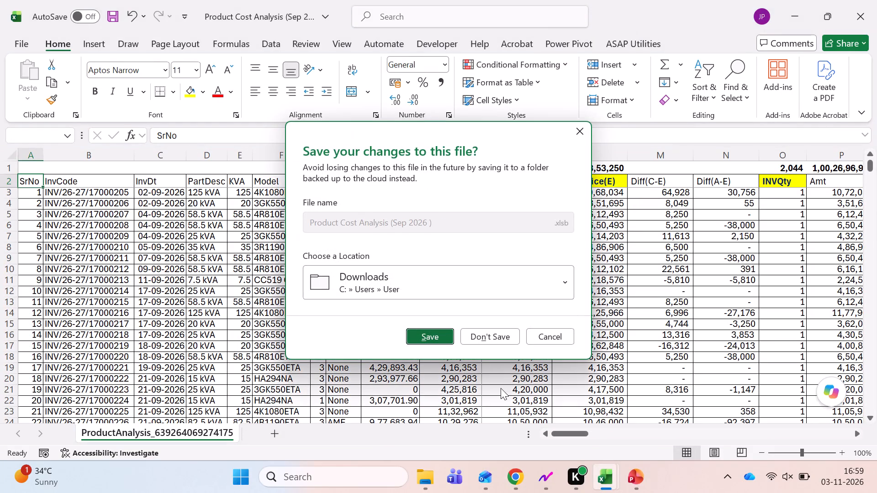
{"action": "left_click", "coordinate": [484, 341]}
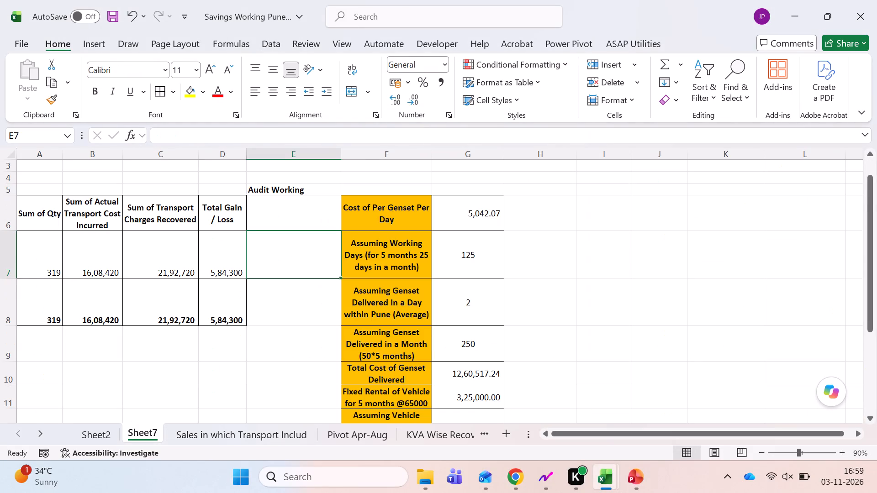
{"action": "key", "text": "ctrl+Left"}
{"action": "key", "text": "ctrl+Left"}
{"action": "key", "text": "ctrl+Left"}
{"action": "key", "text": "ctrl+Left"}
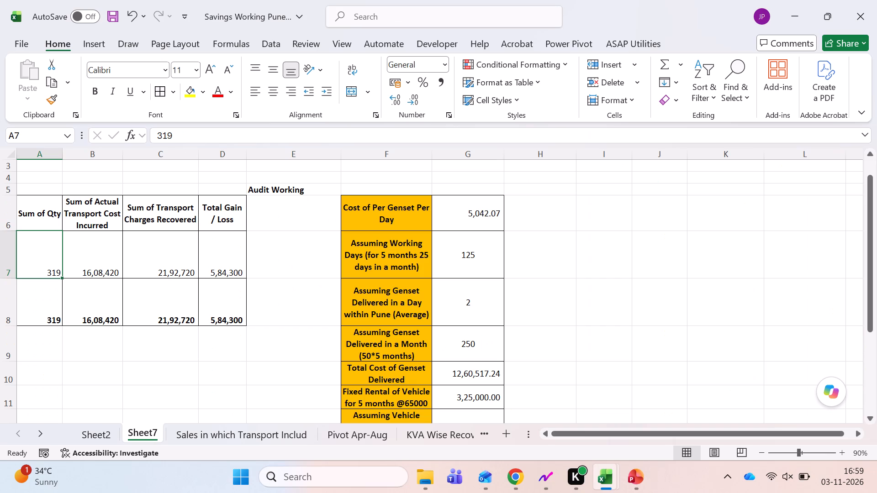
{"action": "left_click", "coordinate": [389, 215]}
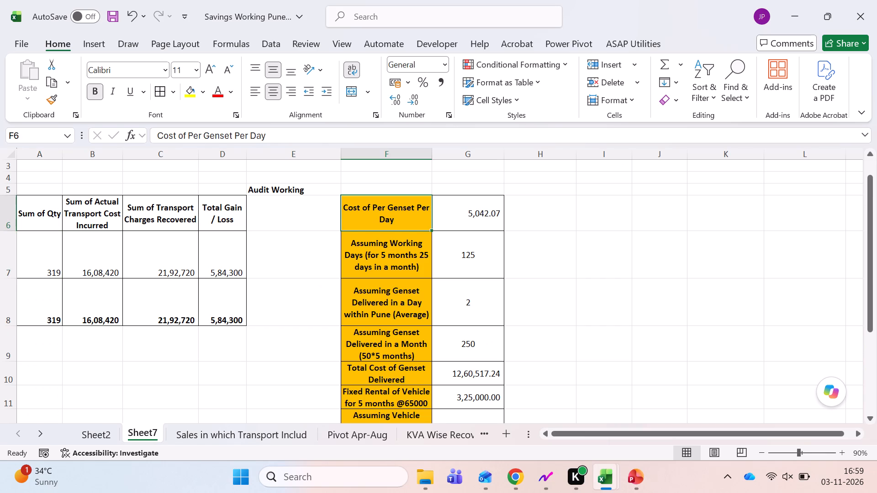
In the lower table of Pivot Apr-Aug, reorder the month rows chronologically from Apr-2026 through May, Jun, Jul to Aug-2026, and save the workbook.
{"action": "key", "text": "ctrl+Page_Down"}
{"action": "key", "text": "ctrl+Page_Down"}
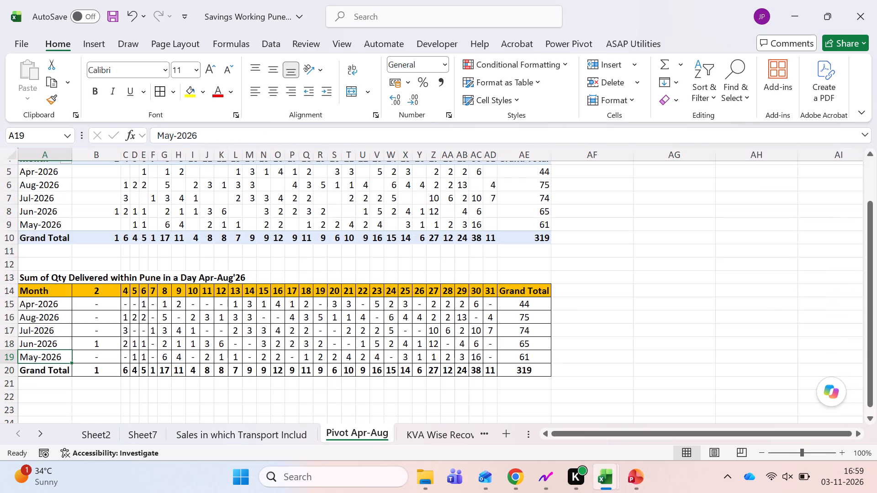
{"action": "left_click", "coordinate": [6, 357]}
{"action": "key", "text": "ctrl+x"}
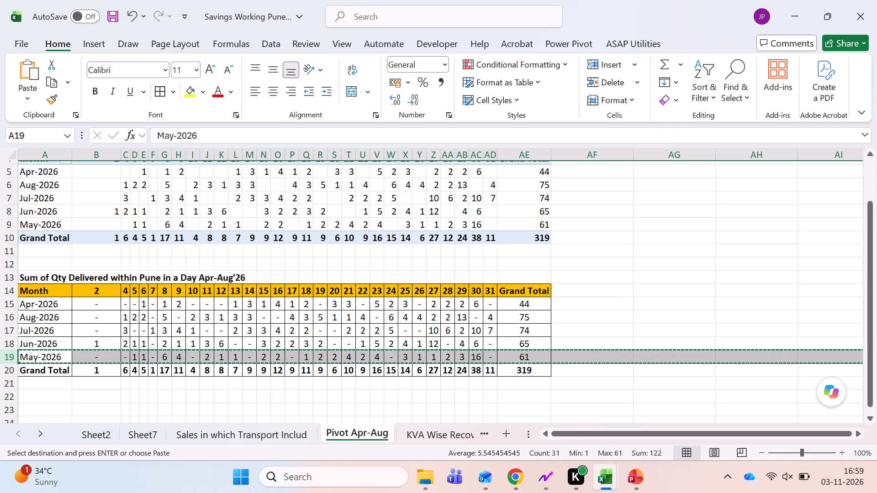
{"action": "right_click", "coordinate": [9, 317]}
{"action": "left_click", "coordinate": [70, 165]}
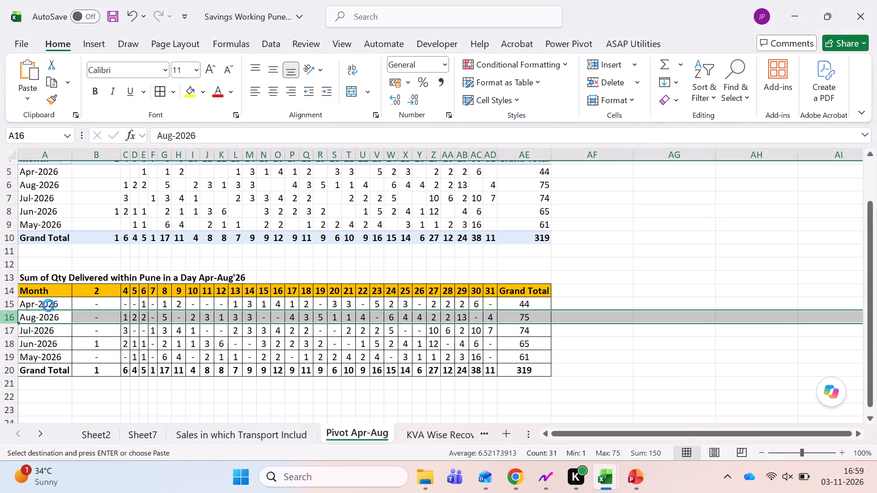
{"action": "left_click", "coordinate": [12, 357]}
{"action": "key", "text": "ctrl+x"}
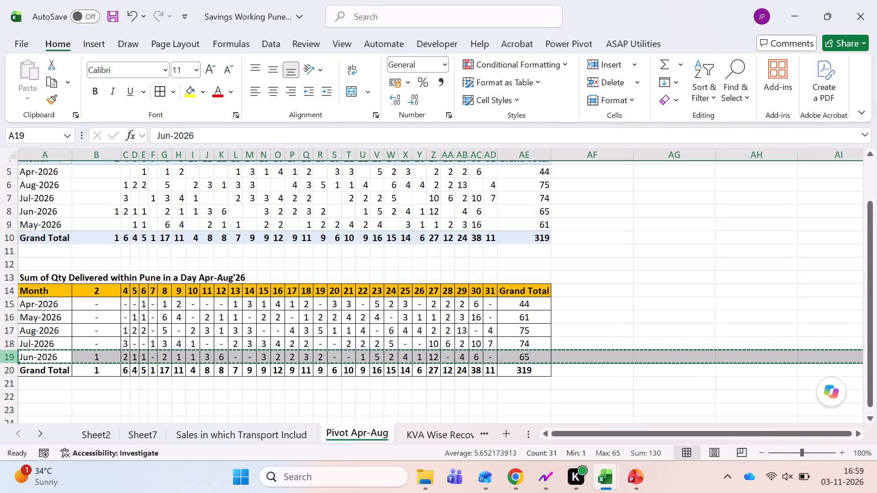
{"action": "right_click", "coordinate": [7, 332]}
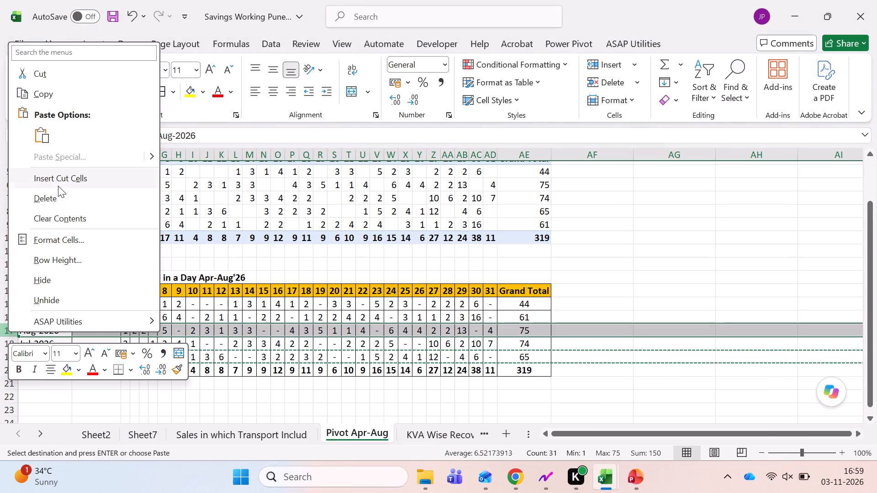
{"action": "left_click", "coordinate": [60, 178]}
{"action": "left_click", "coordinate": [6, 357]}
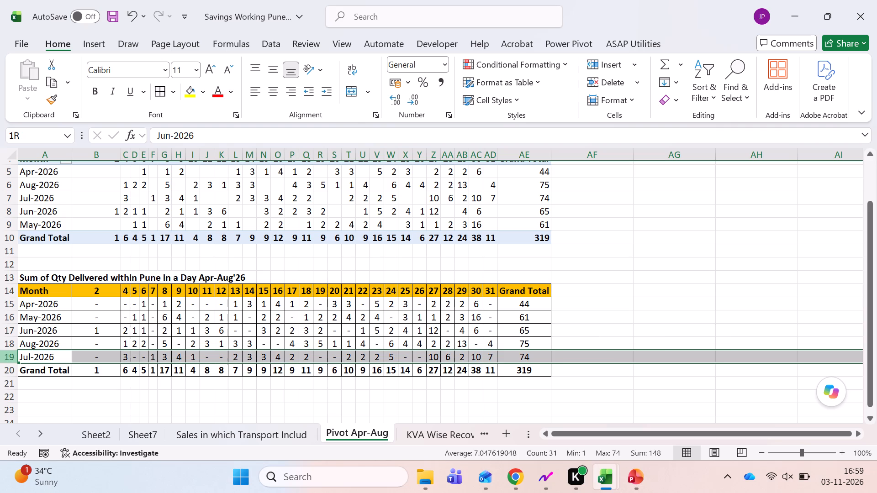
{"action": "key", "text": "ctrl+x"}
{"action": "right_click", "coordinate": [10, 346]}
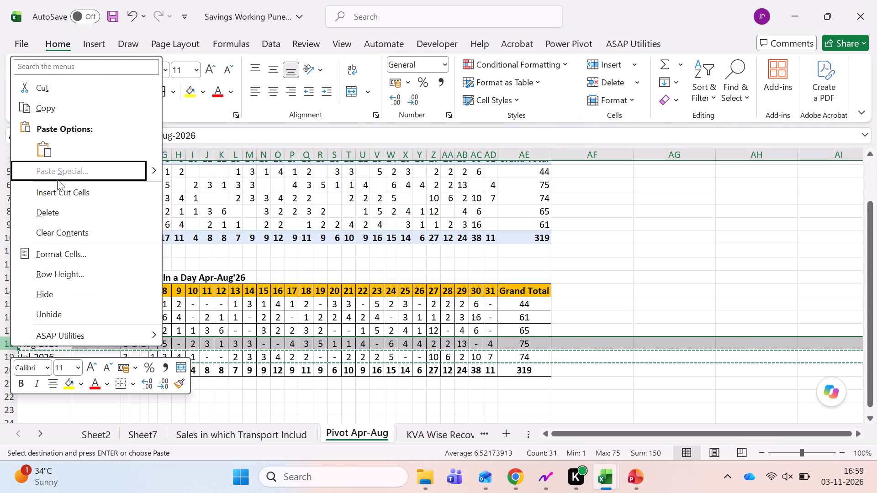
{"action": "left_click", "coordinate": [61, 189]}
{"action": "left_click", "coordinate": [117, 333]}
{"action": "key", "text": "ctrl+s"}
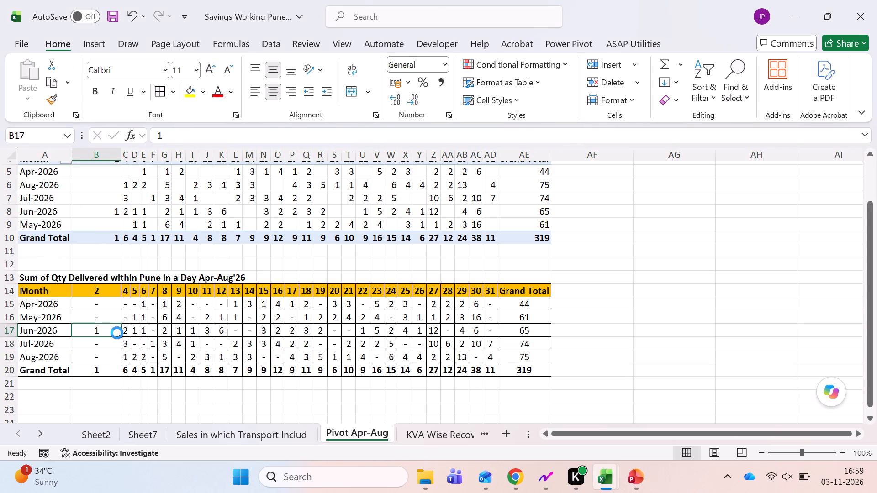
{"action": "left_click", "coordinate": [217, 327]}
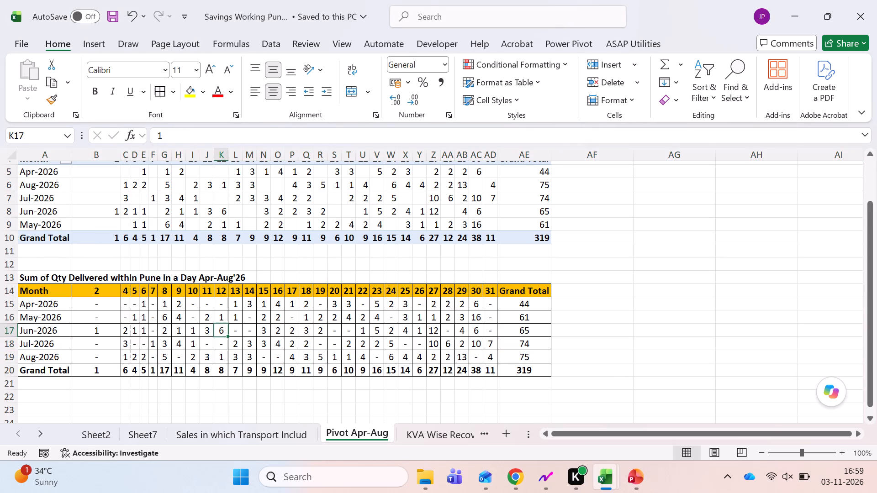
{"action": "key", "text": "ctrl+Left"}
{"action": "key", "text": "ctrl+Left"}
{"action": "key", "text": "ctrl+s"}
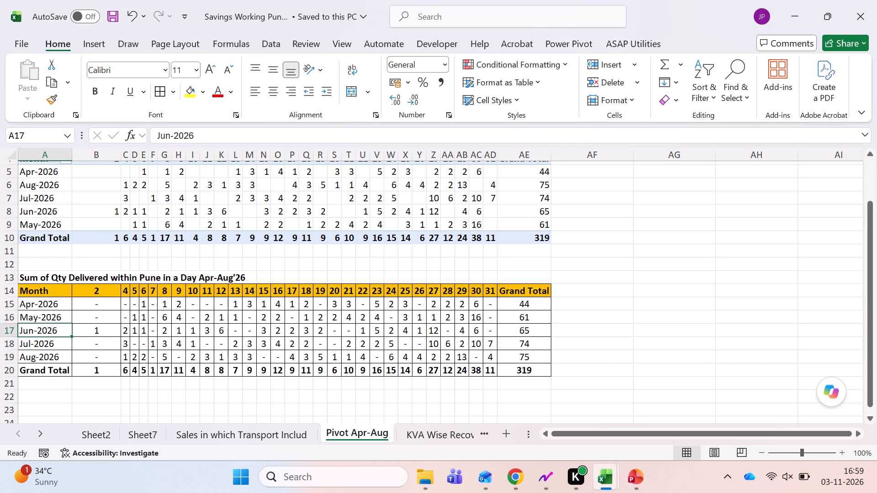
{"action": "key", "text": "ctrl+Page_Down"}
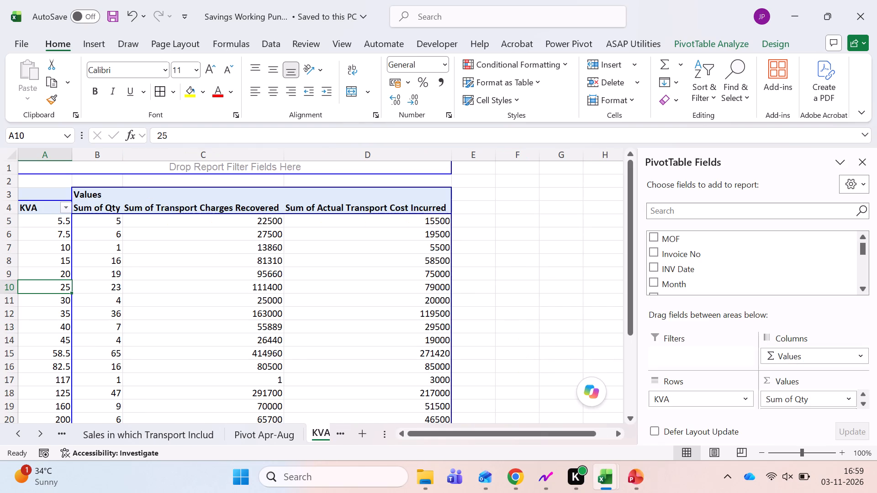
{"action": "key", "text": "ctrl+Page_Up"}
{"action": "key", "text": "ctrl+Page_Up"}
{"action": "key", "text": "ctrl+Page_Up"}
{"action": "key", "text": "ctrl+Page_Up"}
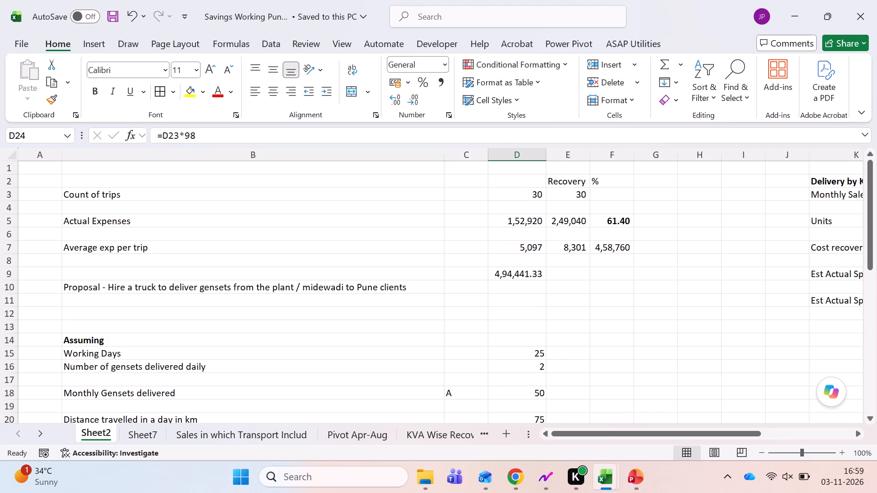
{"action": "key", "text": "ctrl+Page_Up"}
Filter the Month column of the 'Sales in which Transport Includ' sheet to show only Aug-2026.
{"action": "key", "text": "ctrl+Page_Down"}
{"action": "key", "text": "ctrl+Page_Down"}
{"action": "key", "text": "ctrl+Left"}
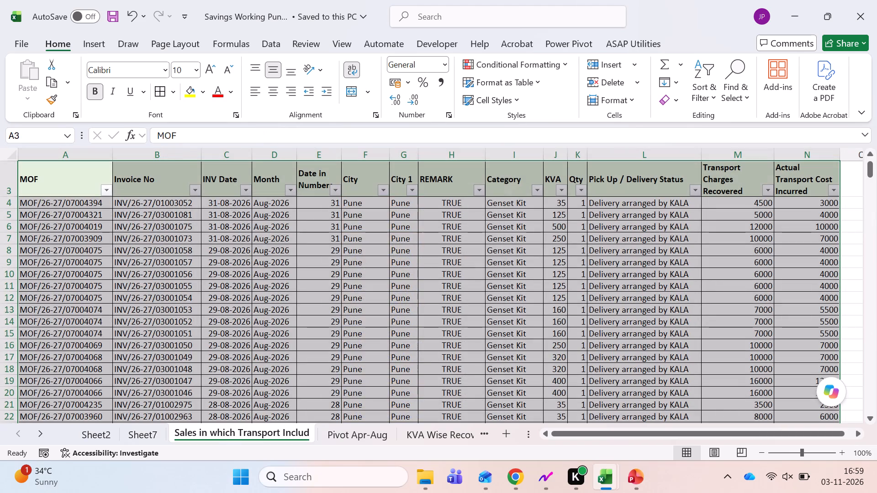
{"action": "key", "text": "Right"}
{"action": "key", "text": "Right"}
{"action": "key", "text": "Right"}
{"action": "key", "text": "alt+Down"}
{"action": "key", "text": "alt+Down"}
{"action": "key", "text": "alt+Up"}
{"action": "key", "text": "Down"}
{"action": "key", "text": "Down"}
{"action": "key", "text": "Down"}
{"action": "key", "text": "Down"}
{"action": "key", "text": "Down"}
{"action": "key", "text": "Down"}
{"action": "key", "text": "Down"}
{"action": "key", "text": "Down"}
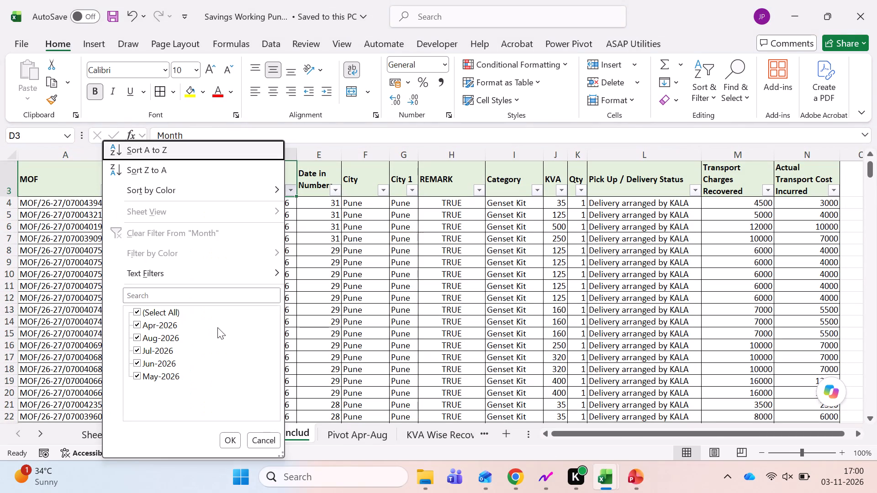
{"action": "key", "text": "Down"}
{"action": "key", "text": "space"}
{"action": "key", "text": "Down"}
{"action": "key", "text": "Down"}
{"action": "key", "text": "Down"}
{"action": "key", "text": "Down"}
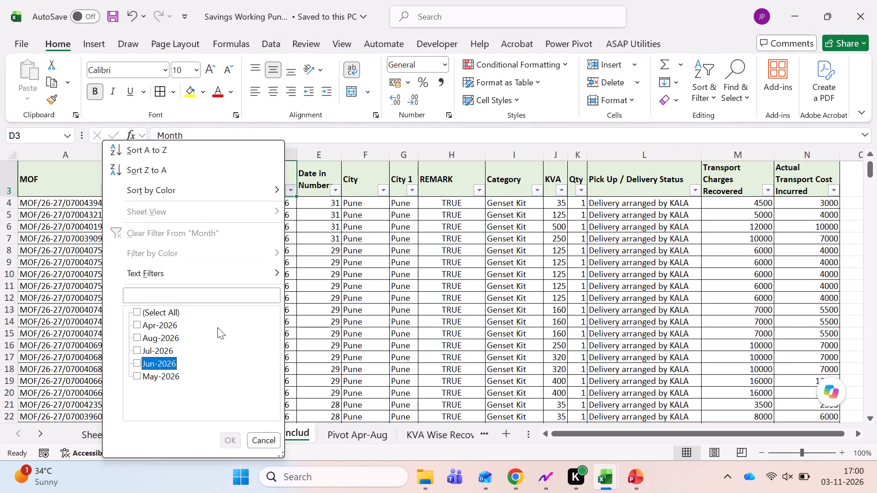
{"action": "key", "text": "Up"}
{"action": "key", "text": "Up"}
{"action": "key", "text": "space"}
{"action": "key", "text": "Return"}
Count the filtered Aug-2026 entries in the Month column by selecting them down to the last row.
{"action": "key", "text": "Down"}
{"action": "key", "text": "ctrl+shift+Down"}
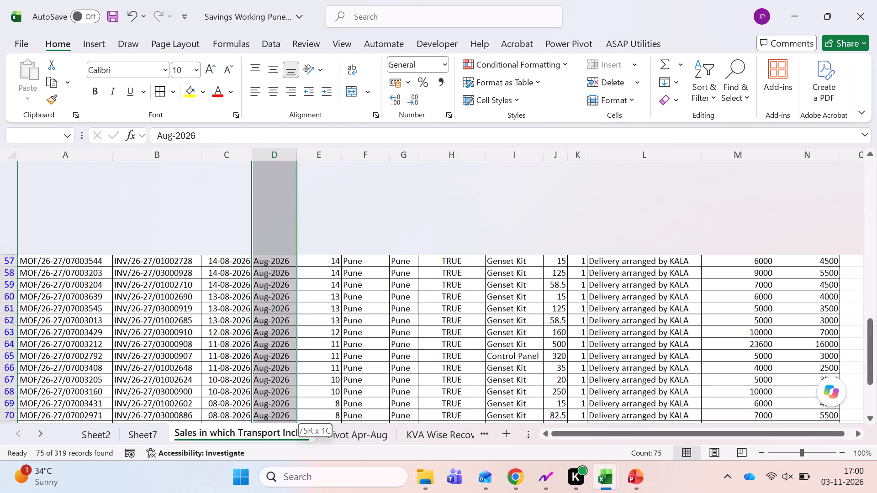
{"action": "key", "text": "shift+Down"}
{"action": "key", "text": "shift+Up"}
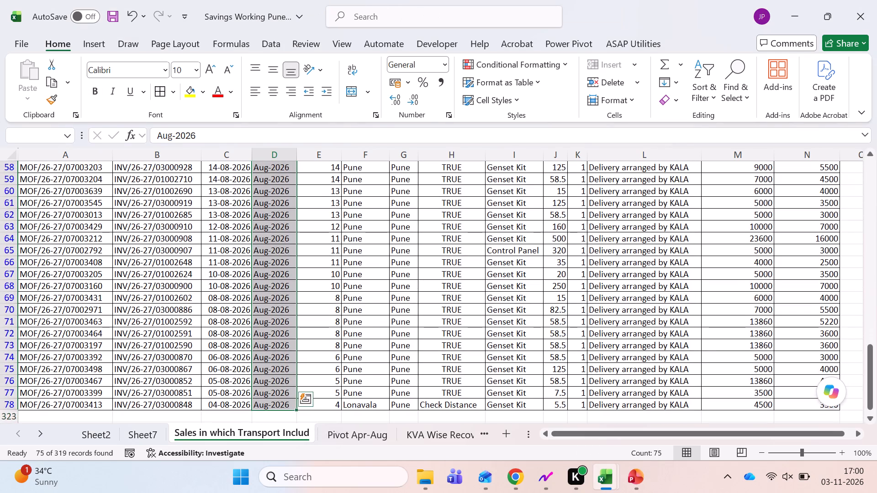
{"action": "key", "text": "Up"}
{"action": "key", "text": "Down"}
{"action": "key", "text": "Up"}
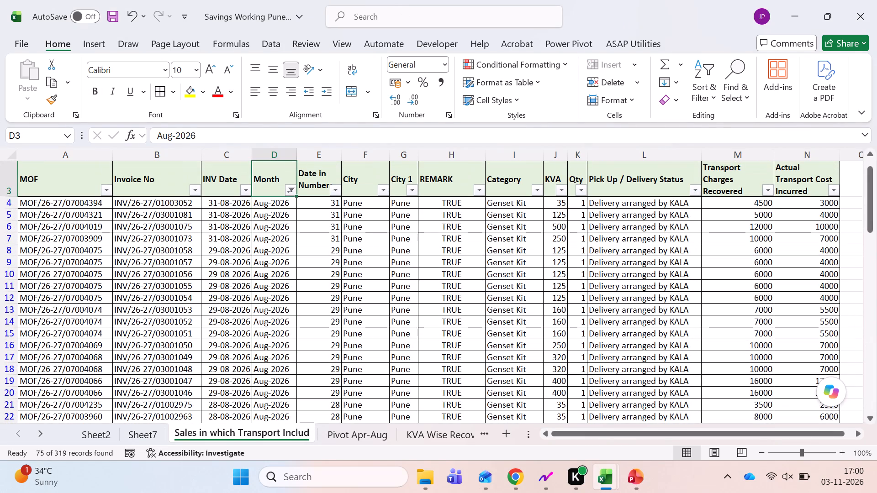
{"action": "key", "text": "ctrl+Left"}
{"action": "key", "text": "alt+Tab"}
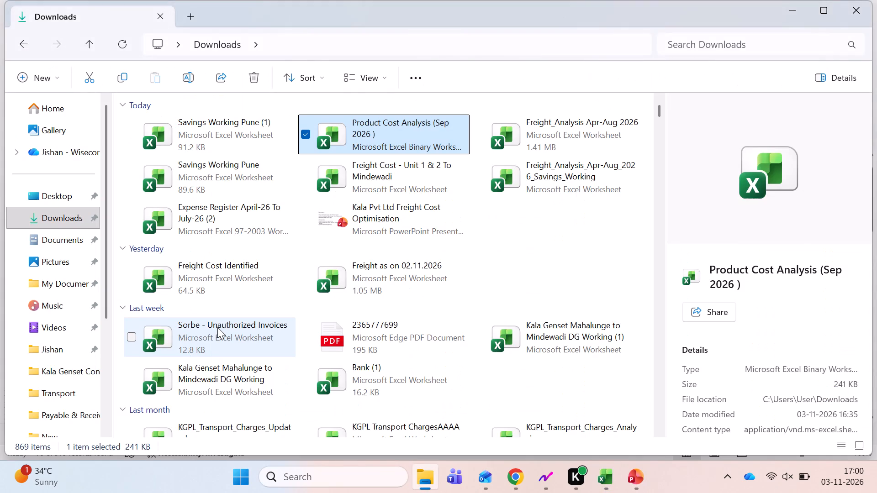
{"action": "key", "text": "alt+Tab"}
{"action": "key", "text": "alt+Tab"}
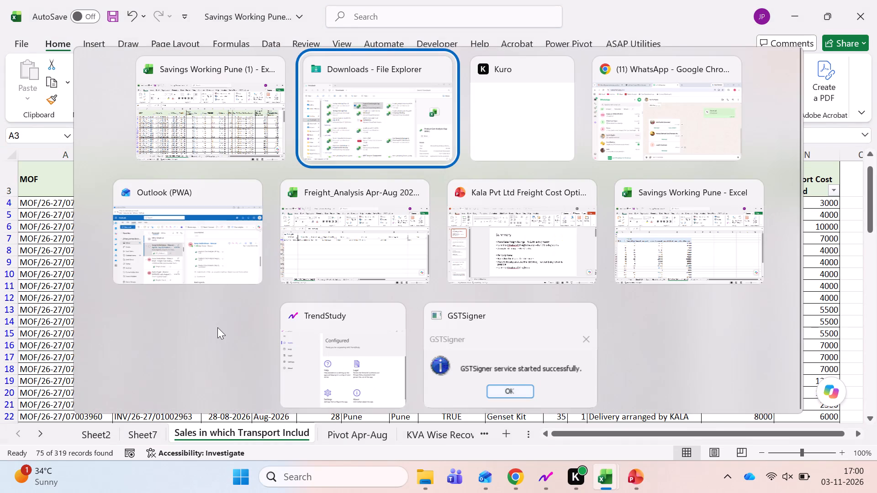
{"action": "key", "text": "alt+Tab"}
Set the Sum of Qty in A7 of Sheet7 to 75.
{"action": "key", "text": "ctrl+Page_Up"}
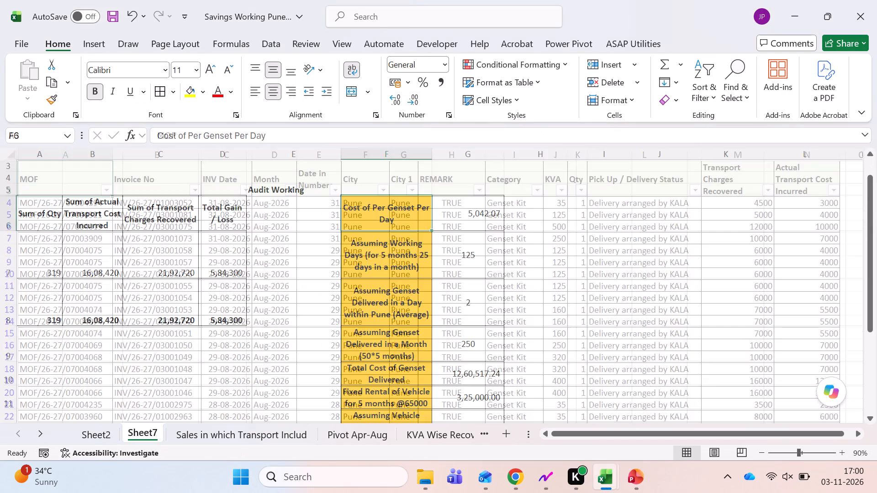
{"action": "key", "text": "ctrl+Left"}
{"action": "key", "text": "ctrl+Left"}
{"action": "key", "text": "ctrl+Left"}
{"action": "key", "text": "Down"}
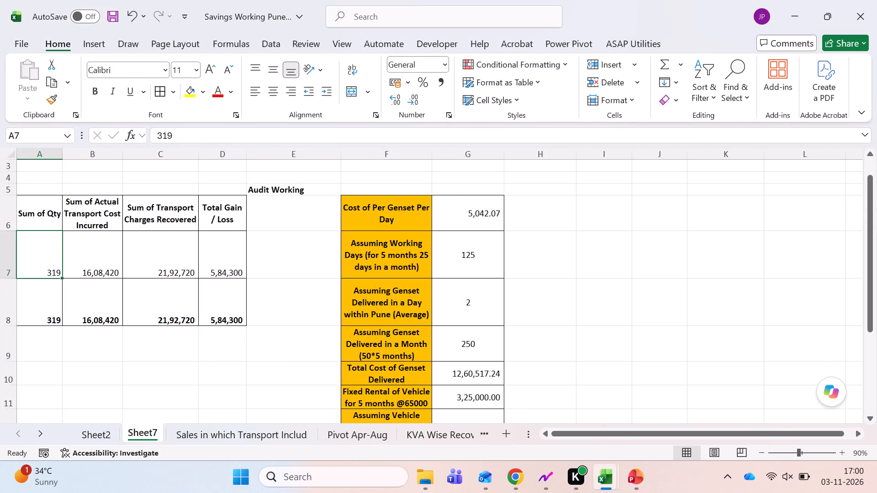
{"action": "type", "text": "75"}
{"action": "key", "text": "Tab"}
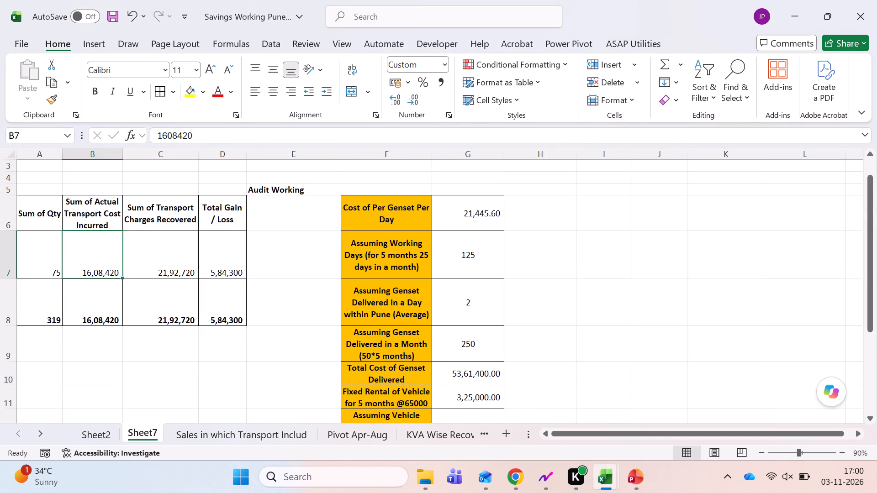
Copy the August subtotal of Actual Transport Cost Incurred from N2 of the sales sheet and paste it as values into B7 of Sheet7.
{"action": "key", "text": "alt+Tab"}
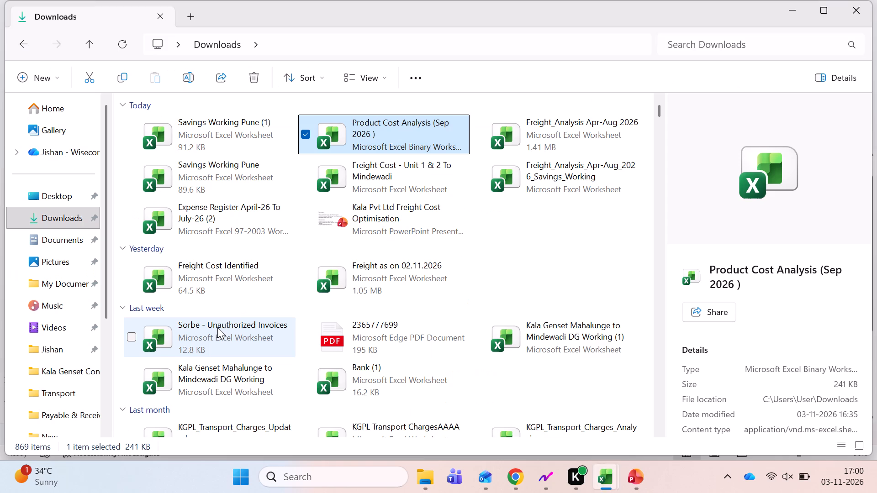
{"action": "key", "text": "alt+Tab"}
{"action": "key", "text": "ctrl+Page_Down"}
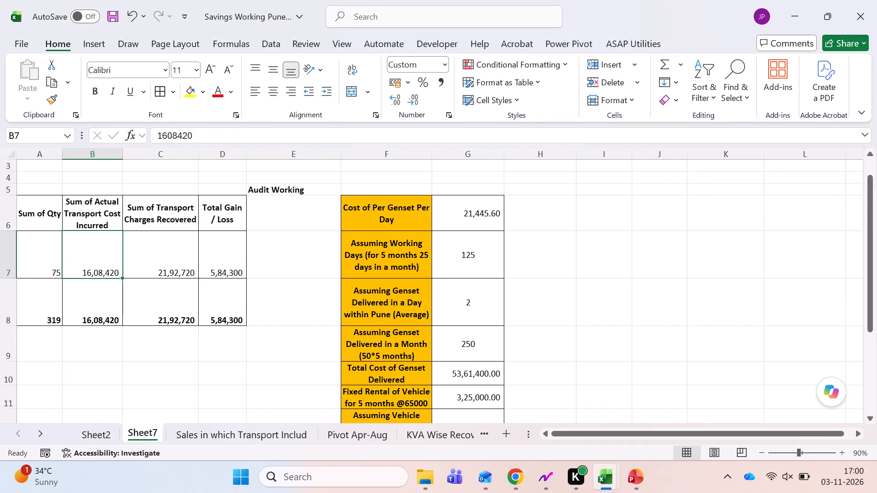
{"action": "key", "text": "Right"}
{"action": "key", "text": "Right"}
{"action": "key", "text": "Right"}
{"action": "key", "text": "Right"}
{"action": "key", "text": "Right"}
{"action": "key", "text": "Right"}
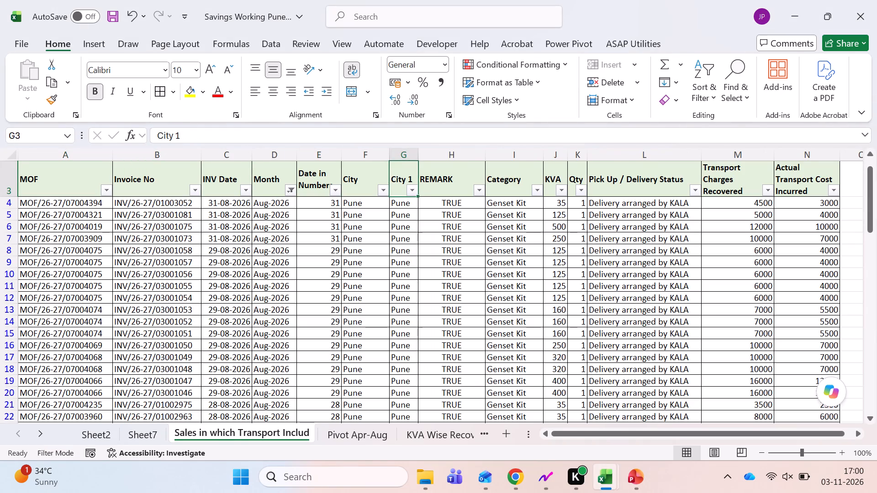
{"action": "key", "text": "ctrl+Up"}
{"action": "key", "text": "Down"}
{"action": "key", "text": "Right"}
{"action": "key", "text": "Right"}
{"action": "key", "text": "Right"}
{"action": "key", "text": "Right"}
{"action": "key", "text": "Right"}
{"action": "key", "text": "Right"}
{"action": "key", "text": "Right"}
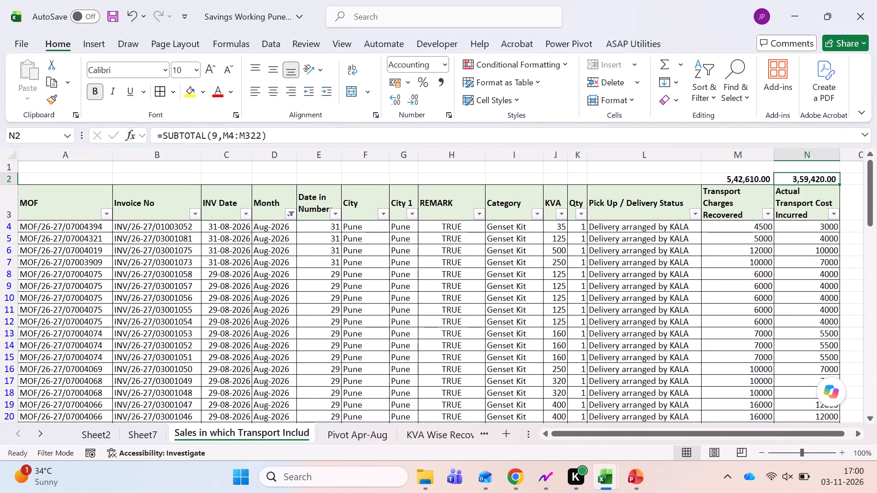
{"action": "key", "text": "ctrl+c"}
{"action": "key", "text": "ctrl+Page_Up"}
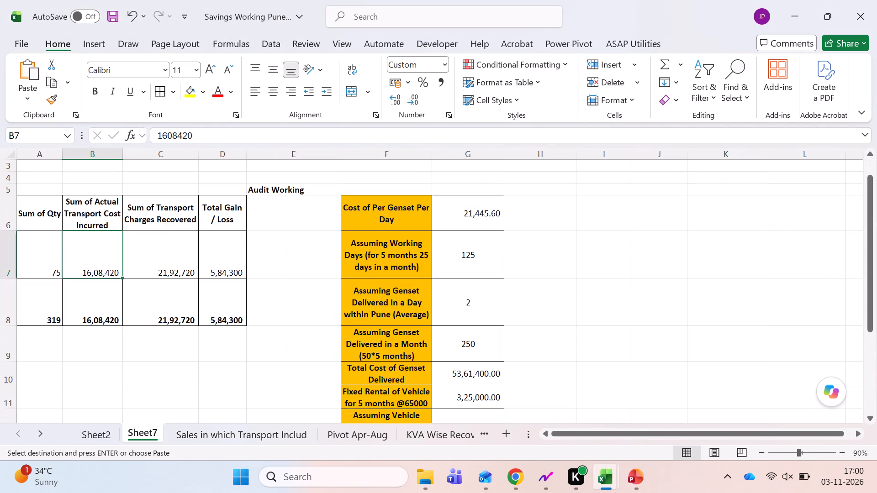
{"action": "key", "text": "alt+e"}
{"action": "type", "text": "sv"}
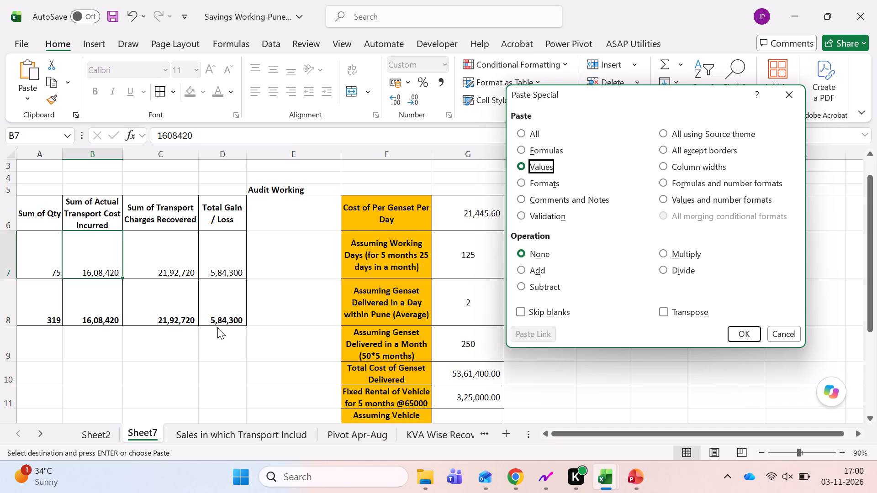
{"action": "key", "text": "Return"}
Copy the August subtotal of Transport Charges Recovered from M2 of the sales sheet and paste it as values into C7 of Sheet7.
{"action": "key", "text": "ctrl+Page_Up"}
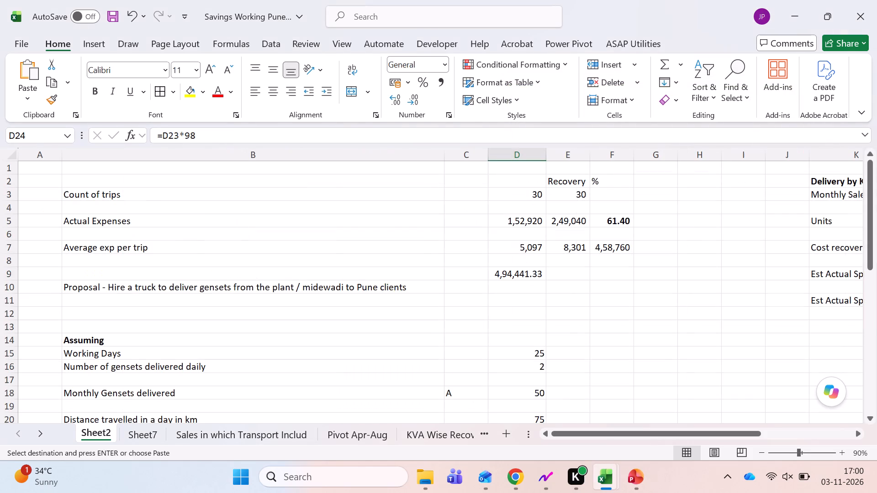
{"action": "key", "text": "ctrl+Page_Down"}
{"action": "key", "text": "ctrl+Page_Down"}
{"action": "key", "text": "Left"}
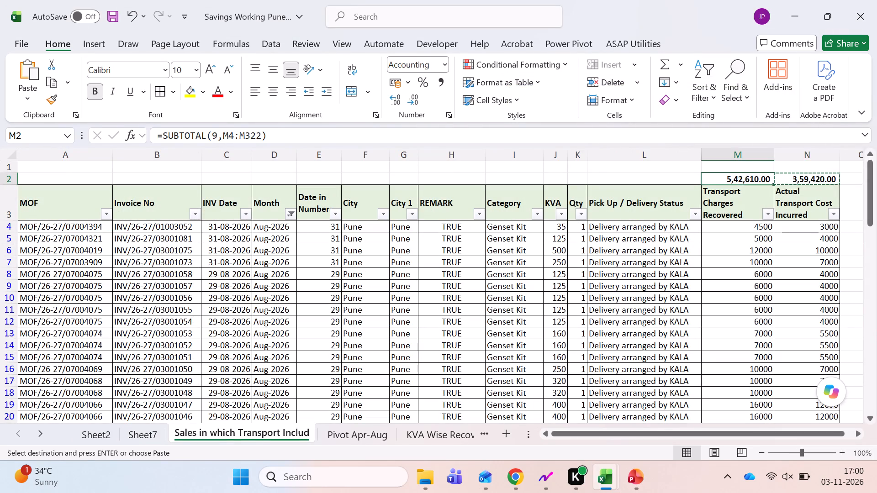
{"action": "key", "text": "ctrl+c"}
{"action": "key", "text": "ctrl+Page_Up"}
{"action": "key", "text": "Right"}
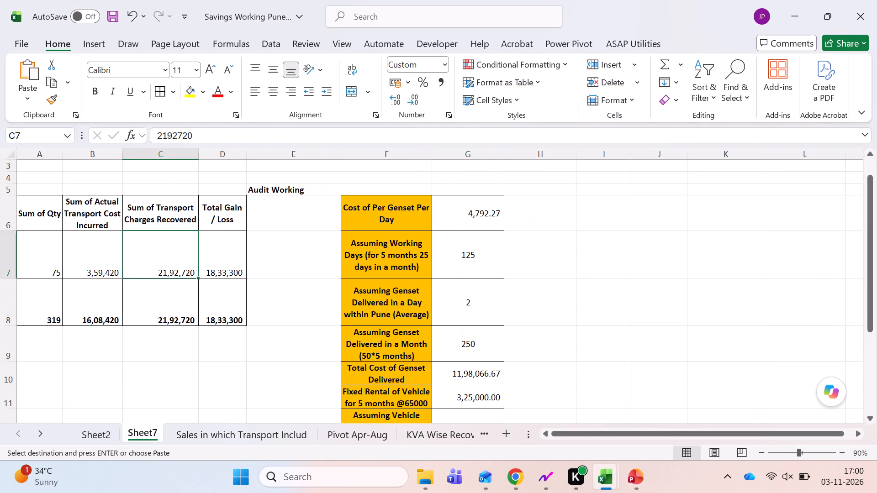
{"action": "key", "text": "alt+e"}
{"action": "type", "text": "sv"}
{"action": "key", "text": "Return"}
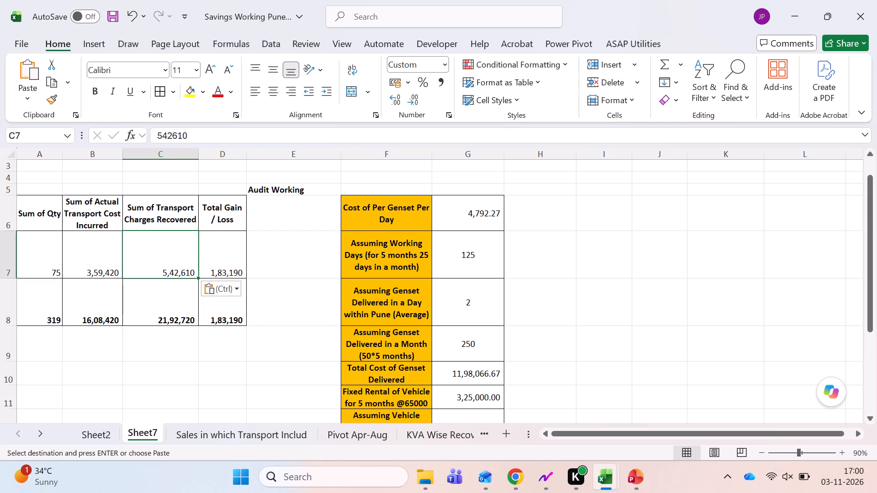
Replace the fixed totals in A8, B8 and C8 of Sheet7 with AutoSum formulas.
{"action": "key", "text": "Down"}
{"action": "key", "text": "Left"}
{"action": "key", "text": "Left"}
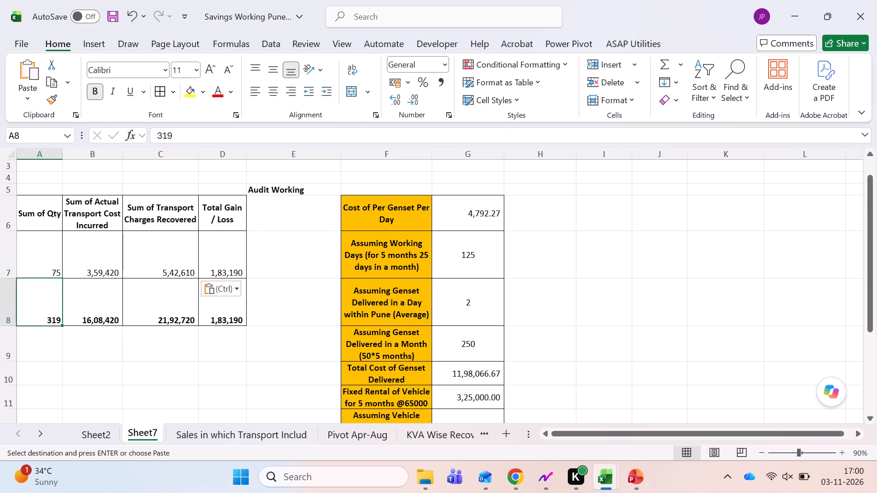
{"action": "key", "text": "alt+equal"}
{"action": "key", "text": "Tab"}
{"action": "key", "text": "alt+equal"}
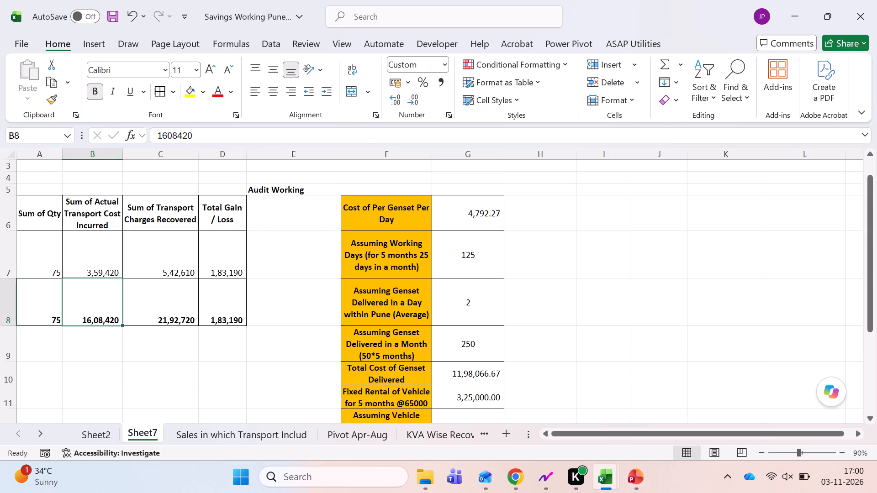
{"action": "key", "text": "Tab"}
{"action": "key", "text": "alt+equal"}
{"action": "key", "text": "Tab"}
Examine how the genset cost, working days and delivery assumptions in F6:G9 are worded and calculated.
{"action": "key", "text": "Right"}
{"action": "key", "text": "Right"}
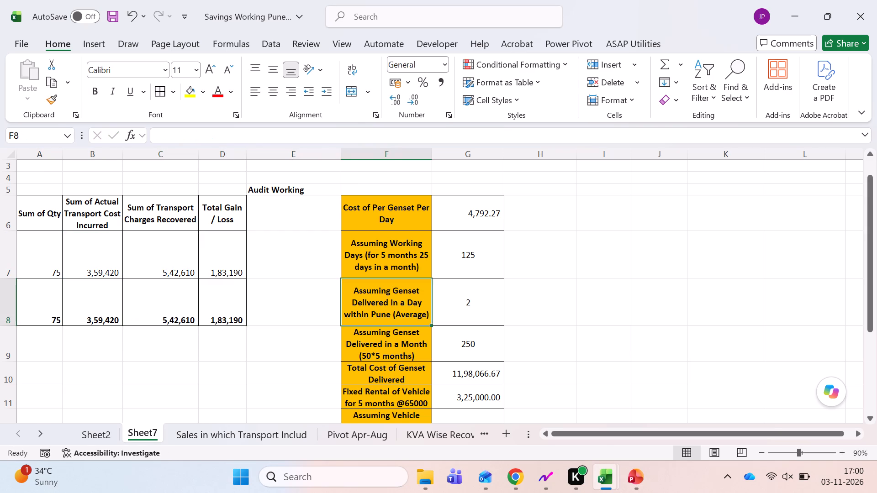
{"action": "key", "text": "Up"}
{"action": "key", "text": "Up"}
{"action": "key", "text": "Up"}
{"action": "key", "text": "Right"}
{"action": "key", "text": "Down"}
{"action": "key", "text": "F2"}
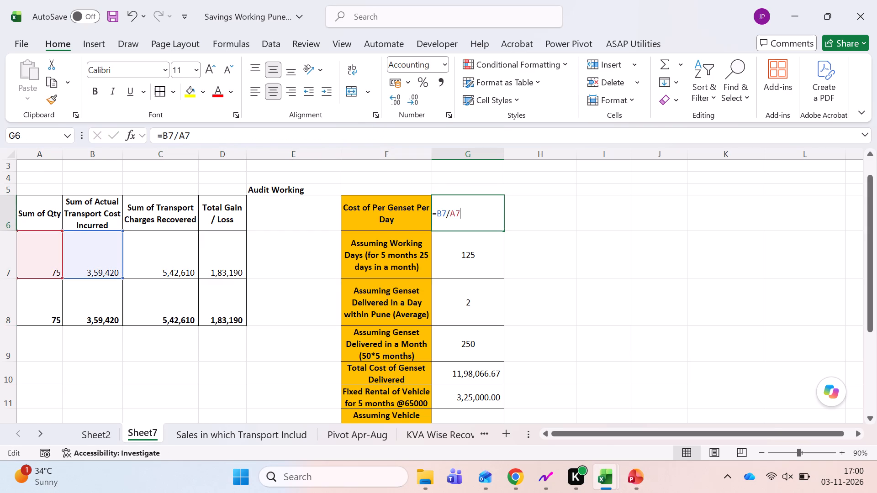
{"action": "key", "text": "Escape"}
{"action": "key", "text": "Down"}
{"action": "key", "text": "Down"}
{"action": "key", "text": "F2"}
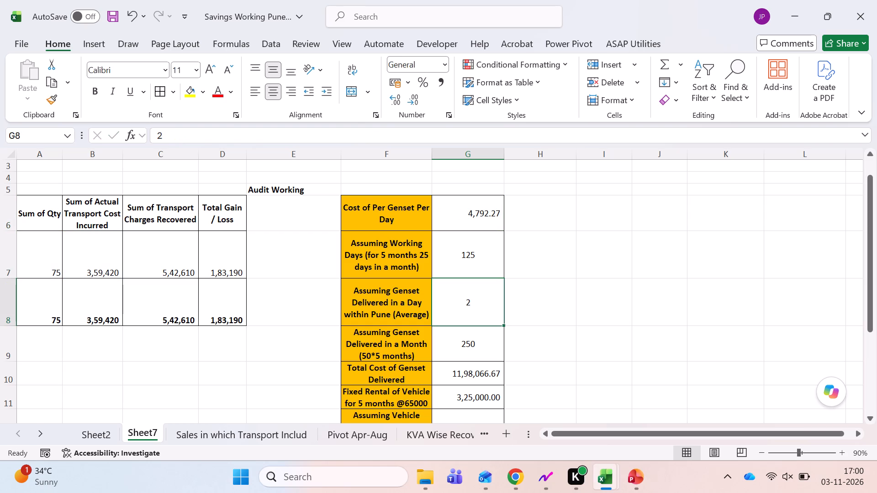
{"action": "key", "text": "Escape"}
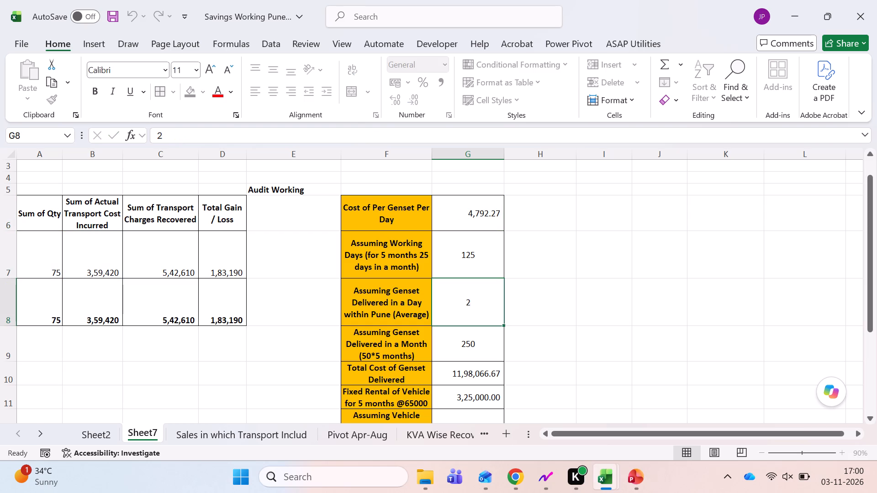
{"action": "key", "text": "Return"}
{"action": "key", "text": "Up"}
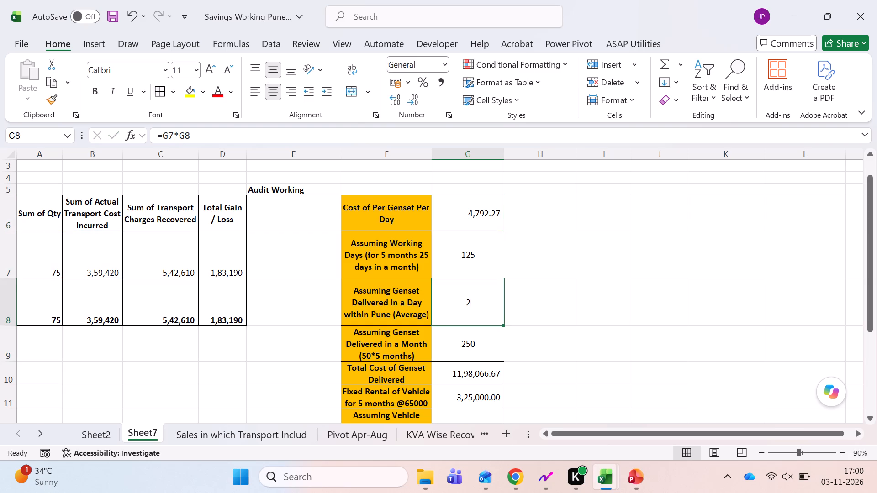
{"action": "key", "text": "Down"}
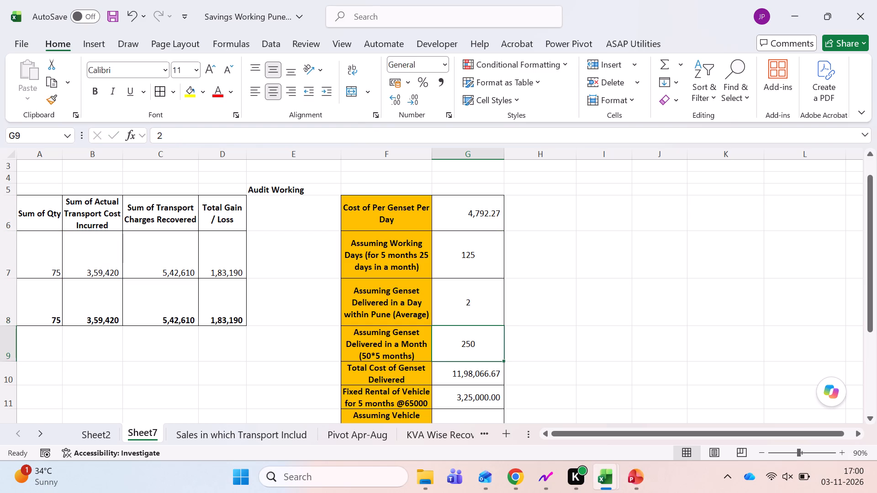
{"action": "key", "text": "Left"}
{"action": "key", "text": "Up"}
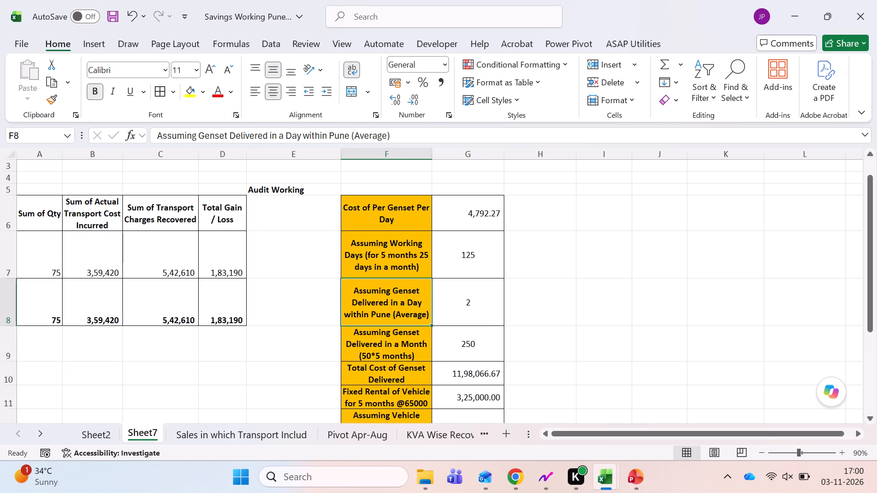
{"action": "key", "text": "F2"}
{"action": "key", "text": "Return"}
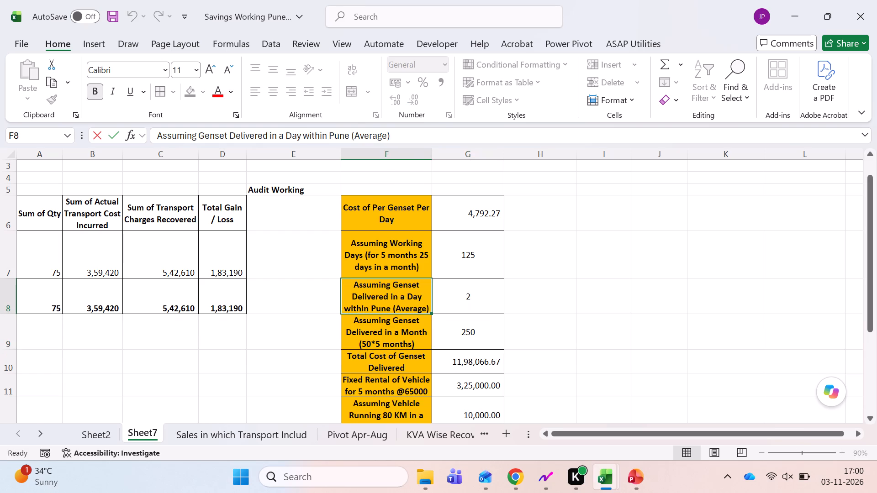
Remove "(50*5 months)" from the label in F9, leaving "Assuming Genset Delivered in a Month".
{"action": "key", "text": "F2"}
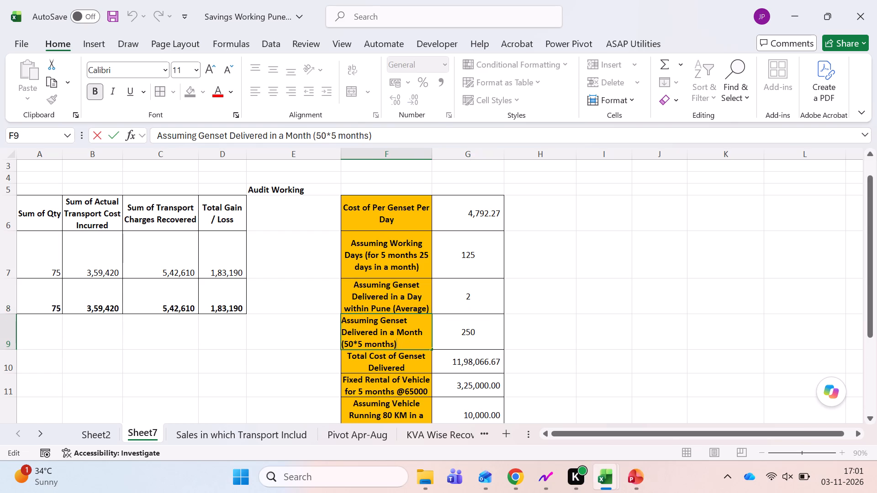
{"action": "key", "text": "ctrl+shift+Left"}
{"action": "key", "text": "ctrl+shift+Left"}
{"action": "key", "text": "ctrl+shift+Left"}
{"action": "key", "text": "ctrl+shift+Left"}
{"action": "key", "text": "ctrl+shift+Left"}
{"action": "key", "text": "ctrl+shift+Left"}
{"action": "key", "text": "BackSpace"}
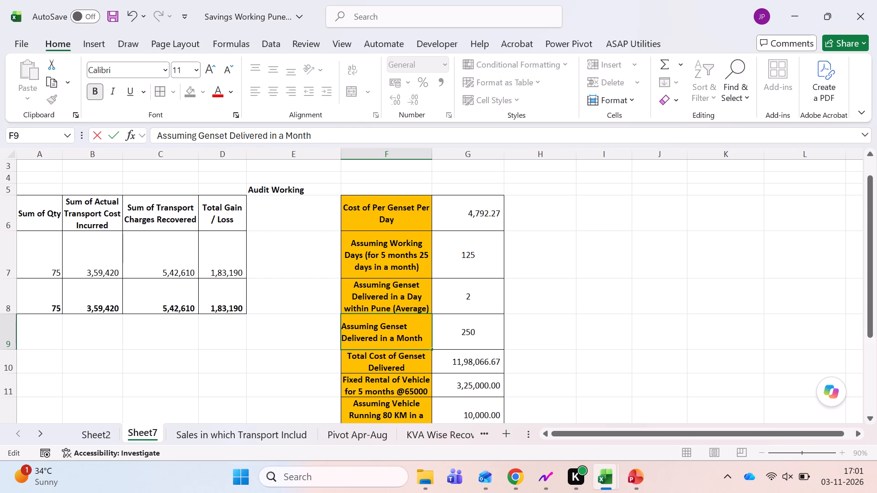
{"action": "key", "text": "BackSpace"}
{"action": "key", "text": "Tab"}
Set the gensets delivered in a month in G9 to 50.
{"action": "type", "text": "50"}
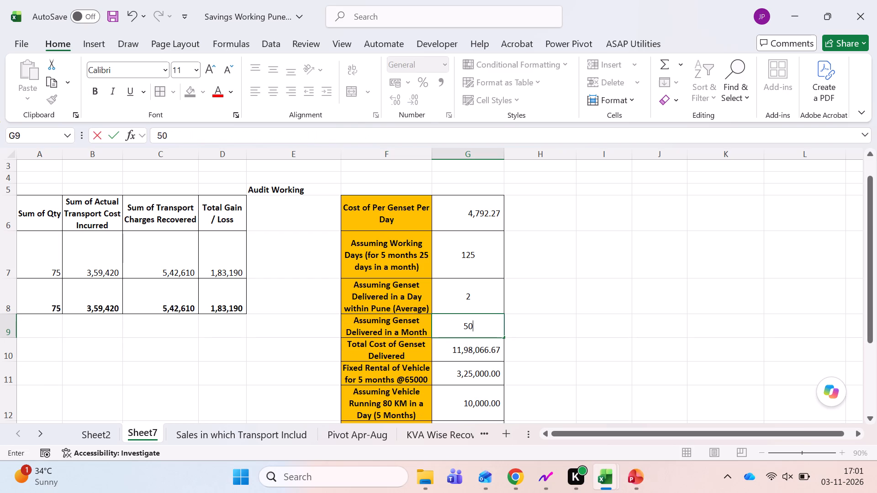
{"action": "key", "text": "Return"}
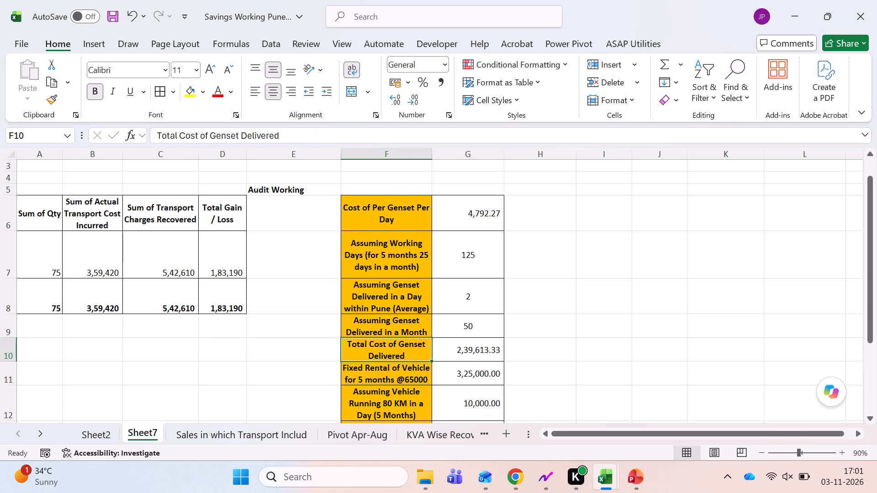
Set the fixed rental of the vehicle in G11 to 65000.
{"action": "key", "text": "Down"}
{"action": "key", "text": "Down"}
{"action": "key", "text": "Down"}
{"action": "key", "text": "Down"}
{"action": "key", "text": "Up"}
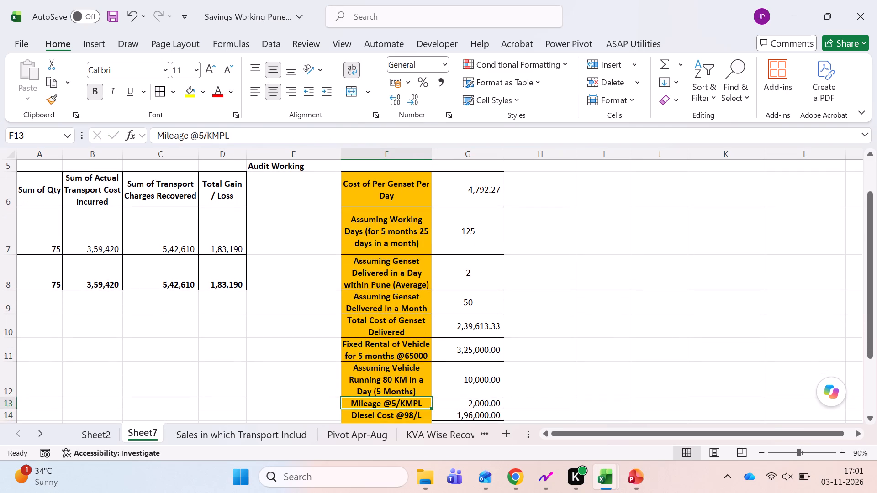
{"action": "key", "text": "Up"}
{"action": "key", "text": "Up"}
{"action": "key", "text": "Right"}
{"action": "type", "text": "65000"}
{"action": "key", "text": "Return"}
Shorten the label in F11 to "Fixed Rental of Vehicle", removing the five-month rate wording.
{"action": "key", "text": "Up"}
{"action": "key", "text": "Left"}
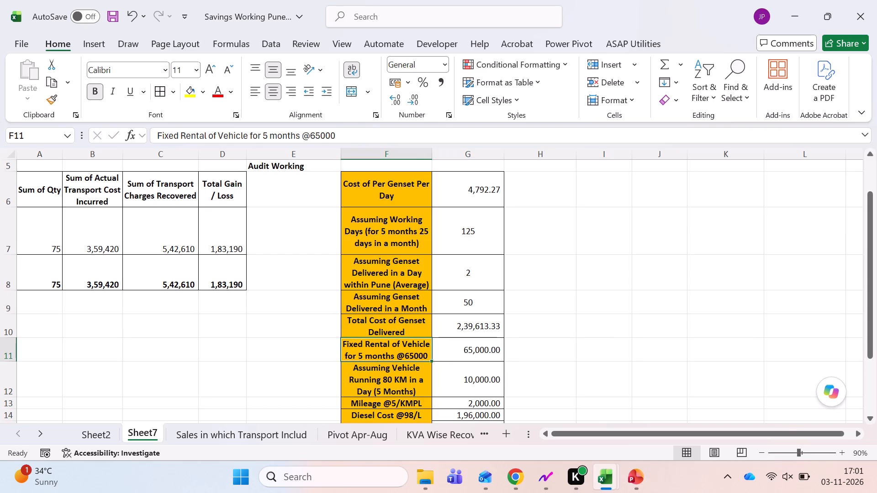
{"action": "key", "text": "F2"}
{"action": "key", "text": "ctrl+shift+Left"}
{"action": "key", "text": "ctrl+shift+Left"}
{"action": "key", "text": "ctrl+shift+Left"}
{"action": "key", "text": "ctrl+shift+Left"}
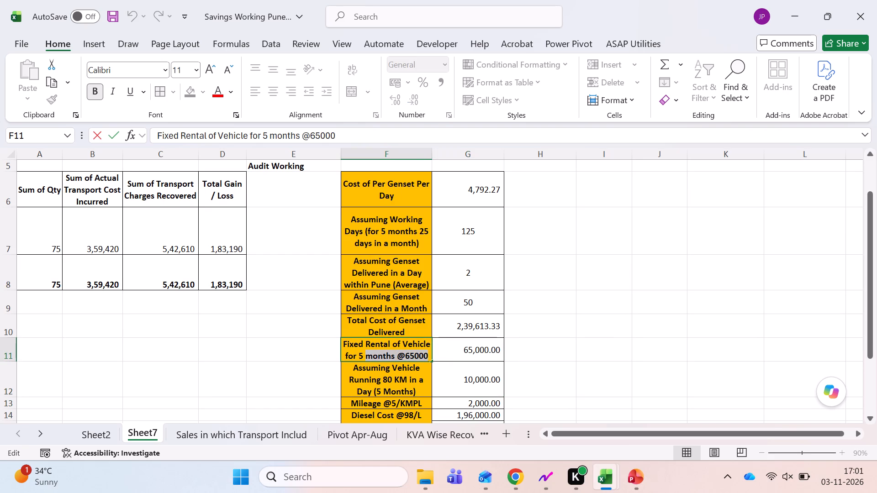
{"action": "key", "text": "ctrl+shift+Left"}
{"action": "key", "text": "BackSpace"}
{"action": "key", "text": "Return"}
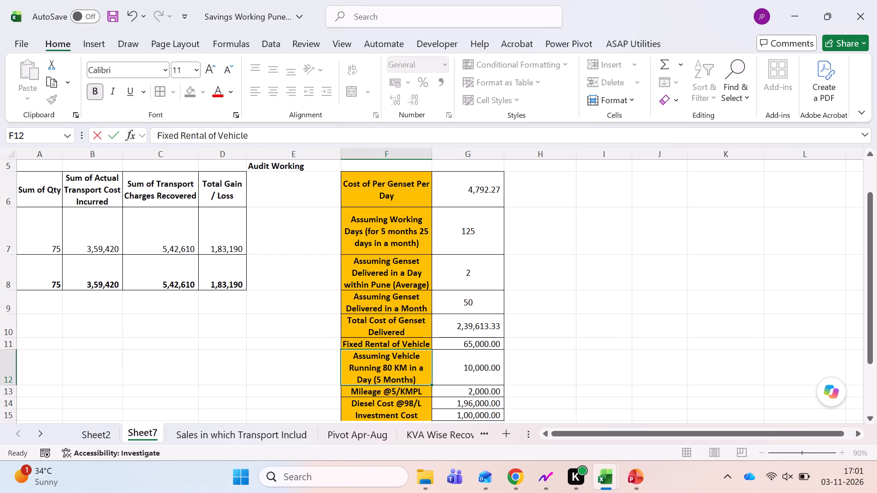
Check the vehicle running formula in G12 and set the assumed working days in G7 to 25.
{"action": "key", "text": "Down"}
{"action": "key", "text": "Up"}
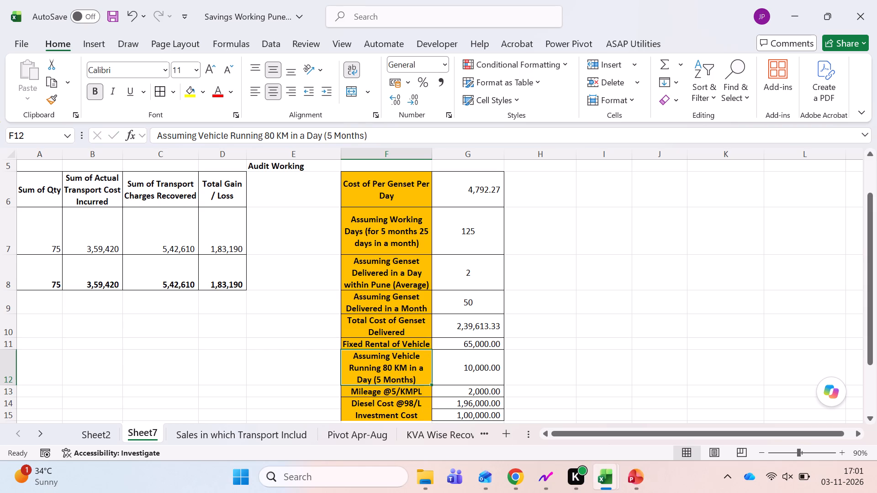
{"action": "key", "text": "Right"}
{"action": "key", "text": "F2"}
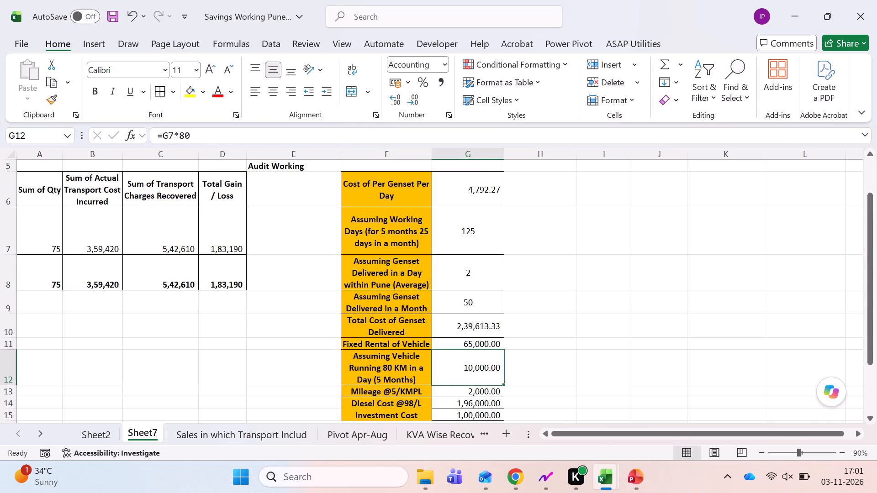
{"action": "key", "text": "Escape"}
{"action": "key", "text": "Up"}
{"action": "key", "text": "Up"}
{"action": "key", "text": "Up"}
{"action": "key", "text": "Up"}
{"action": "key", "text": "Up"}
{"action": "key", "text": "Up"}
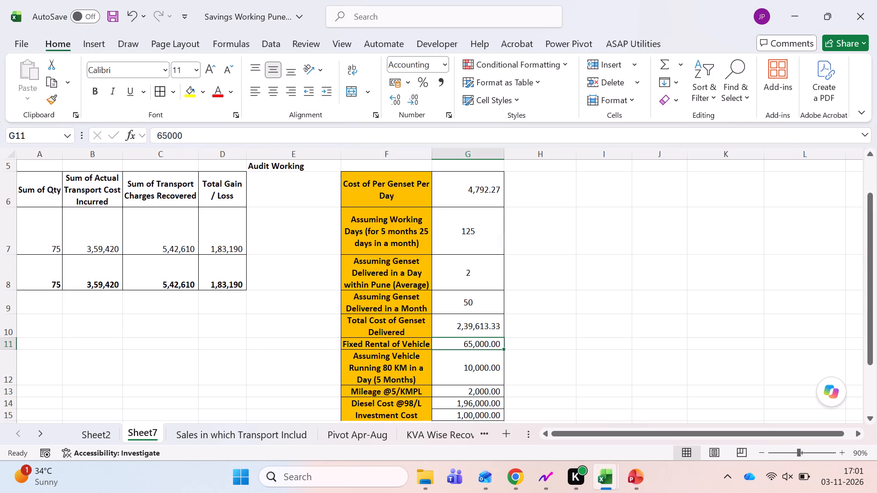
{"action": "key", "text": "Down"}
{"action": "type", "text": "25"}
{"action": "key", "text": "Return"}
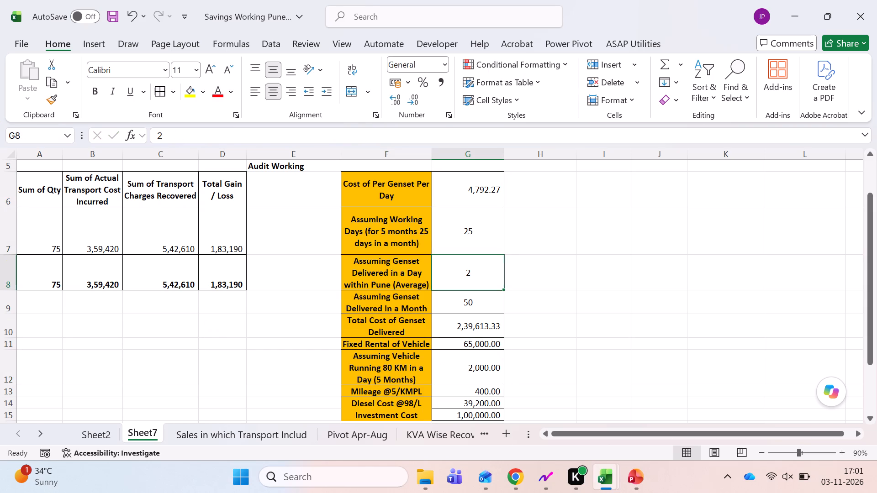
Review the recalculated figures from the gensets delivered per day down to the investment cost.
{"action": "key", "text": "Down"}
{"action": "key", "text": "Down"}
{"action": "key", "text": "Down"}
{"action": "key", "text": "Down"}
{"action": "key", "text": "Down"}
{"action": "key", "text": "Up"}
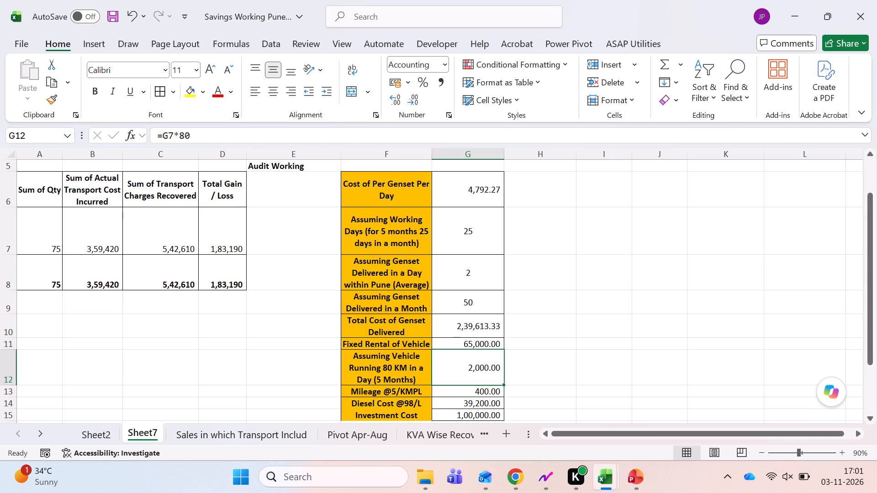
{"action": "scroll", "coordinate": [536, 351], "scroll_direction": "down", "scroll_amount": 1}
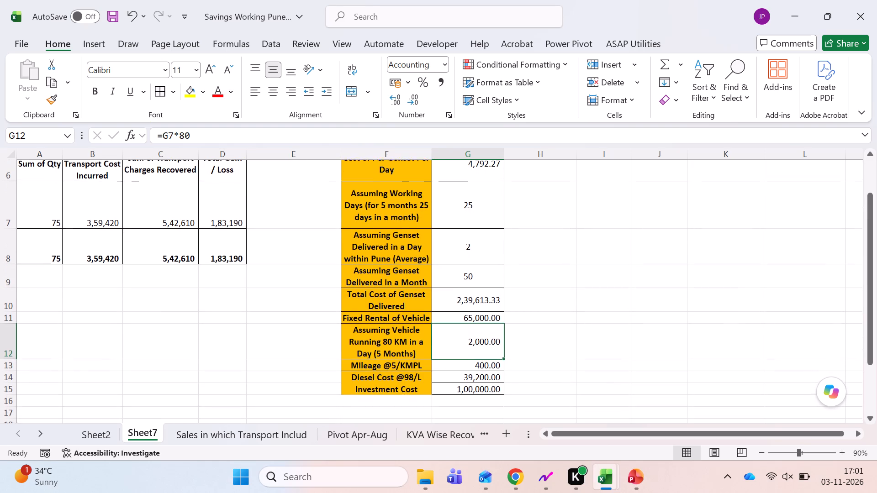
{"action": "scroll", "coordinate": [536, 351], "scroll_direction": "down", "scroll_amount": 1}
Remove "for 5 months" from the label in F7, leaving "Assuming Working Days (25 days in a month)".
{"action": "key", "text": "Left"}
{"action": "key", "text": "Up"}
{"action": "key", "text": "Up"}
{"action": "key", "text": "Up"}
{"action": "key", "text": "Up"}
{"action": "key", "text": "Up"}
{"action": "key", "text": "Up"}
{"action": "key", "text": "Up"}
{"action": "key", "text": "Down"}
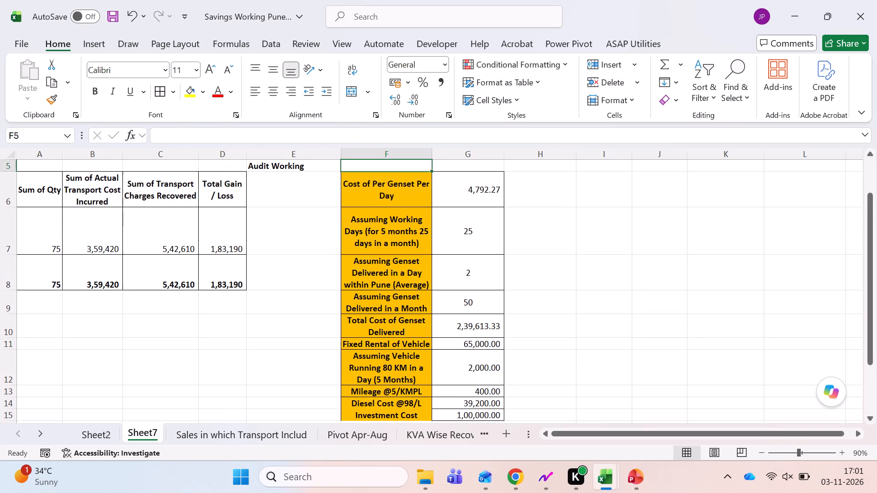
{"action": "key", "text": "Down"}
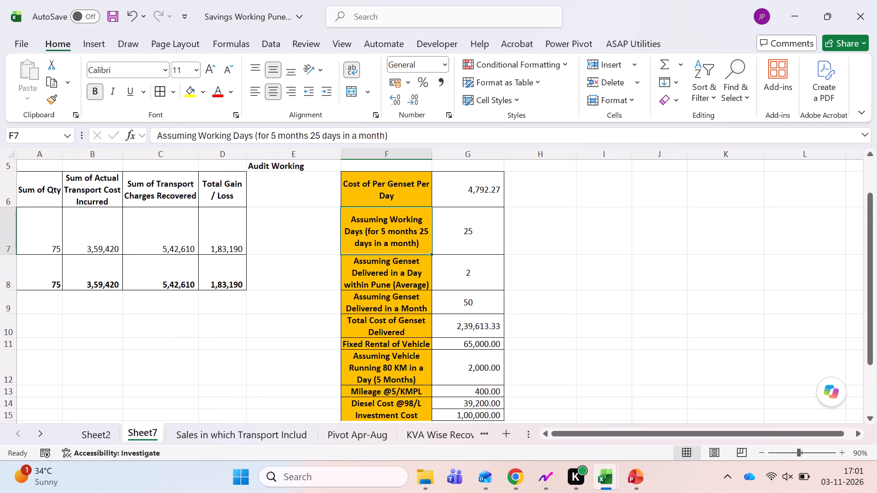
{"action": "left_click", "coordinate": [309, 135]}
{"action": "key", "text": "Right"}
{"action": "key", "text": "ctrl+shift+Left"}
{"action": "key", "text": "ctrl+shift+Left"}
{"action": "key", "text": "ctrl+shift+Left"}
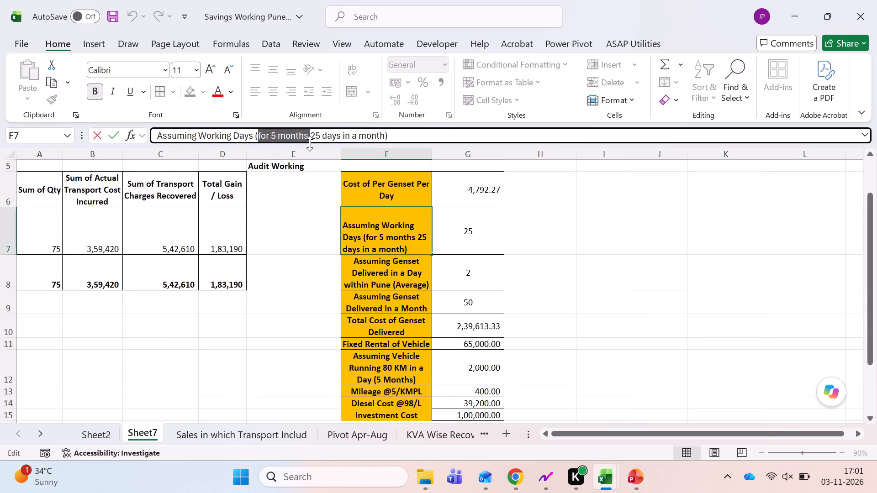
{"action": "key", "text": "BackSpace"}
{"action": "key", "text": "Return"}
Save the savings working workbook.
{"action": "key", "text": "Down"}
{"action": "key", "text": "Up"}
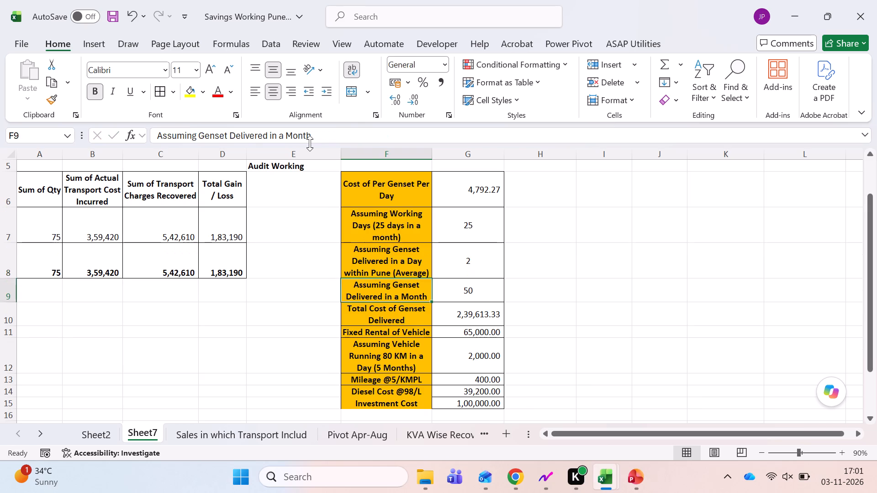
{"action": "key", "text": "ctrl+s"}
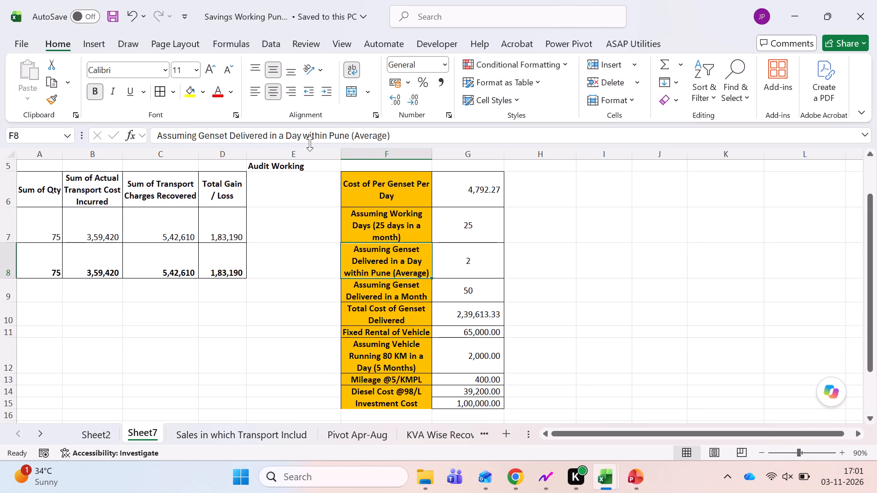
Check the entries behind the total genset cost, fixed vehicle rental and vehicle running figures in G10 to G12.
{"action": "key", "text": "Right"}
{"action": "key", "text": "Down"}
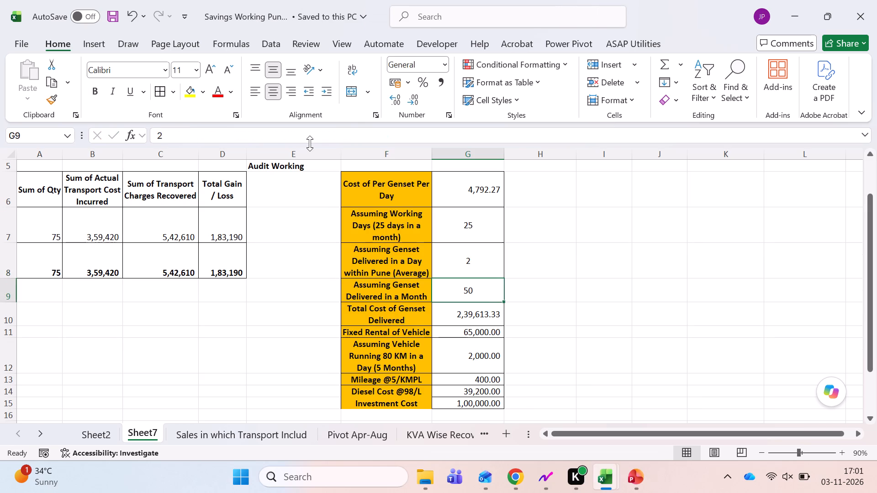
{"action": "key", "text": "Down"}
{"action": "key", "text": "F2"}
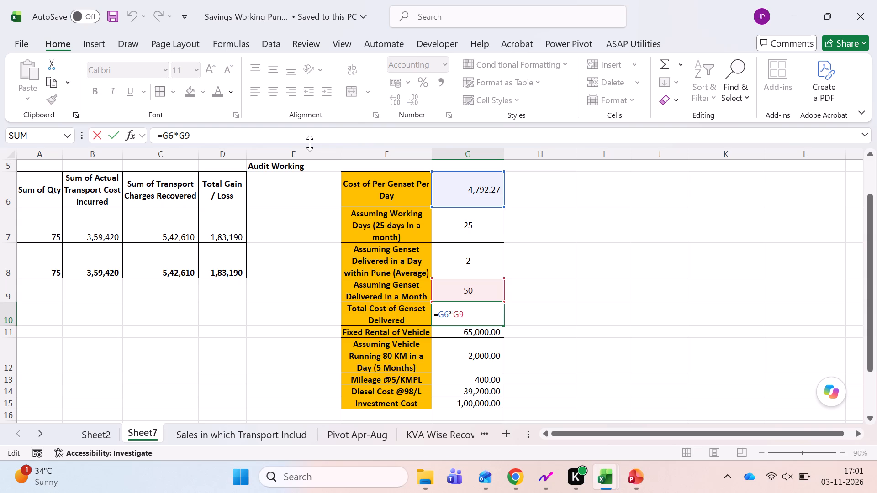
{"action": "key", "text": "Escape"}
{"action": "key", "text": "Down"}
{"action": "key", "text": "F2"}
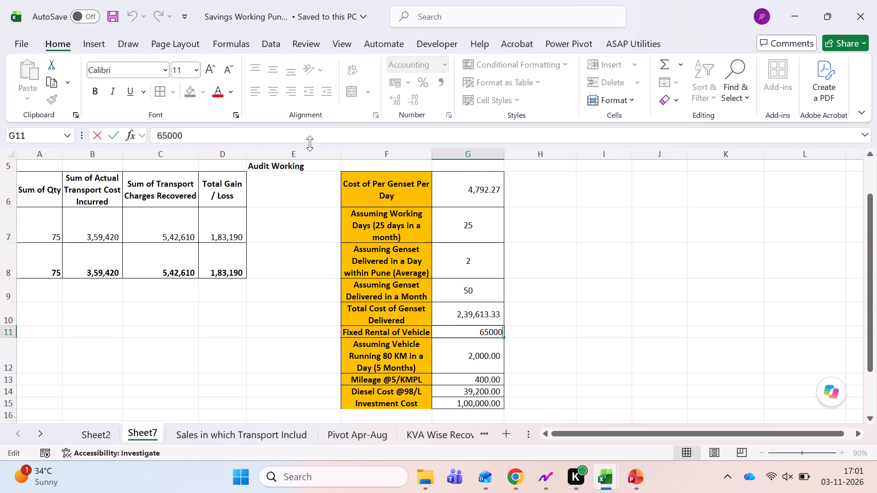
{"action": "key", "text": "Return"}
{"action": "key", "text": "F2"}
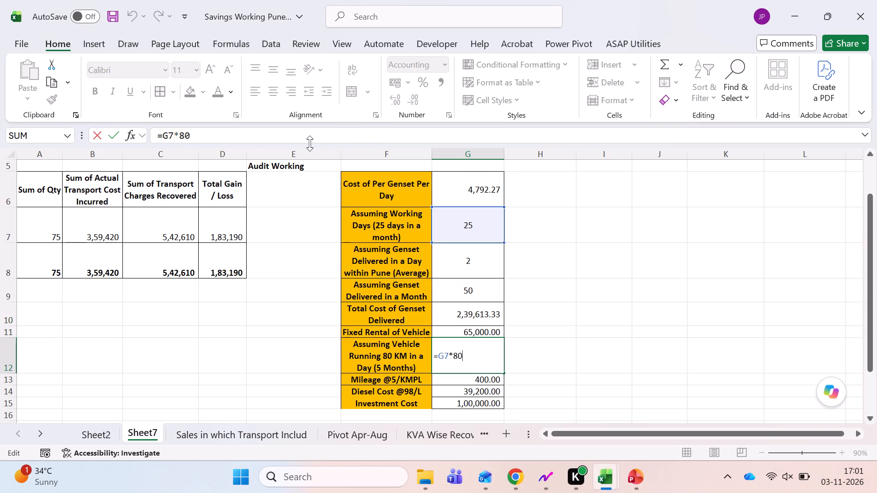
{"action": "key", "text": "Escape"}
Remove "(5 Months)" from the label in F12, leaving "Assuming Vehicle Running 80 KM in a Day".
{"action": "key", "text": "Left"}
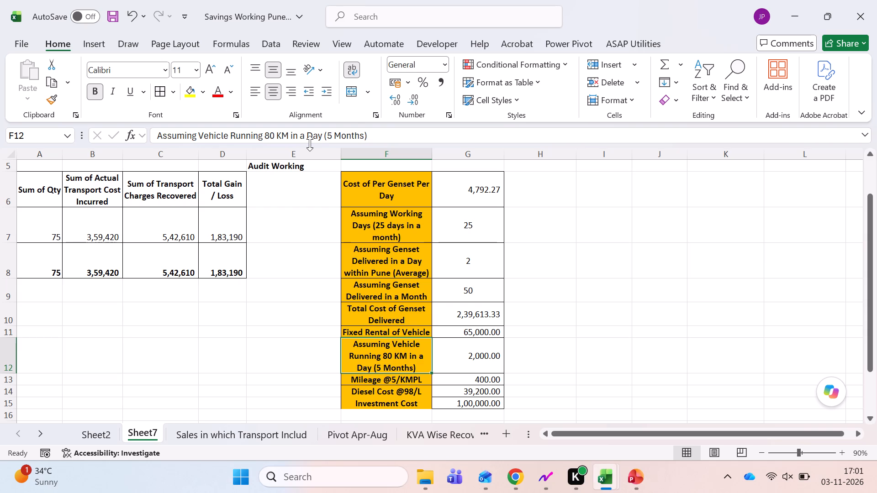
{"action": "key", "text": "F2"}
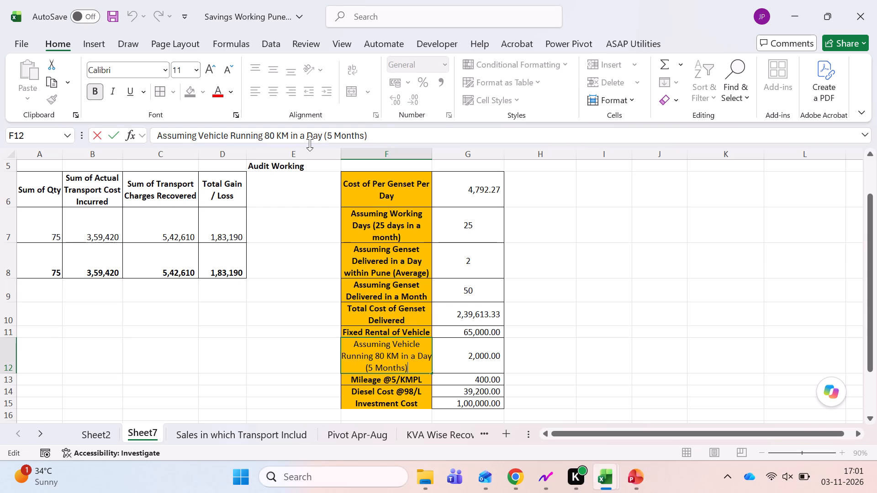
{"action": "key", "text": "BackSpace"}
{"action": "key", "text": "BackSpace"}
{"action": "key", "text": "BackSpace"}
{"action": "key", "text": "BackSpace"}
{"action": "key", "text": "BackSpace"}
{"action": "key", "text": "BackSpace"}
{"action": "key", "text": "BackSpace"}
{"action": "key", "text": "BackSpace"}
{"action": "key", "text": "BackSpace"}
{"action": "key", "text": "BackSpace"}
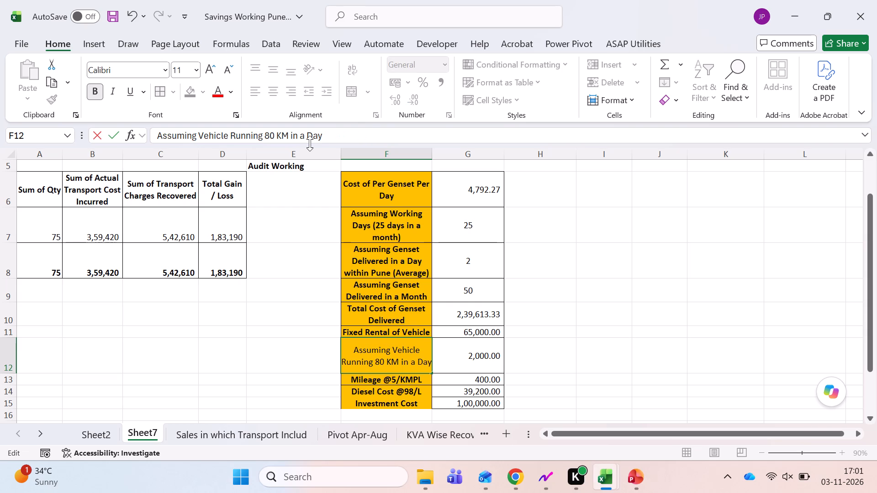
{"action": "key", "text": "Return"}
Check the mileage formula in G13.
{"action": "key", "text": "Down"}
{"action": "key", "text": "Up"}
{"action": "key", "text": "Down"}
{"action": "key", "text": "Down"}
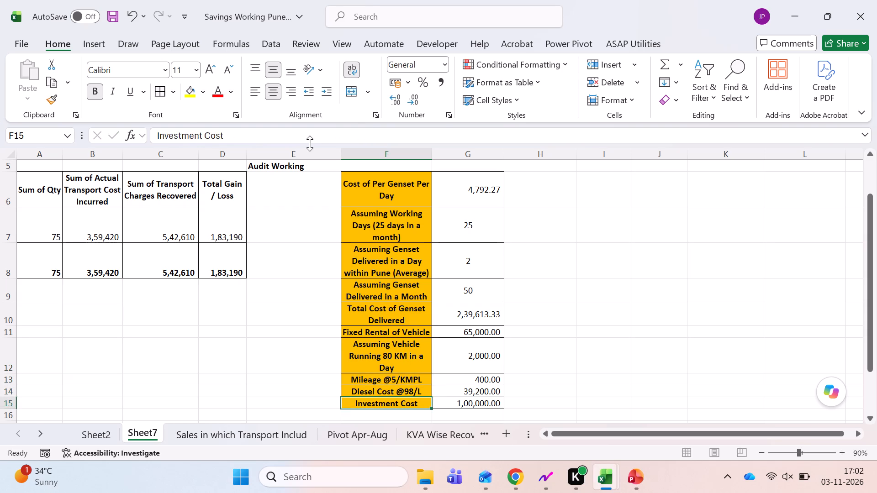
{"action": "key", "text": "Down"}
{"action": "key", "text": "Up"}
{"action": "key", "text": "Up"}
{"action": "key", "text": "Up"}
{"action": "key", "text": "Right"}
{"action": "key", "text": "F2"}
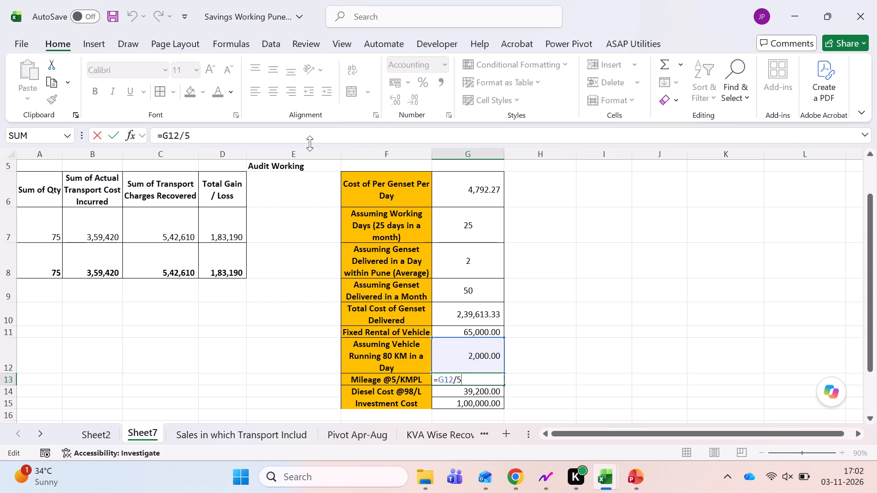
{"action": "key", "text": "Escape"}
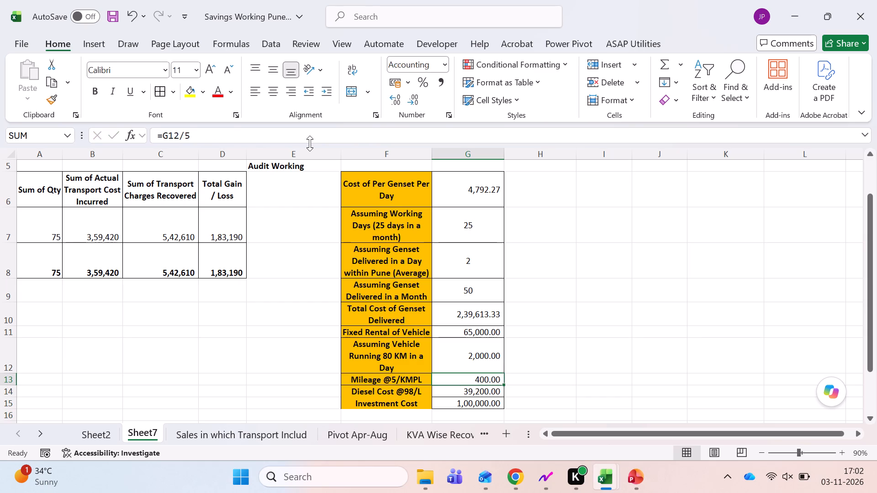
Apply all borders to the Investment Cost label cell F15.
{"action": "key", "text": "Down"}
{"action": "key", "text": "Down"}
{"action": "key", "text": "Down"}
{"action": "key", "text": "Down"}
{"action": "key", "text": "Up"}
{"action": "key", "text": "Up"}
{"action": "key", "text": "Left"}
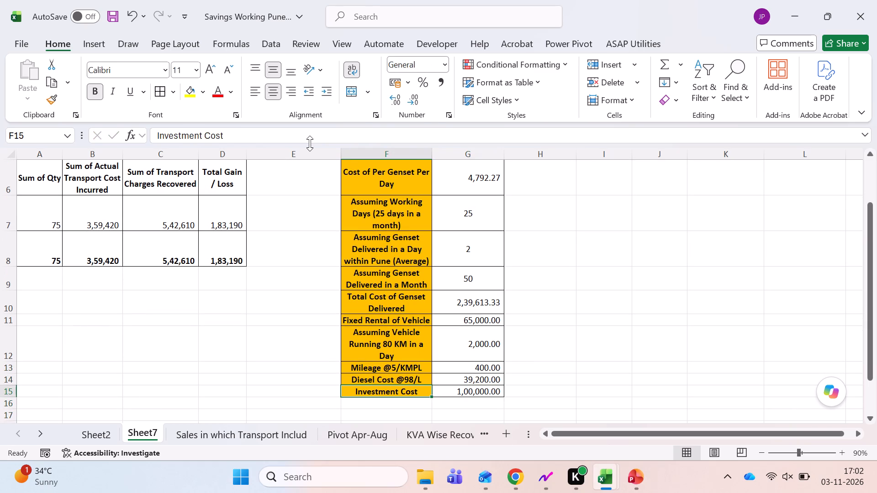
{"action": "key", "text": "alt+h"}
{"action": "key", "text": "alt+b"}
{"action": "key", "text": "a"}
{"action": "key", "text": "Right"}
{"action": "key", "text": "Left"}
Select the whole working block A6:G15, from the Sum of Qty header through the investment cost value.
{"action": "key", "text": "Up"}
{"action": "key", "text": "Up"}
{"action": "key", "text": "Up"}
{"action": "key", "text": "Up"}
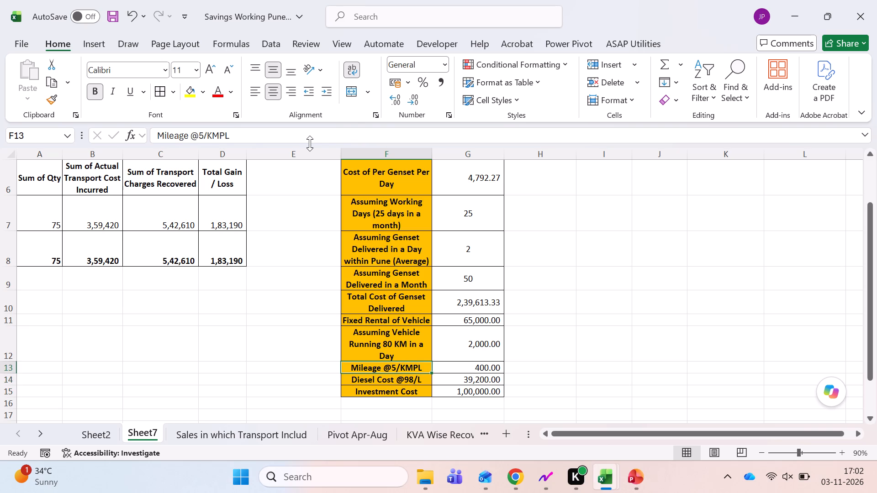
{"action": "key", "text": "Up"}
{"action": "left_click", "coordinate": [406, 239]}
{"action": "key", "text": "ctrl+Up"}
{"action": "key", "text": "ctrl+Up"}
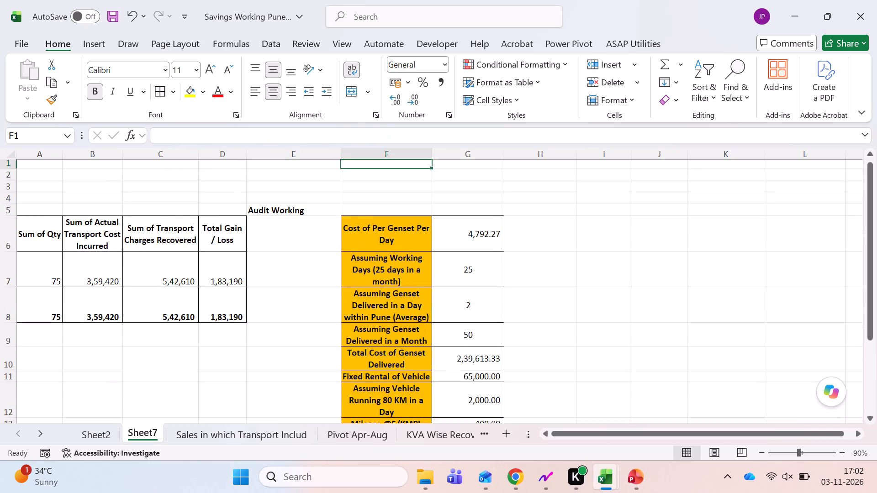
{"action": "key", "text": "Down"}
{"action": "key", "text": "Down"}
{"action": "key", "text": "ctrl+Left"}
{"action": "key", "text": "ctrl+Left"}
{"action": "key", "text": "ctrl+Left"}
{"action": "key", "text": "Down"}
{"action": "key", "text": "Down"}
{"action": "key", "text": "Down"}
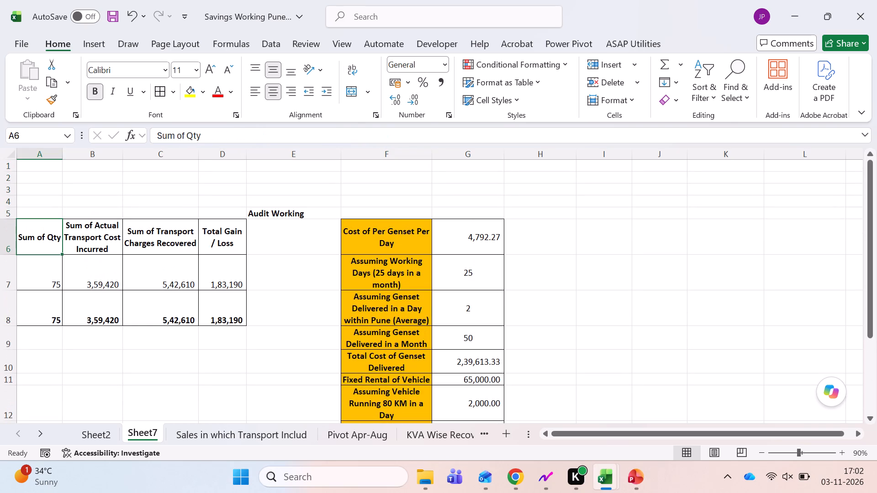
{"action": "key", "text": "shift+Right"}
{"action": "key", "text": "shift+Right"}
{"action": "key", "text": "shift+Right"}
{"action": "key", "text": "shift+Right"}
{"action": "key", "text": "shift+Right"}
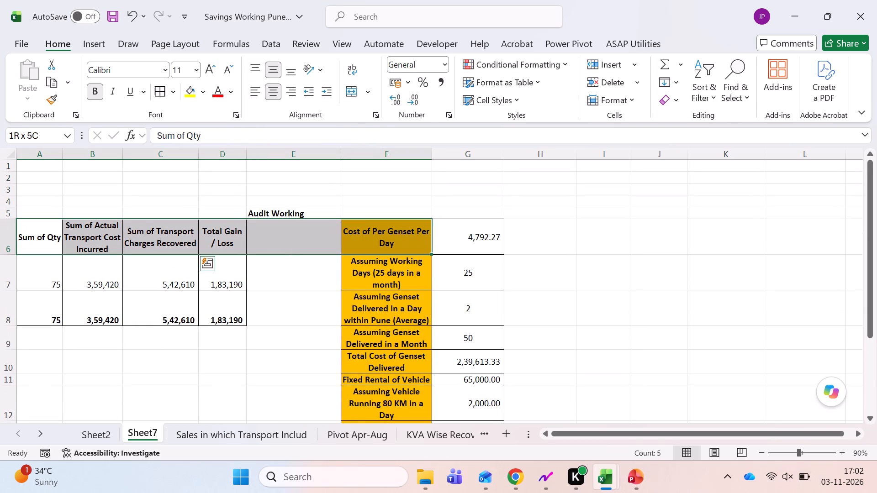
{"action": "key", "text": "shift+Right"}
{"action": "key", "text": "shift+Down"}
{"action": "key", "text": "shift+Down"}
{"action": "key", "text": "shift+Down"}
{"action": "key", "text": "shift+Down"}
{"action": "key", "text": "shift+Down"}
{"action": "key", "text": "shift+Down"}
{"action": "key", "text": "shift+Down"}
{"action": "key", "text": "shift+Down"}
{"action": "key", "text": "shift+Down"}
{"action": "key", "text": "shift+Down"}
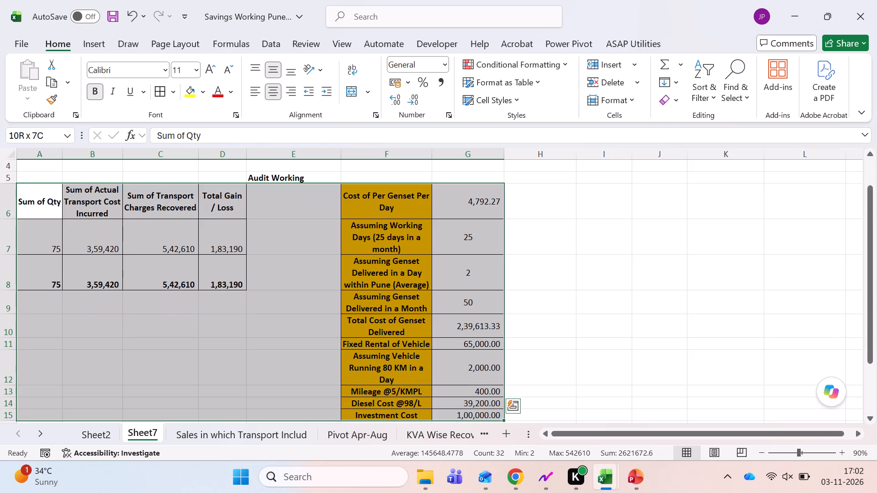
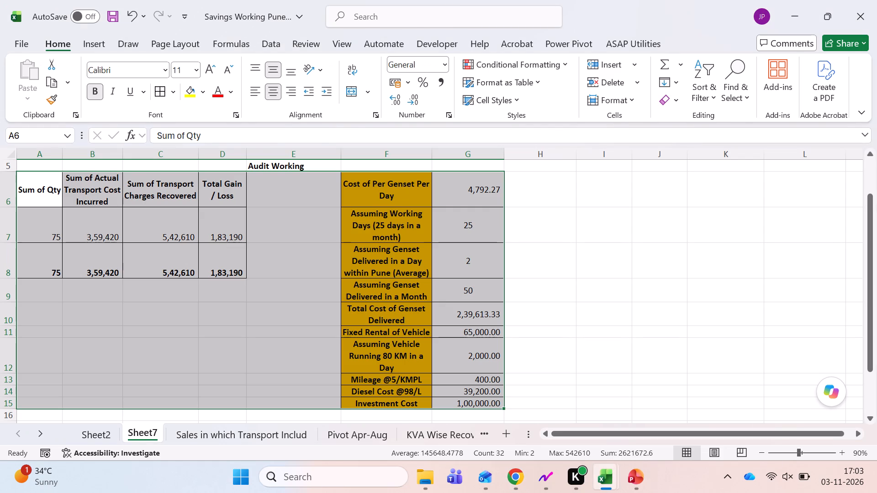
{"action": "left_click", "coordinate": [503, 435]}
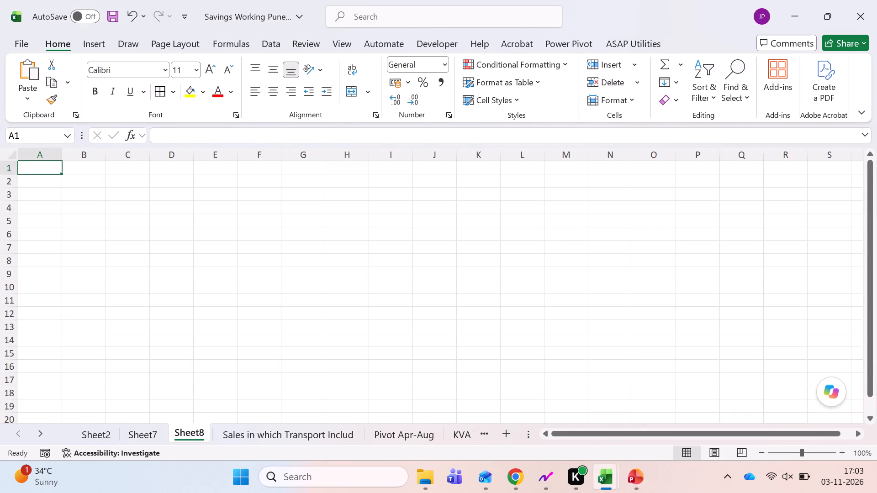
{"action": "key", "text": "Down"}
{"action": "key", "text": "Down"}
{"action": "key", "text": "ctrl+v"}
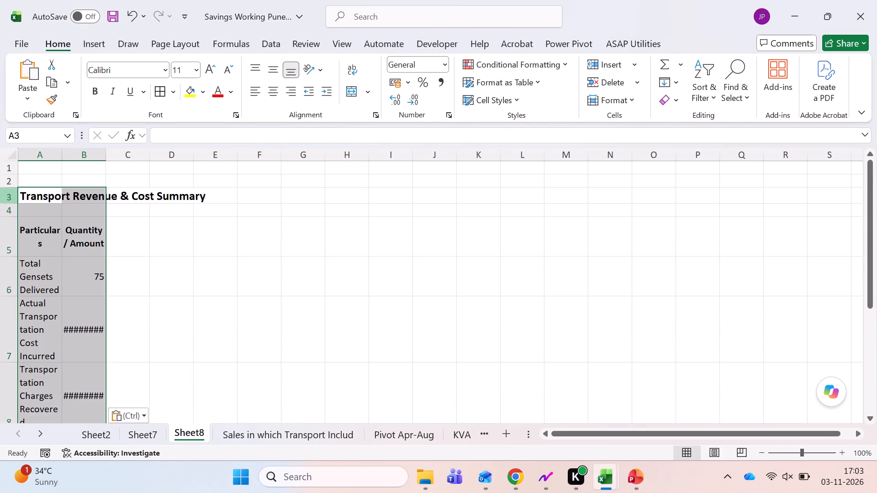
Autofit the widths of columns A and B to the pasted summary table.
{"action": "double_click", "coordinate": [61, 148]}
{"action": "left_click", "coordinate": [210, 241]}
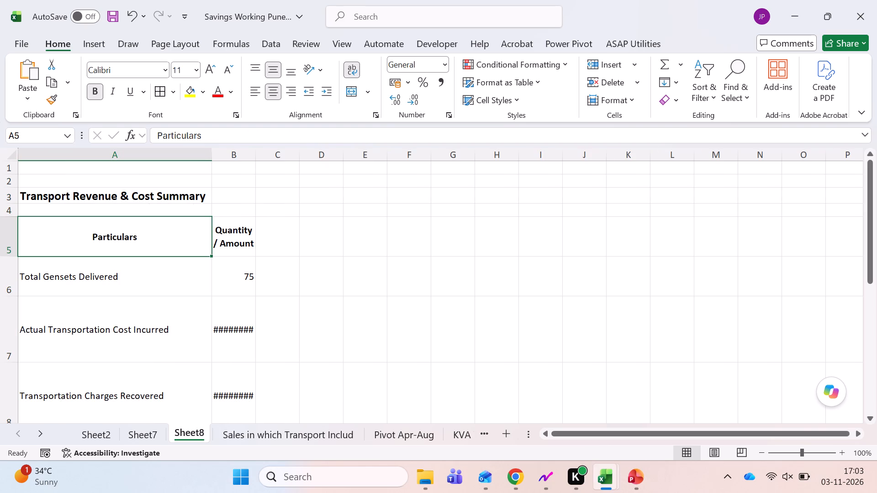
{"action": "double_click", "coordinate": [257, 157]}
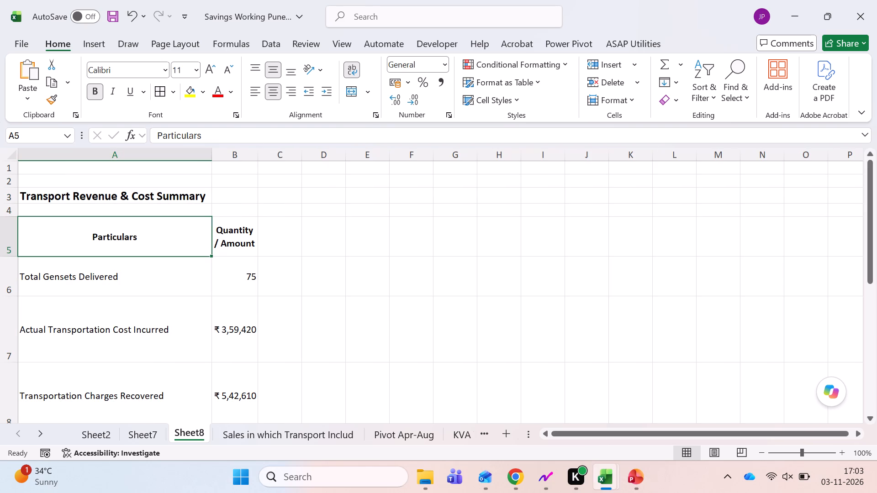
Set the font size of the whole new sheet to 10.
{"action": "left_click", "coordinate": [12, 159]}
{"action": "left_click", "coordinate": [185, 73]}
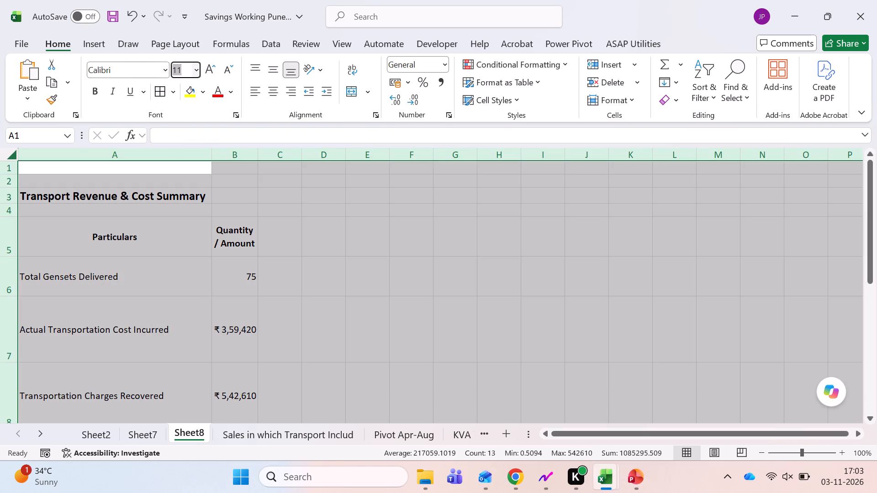
{"action": "type", "text": "10"}
{"action": "key", "text": "Return"}
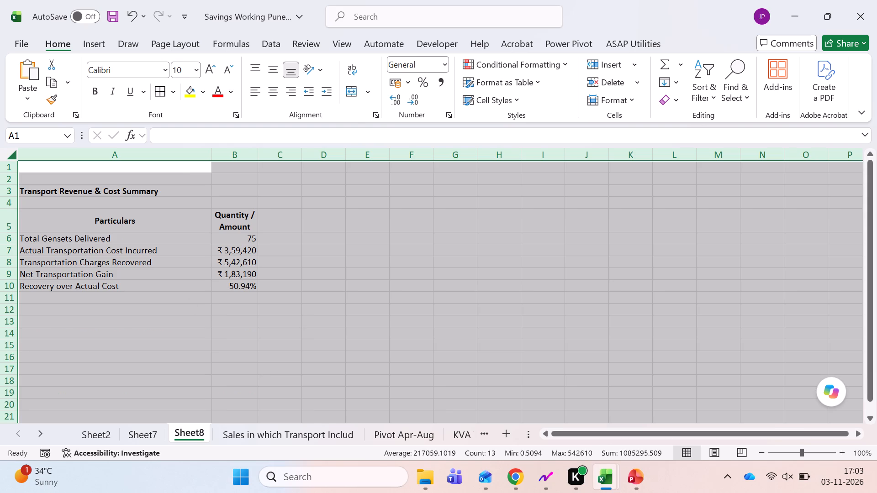
{"action": "left_click", "coordinate": [138, 334]}
Enter the period Aug-26 in A4, below the summary title.
{"action": "left_click", "coordinate": [151, 197]}
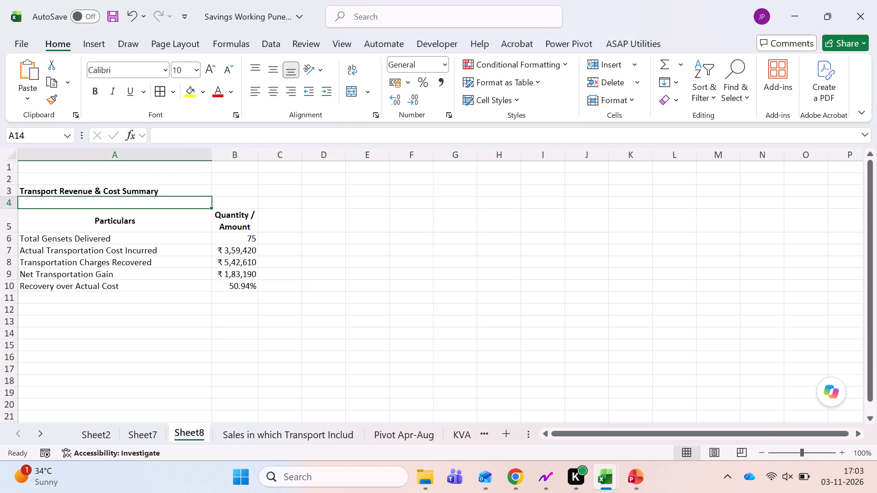
{"action": "type", "text": "Aug-2"}
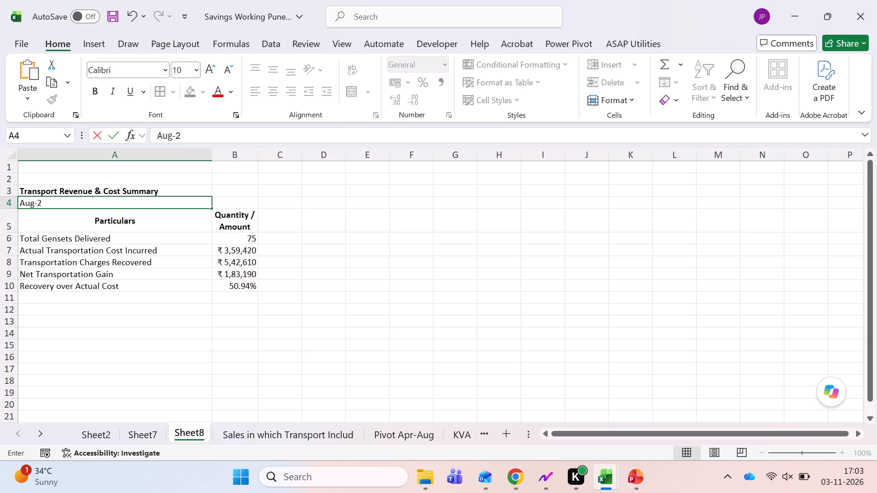
{"action": "key", "text": "6"}
{"action": "key", "text": "Return"}
Remove "Revenue &" from the title in A3, leaving "Transport Cost Summary".
{"action": "key", "text": "Down"}
{"action": "key", "text": "Down"}
{"action": "key", "text": "Up"}
{"action": "key", "text": "Up"}
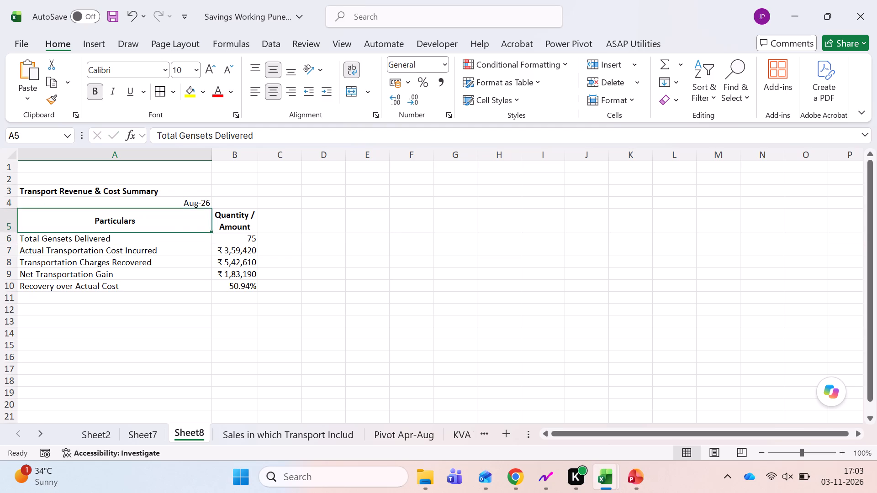
{"action": "key", "text": "Up"}
{"action": "key", "text": "Up"}
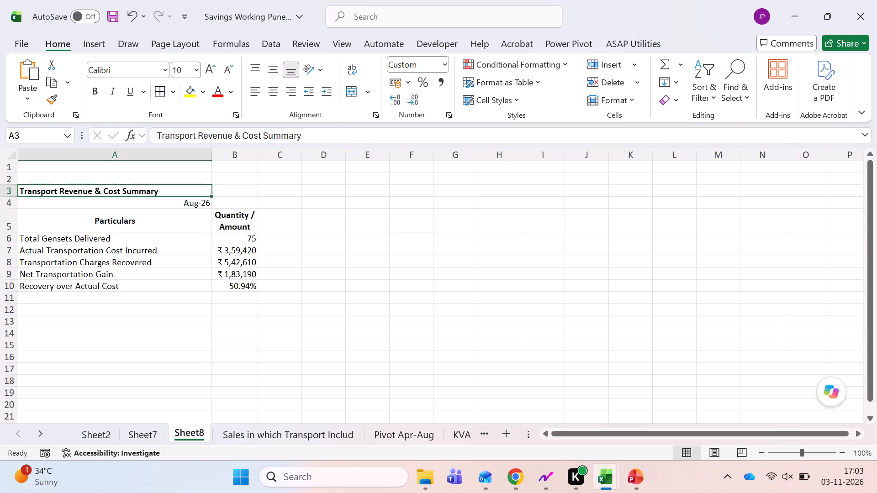
{"action": "key", "text": "F2"}
{"action": "key", "text": "ctrl+Left"}
{"action": "key", "text": "ctrl+Left"}
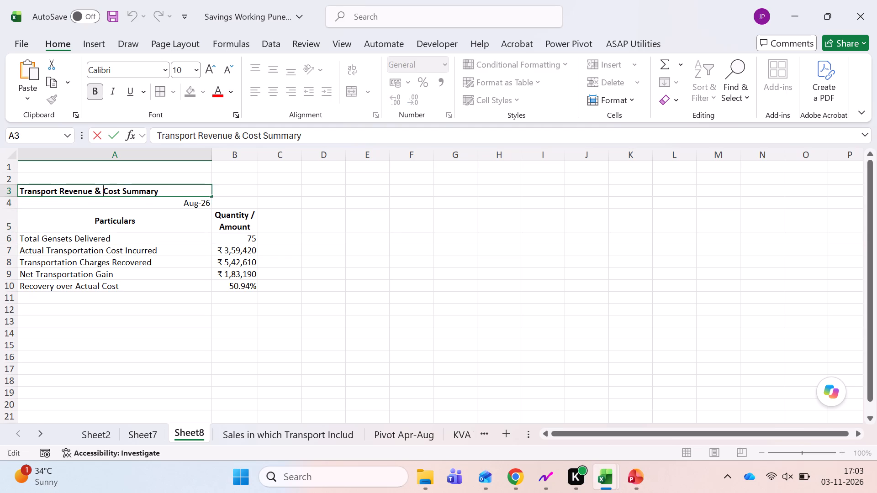
{"action": "key", "text": "ctrl+shift+Left"}
{"action": "key", "text": "ctrl+shift+Left"}
{"action": "key", "text": "BackSpace"}
{"action": "key", "text": "Return"}
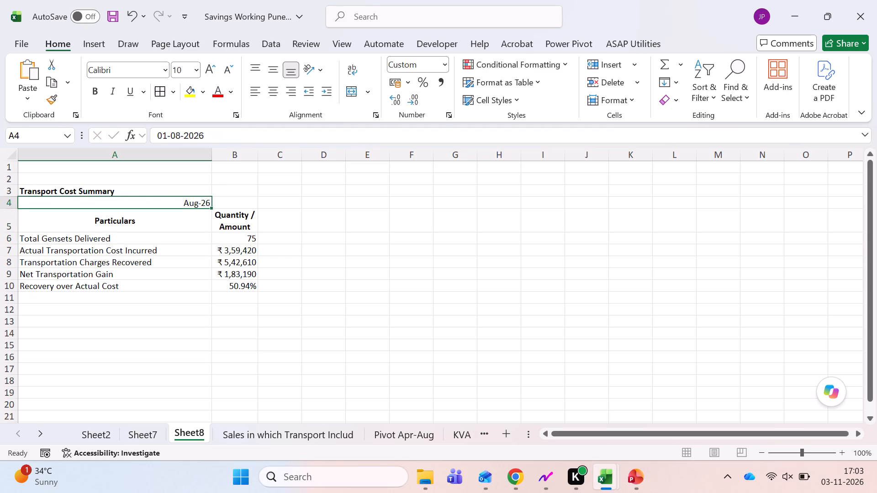
Apply the General number format to the cost incurred, charges recovered and net gain amounts in B7:B9.
{"action": "key", "text": "Down"}
{"action": "key", "text": "Down"}
{"action": "key", "text": "Down"}
{"action": "key", "text": "Up"}
{"action": "key", "text": "Right"}
{"action": "key", "text": "Down"}
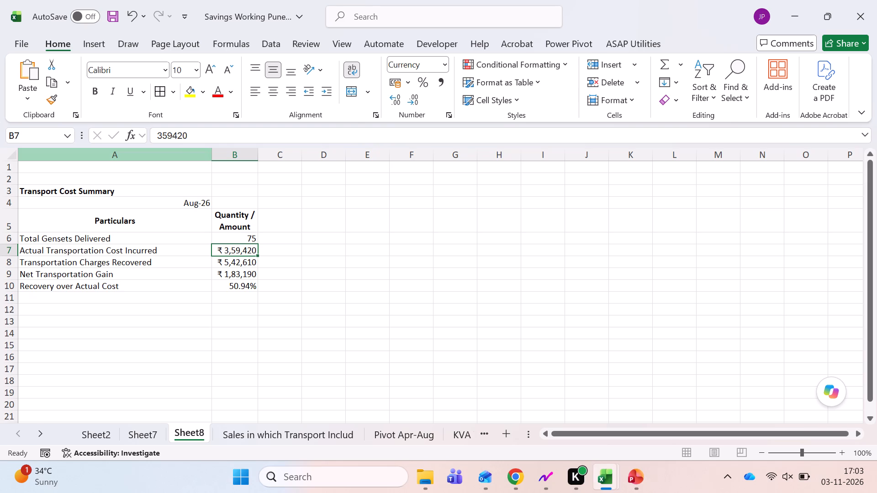
{"action": "key", "text": "F2"}
{"action": "key", "text": "Escape"}
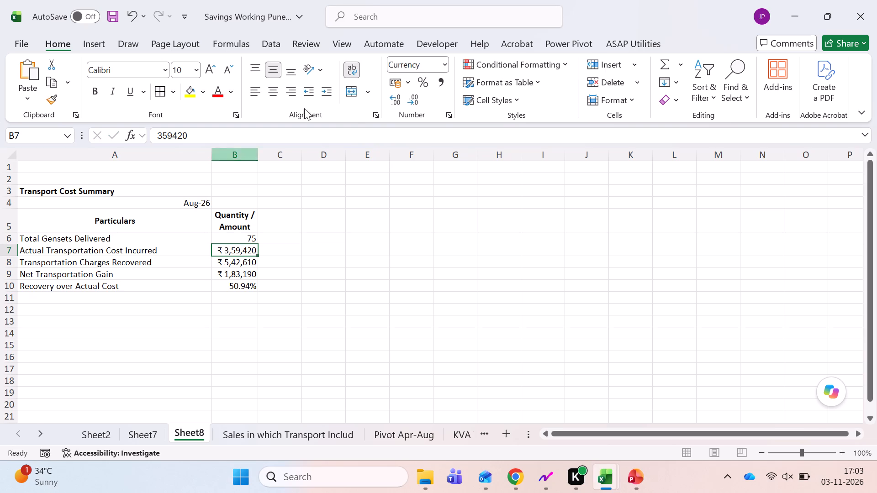
{"action": "left_click", "coordinate": [444, 68]}
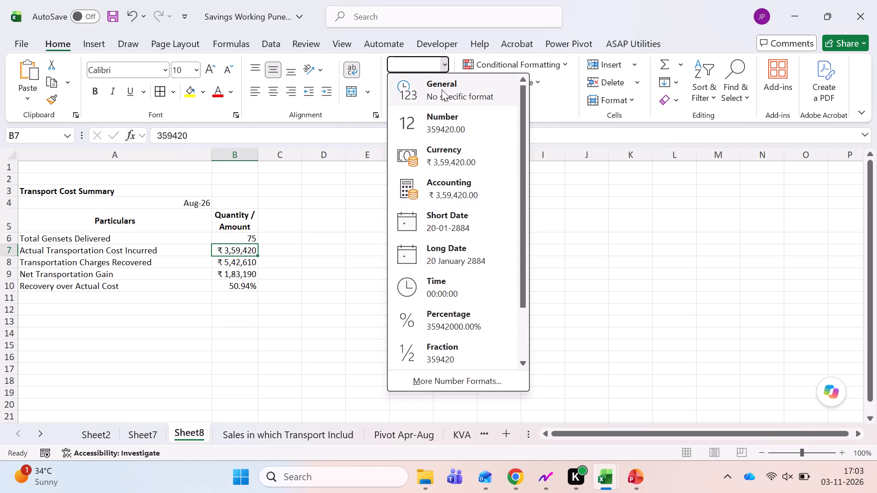
{"action": "left_click", "coordinate": [442, 89]}
{"action": "left_click", "coordinate": [240, 265]}
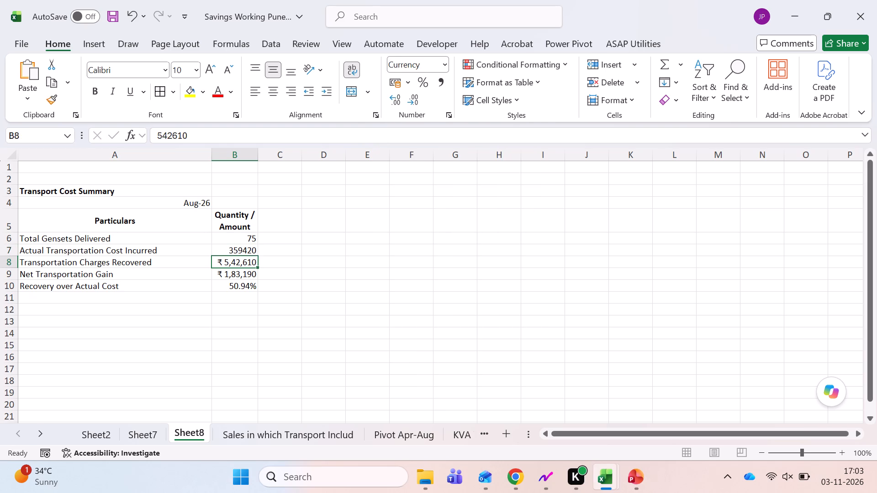
{"action": "left_click", "coordinate": [444, 63]}
{"action": "left_click", "coordinate": [430, 105]}
{"action": "left_click", "coordinate": [251, 277]}
{"action": "left_click", "coordinate": [447, 60]}
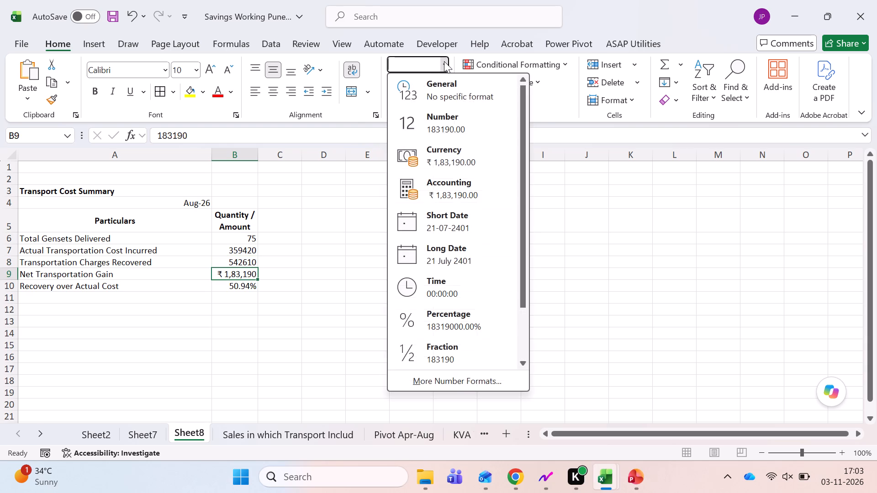
{"action": "left_click", "coordinate": [430, 91]}
Clear the Recovery over Actual Cost label and its percentage from A10:B10.
{"action": "left_click", "coordinate": [238, 284]}
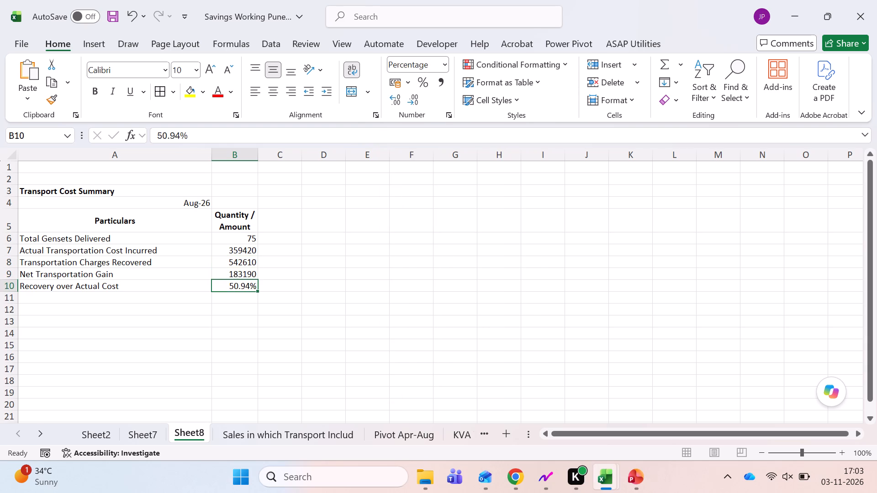
{"action": "key", "text": "shift+Left"}
{"action": "key", "text": "Delete"}
Apply all borders to the Transport Cost Summary table in A5:B9.
{"action": "key", "text": "ctrl+Left"}
{"action": "key", "text": "ctrl+Up"}
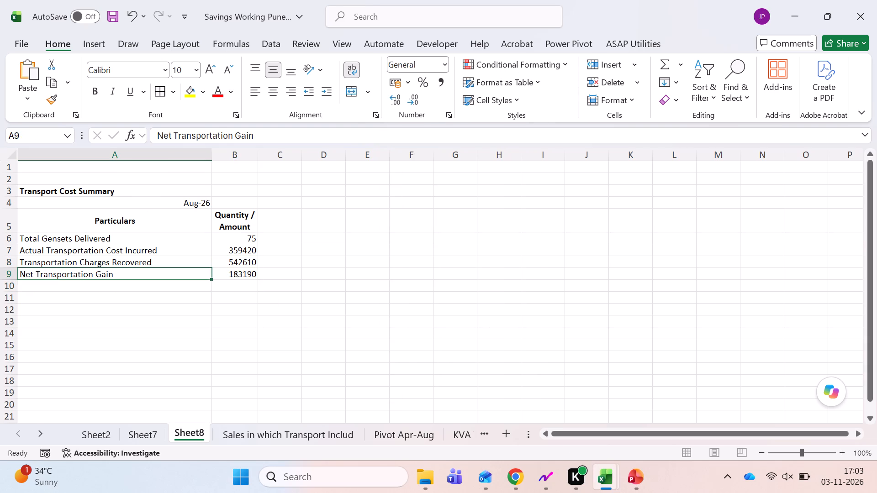
{"action": "key", "text": "ctrl+Up"}
{"action": "key", "text": "Down"}
{"action": "key", "text": "Down"}
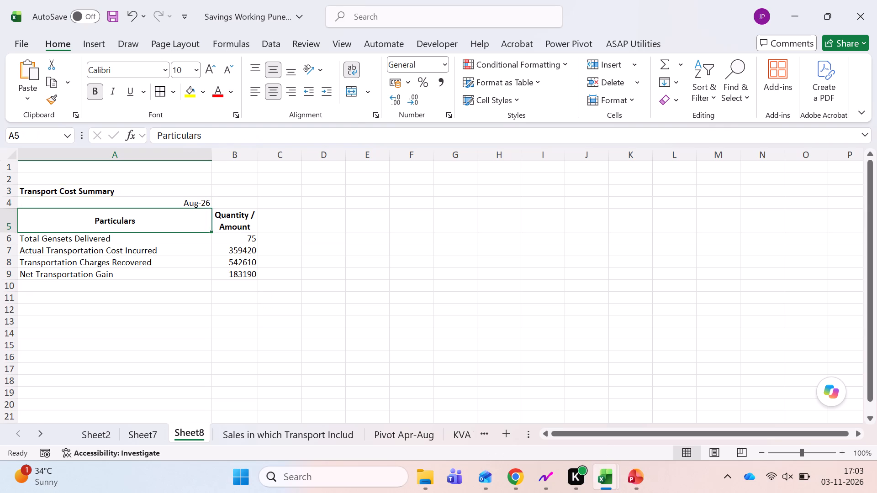
{"action": "key", "text": "shift+Right"}
{"action": "key", "text": "shift+Down"}
{"action": "key", "text": "shift+Down"}
{"action": "key", "text": "shift+Down"}
{"action": "key", "text": "shift+Down"}
{"action": "key", "text": "alt+h"}
{"action": "key", "text": "alt+b"}
{"action": "key", "text": "a"}
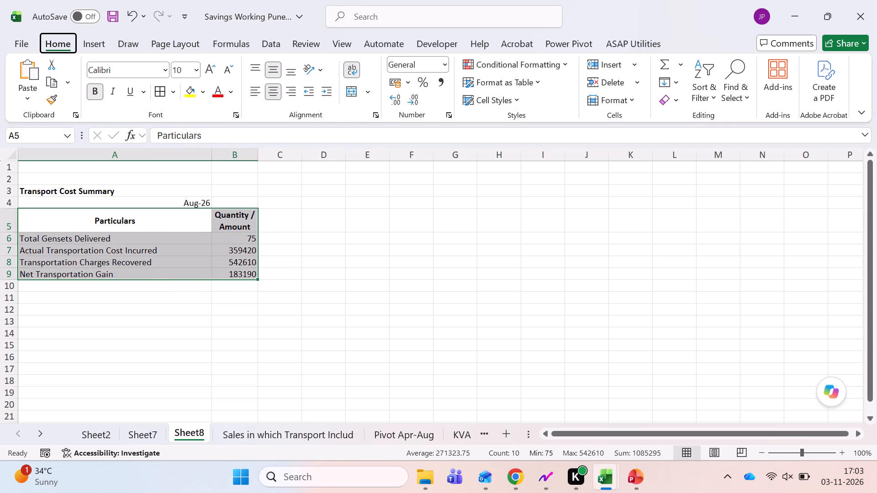
Format the amounts in B6:B9 in comma style with no decimals, and save the workbook.
{"action": "key", "text": "Right"}
{"action": "key", "text": "Down"}
{"action": "key", "text": "Down"}
{"action": "key", "text": "shift+Down"}
{"action": "key", "text": "shift+Up"}
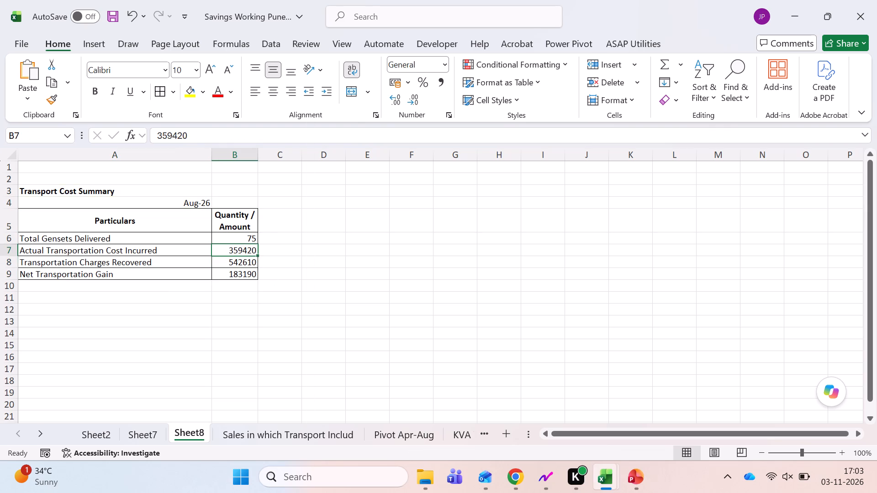
{"action": "key", "text": "shift+Down"}
{"action": "key", "text": "shift+Up"}
{"action": "key", "text": "shift+Down"}
{"action": "key", "text": "Up"}
{"action": "key", "text": "shift+Down"}
{"action": "key", "text": "shift+Down"}
{"action": "key", "text": "shift+Down"}
{"action": "key", "text": "alt+h"}
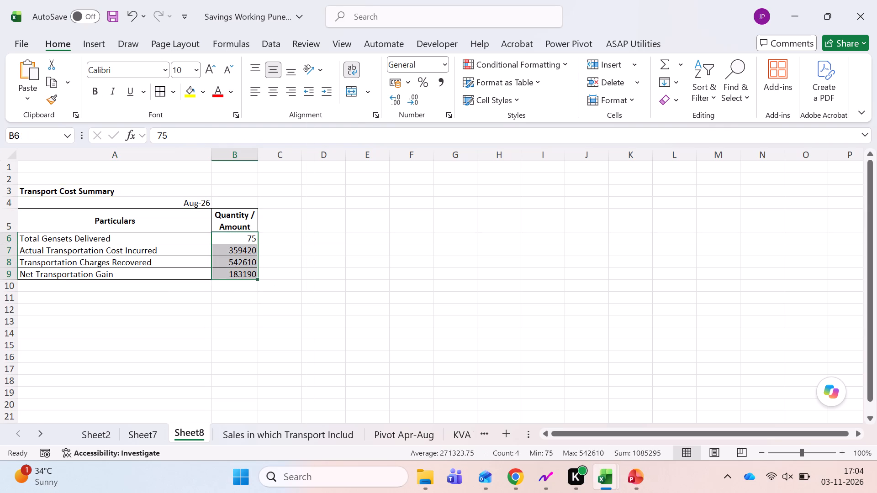
{"action": "key", "text": "k"}
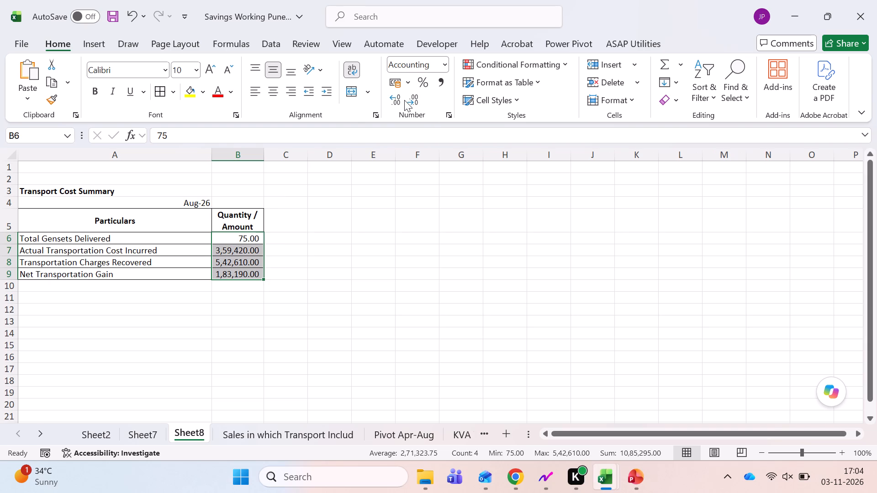
{"action": "double_click", "coordinate": [411, 100]}
{"action": "left_click", "coordinate": [215, 293]}
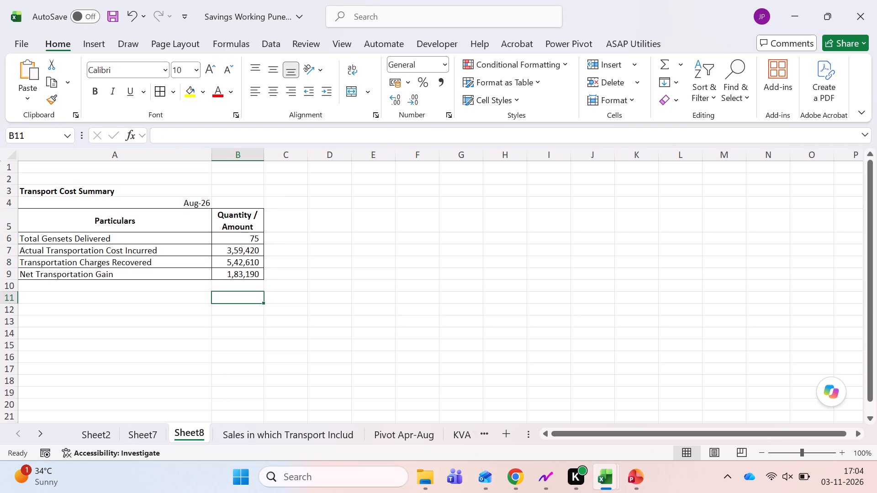
{"action": "key", "text": "ctrl+s"}
Bold the Net Transportation Gain row in A9:B9.
{"action": "key", "text": "Up"}
{"action": "key", "text": "Up"}
{"action": "key", "text": "Left"}
{"action": "key", "text": "shift+Right"}
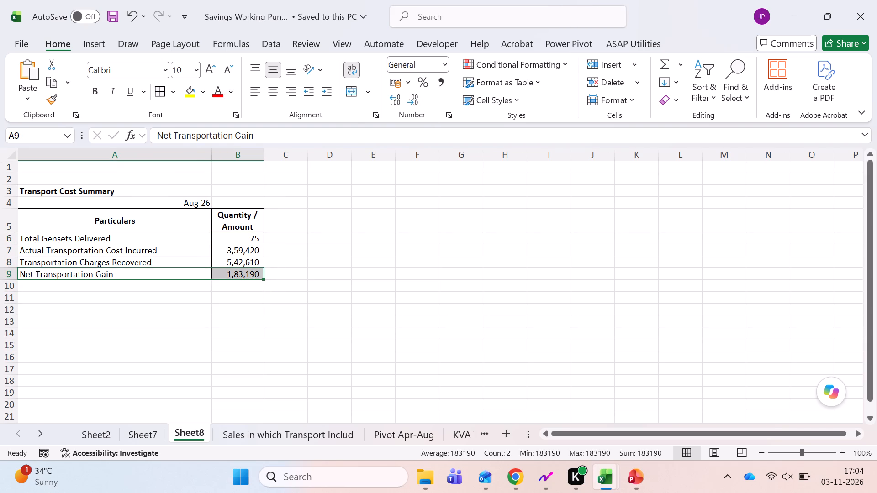
{"action": "key", "text": "ctrl+b"}
{"action": "key", "text": "Right"}
{"action": "key", "text": "Right"}
{"action": "key", "text": "Left"}
{"action": "key", "text": "Left"}
{"action": "key", "text": "Left"}
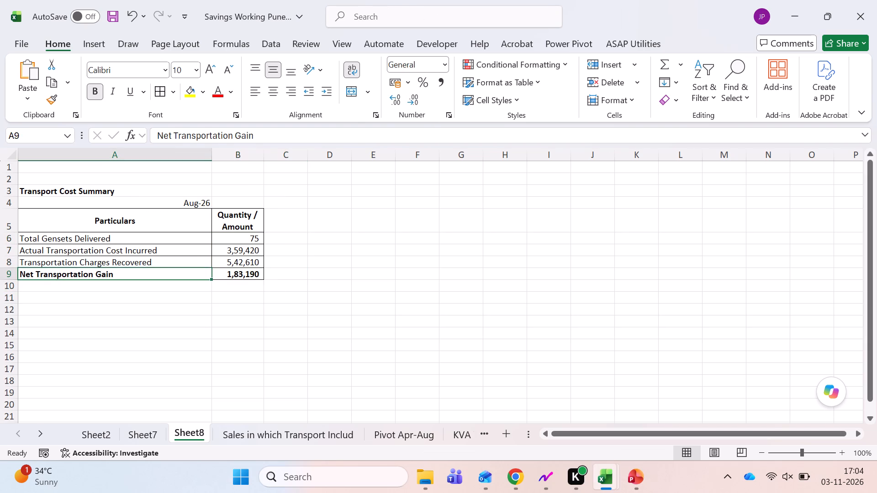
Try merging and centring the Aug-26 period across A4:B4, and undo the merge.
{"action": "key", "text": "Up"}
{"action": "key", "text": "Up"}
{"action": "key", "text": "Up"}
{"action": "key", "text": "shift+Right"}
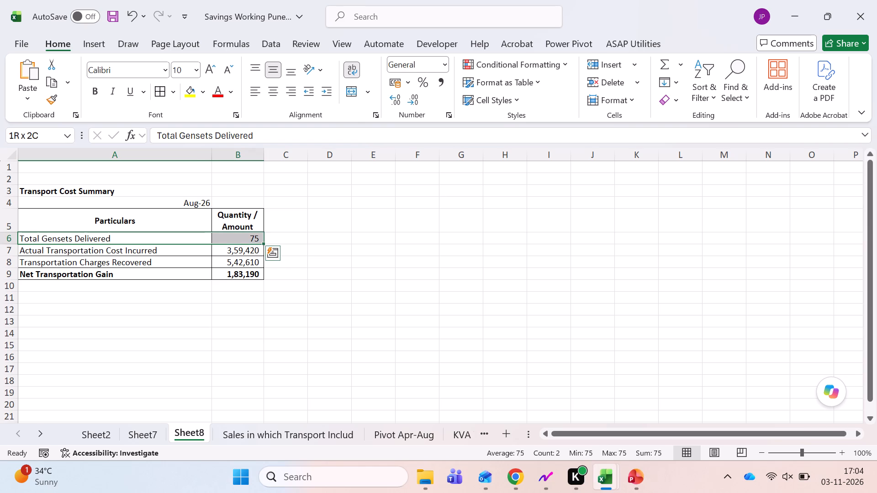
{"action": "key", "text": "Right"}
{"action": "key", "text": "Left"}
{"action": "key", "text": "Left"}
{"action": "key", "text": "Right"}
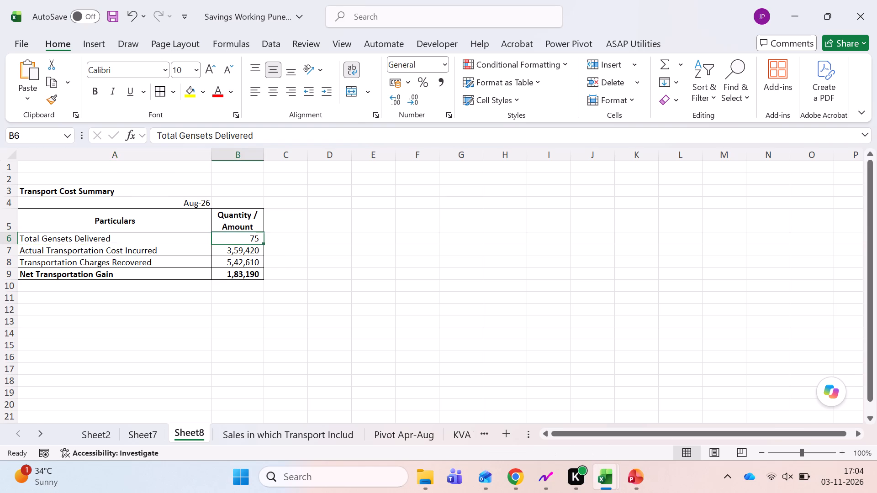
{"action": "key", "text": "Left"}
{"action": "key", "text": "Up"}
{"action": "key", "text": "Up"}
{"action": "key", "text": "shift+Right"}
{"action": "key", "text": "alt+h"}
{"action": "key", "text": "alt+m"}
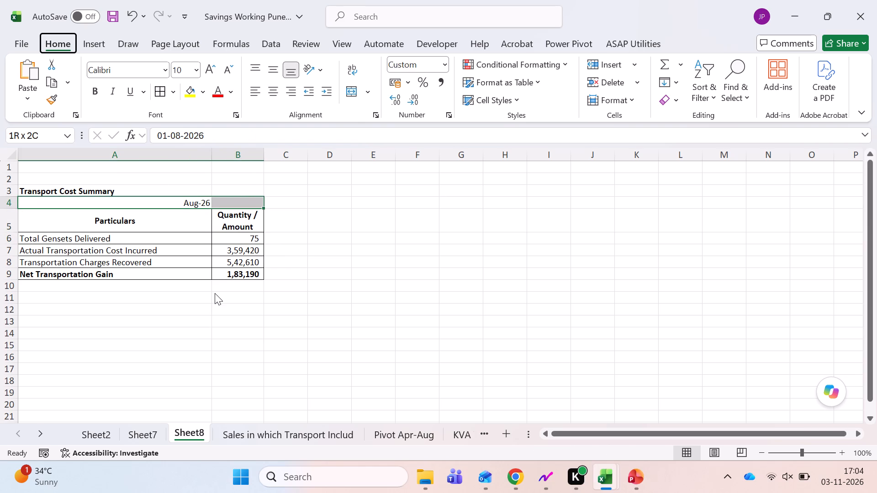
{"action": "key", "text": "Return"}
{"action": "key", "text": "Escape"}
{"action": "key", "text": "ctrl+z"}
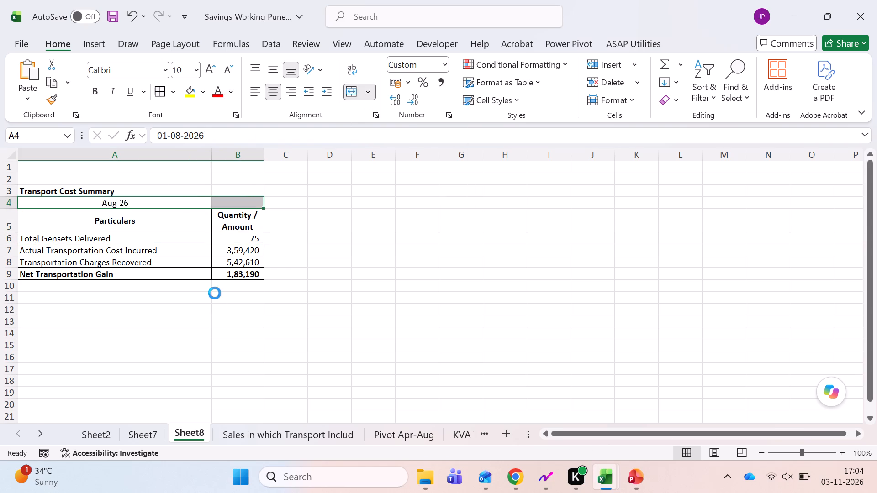
Replace the period in A4 with "For month of Aug-26" in bold, and save the workbook.
{"action": "key", "text": "Left"}
{"action": "type", "text": "For monh"}
{"action": "key", "text": "BackSpace"}
{"action": "type", "text": "th of Aug-26"}
{"action": "key", "text": "Return"}
{"action": "key", "text": "Up"}
{"action": "key", "text": "ctrl+b"}
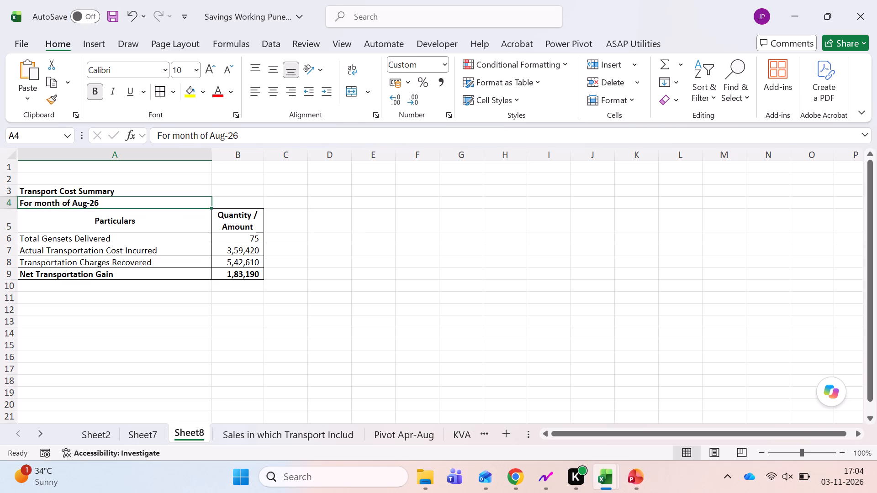
{"action": "key", "text": "Down"}
{"action": "key", "text": "Down"}
{"action": "key", "text": "Up"}
{"action": "key", "text": "Up"}
{"action": "key", "text": "ctrl+s"}
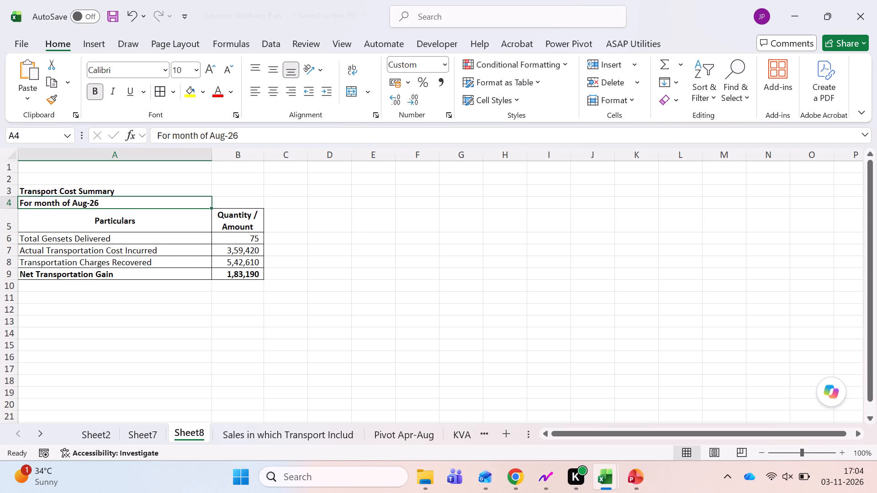
{"action": "key", "text": "Down"}
{"action": "key", "text": "Right"}
{"action": "key", "text": "Right"}
{"action": "key", "text": "Right"}
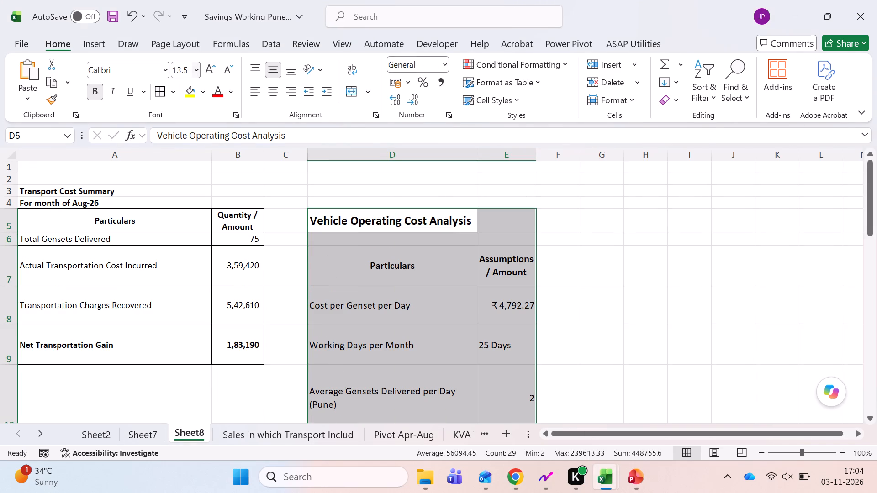
{"action": "left_click", "coordinate": [175, 69]}
{"action": "type", "text": "10"}
{"action": "key", "text": "Return"}
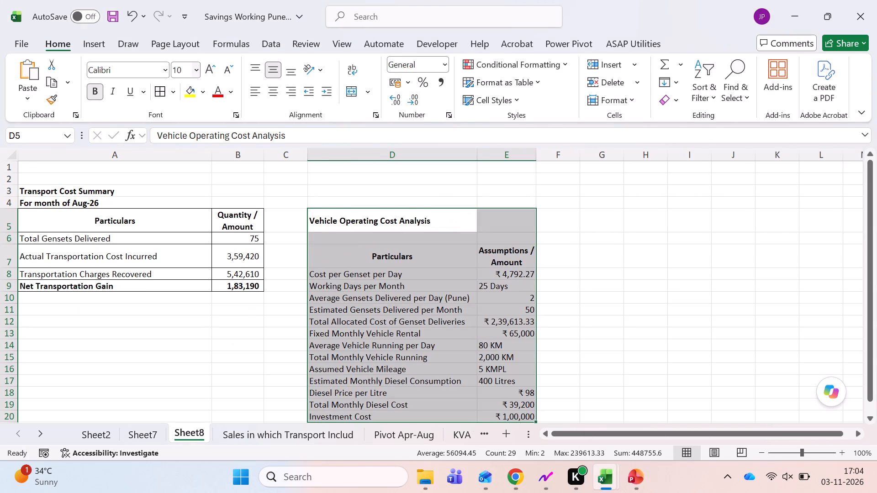
Copy the number format of B7 onto the rupee amounts in E8, E12, E13, E18, E19 and E20 with Format Painter.
{"action": "left_click", "coordinate": [250, 251]}
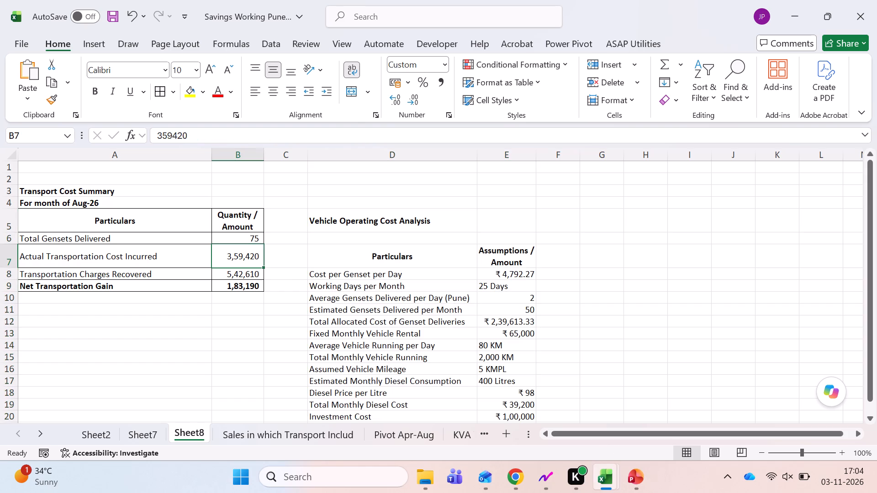
{"action": "left_click", "coordinate": [55, 99]}
{"action": "left_click", "coordinate": [489, 268]}
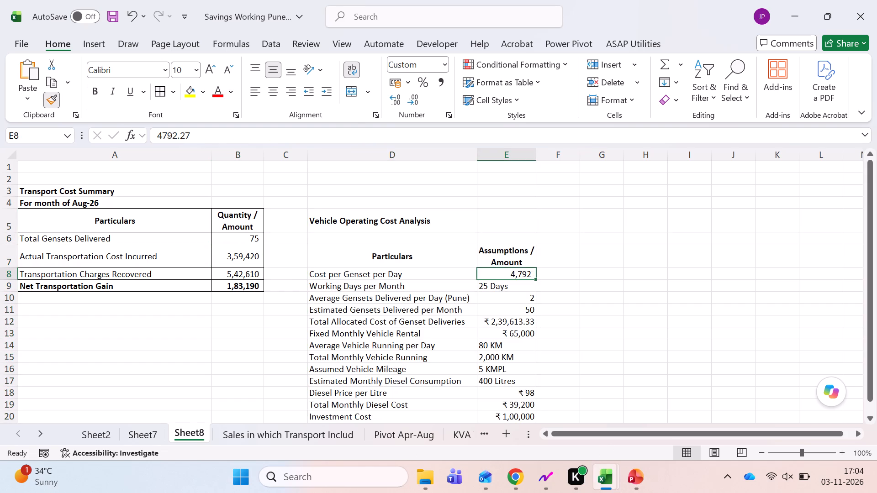
{"action": "left_click", "coordinate": [51, 101]}
{"action": "left_click", "coordinate": [499, 323]}
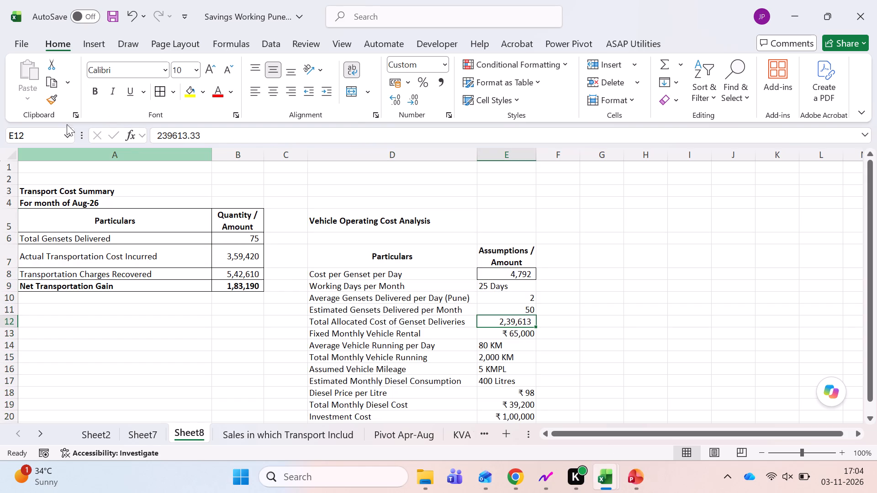
{"action": "left_click", "coordinate": [49, 96]}
{"action": "left_click", "coordinate": [497, 331]}
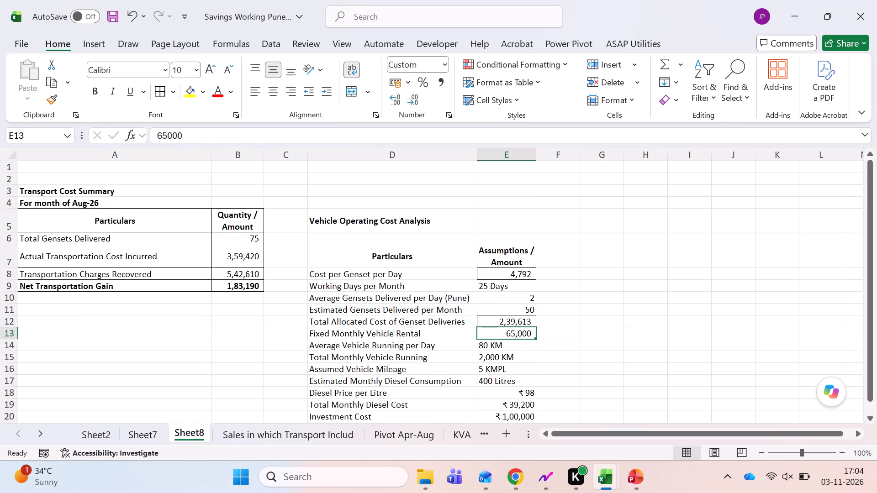
{"action": "scroll", "coordinate": [475, 336], "scroll_direction": "down", "scroll_amount": 1}
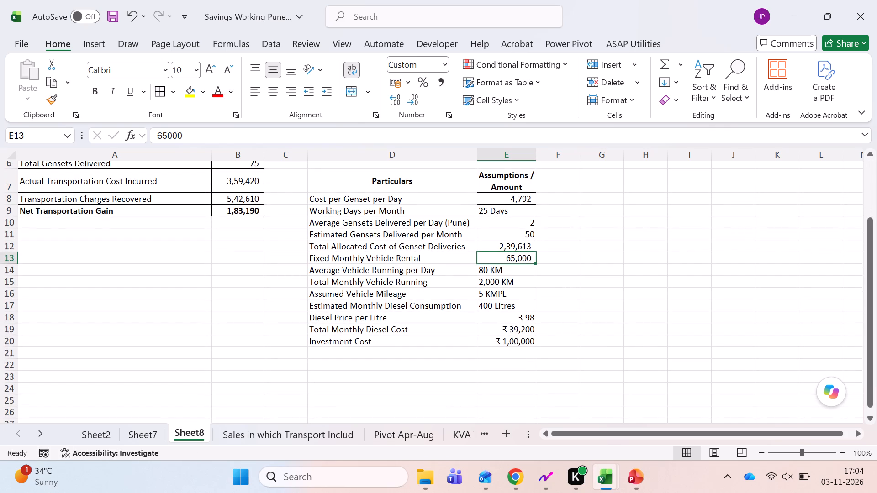
{"action": "left_click", "coordinate": [48, 99]}
{"action": "left_click", "coordinate": [504, 316]}
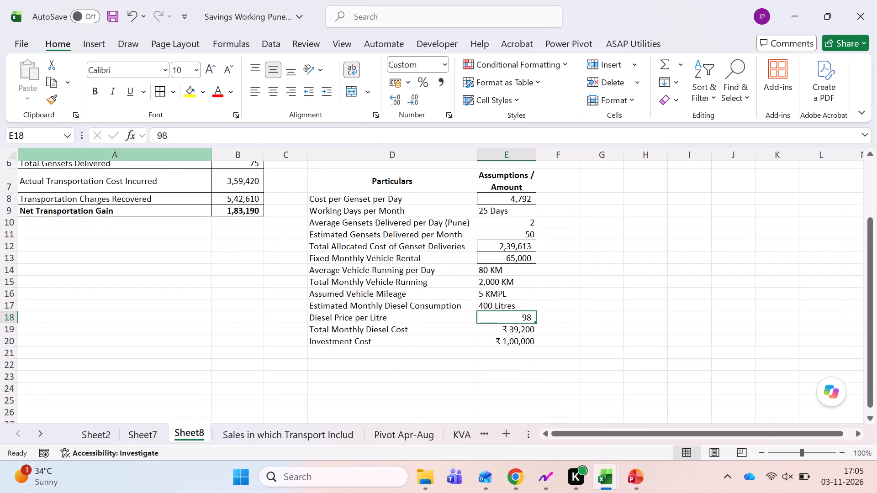
{"action": "left_click", "coordinate": [49, 100]}
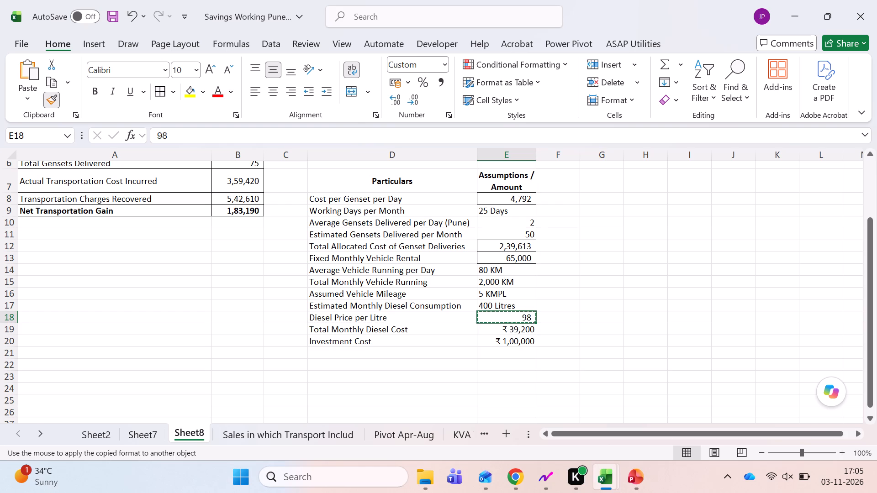
{"action": "left_click", "coordinate": [500, 330]}
{"action": "left_click", "coordinate": [54, 100]}
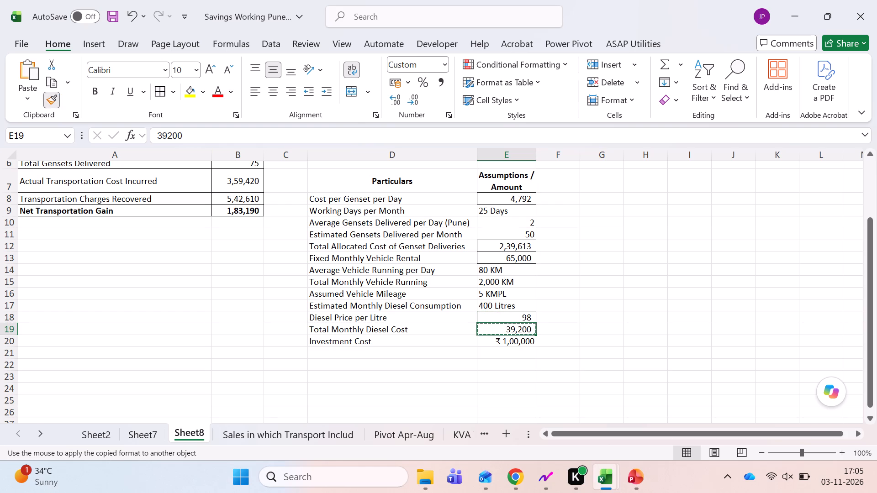
{"action": "left_click", "coordinate": [498, 339]}
Apply all borders to the vehicle operating cost table in D7:E20.
{"action": "key", "text": "Up"}
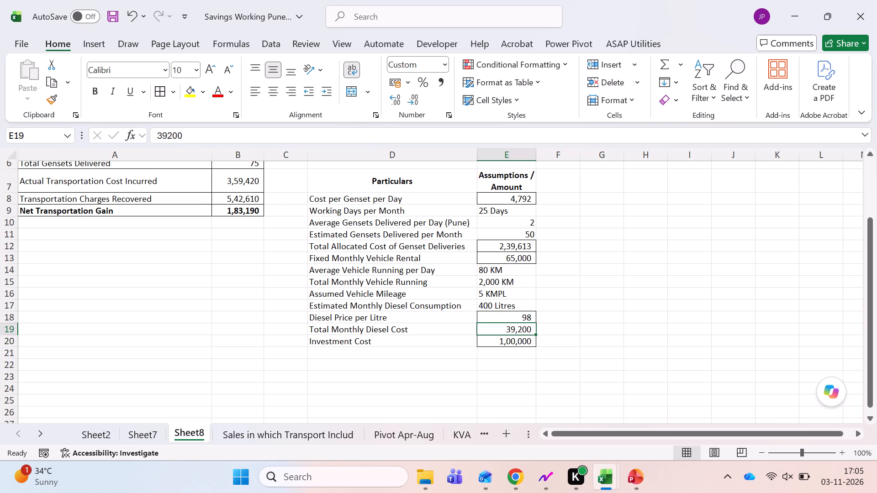
{"action": "key", "text": "Up"}
{"action": "key", "text": "ctrl+Up"}
{"action": "key", "text": "Left"}
{"action": "key", "text": "shift+Right"}
{"action": "key", "text": "ctrl+shift+Down"}
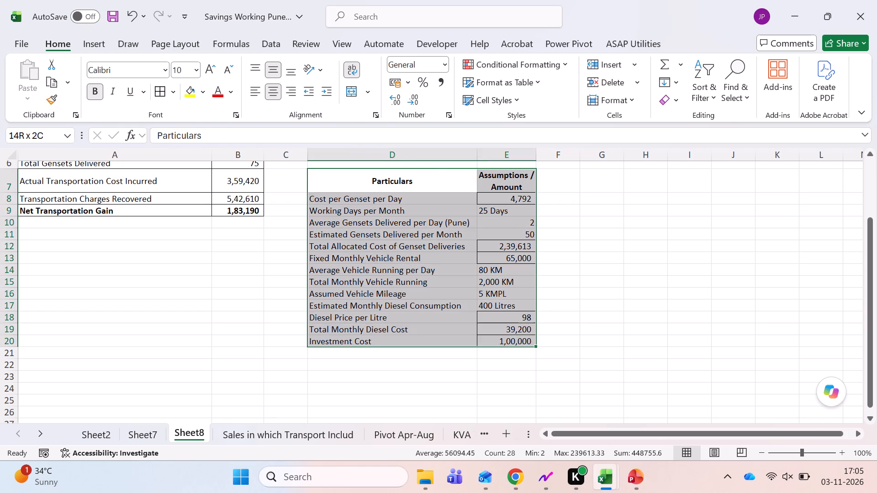
{"action": "key", "text": "alt+h"}
{"action": "key", "text": "alt+b"}
{"action": "key", "text": "a"}
{"action": "key", "text": "Right"}
{"action": "key", "text": "Right"}
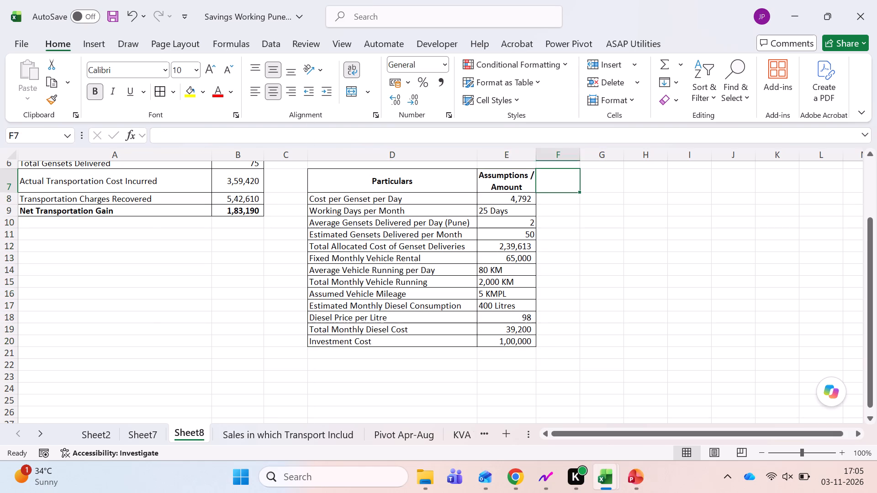
Centre-align the values in E8:E20 of the vehicle operating cost table.
{"action": "key", "text": "Left"}
{"action": "key", "text": "Left"}
{"action": "key", "text": "Down"}
{"action": "key", "text": "Right"}
{"action": "key", "text": "ctrl+shift+Down"}
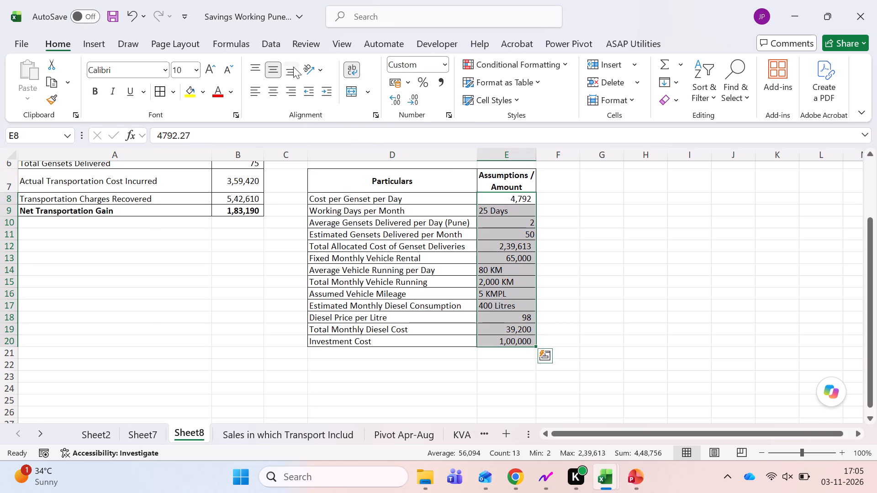
{"action": "left_click", "coordinate": [273, 94]}
{"action": "left_click", "coordinate": [581, 269]}
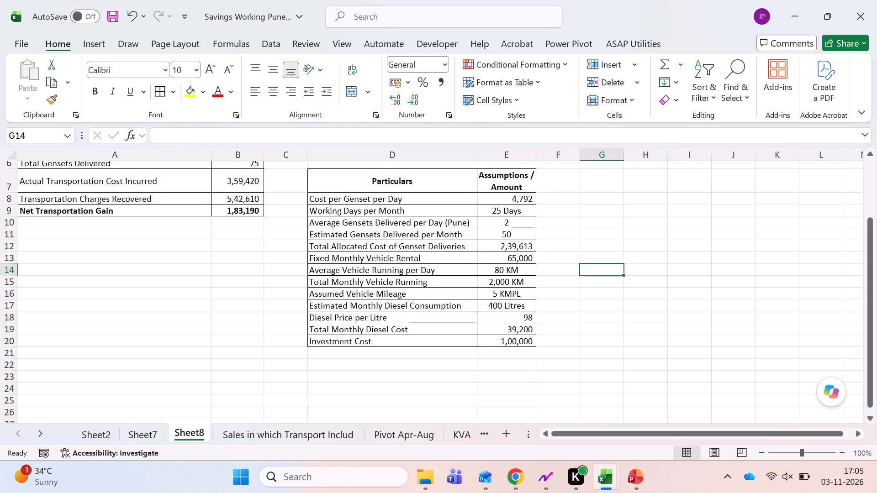
Check the entries in column E, including the content of the Cost per Genset per Day cell E8.
{"action": "left_click", "coordinate": [503, 315]}
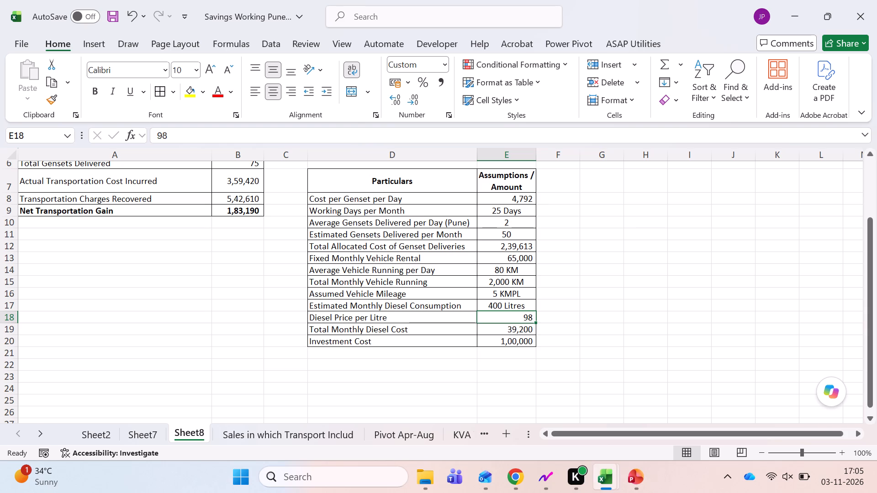
{"action": "key", "text": "ctrl+Up"}
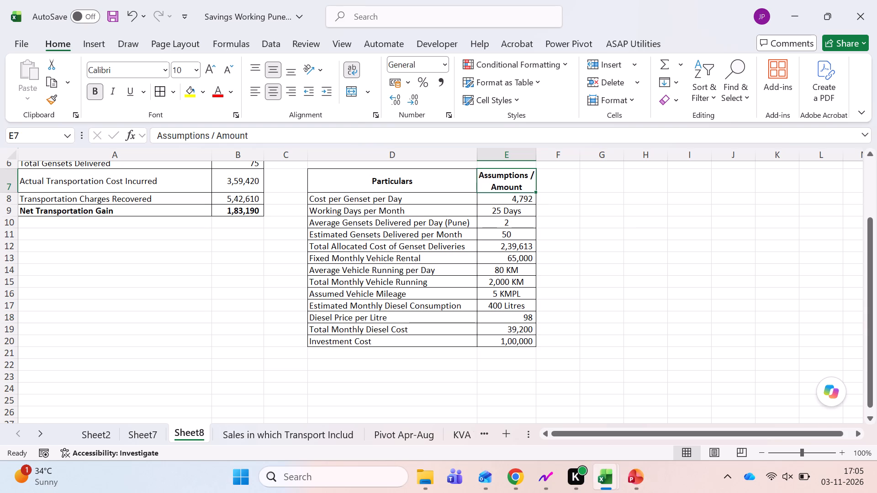
{"action": "key", "text": "Up"}
{"action": "key", "text": "Down"}
{"action": "key", "text": "Down"}
{"action": "key", "text": "Down"}
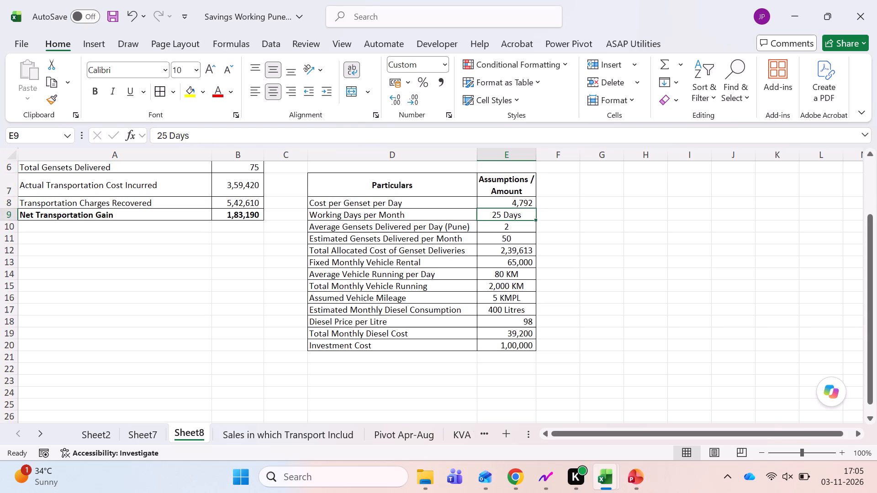
{"action": "key", "text": "Up"}
{"action": "key", "text": "F2"}
{"action": "key", "text": "Escape"}
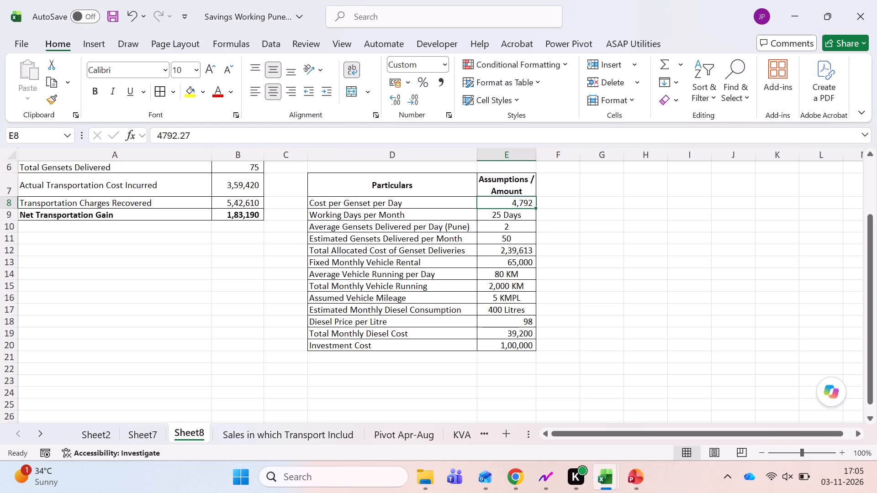
Replace the Cost per Genset per Day amount in E8 with the formula =B7/B6.
{"action": "scroll", "coordinate": [473, 380], "scroll_direction": "up", "scroll_amount": 1}
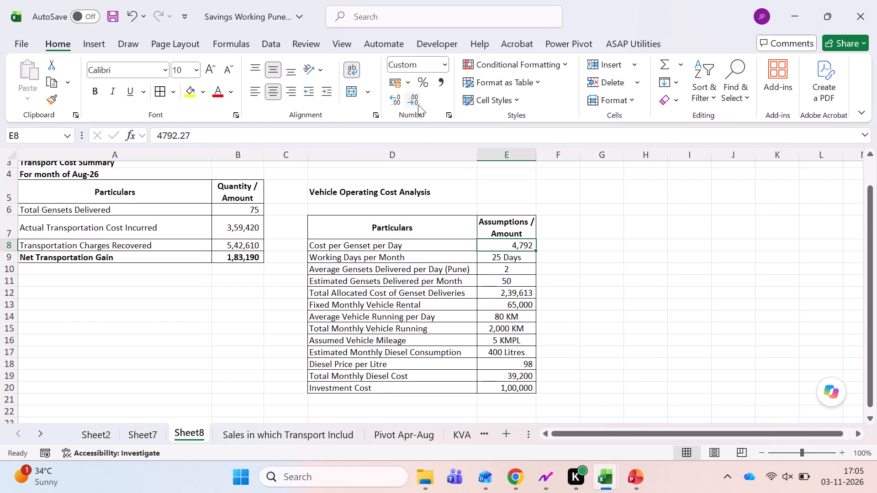
{"action": "left_click", "coordinate": [412, 103]}
{"action": "left_click", "coordinate": [412, 103]}
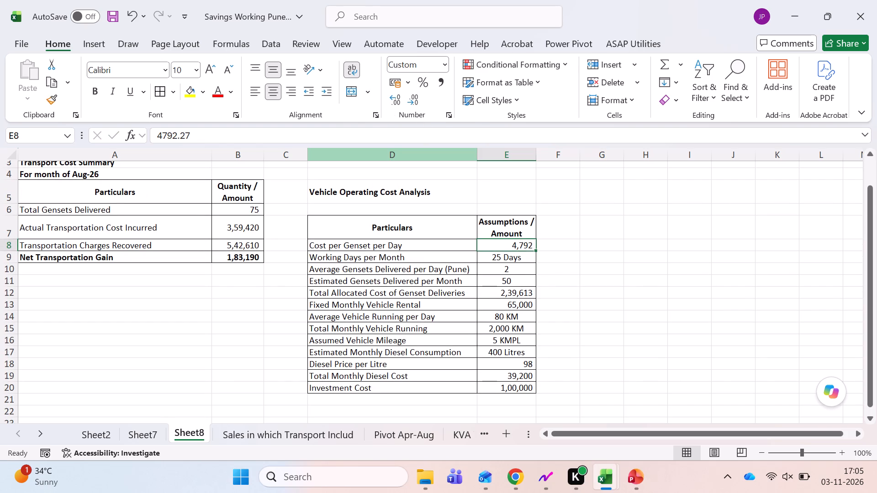
{"action": "key", "text": "equal"}
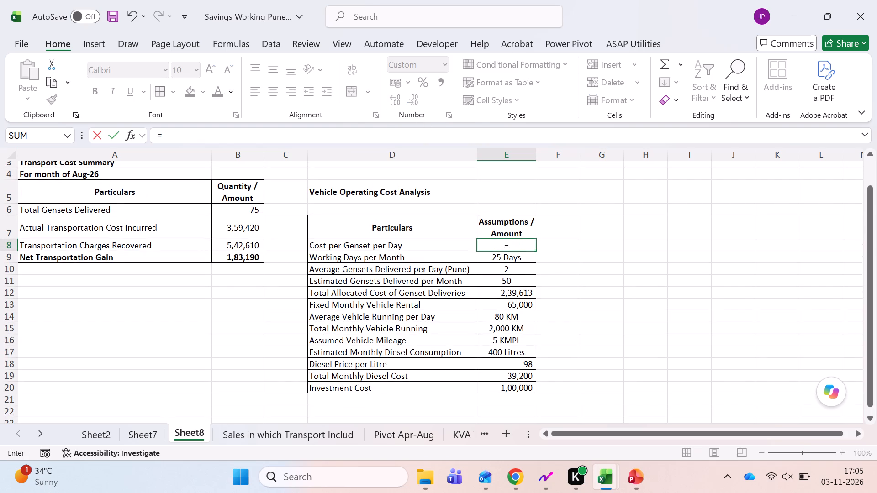
{"action": "key", "text": "Left"}
{"action": "key", "text": "Left"}
{"action": "key", "text": "Left"}
{"action": "key", "text": "Left"}
{"action": "key", "text": "Up"}
{"action": "key", "text": "Right"}
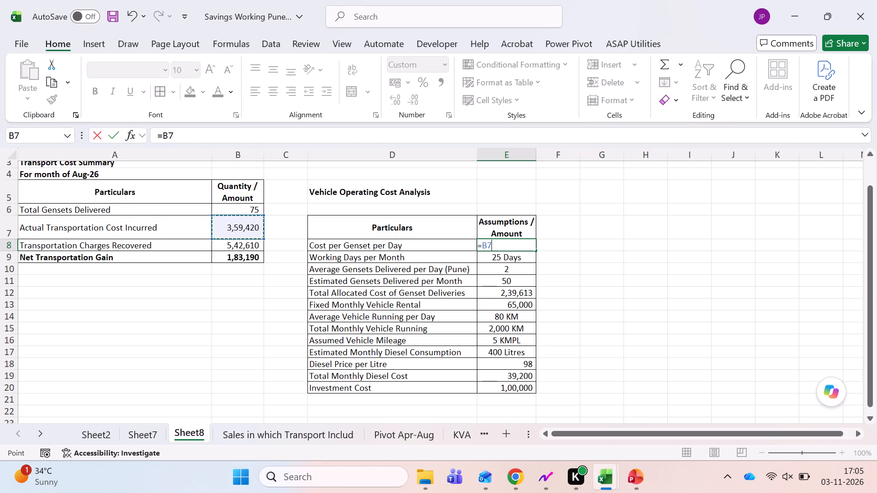
{"action": "key", "text": "slash"}
{"action": "key", "text": "Left"}
{"action": "key", "text": "Left"}
{"action": "key", "text": "Left"}
{"action": "key", "text": "Up"}
{"action": "key", "text": "Up"}
{"action": "key", "text": "Up"}
{"action": "key", "text": "Down"}
{"action": "key", "text": "Return"}
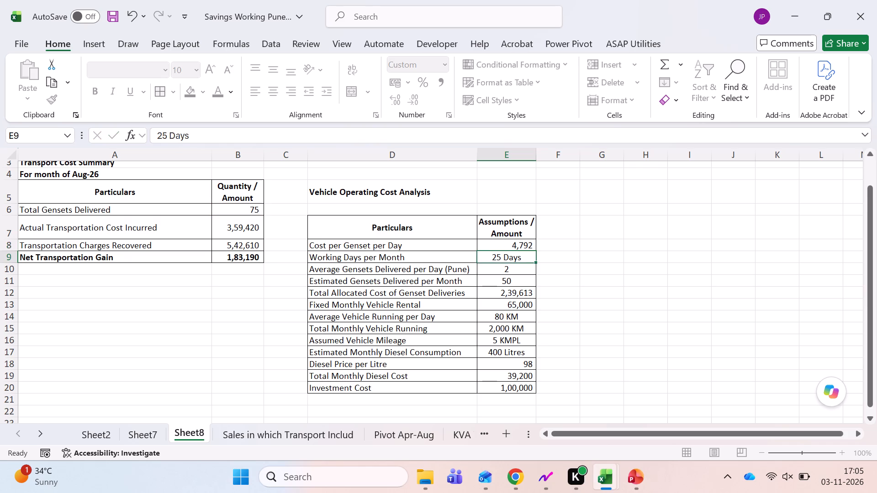
Review the entries in rows 8 to 11 of the vehicle operating cost table.
{"action": "key", "text": "Down"}
{"action": "key", "text": "Up"}
{"action": "key", "text": "Up"}
{"action": "key", "text": "Down"}
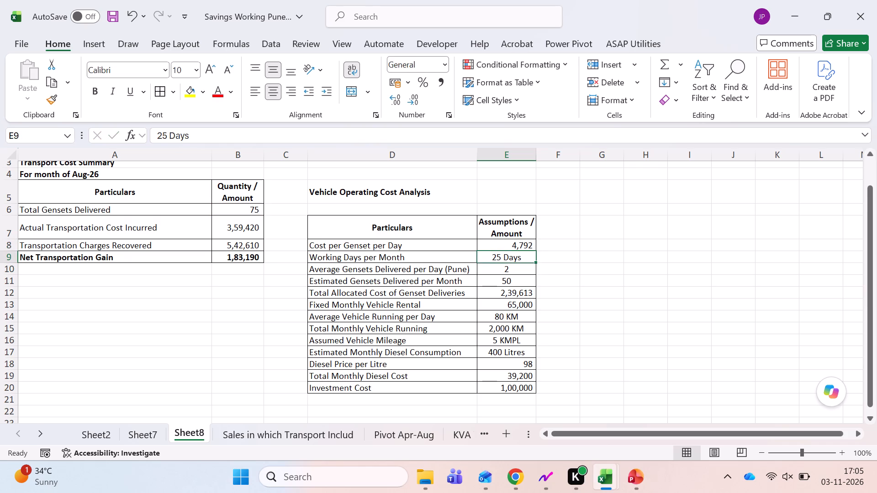
{"action": "key", "text": "Down"}
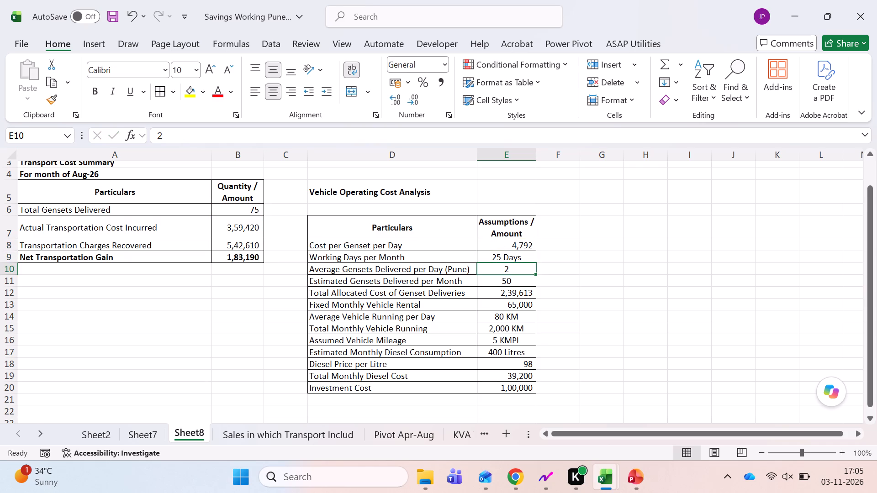
{"action": "key", "text": "Left"}
{"action": "key", "text": "Left"}
{"action": "key", "text": "Right"}
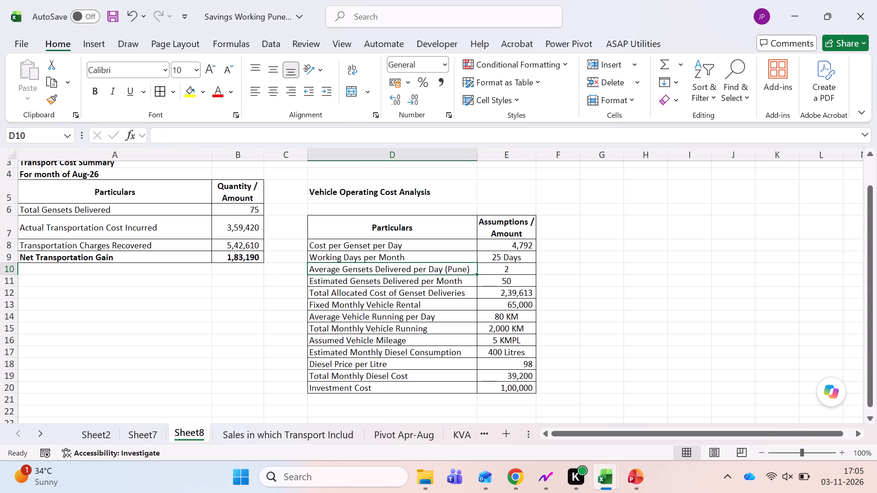
{"action": "key", "text": "Right"}
{"action": "key", "text": "Left"}
{"action": "key", "text": "Left"}
{"action": "key", "text": "Right"}
{"action": "key", "text": "Down"}
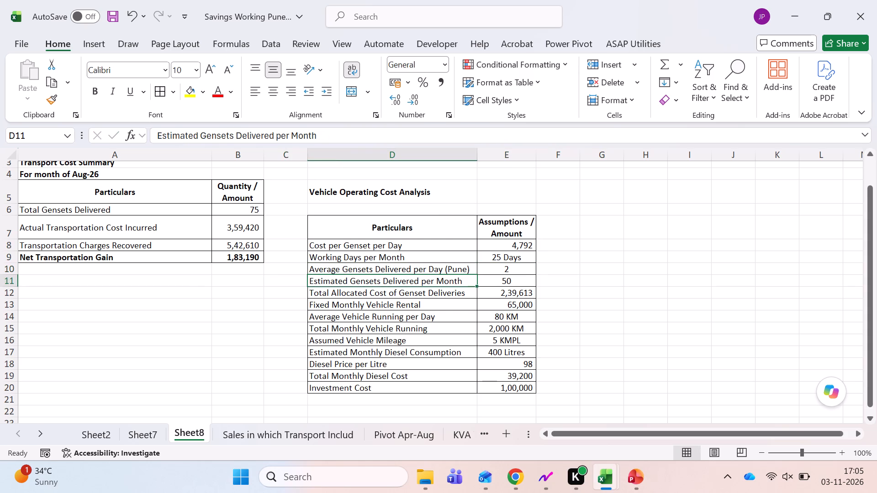
Enter Aug-26 in D6 under the Vehicle Operating Cost Analysis heading and make it bold.
{"action": "key", "text": "Up"}
{"action": "key", "text": "Up"}
{"action": "key", "text": "Up"}
{"action": "key", "text": "Up"}
{"action": "key", "text": "Up"}
{"action": "type", "text": "Aug-26"}
{"action": "key", "text": "Return"}
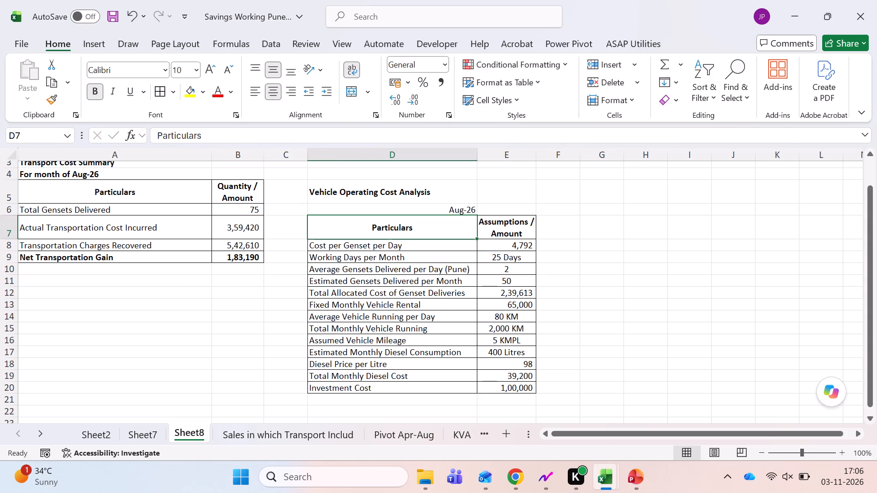
{"action": "key", "text": "Up"}
{"action": "key", "text": "ctrl+b"}
Check whether the Total Allocated Cost of Genset Deliveries in E12 is a formula or a typed value.
{"action": "key", "text": "Down"}
{"action": "key", "text": "Down"}
{"action": "key", "text": "Down"}
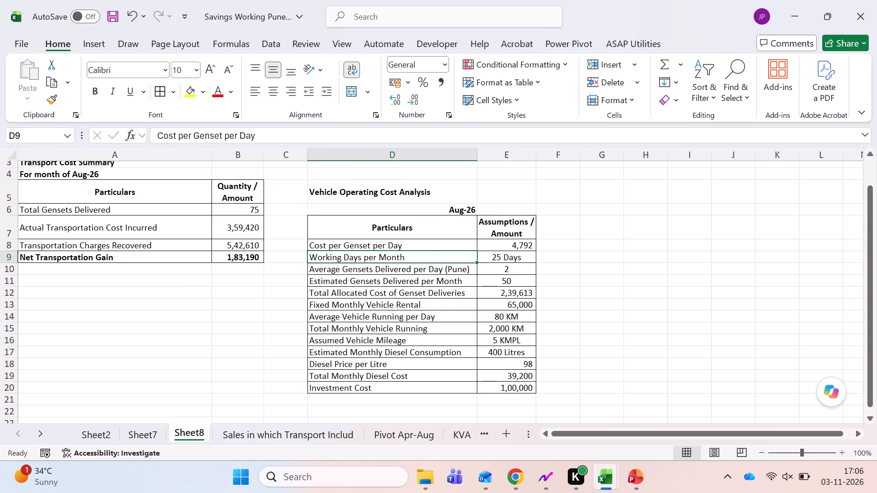
{"action": "key", "text": "Down"}
{"action": "key", "text": "Down"}
{"action": "key", "text": "Down"}
{"action": "key", "text": "Down"}
{"action": "key", "text": "Right"}
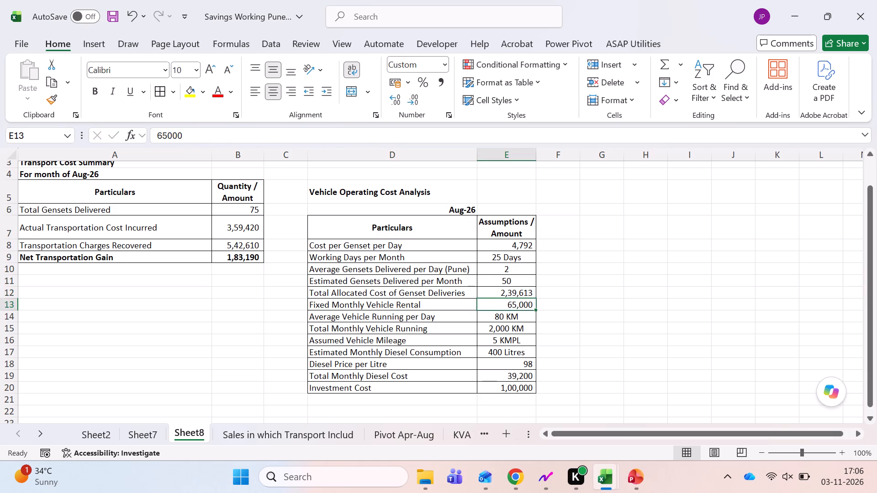
{"action": "left_click", "coordinate": [355, 290]}
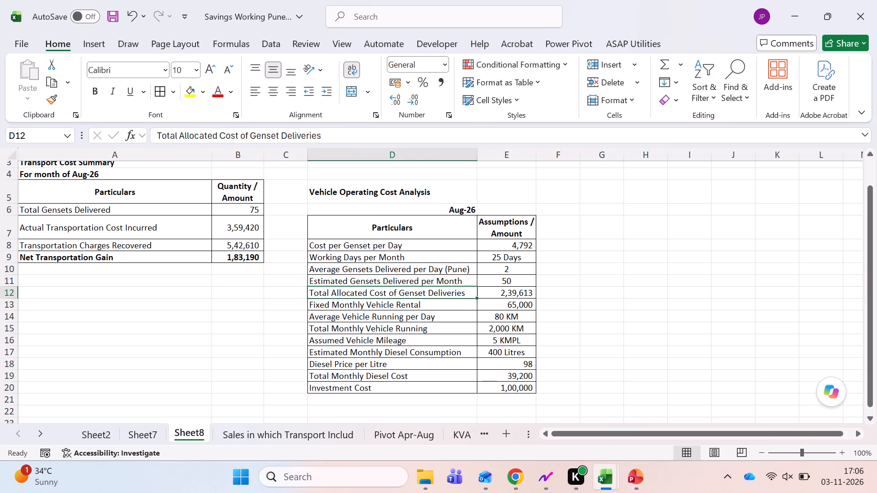
{"action": "key", "text": "Right"}
{"action": "key", "text": "Left"}
{"action": "key", "text": "Right"}
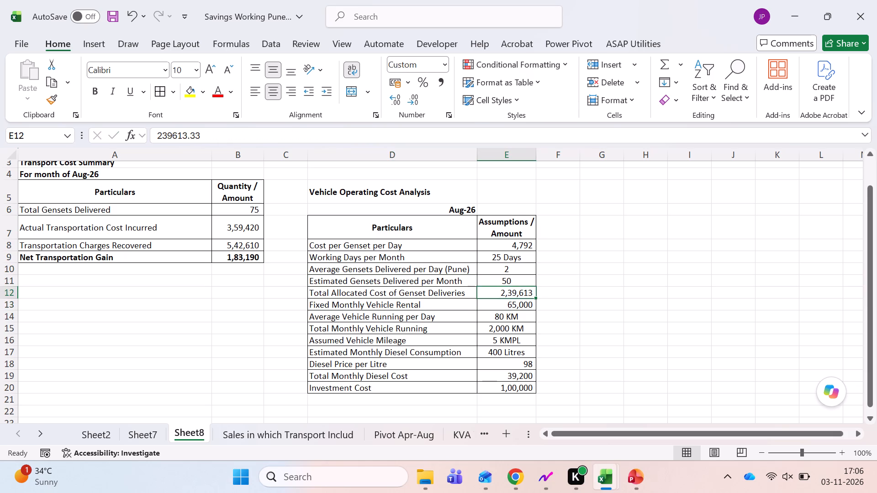
{"action": "key", "text": "F2"}
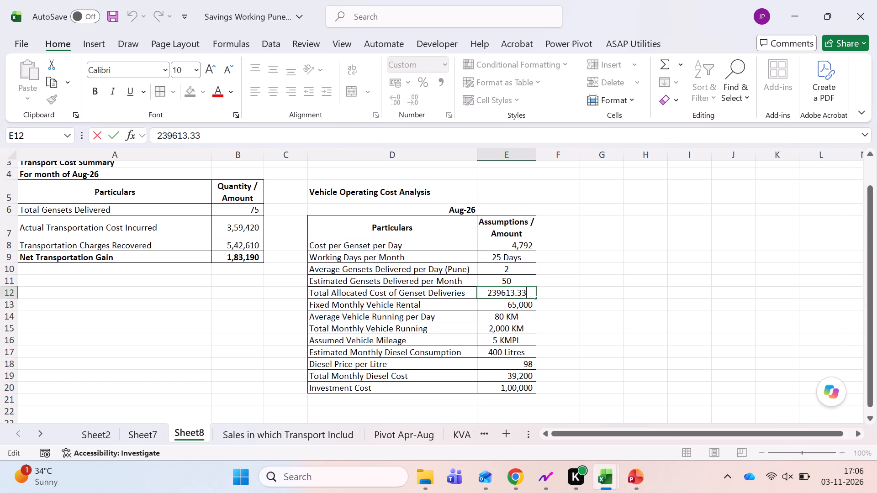
{"action": "key", "text": "Escape"}
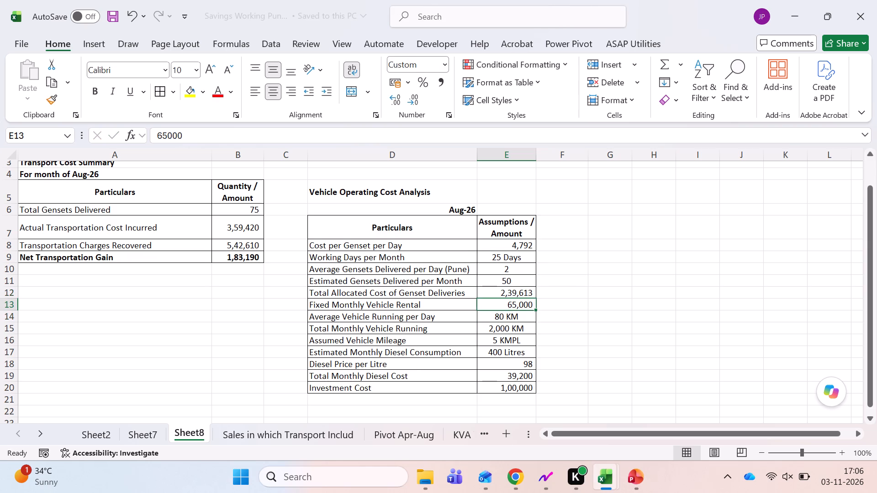
{"action": "key", "text": "Down"}
{"action": "key", "text": "ctrl+s"}
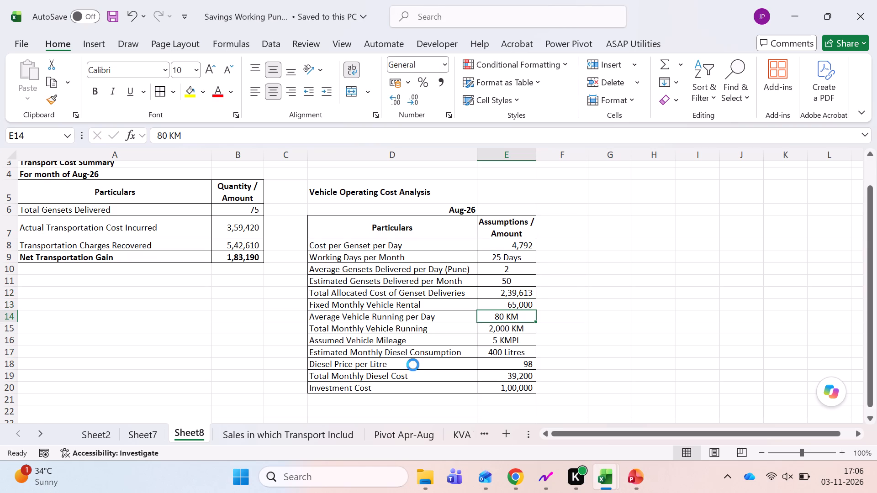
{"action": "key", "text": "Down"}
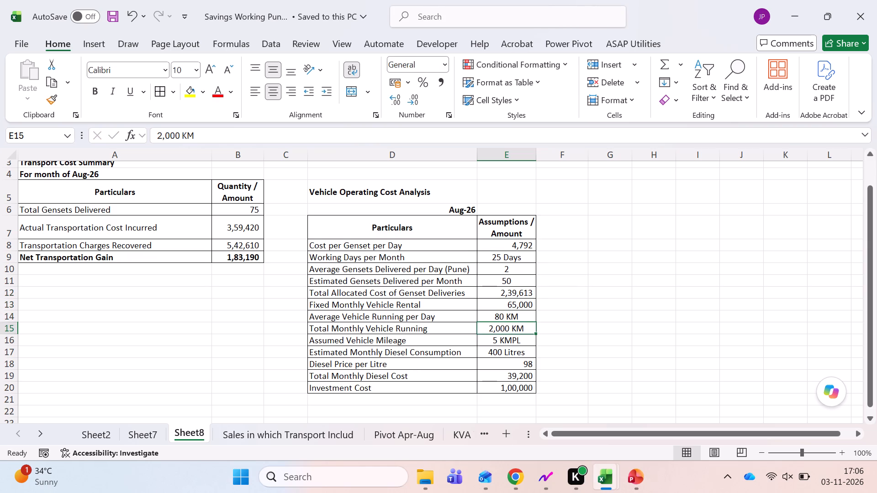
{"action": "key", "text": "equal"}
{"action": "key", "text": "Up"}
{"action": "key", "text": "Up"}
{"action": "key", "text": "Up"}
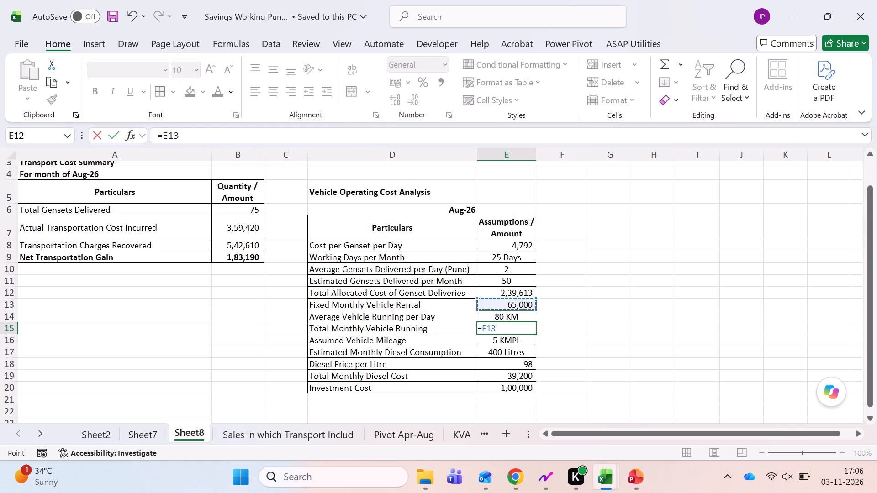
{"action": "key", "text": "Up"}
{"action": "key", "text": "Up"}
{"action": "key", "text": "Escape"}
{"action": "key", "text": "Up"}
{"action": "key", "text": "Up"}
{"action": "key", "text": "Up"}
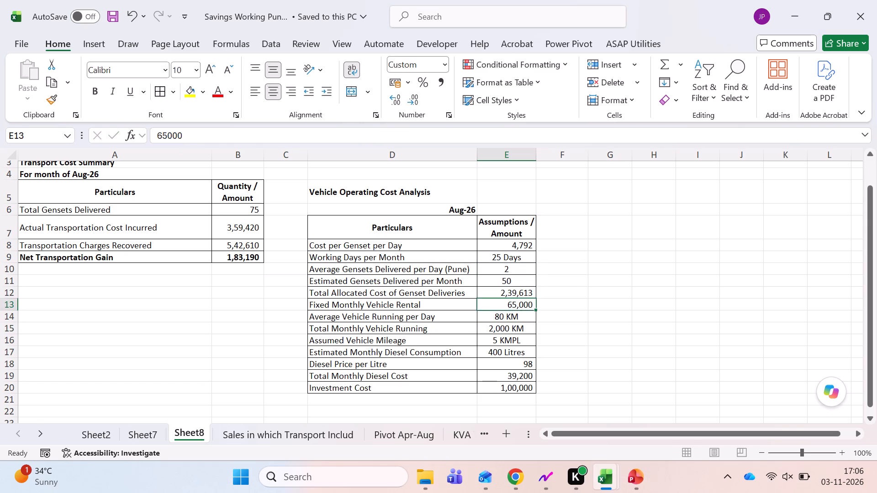
Replace the Total Monthly Vehicle Running value in E15 with the formula =E9*E14.
{"action": "key", "text": "Down"}
{"action": "key", "text": "Down"}
{"action": "key", "text": "Down"}
{"action": "key", "text": "equal"}
{"action": "key", "text": "Up"}
{"action": "key", "text": "Up"}
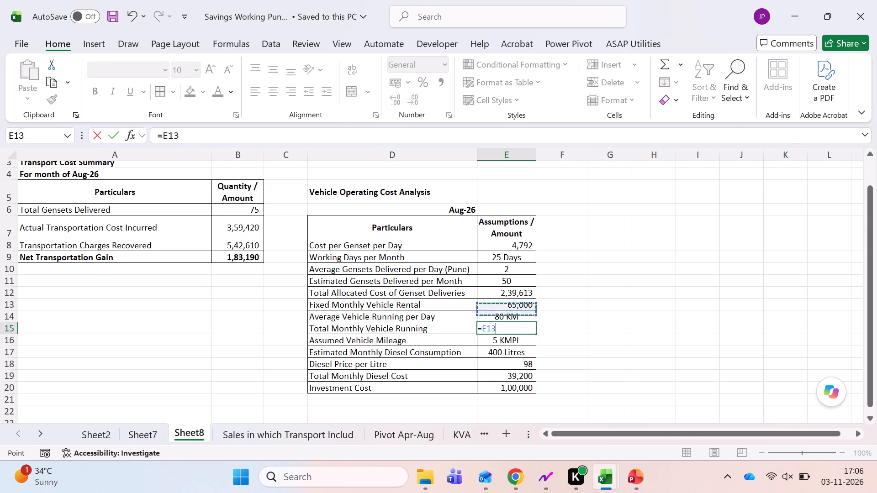
{"action": "key", "text": "Up"}
{"action": "key", "text": "Up"}
{"action": "key", "text": "Up"}
{"action": "key", "text": "Up"}
{"action": "key", "text": "shift+asterisk"}
{"action": "key", "text": "Up"}
{"action": "key", "text": "Down"}
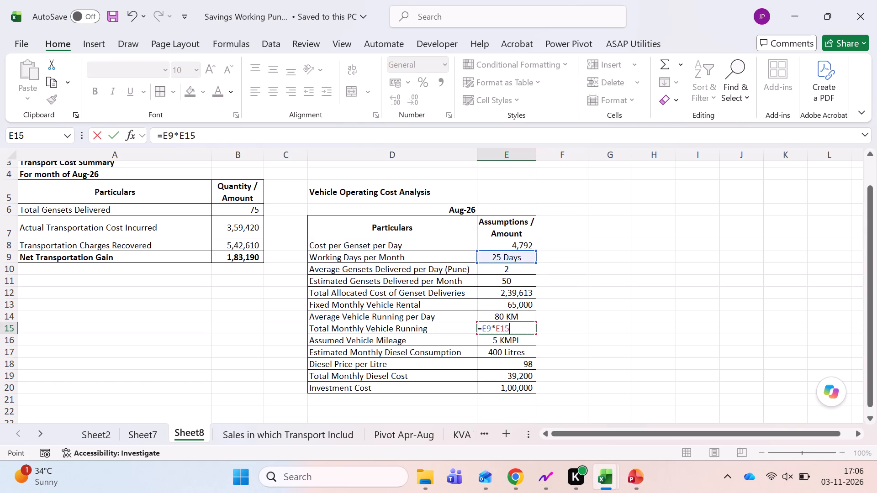
{"action": "key", "text": "Up"}
{"action": "key", "text": "Return"}
{"action": "key", "text": "Up"}
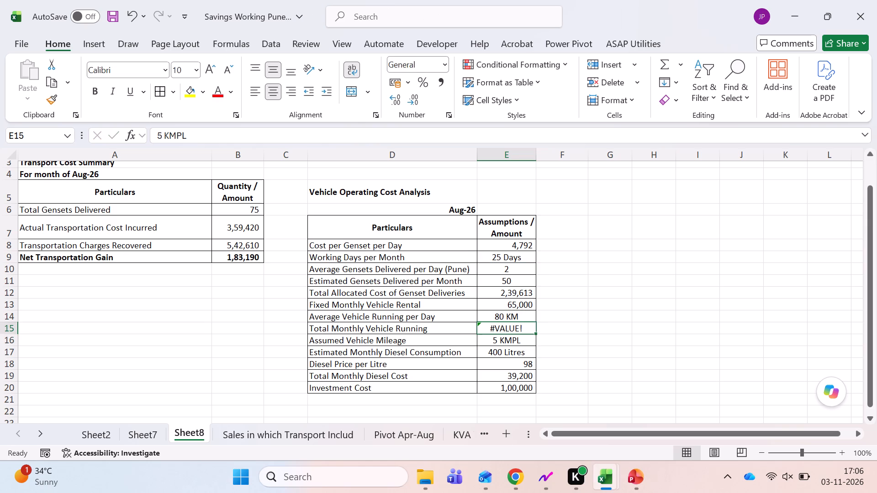
Remove the Days unit from the Working Days per Month value in E9, leaving the plain number 25.
{"action": "key", "text": "Up"}
{"action": "key", "text": "Up"}
{"action": "key", "text": "Up"}
{"action": "key", "text": "Up"}
{"action": "key", "text": "Up"}
{"action": "key", "text": "Up"}
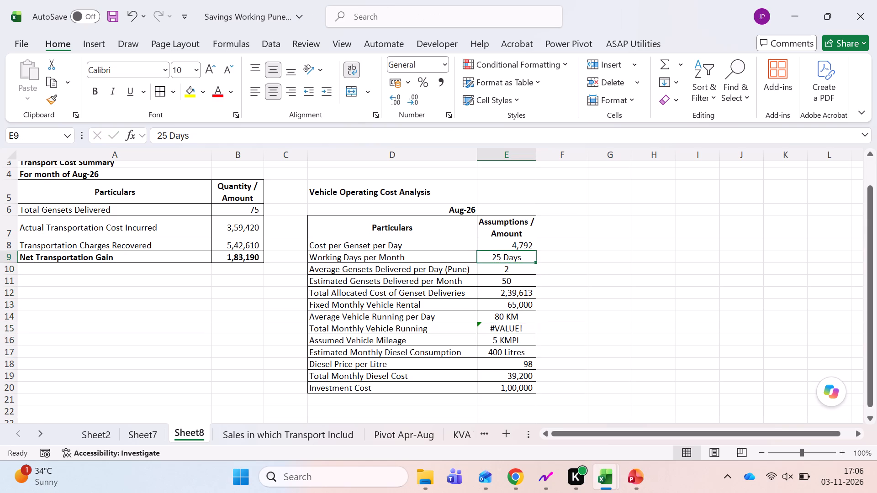
{"action": "key", "text": "F2"}
{"action": "key", "text": "BackSpace"}
{"action": "key", "text": "BackSpace"}
{"action": "key", "text": "BackSpace"}
{"action": "key", "text": "BackSpace"}
{"action": "key", "text": "BackSpace"}
{"action": "key", "text": "Return"}
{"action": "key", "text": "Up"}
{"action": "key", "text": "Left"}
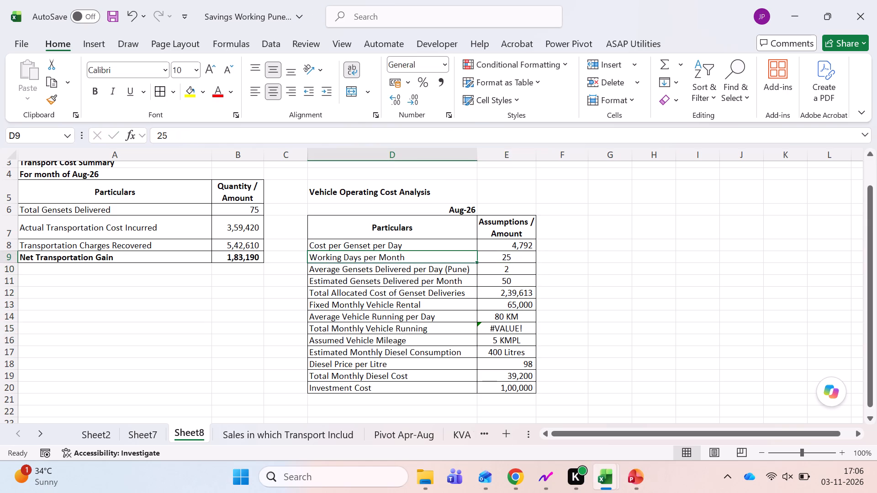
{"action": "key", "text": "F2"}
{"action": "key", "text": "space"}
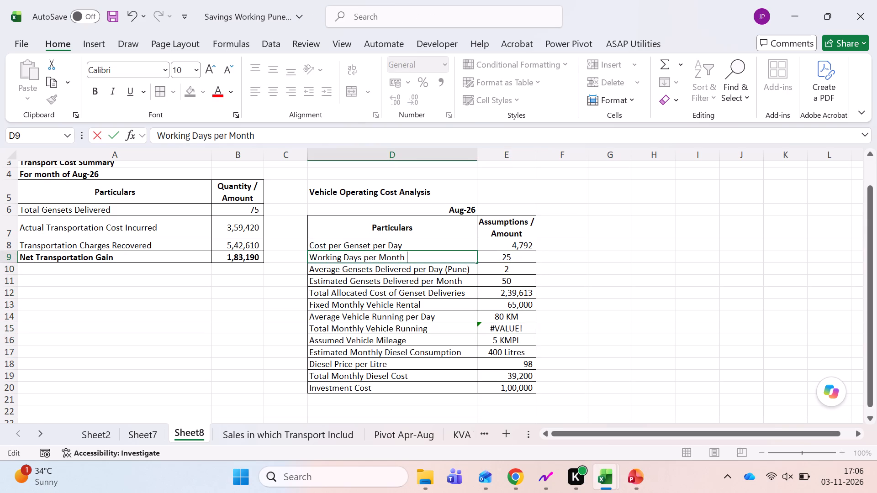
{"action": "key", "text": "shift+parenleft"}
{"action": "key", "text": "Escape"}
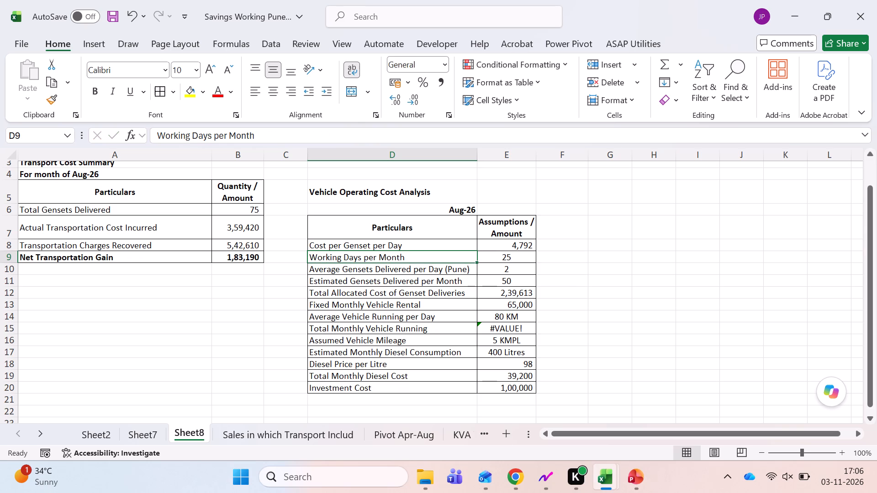
Add the unit (KM) to the end of the Average Vehicle Running per Day label in D14.
{"action": "key", "text": "Down"}
{"action": "key", "text": "Down"}
{"action": "key", "text": "Right"}
{"action": "key", "text": "Down"}
{"action": "key", "text": "Down"}
{"action": "key", "text": "Down"}
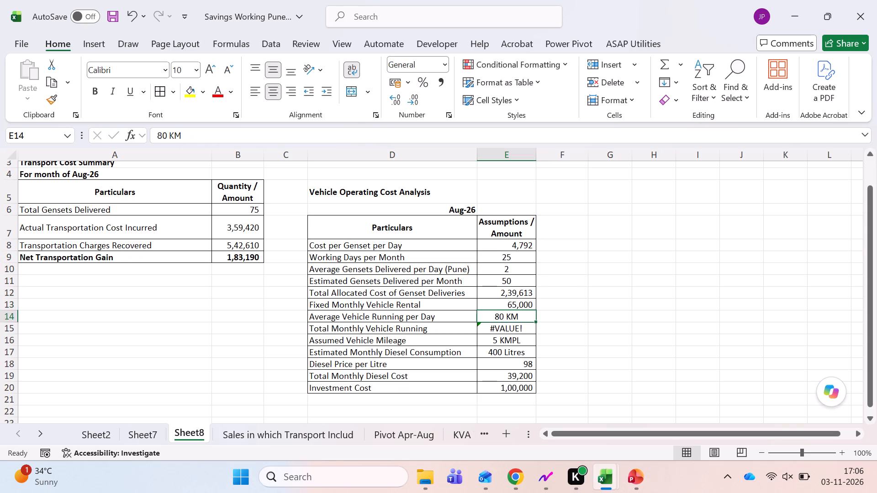
{"action": "key", "text": "Left"}
{"action": "key", "text": "F2"}
{"action": "key", "text": "space"}
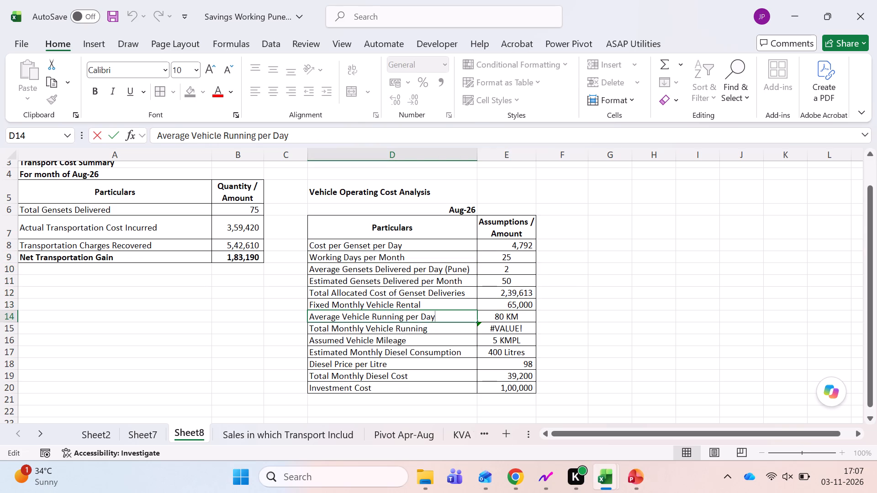
{"action": "type", "text": "("}
{"action": "type", "text": "KM)"}
{"action": "key", "text": "Tab"}
Remove the KM unit from the Average Vehicle Running per Day value in E14, leaving the plain number 80.
{"action": "key", "text": "F2"}
{"action": "key", "text": "BackSpace"}
{"action": "key", "text": "BackSpace"}
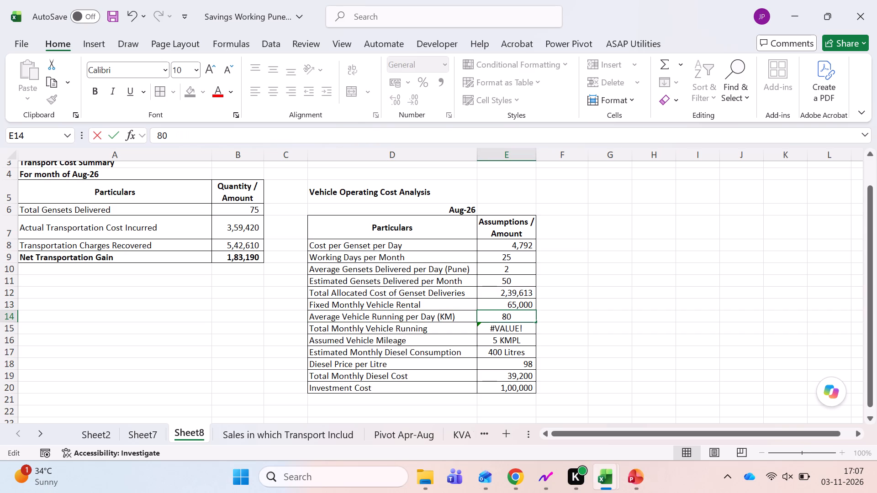
{"action": "key", "text": "BackSpace"}
{"action": "key", "text": "Return"}
Save the workbook.
{"action": "key", "text": "Right"}
{"action": "key", "text": "ctrl+s"}
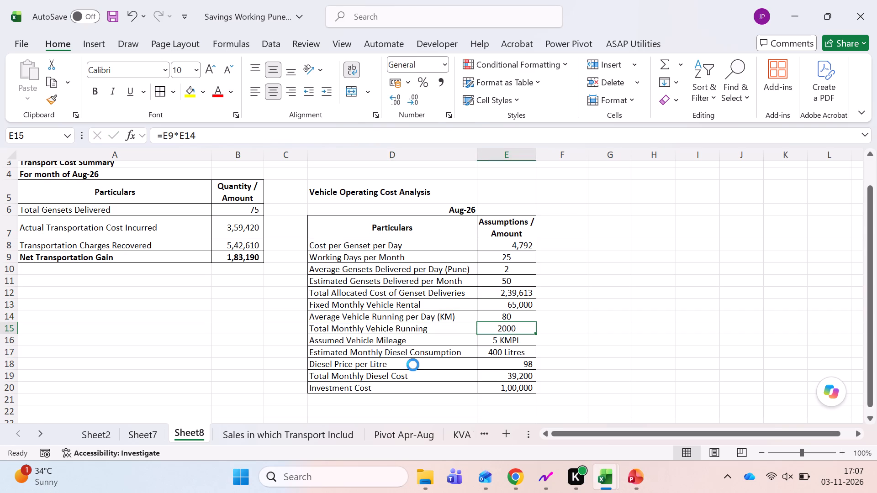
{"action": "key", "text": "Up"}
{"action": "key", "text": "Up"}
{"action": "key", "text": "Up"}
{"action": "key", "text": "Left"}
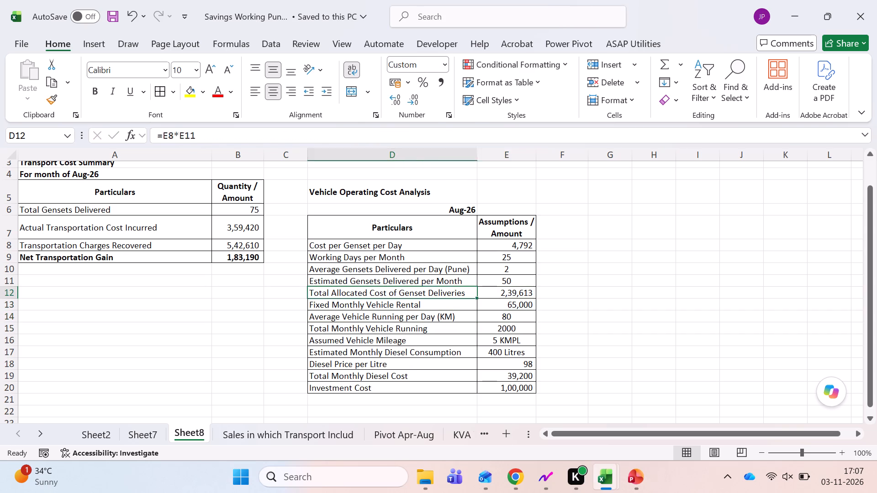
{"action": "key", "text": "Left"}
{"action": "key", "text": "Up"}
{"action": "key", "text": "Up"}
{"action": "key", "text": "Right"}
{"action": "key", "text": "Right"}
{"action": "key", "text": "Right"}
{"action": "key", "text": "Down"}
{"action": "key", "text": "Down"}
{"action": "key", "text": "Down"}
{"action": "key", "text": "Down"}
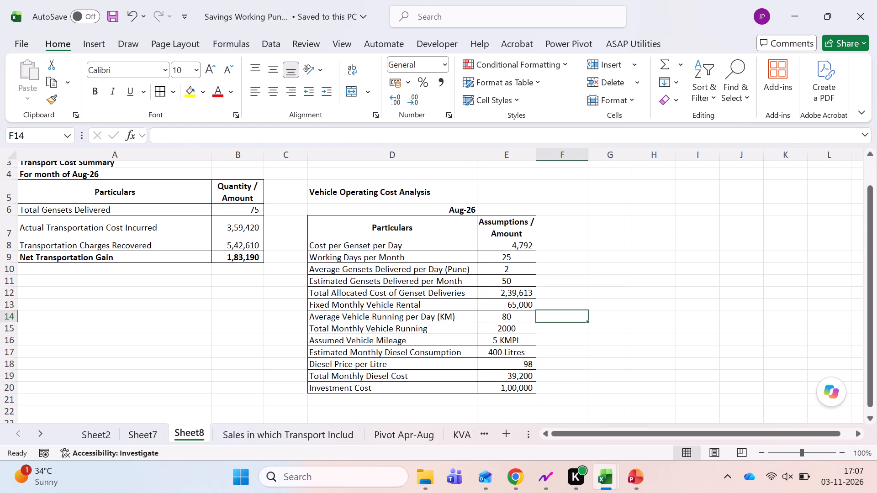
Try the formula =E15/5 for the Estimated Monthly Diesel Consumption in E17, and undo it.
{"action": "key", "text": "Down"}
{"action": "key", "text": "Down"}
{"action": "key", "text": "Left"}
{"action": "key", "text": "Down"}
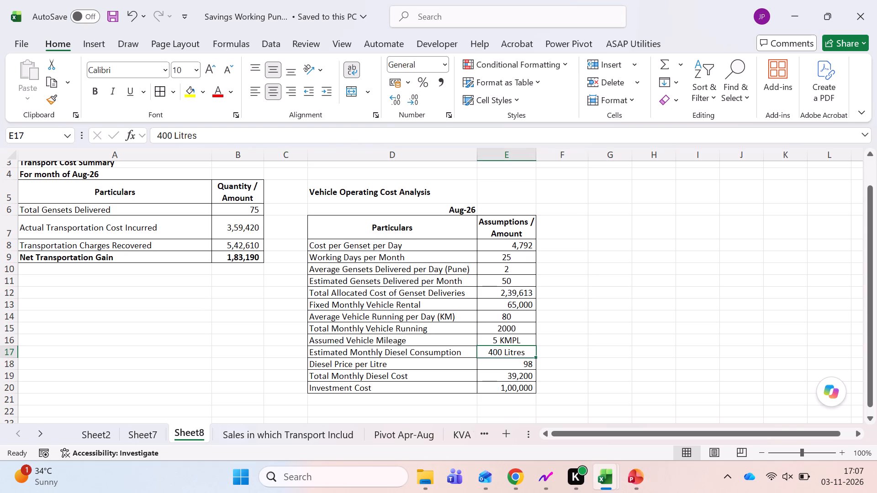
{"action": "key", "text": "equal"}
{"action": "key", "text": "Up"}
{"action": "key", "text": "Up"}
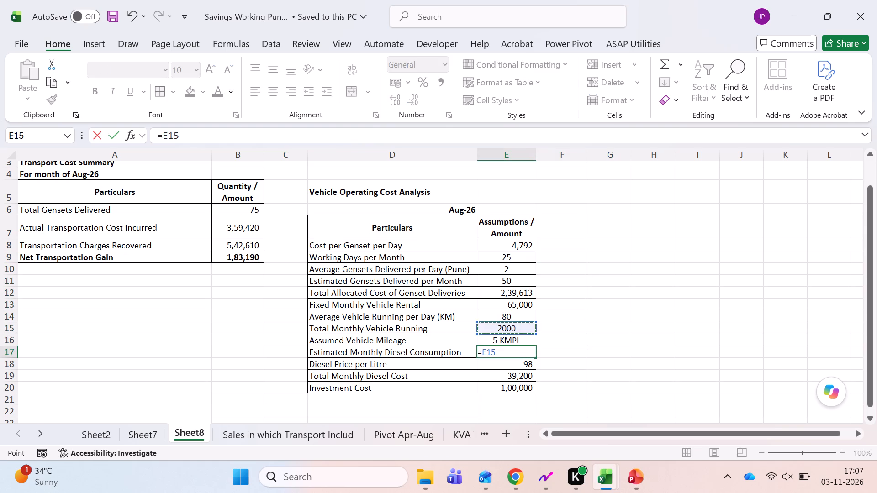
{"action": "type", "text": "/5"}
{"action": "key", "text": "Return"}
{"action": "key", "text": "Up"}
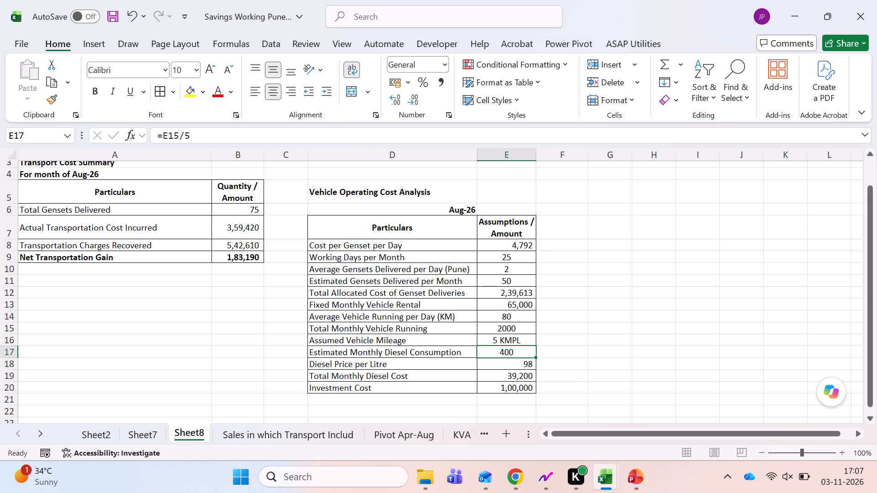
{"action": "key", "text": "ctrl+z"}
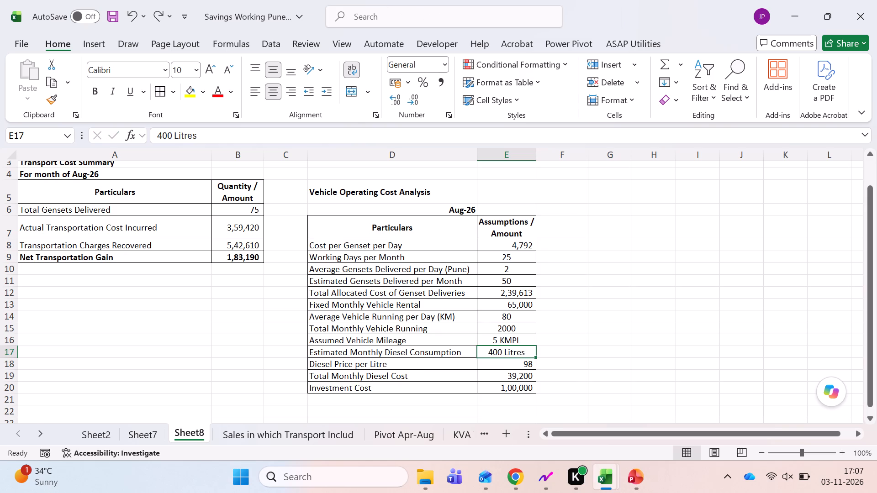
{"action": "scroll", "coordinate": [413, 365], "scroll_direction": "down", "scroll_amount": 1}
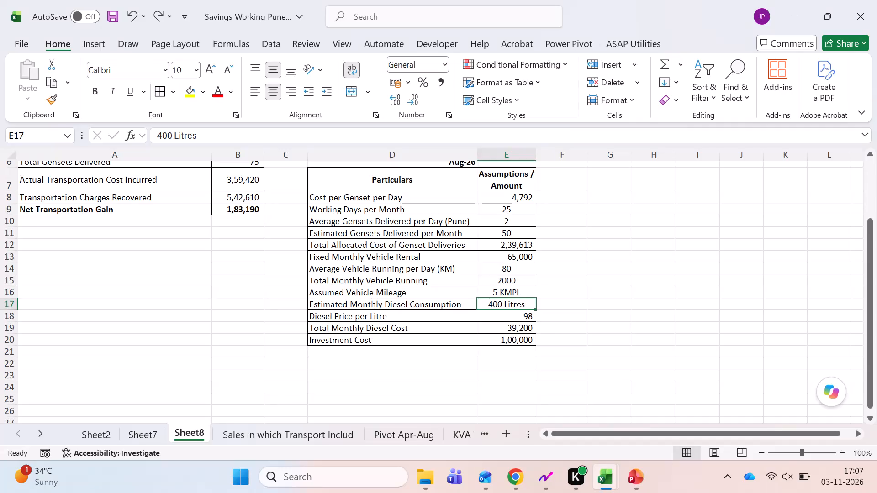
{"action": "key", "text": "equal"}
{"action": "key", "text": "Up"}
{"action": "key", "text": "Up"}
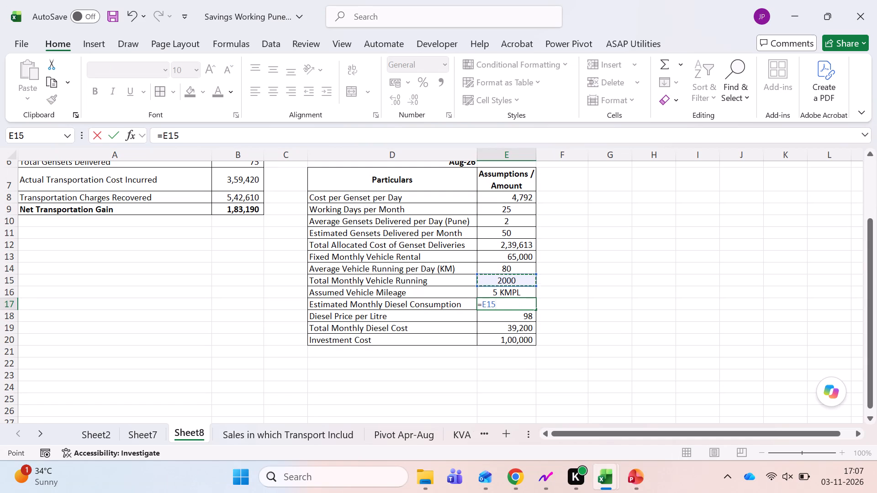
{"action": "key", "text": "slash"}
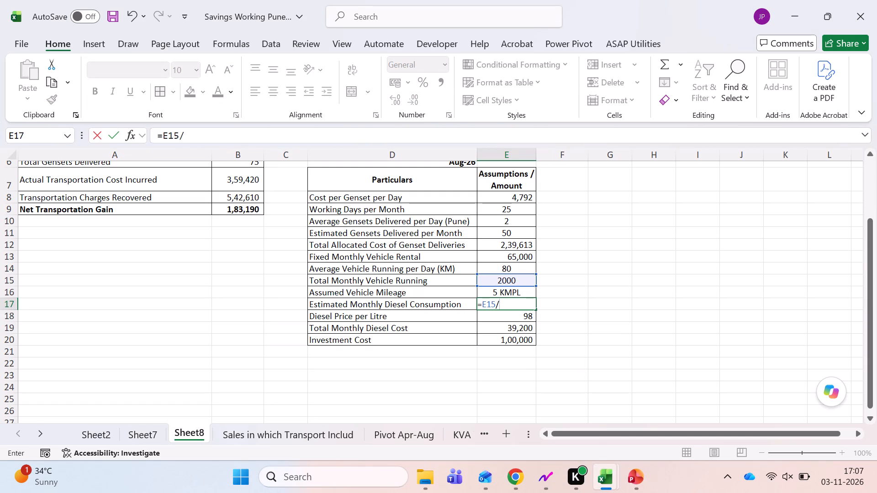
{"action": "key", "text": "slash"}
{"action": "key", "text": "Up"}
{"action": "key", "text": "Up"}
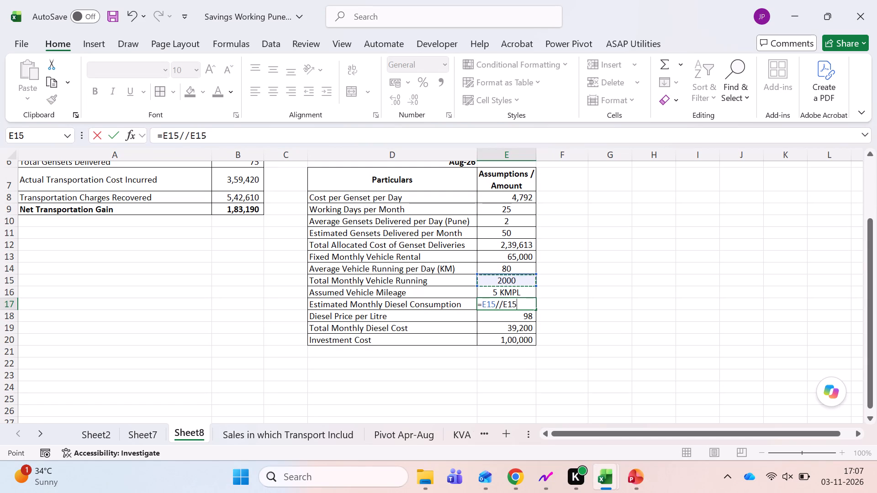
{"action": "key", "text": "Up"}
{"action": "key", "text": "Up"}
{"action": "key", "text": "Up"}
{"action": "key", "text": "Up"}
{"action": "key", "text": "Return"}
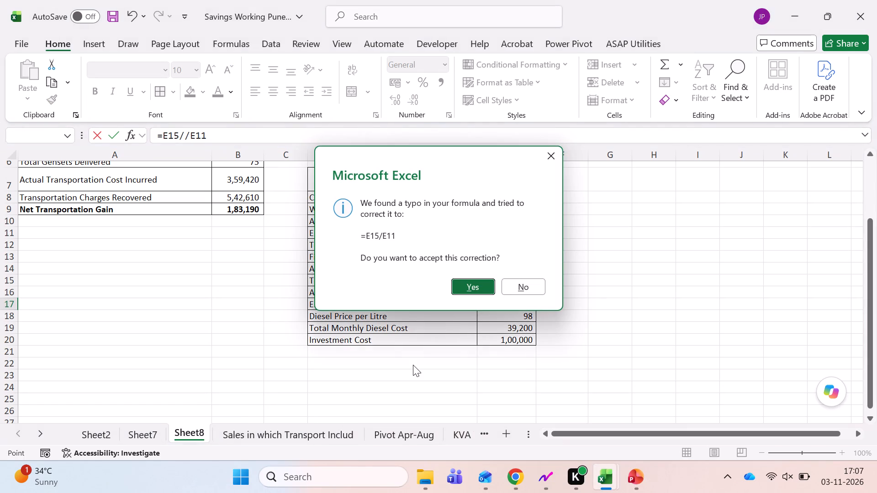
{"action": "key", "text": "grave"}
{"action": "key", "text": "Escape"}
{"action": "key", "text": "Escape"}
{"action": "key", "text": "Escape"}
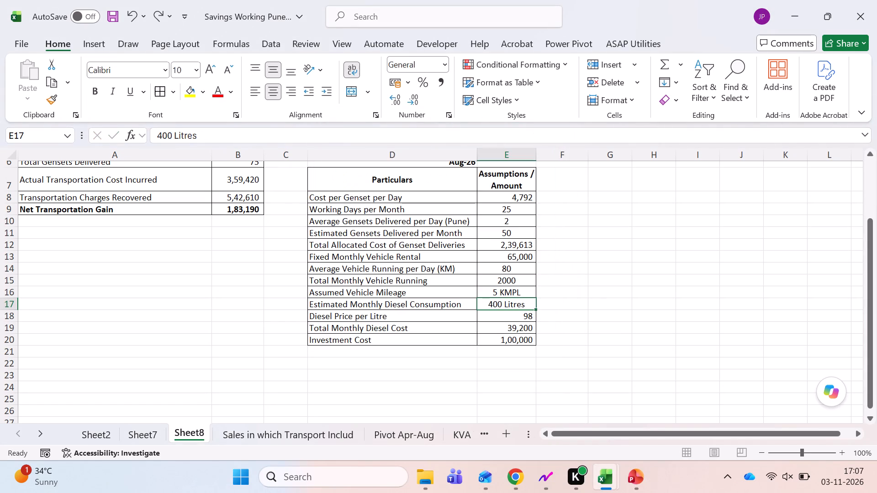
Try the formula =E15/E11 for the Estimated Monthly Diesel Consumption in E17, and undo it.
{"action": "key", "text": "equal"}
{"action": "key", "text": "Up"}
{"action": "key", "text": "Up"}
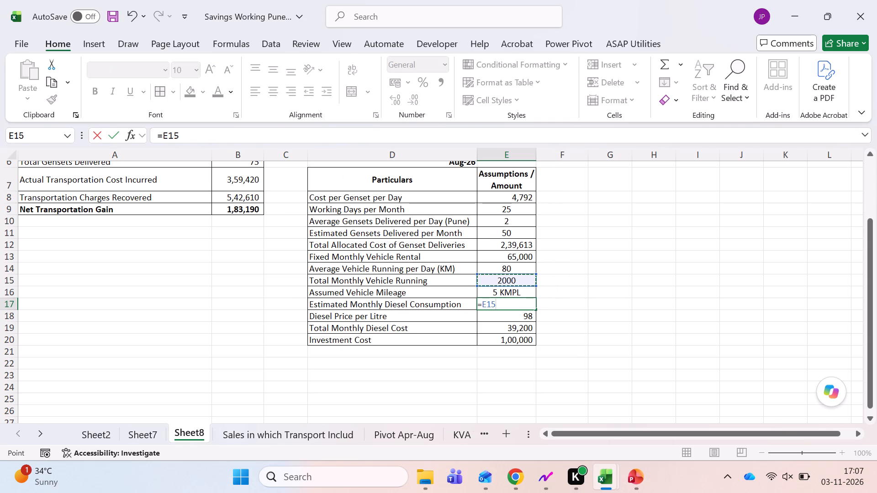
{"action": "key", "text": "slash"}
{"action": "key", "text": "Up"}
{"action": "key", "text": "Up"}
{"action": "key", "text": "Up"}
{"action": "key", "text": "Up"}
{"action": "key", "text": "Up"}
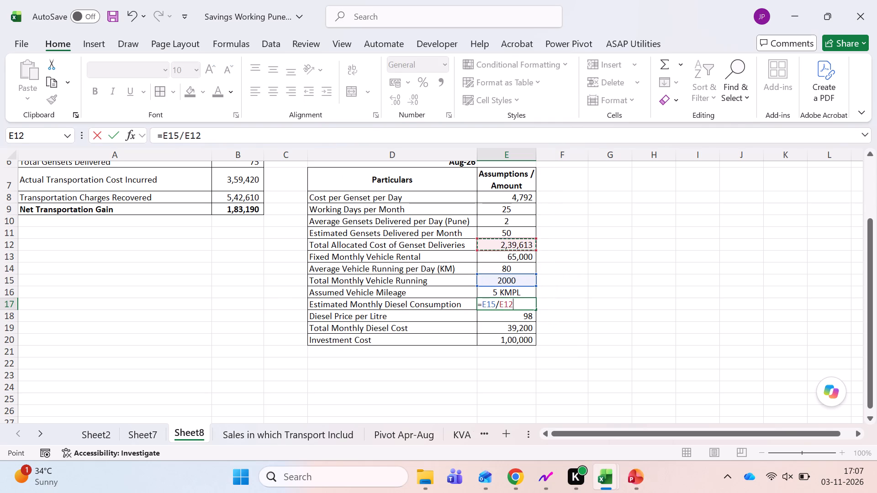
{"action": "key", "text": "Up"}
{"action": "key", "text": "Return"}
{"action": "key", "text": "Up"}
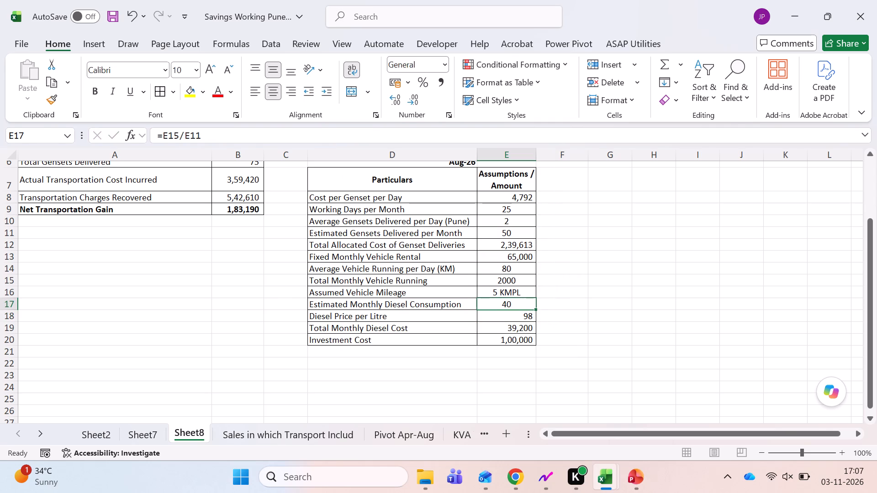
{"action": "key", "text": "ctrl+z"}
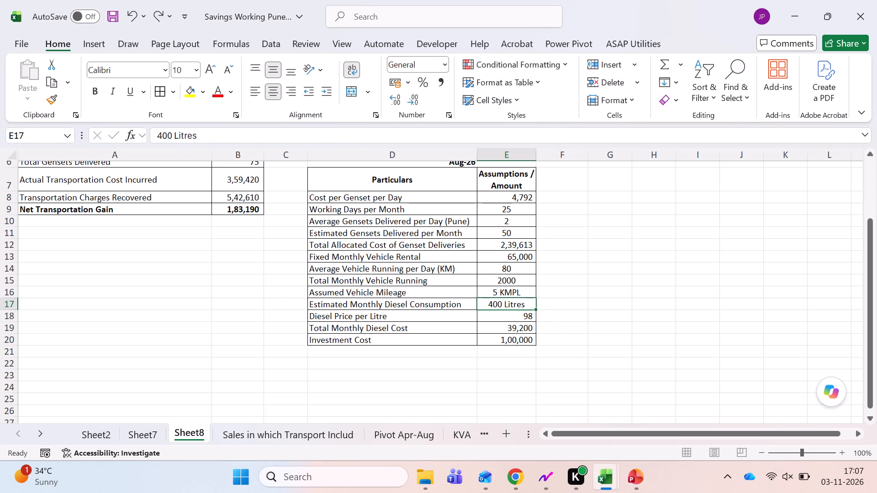
Test the formula =E15/E14 in G17, in the same row as the Estimated Monthly Diesel Consumption.
{"action": "key", "text": "Down"}
{"action": "key", "text": "Up"}
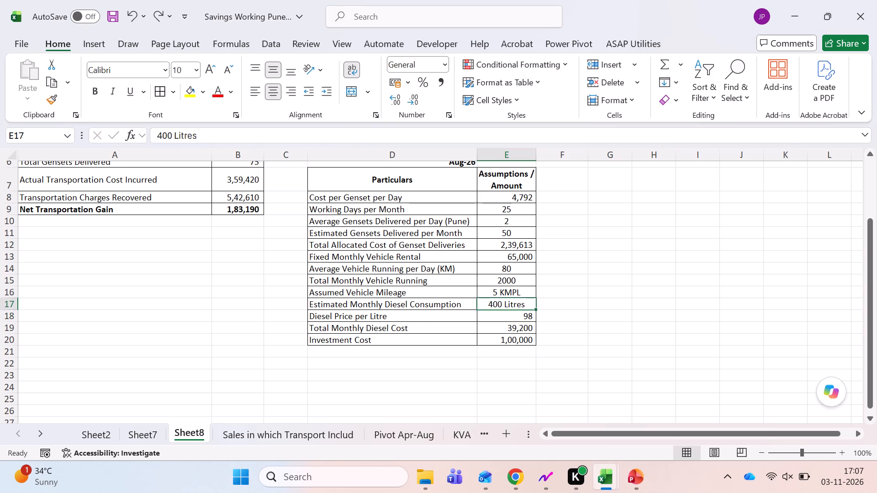
{"action": "key", "text": "Right"}
{"action": "key", "text": "Right"}
{"action": "key", "text": "equal"}
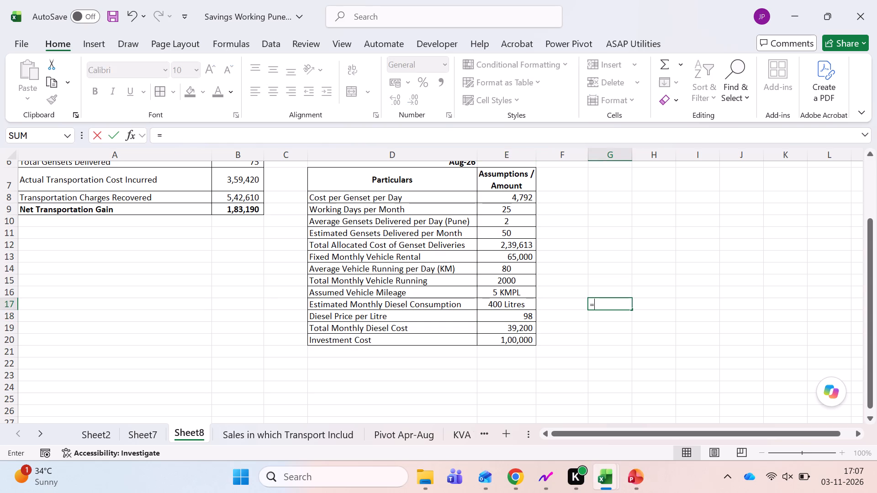
{"action": "key", "text": "Left"}
{"action": "key", "text": "Left"}
{"action": "key", "text": "Up"}
{"action": "key", "text": "Up"}
{"action": "key", "text": "Up"}
{"action": "key", "text": "Down"}
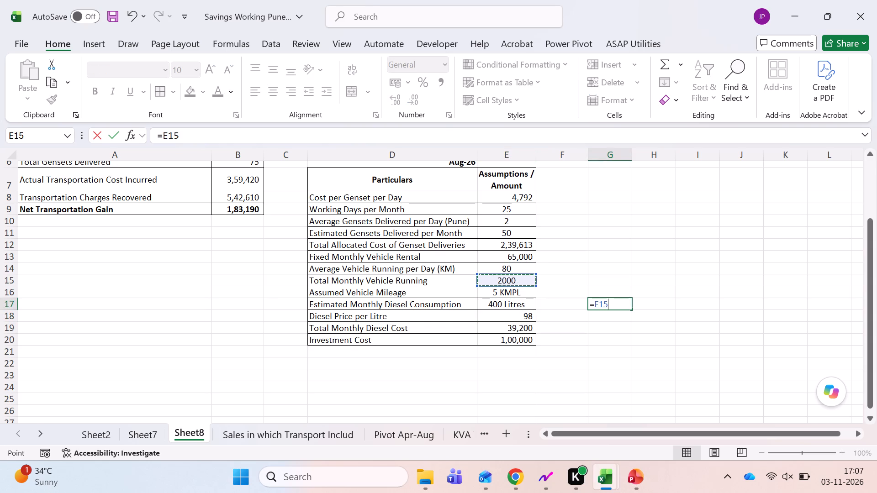
{"action": "key", "text": "slash"}
{"action": "key", "text": "Left"}
{"action": "key", "text": "Up"}
{"action": "key", "text": "Up"}
{"action": "key", "text": "Up"}
{"action": "key", "text": "Left"}
{"action": "key", "text": "Return"}
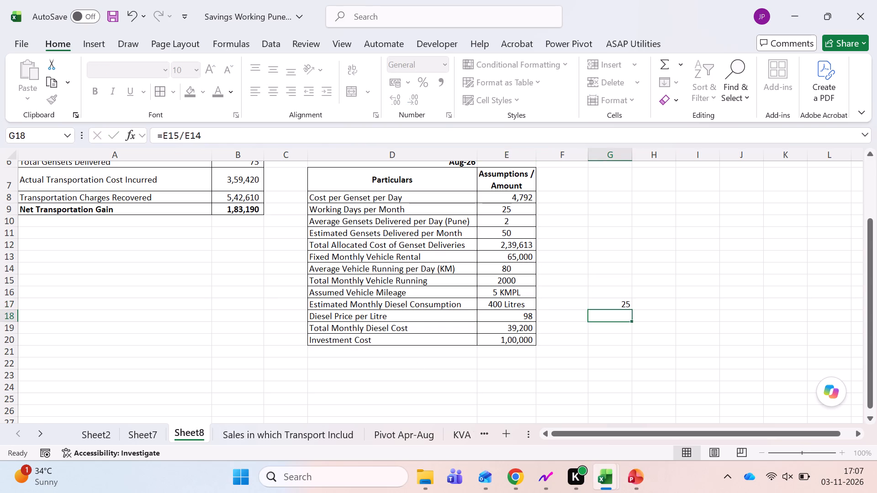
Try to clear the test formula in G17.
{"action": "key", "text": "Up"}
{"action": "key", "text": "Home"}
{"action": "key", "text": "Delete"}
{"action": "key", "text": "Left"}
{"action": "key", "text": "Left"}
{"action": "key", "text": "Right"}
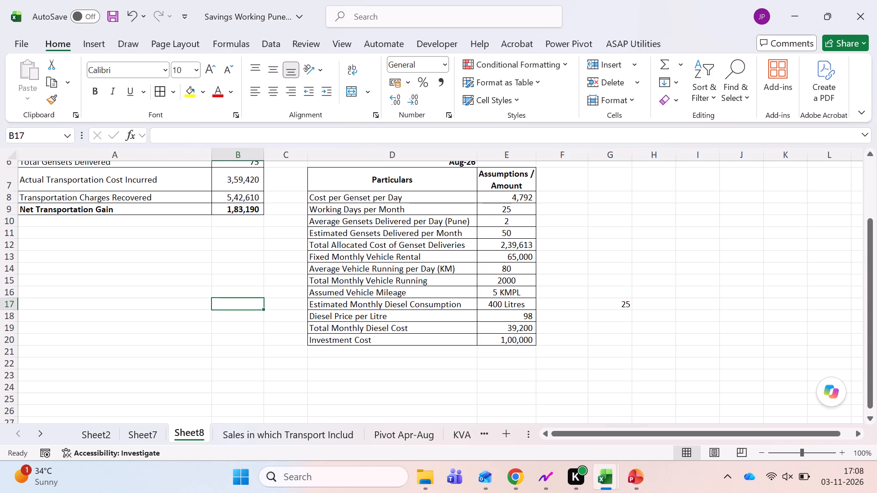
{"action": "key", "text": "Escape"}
Inspect the formula behind the diesel required at 6 kmpl in Sheet2's assumptions.
{"action": "key", "text": "ctrl+Page_Up"}
{"action": "key", "text": "ctrl+Page_Up"}
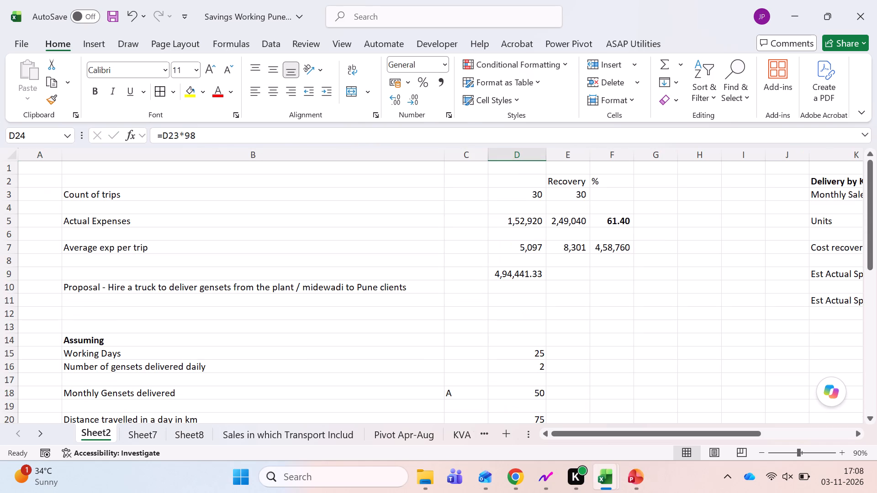
{"action": "scroll", "coordinate": [413, 365], "scroll_direction": "down", "scroll_amount": 2}
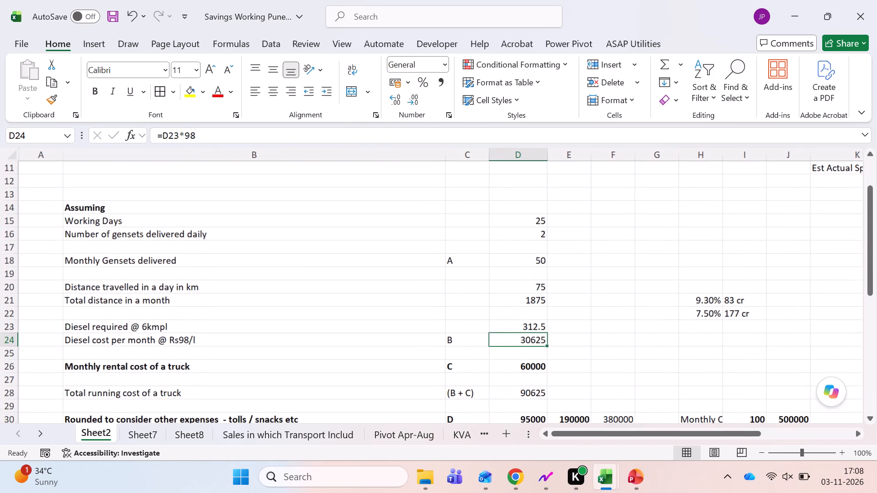
{"action": "left_click", "coordinate": [521, 325]}
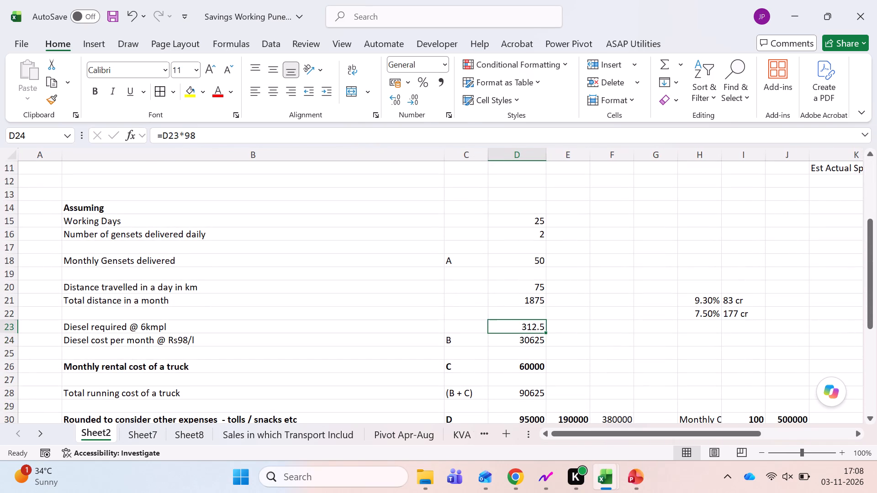
{"action": "key", "text": "F2"}
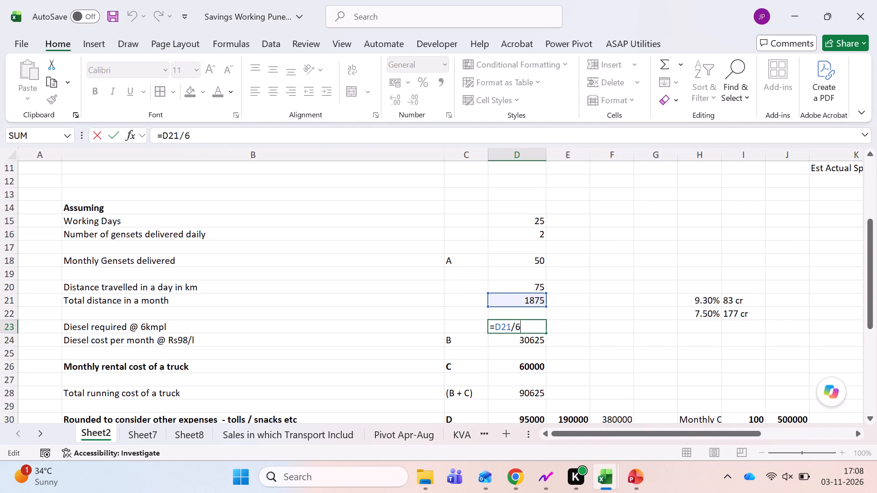
{"action": "key", "text": "Escape"}
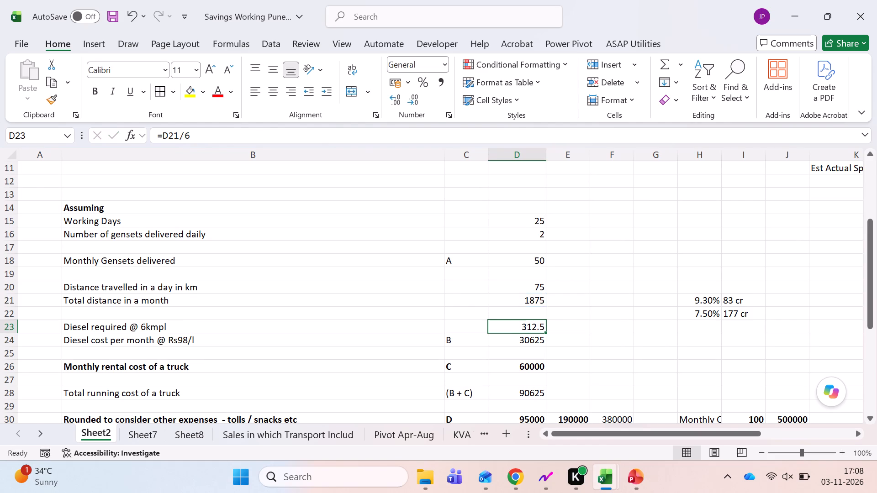
Inspect the Sheet7 formulas for the vehicle running at 80 KM a day and the mileage at 5 KMPL.
{"action": "key", "text": "ctrl+Page_Down"}
{"action": "key", "text": "ctrl+Page_Down"}
{"action": "key", "text": "ctrl+Page_Down"}
{"action": "key", "text": "ctrl+Page_Up"}
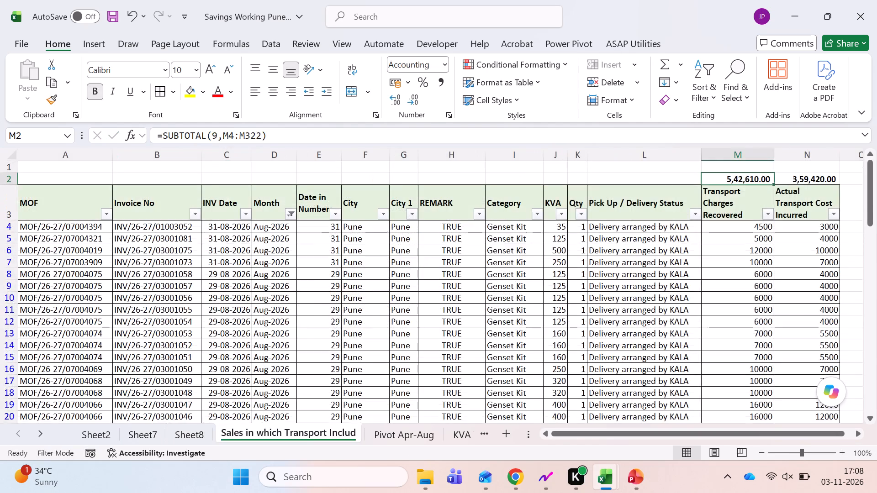
{"action": "key", "text": "ctrl+Page_Up"}
{"action": "left_click", "coordinate": [463, 356]}
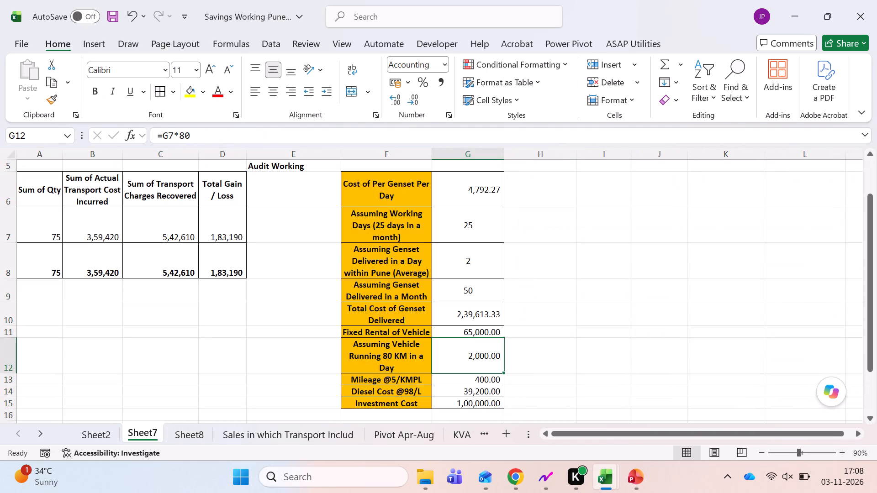
{"action": "key", "text": "F2"}
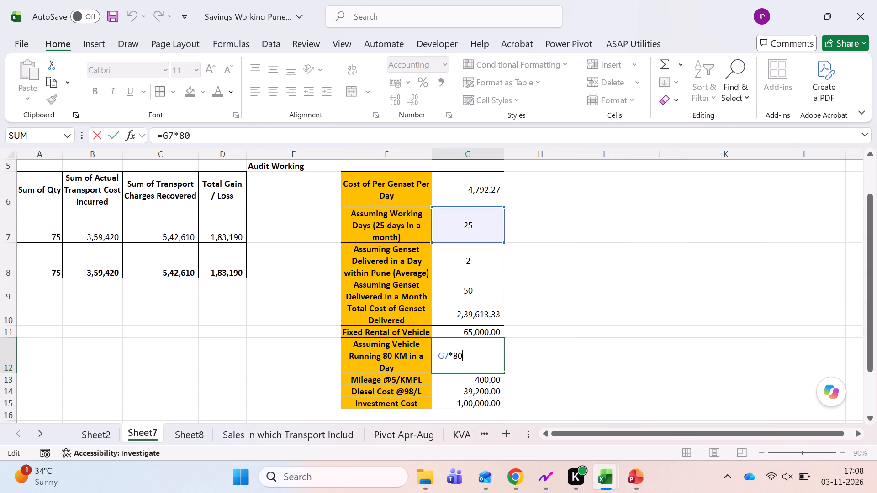
{"action": "key", "text": "Escape"}
{"action": "key", "text": "Down"}
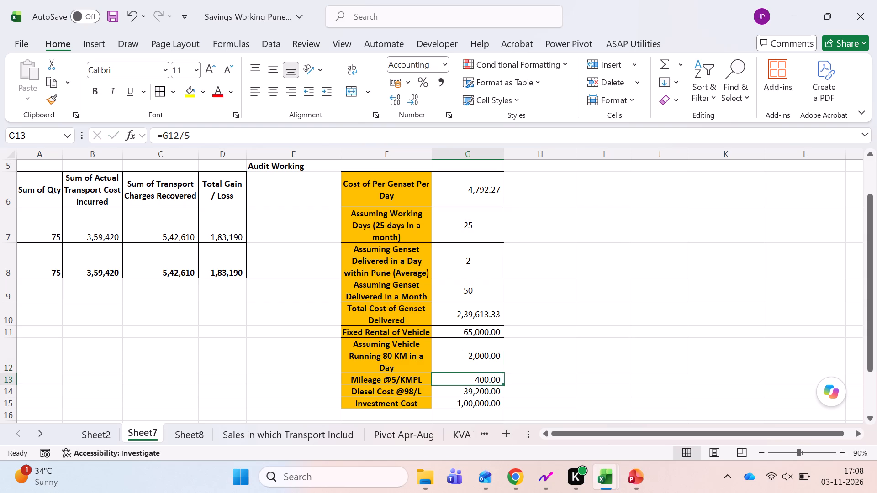
{"action": "key", "text": "F2"}
{"action": "key", "text": "Escape"}
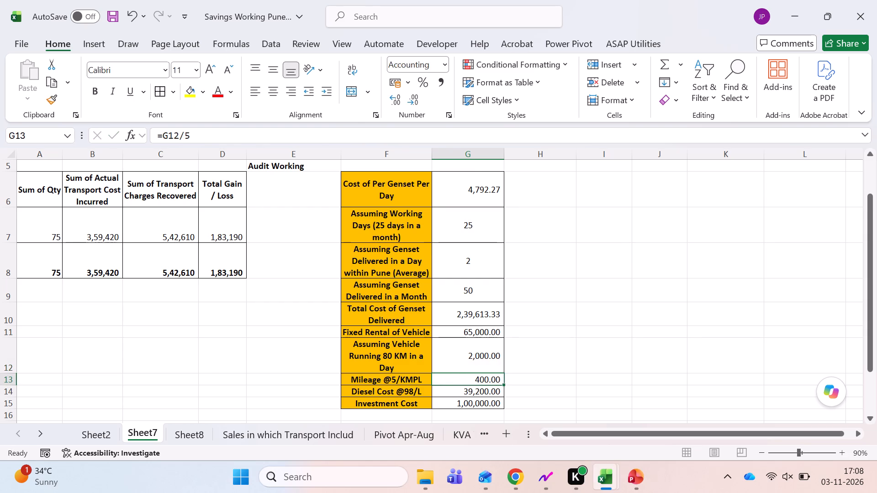
Enter the formula =E15/5 for the Estimated Monthly Diesel Consumption in E17 on Sheet8 and save the workbook.
{"action": "key", "text": "ctrl+Page_Down"}
{"action": "key", "text": "Right"}
{"action": "key", "text": "Right"}
{"action": "key", "text": "Right"}
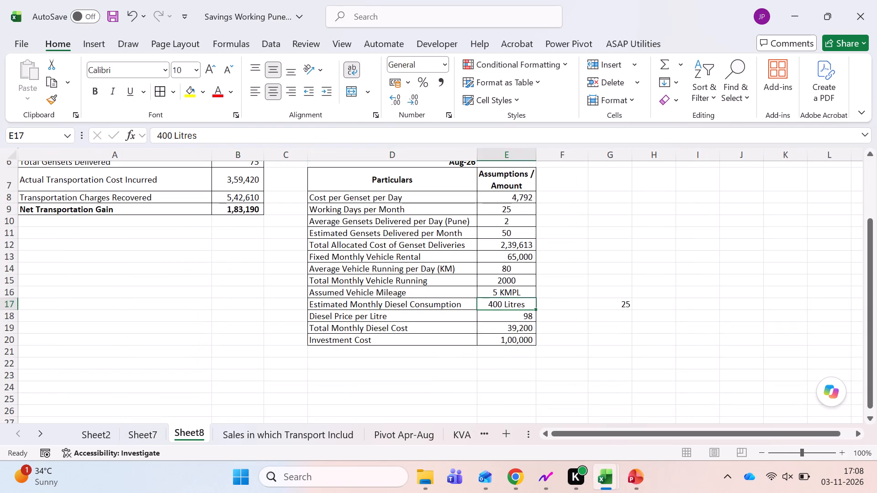
{"action": "key", "text": "equal"}
{"action": "key", "text": "Up"}
{"action": "key", "text": "Up"}
{"action": "key", "text": "slash"}
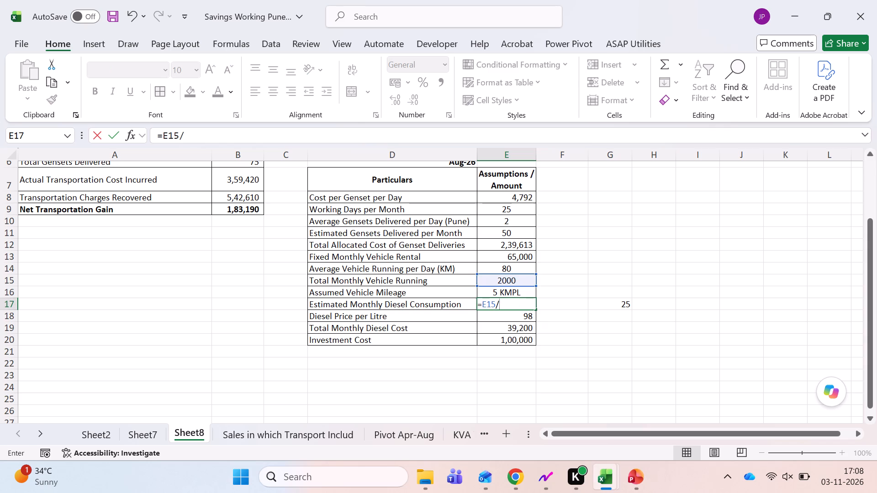
{"action": "key", "text": "5"}
{"action": "key", "text": "Return"}
{"action": "key", "text": "Up"}
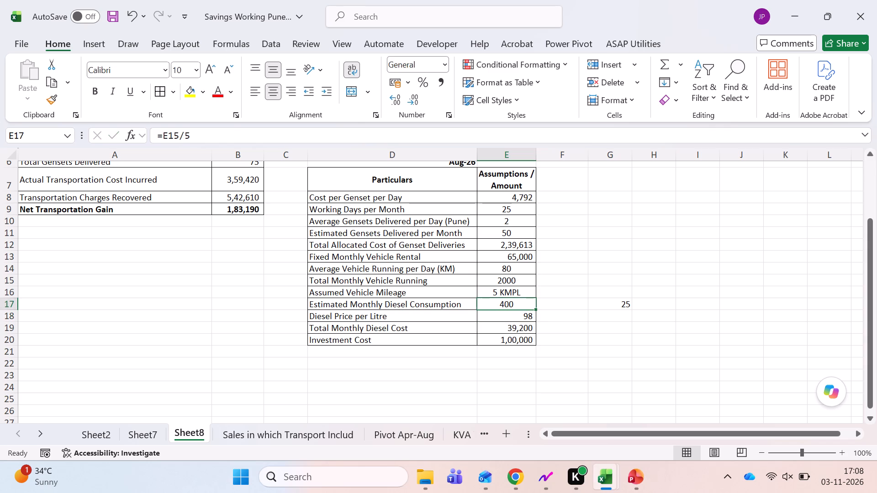
{"action": "key", "text": "ctrl+s"}
Append "Litre" to the Estimated Monthly Diesel Consumption label in D17 and save the workbook.
{"action": "key", "text": "Left"}
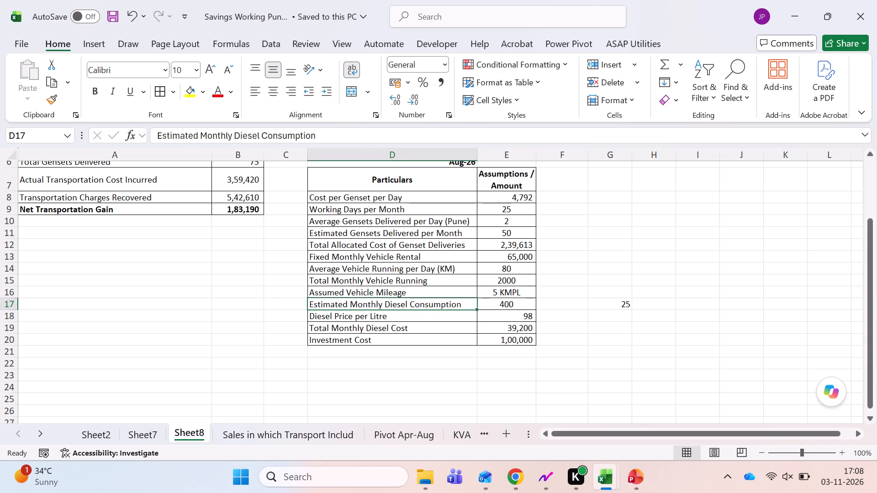
{"action": "key", "text": "F2"}
{"action": "key", "text": "space"}
{"action": "type", "text": "Litre"}
{"action": "key", "text": "Return"}
{"action": "key", "text": "Up"}
{"action": "key", "text": "Right"}
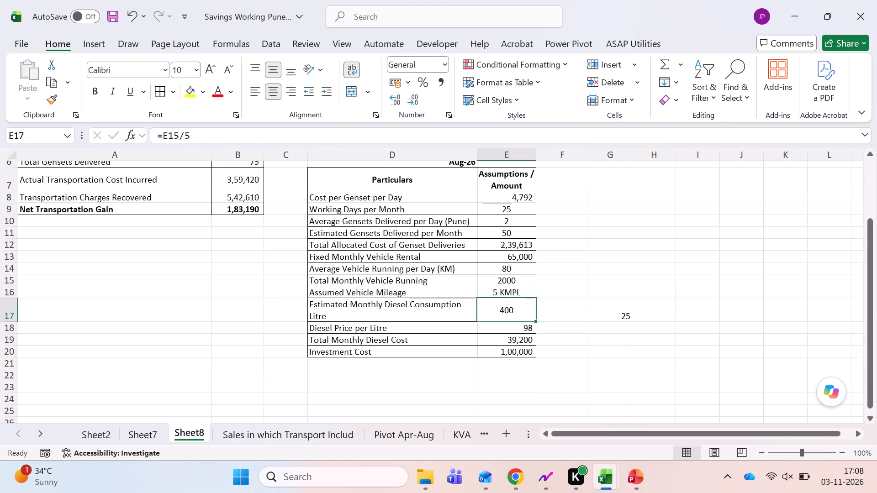
{"action": "key", "text": "Down"}
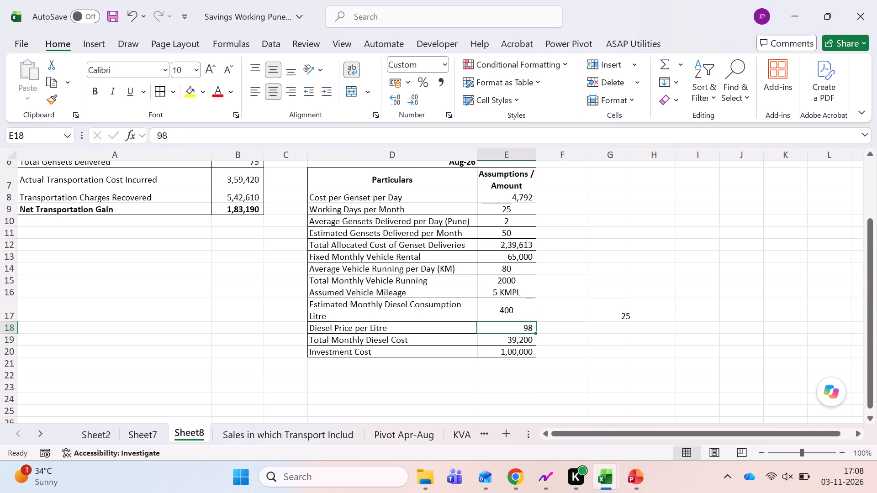
{"action": "key", "text": "ctrl+s"}
Replace the Total Monthly Diesel Cost in E19 with the formula =E17*E18.
{"action": "key", "text": "Left"}
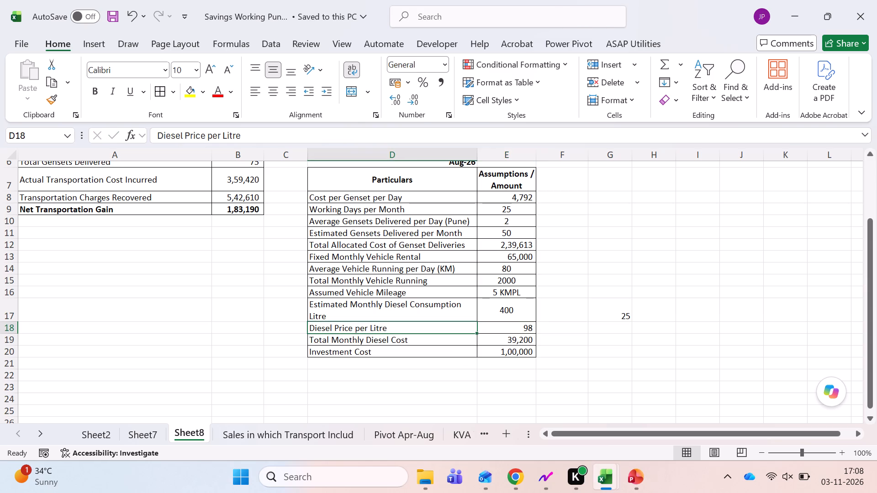
{"action": "key", "text": "Right"}
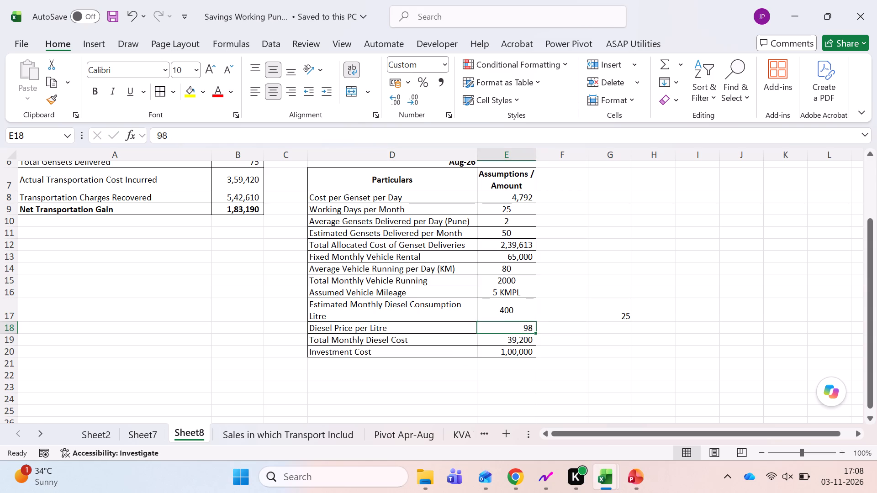
{"action": "key", "text": "Down"}
{"action": "key", "text": "equal"}
{"action": "key", "text": "Up"}
{"action": "key", "text": "Up"}
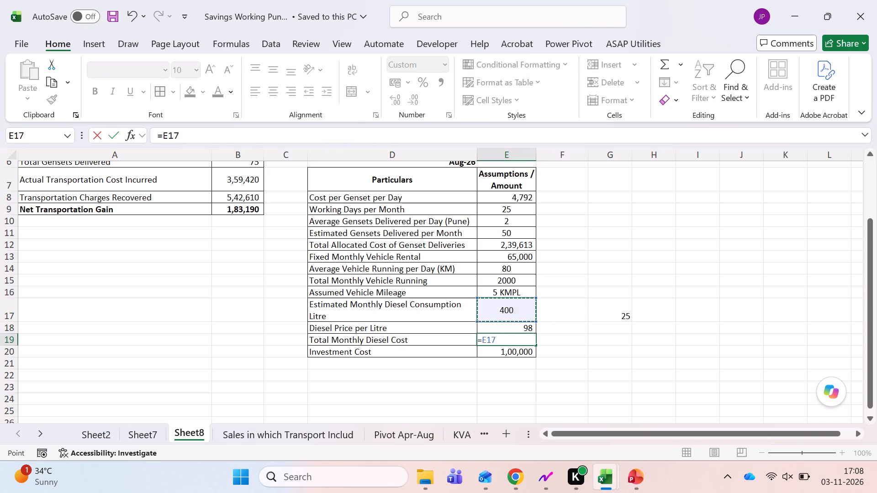
{"action": "key", "text": "shift+asterisk"}
{"action": "key", "text": "Up"}
{"action": "key", "text": "Return"}
{"action": "key", "text": "Down"}
{"action": "key", "text": "Down"}
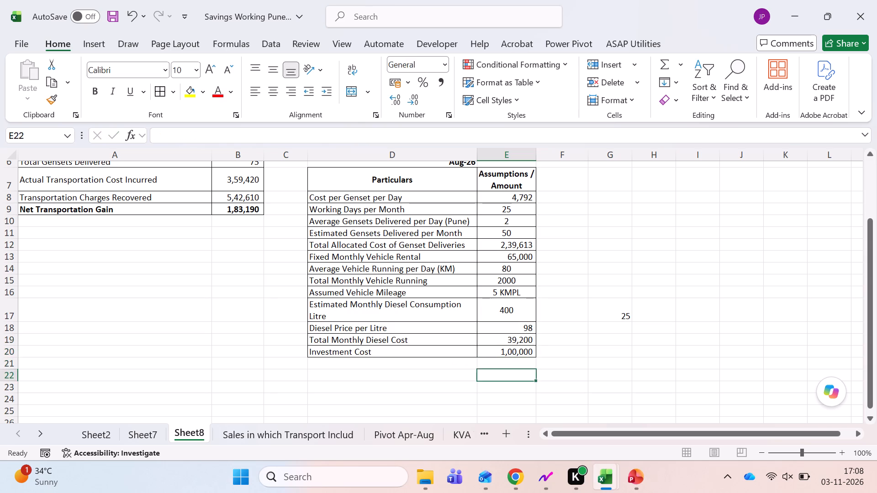
Clear the leftover test formula in G17.
{"action": "key", "text": "Up"}
{"action": "key", "text": "Up"}
{"action": "key", "text": "Up"}
{"action": "key", "text": "Up"}
{"action": "key", "text": "Right"}
{"action": "key", "text": "Right"}
{"action": "key", "text": "Up"}
{"action": "key", "text": "Delete"}
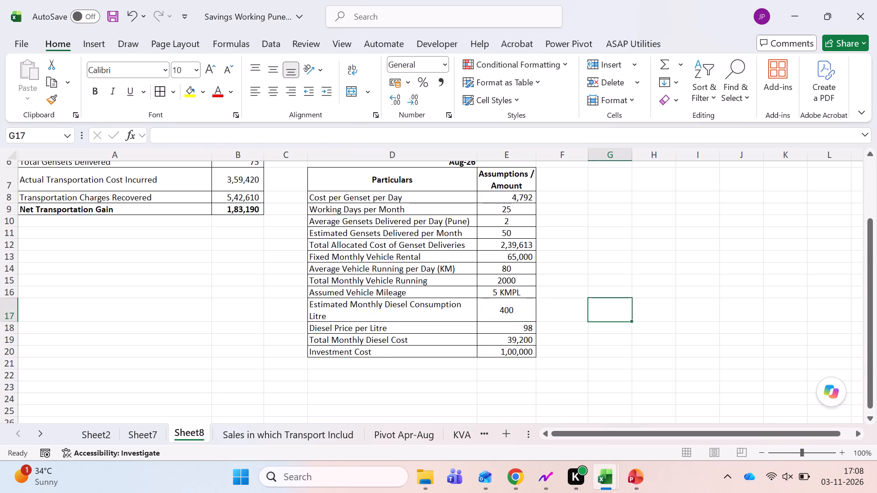
Return to the headings at the top of Sheet8's summary tables and save the workbook.
{"action": "key", "text": "Left"}
{"action": "key", "text": "Left"}
{"action": "key", "text": "ctrl+Up"}
{"action": "key", "text": "ctrl+Up"}
{"action": "key", "text": "Down"}
{"action": "key", "text": "Down"}
{"action": "key", "text": "Down"}
{"action": "key", "text": "Down"}
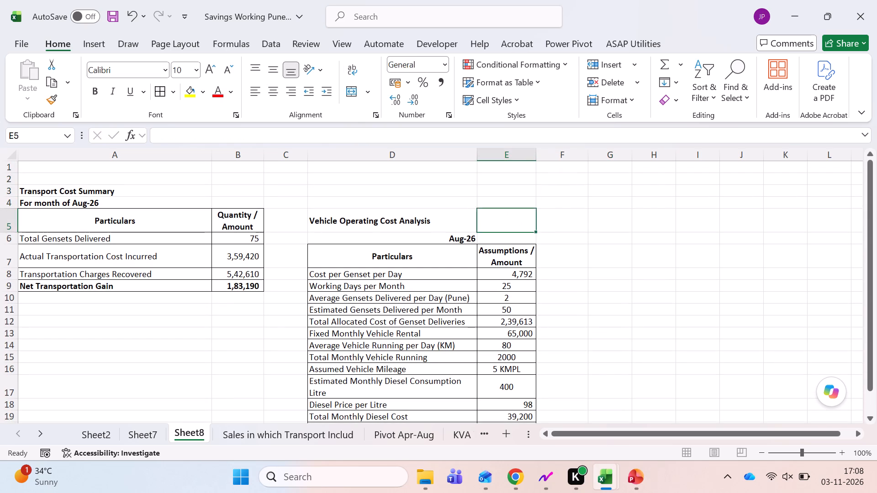
{"action": "key", "text": "Down"}
{"action": "key", "text": "Down"}
{"action": "key", "text": "Left"}
{"action": "key", "text": "Up"}
{"action": "key", "text": "ctrl+s"}
{"action": "key", "text": "ctrl+Left"}
{"action": "key", "text": "ctrl+Left"}
{"action": "key", "text": "ctrl+Left"}
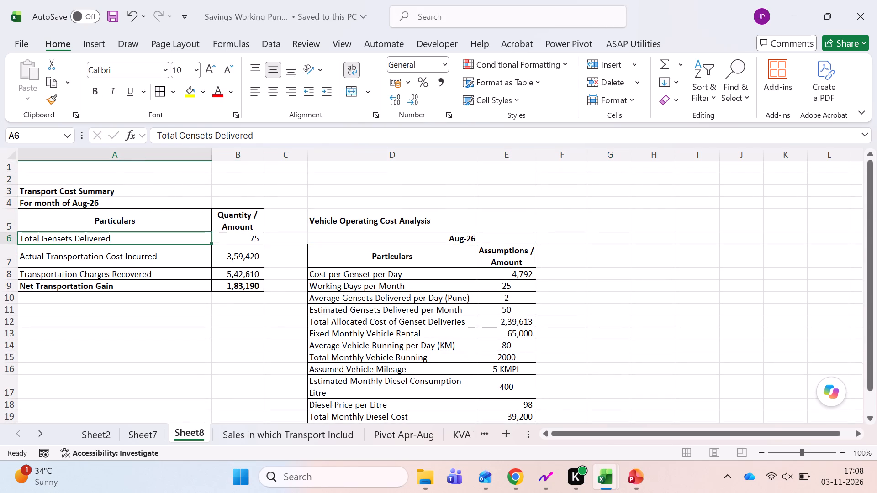
{"action": "key", "text": "ctrl+Left"}
{"action": "key", "text": "ctrl+Up"}
{"action": "key", "text": "ctrl+s"}
{"action": "key", "text": "Down"}
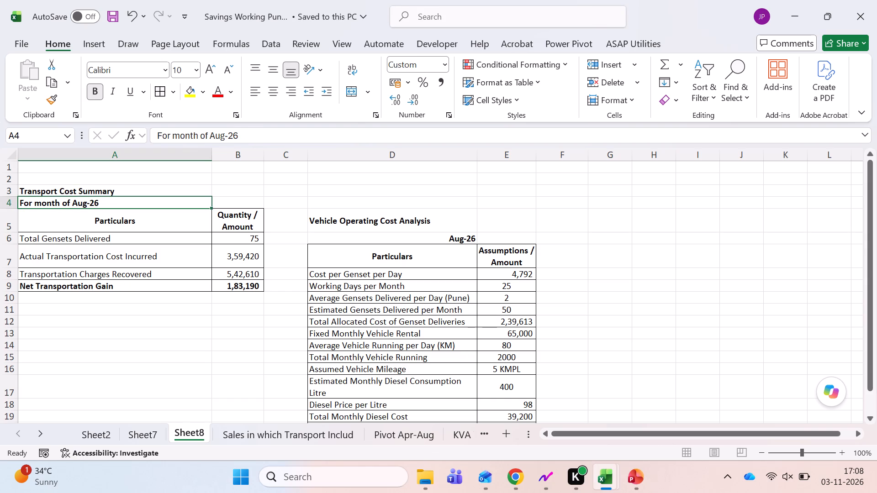
Delete Sheet7 from the workbook.
{"action": "left_click", "coordinate": [142, 433]}
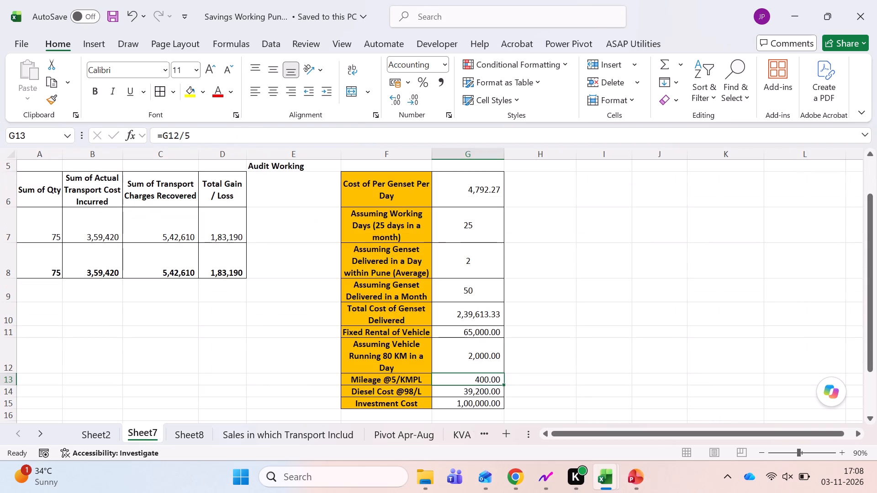
{"action": "right_click", "coordinate": [143, 434]}
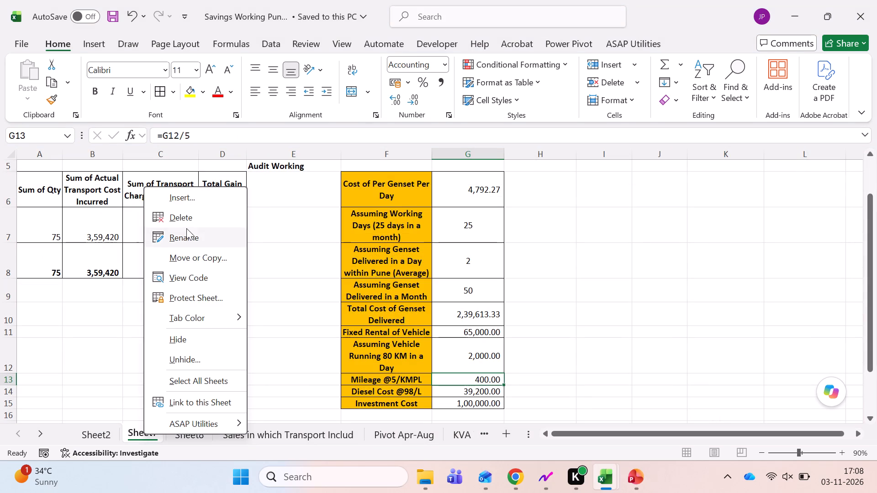
{"action": "left_click", "coordinate": [185, 222]}
{"action": "left_click", "coordinate": [467, 262]}
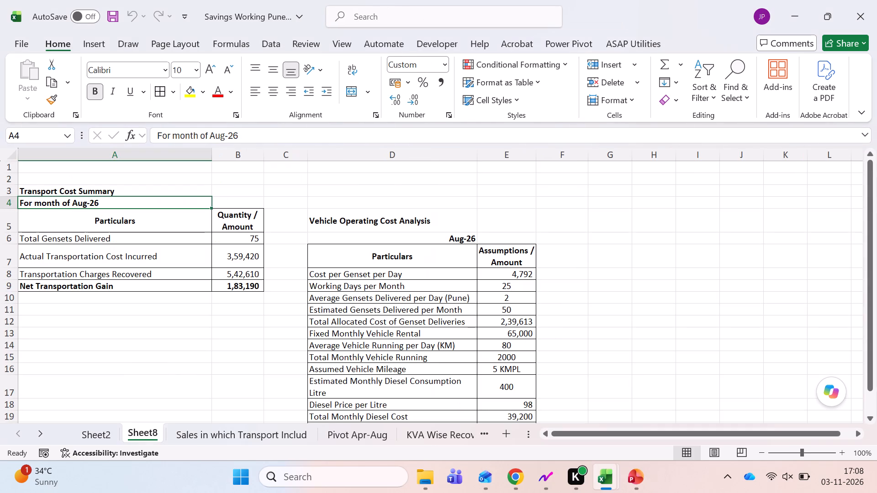
Add the label "Interest Cost 1%" in D21 below Investment Cost and apply all borders to D21:E21.
{"action": "scroll", "coordinate": [437, 341], "scroll_direction": "down", "scroll_amount": 1}
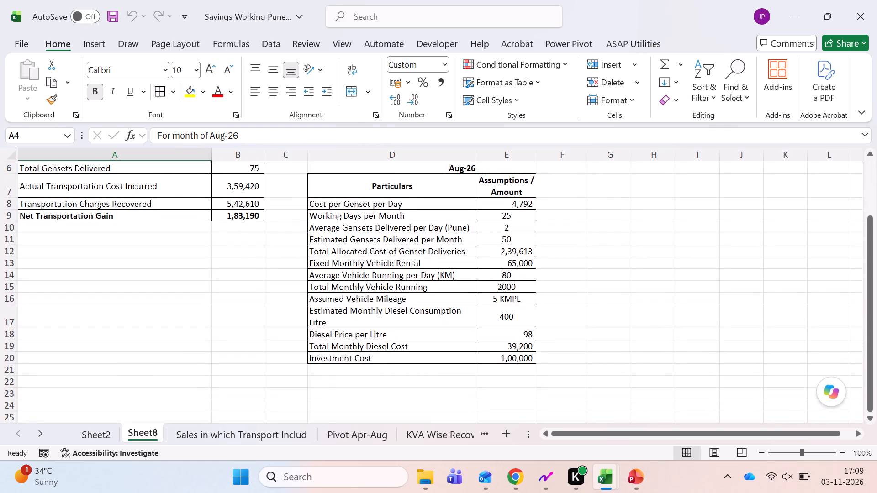
{"action": "left_click", "coordinate": [382, 368]}
{"action": "type", "text": "Interest COst 1%"}
{"action": "key", "text": "Return"}
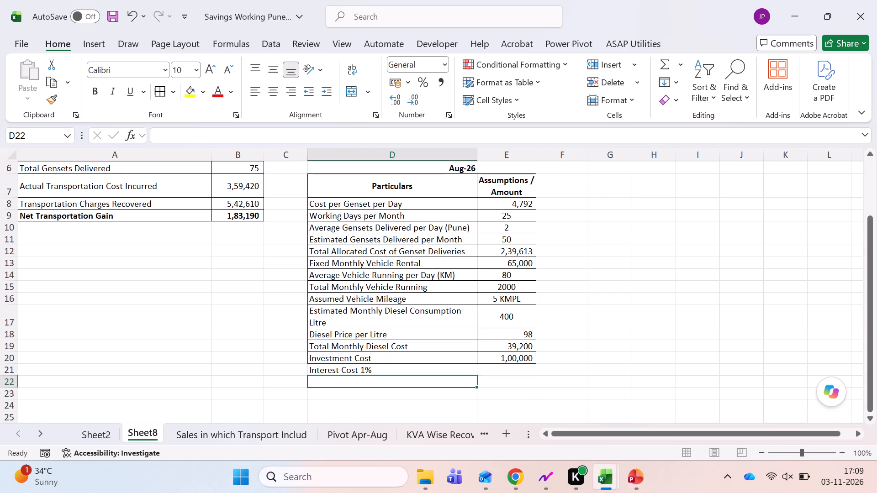
{"action": "key", "text": "Up"}
{"action": "key", "text": "shift+Right"}
{"action": "key", "text": "alt+h"}
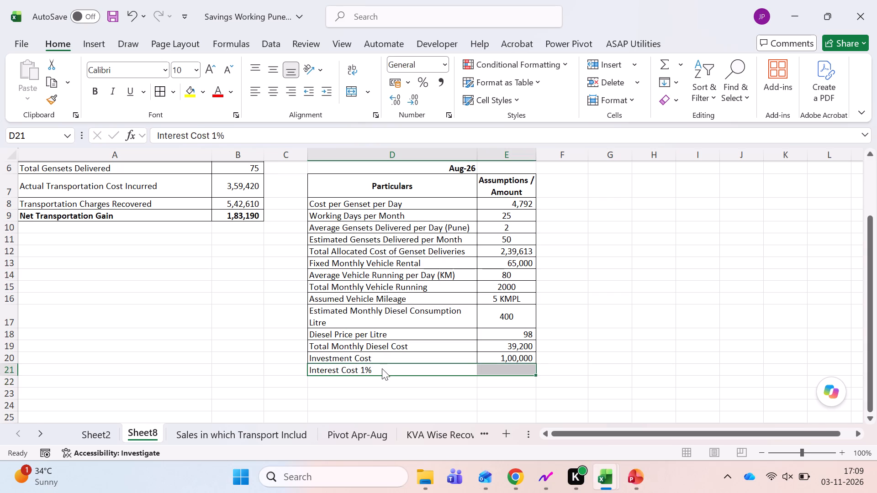
{"action": "type", "text": "ba"}
{"action": "key", "text": "ctrl+Left"}
Examine how Sheet2 works out the monthly truck rental and the total running cost of a truck.
{"action": "key", "text": "ctrl+Page_Up"}
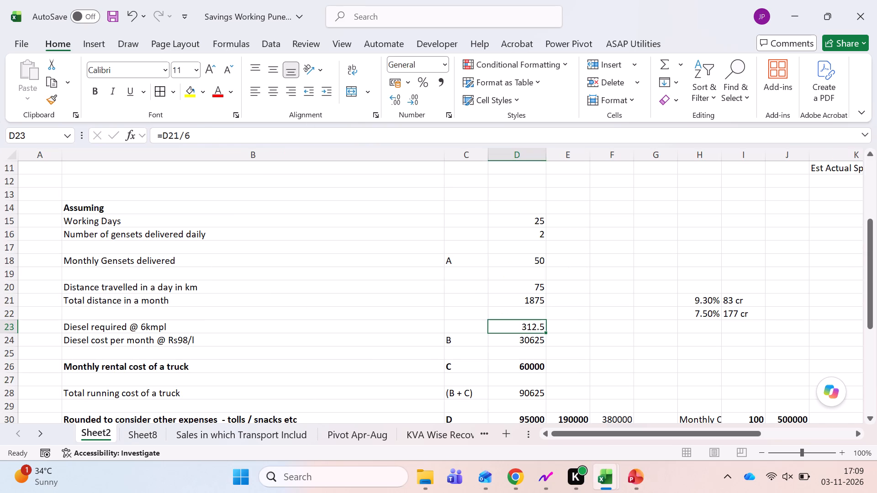
{"action": "scroll", "coordinate": [352, 353], "scroll_direction": "down", "scroll_amount": 1}
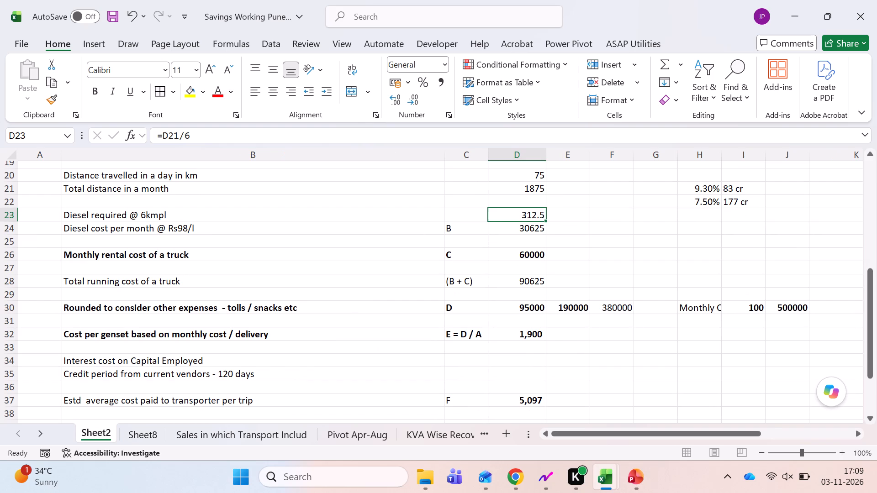
{"action": "left_click", "coordinate": [525, 257]}
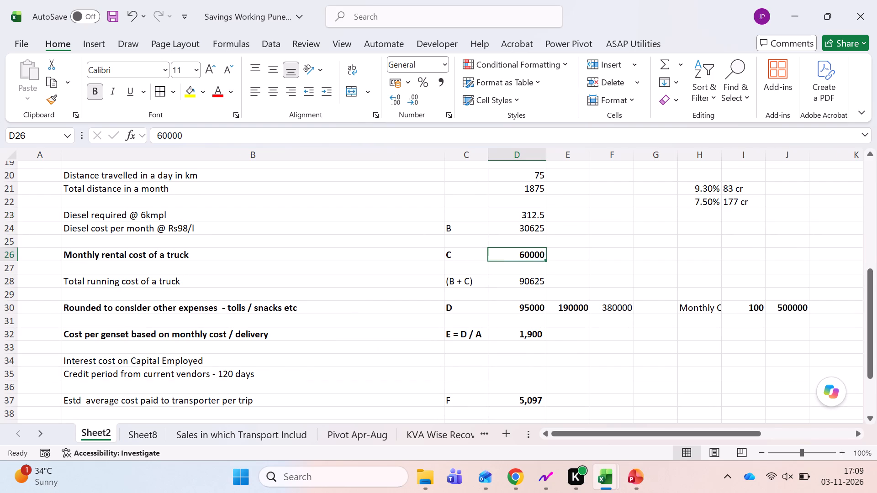
{"action": "key", "text": "F2"}
{"action": "key", "text": "Escape"}
{"action": "key", "text": "Down"}
{"action": "key", "text": "Down"}
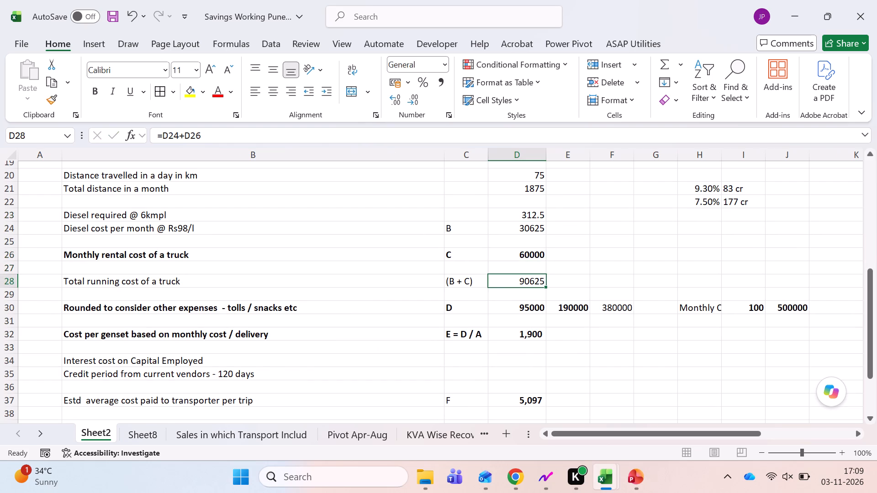
{"action": "key", "text": "F2"}
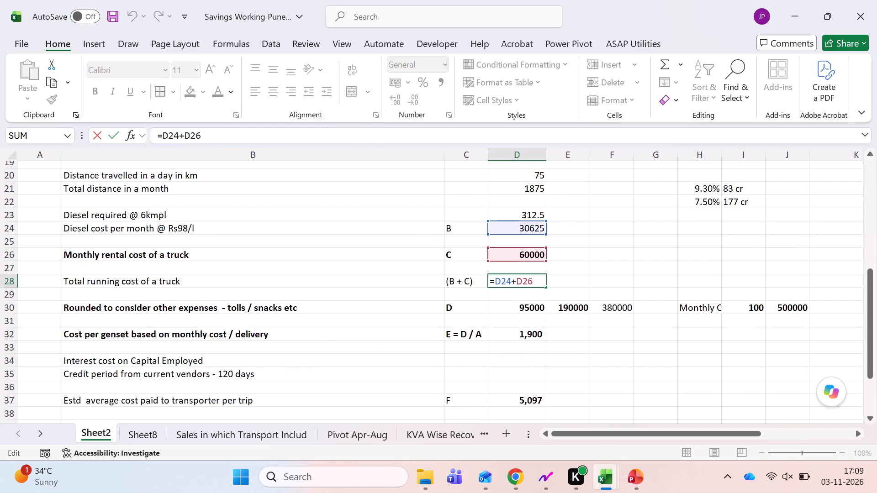
{"action": "key", "text": "Escape"}
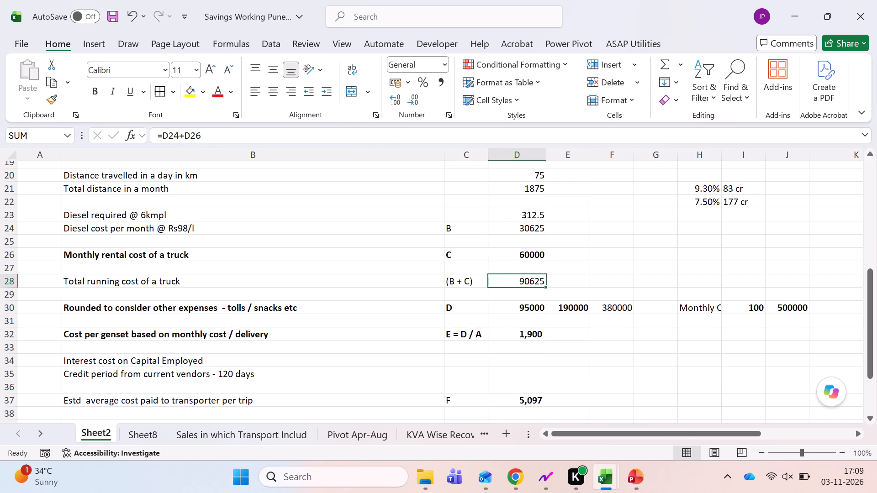
{"action": "key", "text": "ctrl+Page_Down"}
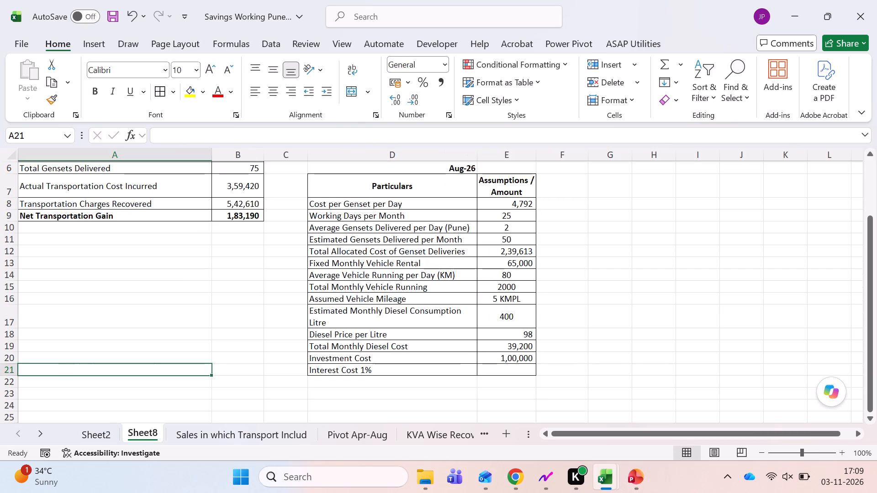
Add the label "Total Diesel Cost + Rental Cost" in D23 of Sheet8, below the vehicle operating cost table.
{"action": "key", "text": "Right"}
{"action": "key", "text": "Right"}
{"action": "key", "text": "Right"}
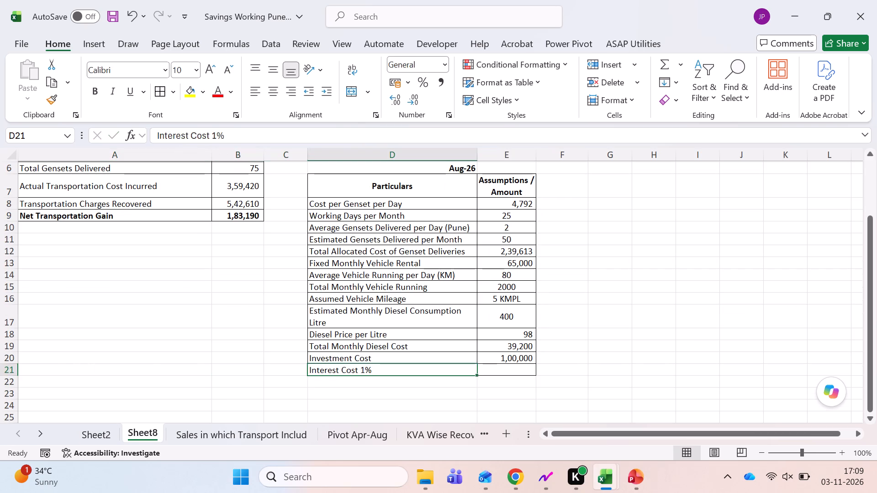
{"action": "key", "text": "Up"}
{"action": "key", "text": "Up"}
{"action": "key", "text": "Up"}
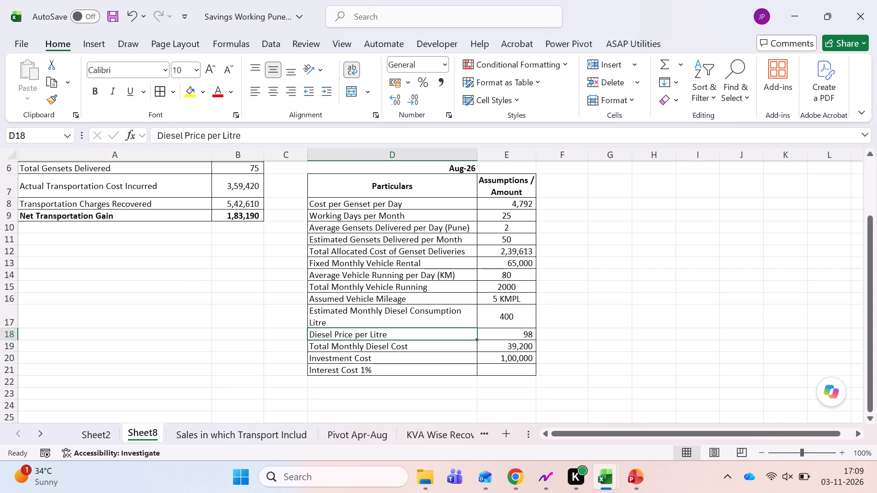
{"action": "key", "text": "Down"}
{"action": "key", "text": "Right"}
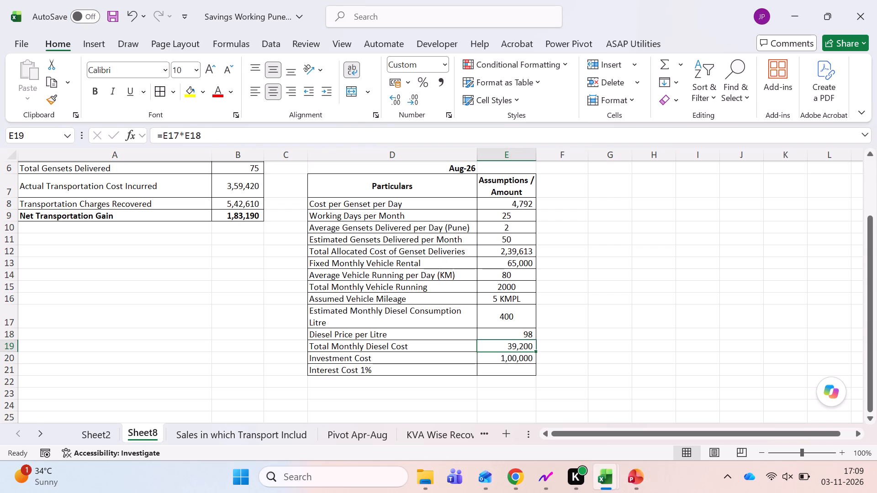
{"action": "key", "text": "Down"}
{"action": "key", "text": "Down"}
{"action": "key", "text": "Down"}
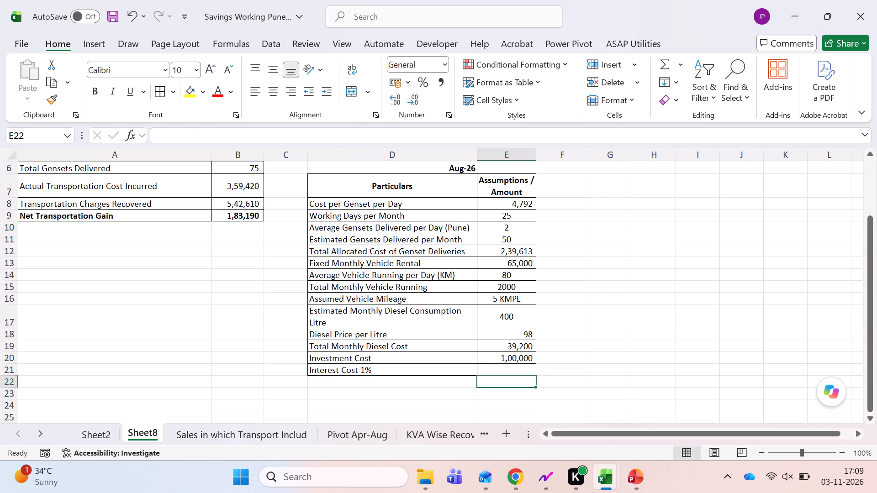
{"action": "key", "text": "Down"}
{"action": "key", "text": "Left"}
{"action": "type", "text": "Total Diesel Cost"}
{"action": "key", "text": "space"}
{"action": "type", "text": "+ Rentl"}
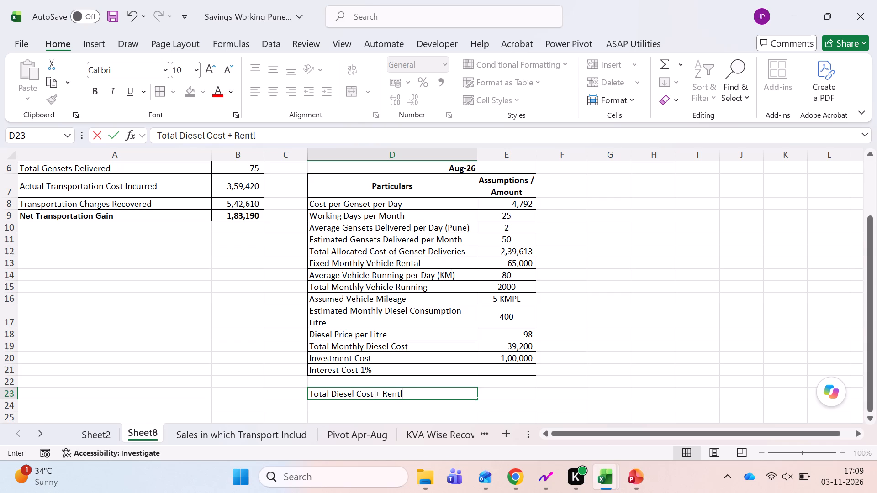
{"action": "key", "text": "BackSpace"}
{"action": "type", "text": "al COst"}
{"action": "key", "text": "Tab"}
Recheck Sheet2's total running cost formula and enter =E13+E19 in E23 of Sheet8 to add vehicle rental and diesel cost.
{"action": "key", "text": "ctrl+Page_Up"}
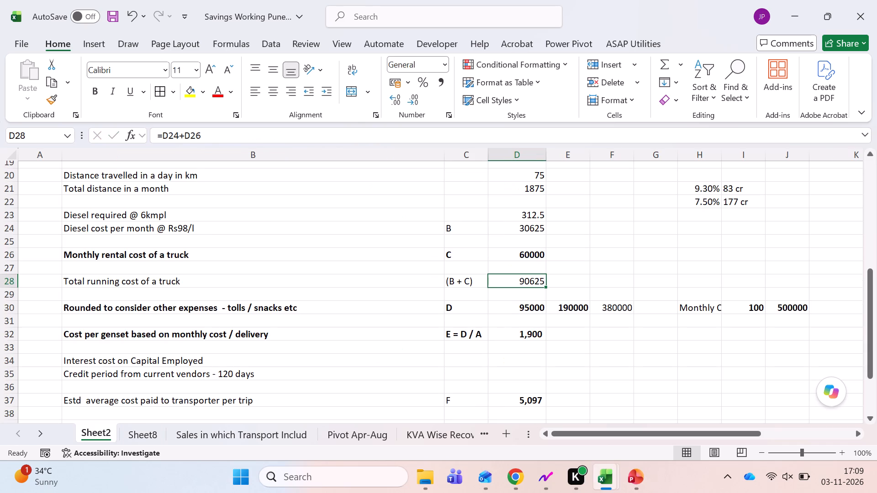
{"action": "key", "text": "F2"}
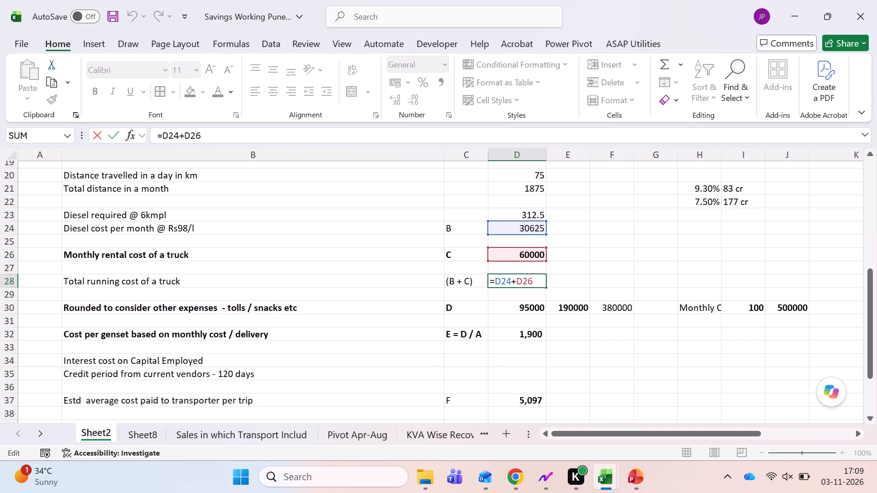
{"action": "key", "text": "Escape"}
{"action": "key", "text": "ctrl+Page_Down"}
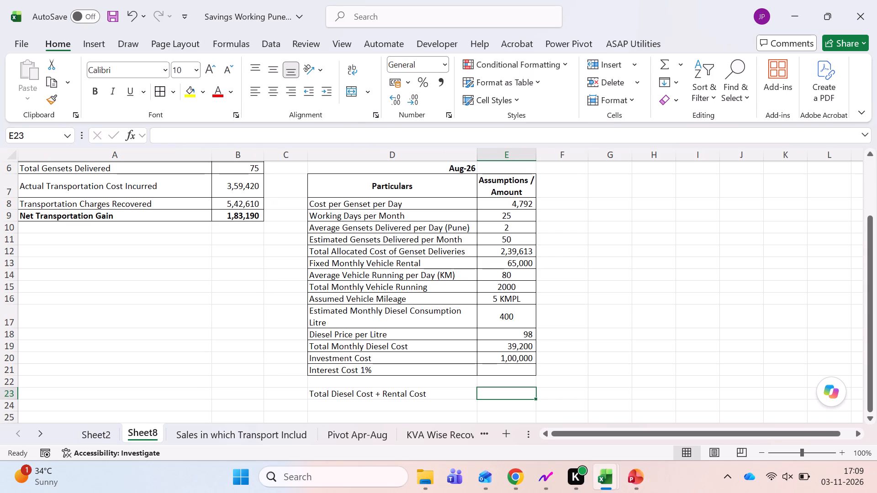
{"action": "key", "text": "equal"}
{"action": "key", "text": "Up"}
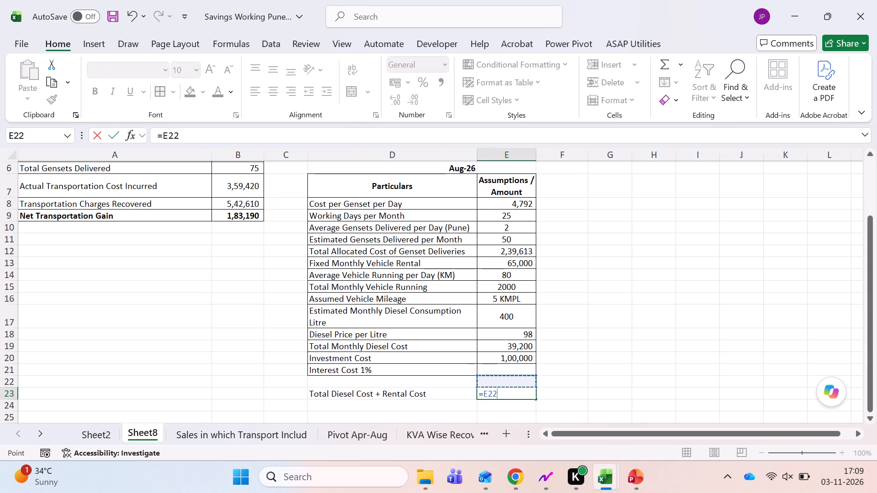
{"action": "key", "text": "Up"}
{"action": "key", "text": "Up"}
{"action": "key", "text": "Up"}
{"action": "key", "text": "Up"}
{"action": "key", "text": "Down"}
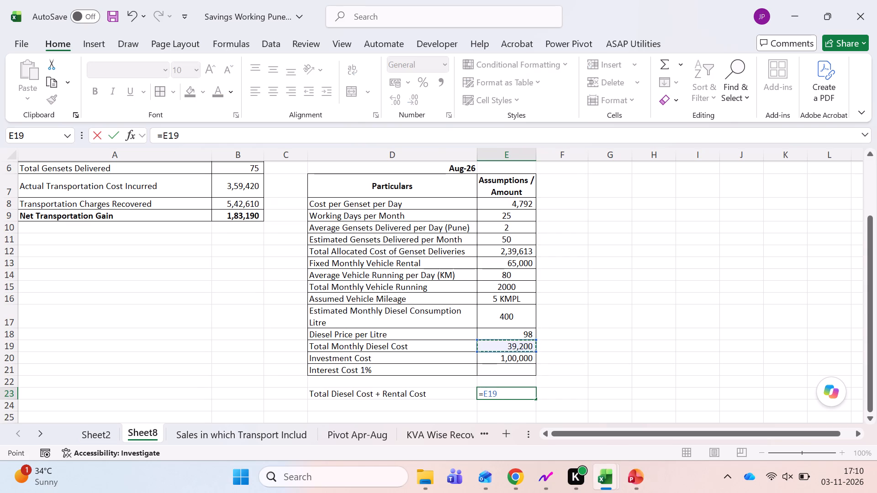
{"action": "key", "text": "Up"}
{"action": "key", "text": "Up"}
{"action": "key", "text": "Up"}
{"action": "key", "text": "Up"}
{"action": "key", "text": "Up"}
{"action": "key", "text": "Up"}
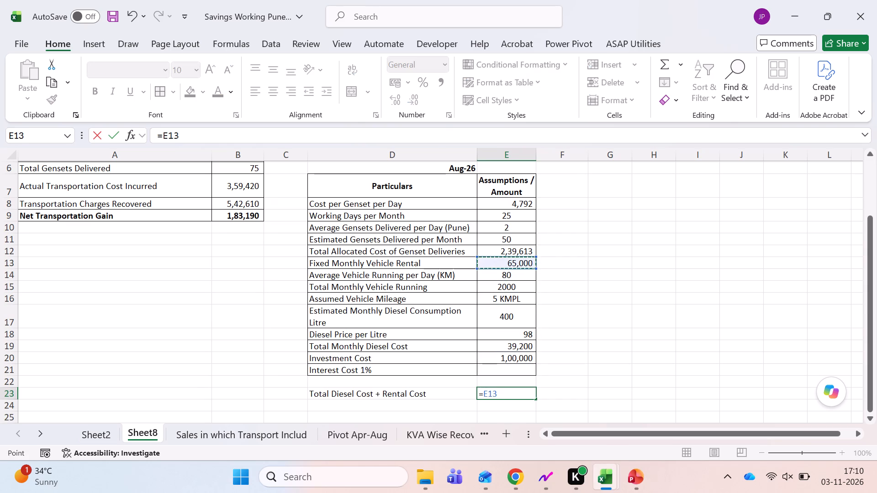
{"action": "key", "text": "shift+plus"}
{"action": "key", "text": "Up"}
{"action": "key", "text": "Up"}
{"action": "key", "text": "Up"}
{"action": "key", "text": "Up"}
{"action": "key", "text": "Return"}
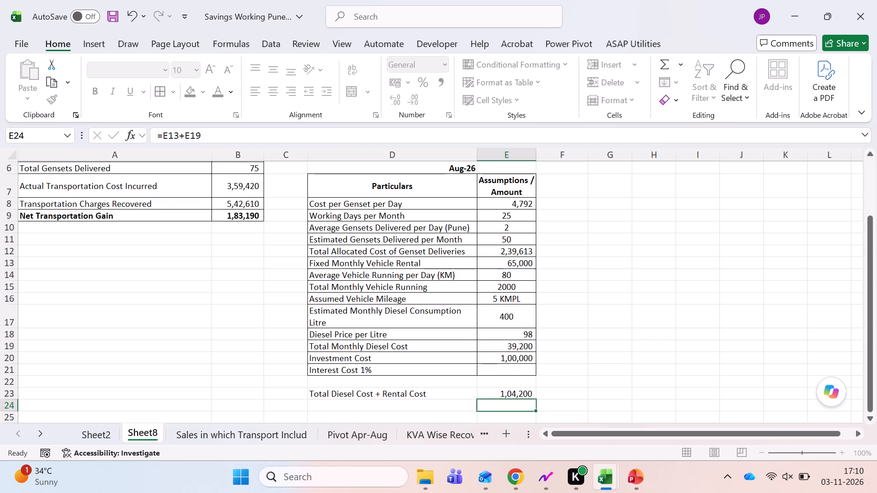
Bold the combined diesel and rental amount in E23 and save the workbook.
{"action": "key", "text": "Up"}
{"action": "key", "text": "ctrl+b"}
{"action": "key", "text": "ctrl+s"}
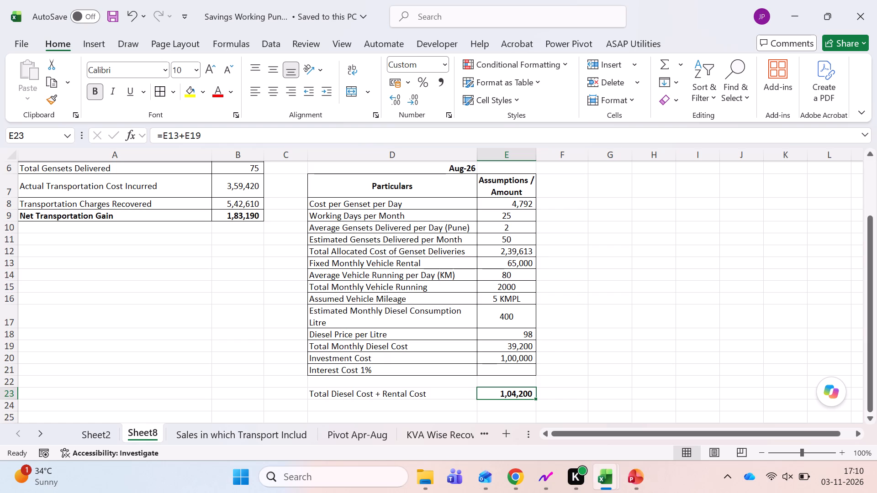
Examine Sheet2's rounded monthly expense figures in row 30 and the cost per genset formula in D32.
{"action": "scroll", "coordinate": [443, 372], "scroll_direction": "down", "scroll_amount": 1}
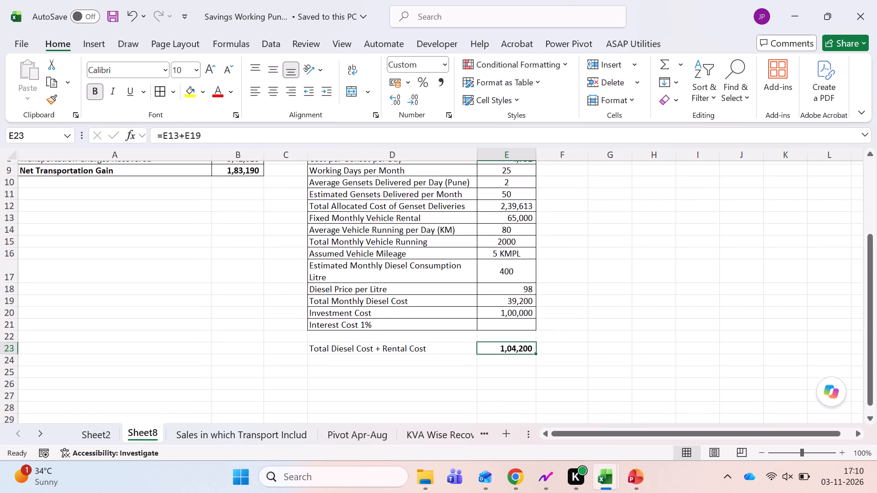
{"action": "key", "text": "ctrl+Page_Up"}
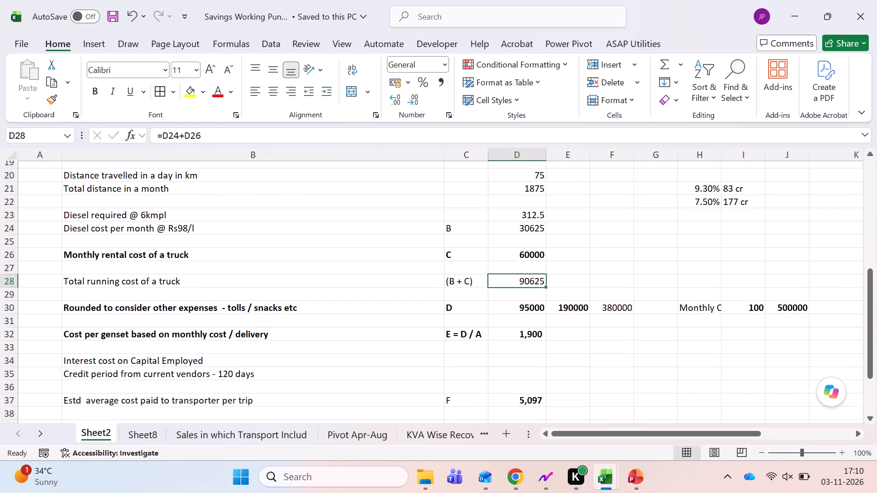
{"action": "key", "text": "Down"}
{"action": "key", "text": "Down"}
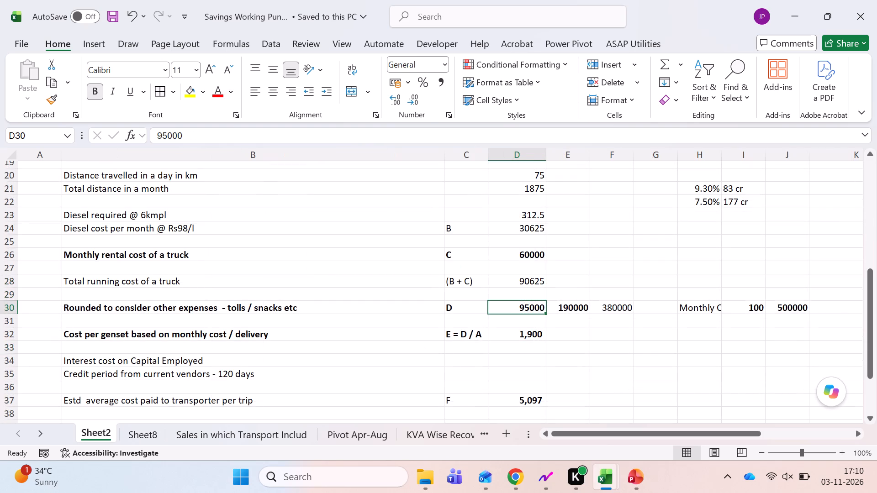
{"action": "key", "text": "Right"}
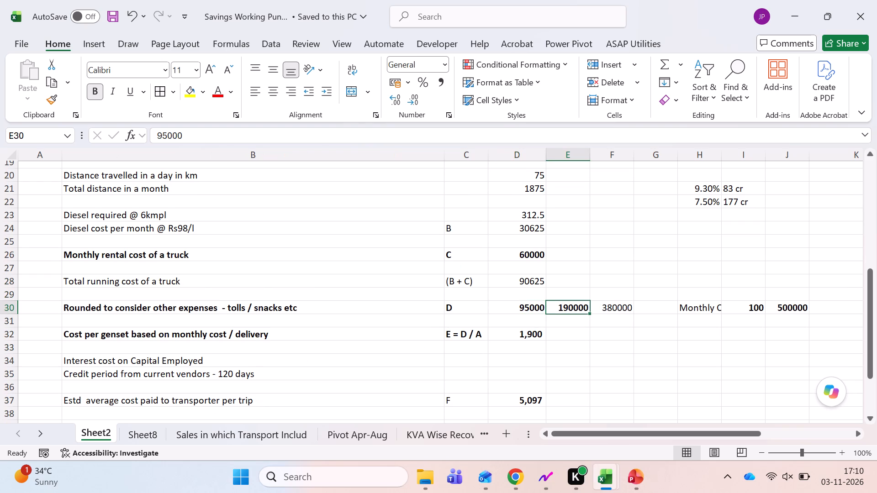
{"action": "key", "text": "F2"}
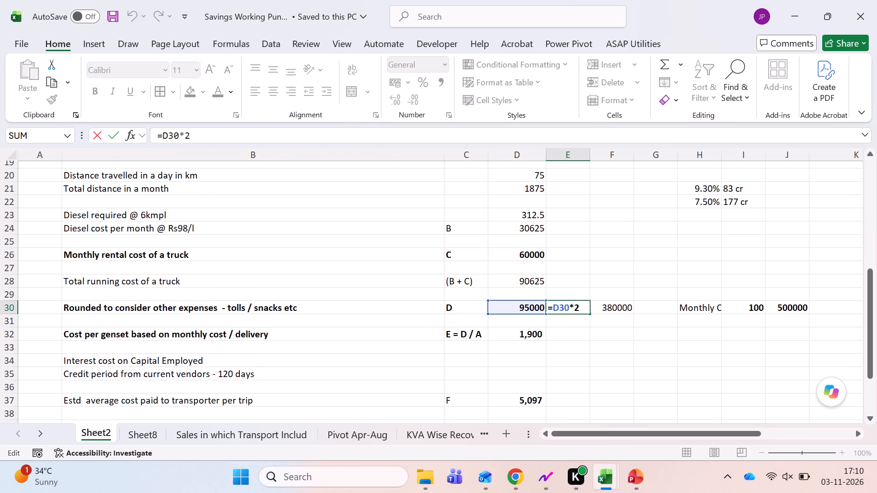
{"action": "key", "text": "Tab"}
{"action": "key", "text": "F2"}
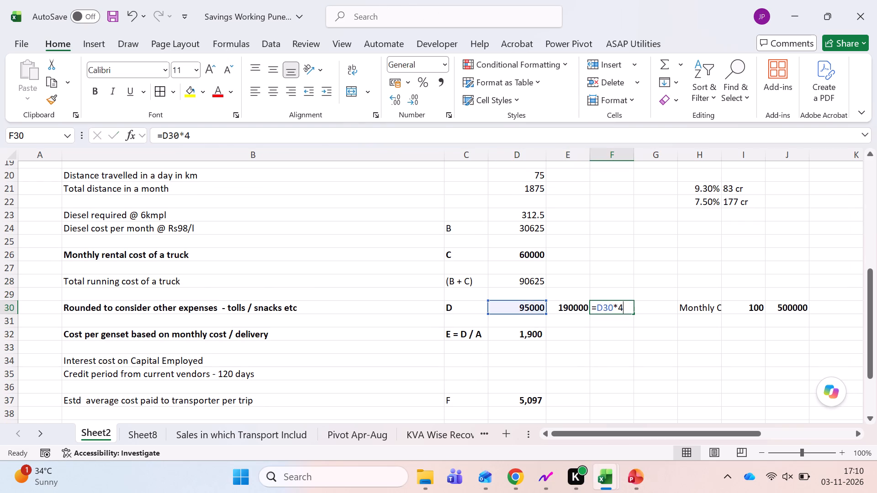
{"action": "key", "text": "Escape"}
{"action": "key", "text": "Left"}
{"action": "key", "text": "Left"}
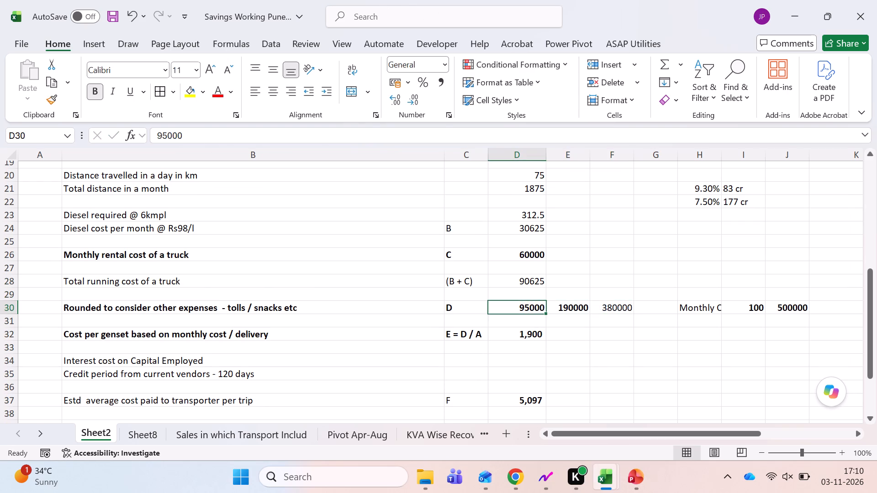
{"action": "key", "text": "Down"}
{"action": "key", "text": "Down"}
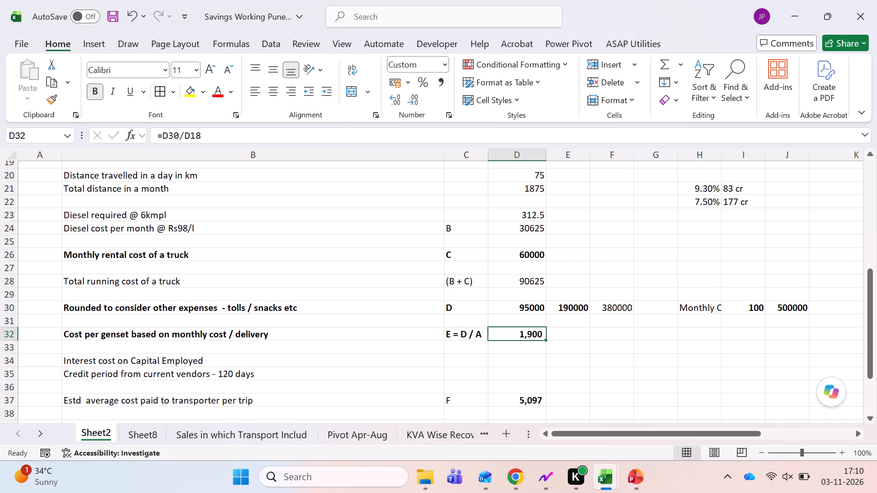
{"action": "key", "text": "F2"}
{"action": "scroll", "coordinate": [443, 372], "scroll_direction": "up", "scroll_amount": 1}
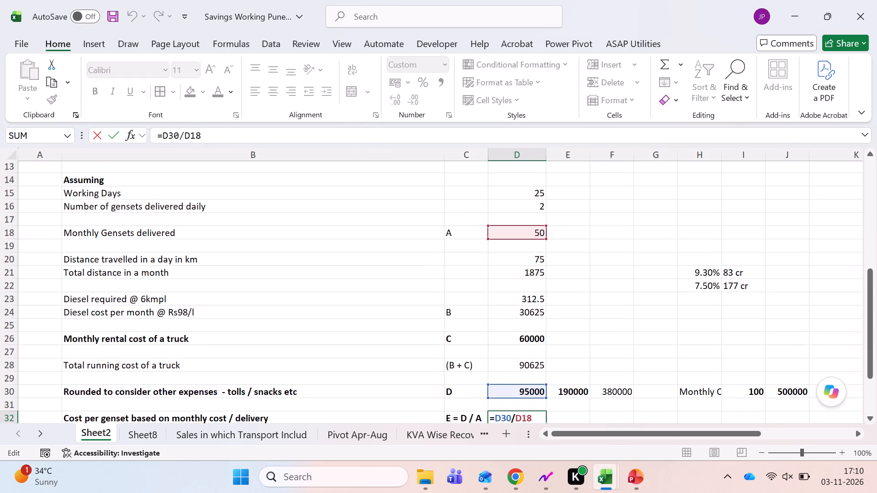
{"action": "scroll", "coordinate": [443, 372], "scroll_direction": "up", "scroll_amount": 3}
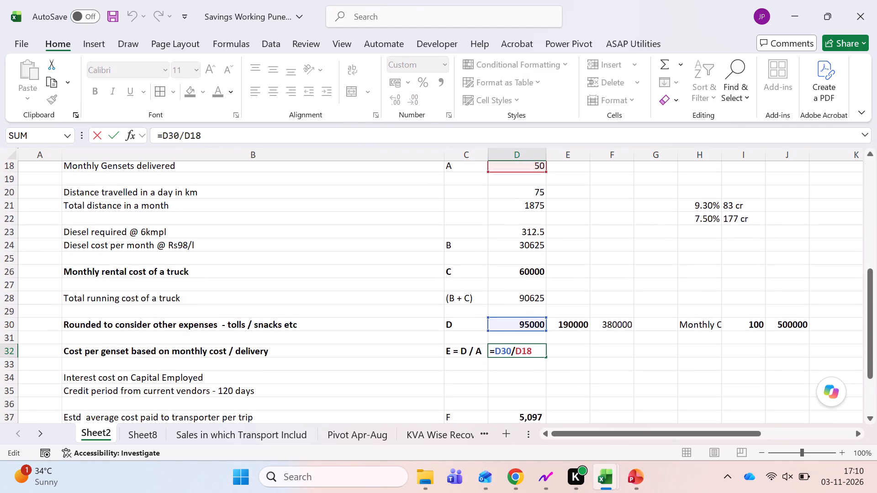
{"action": "key", "text": "Escape"}
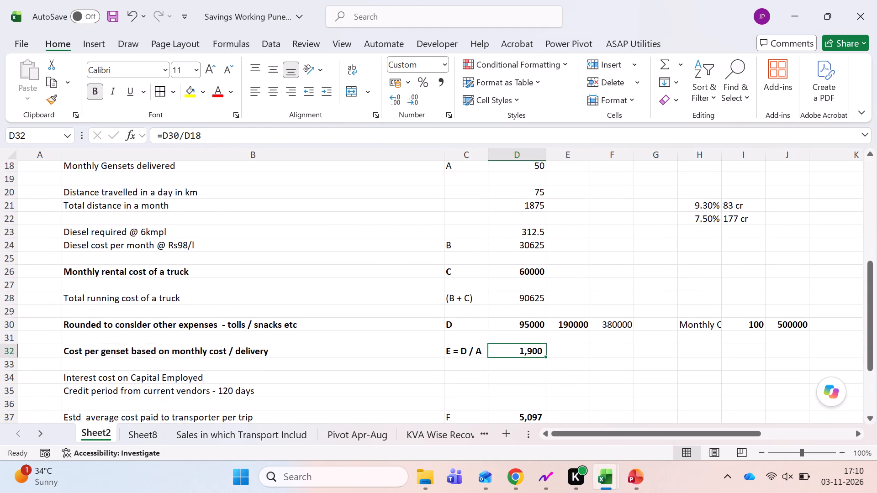
Bold the Fixed Monthly Vehicle Rental amount in E13 of Sheet8.
{"action": "key", "text": "ctrl+Page_Down"}
{"action": "scroll", "coordinate": [443, 372], "scroll_direction": "up", "scroll_amount": 1}
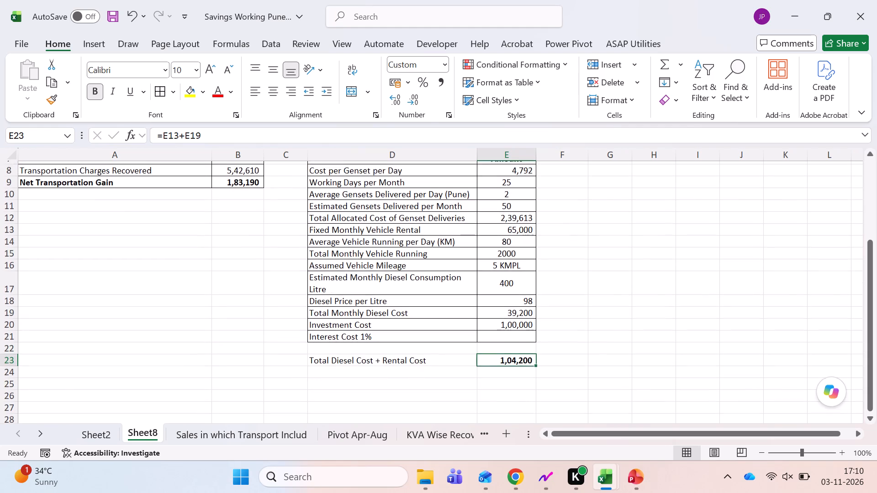
{"action": "scroll", "coordinate": [443, 372], "scroll_direction": "up", "scroll_amount": 1}
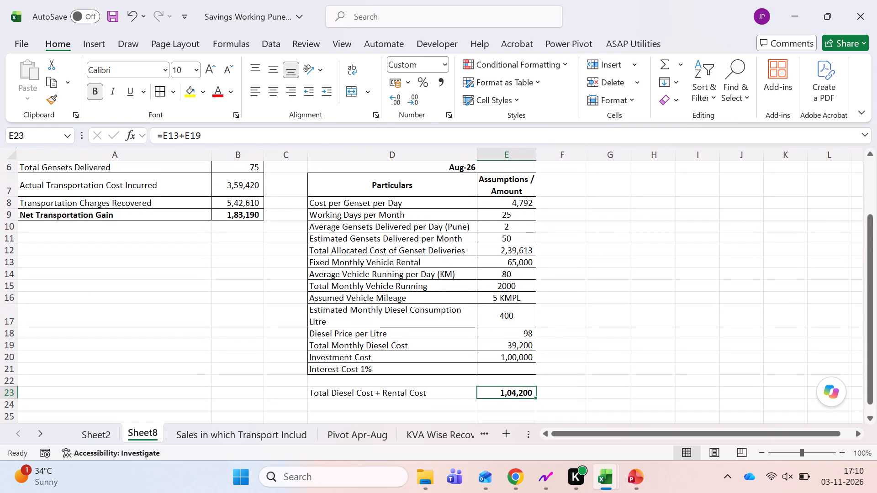
{"action": "left_click", "coordinate": [494, 262]}
{"action": "key", "text": "ctrl+b"}
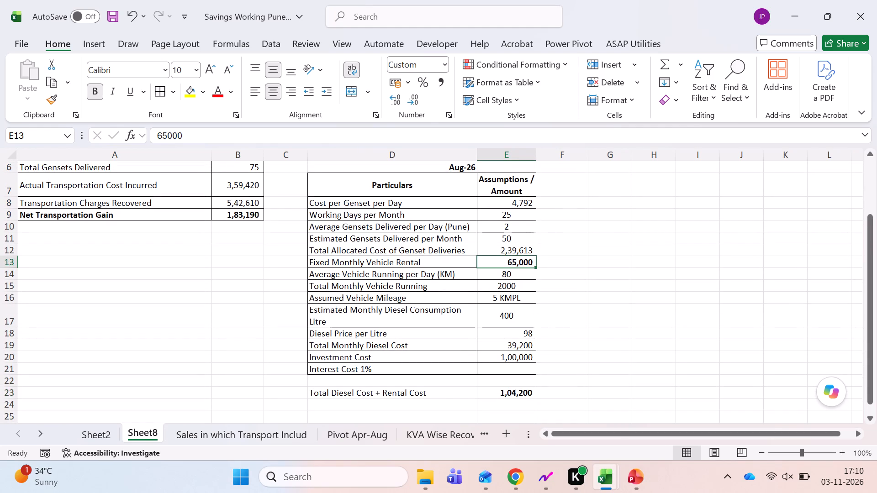
{"action": "key", "text": "Down"}
{"action": "key", "text": "Down"}
{"action": "key", "text": "Down"}
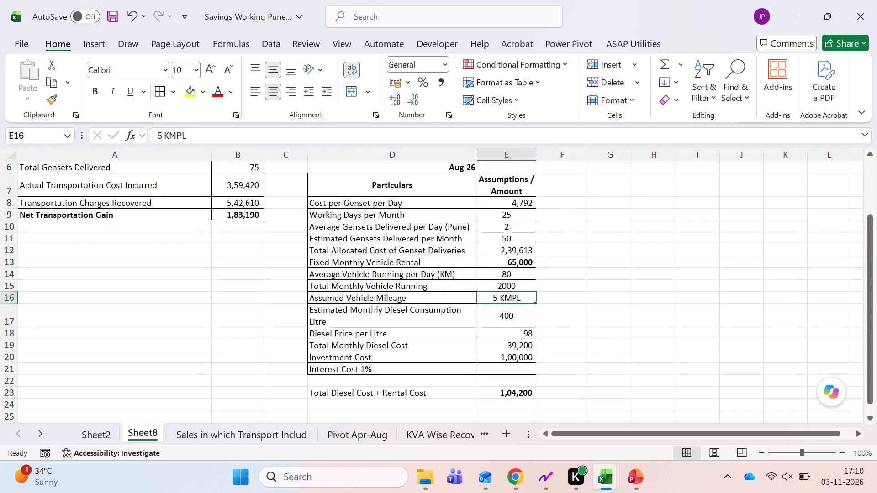
Bold the Total Monthly Diesel Cost amount in E19 and its label in D19 of Sheet8.
{"action": "key", "text": "Down"}
{"action": "key", "text": "Down"}
{"action": "key", "text": "Down"}
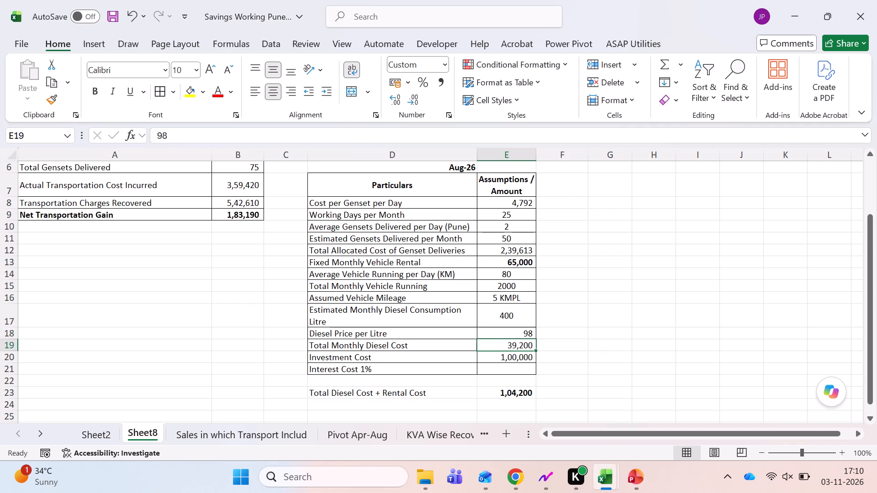
{"action": "key", "text": "ctrl+b"}
{"action": "key", "text": "Left"}
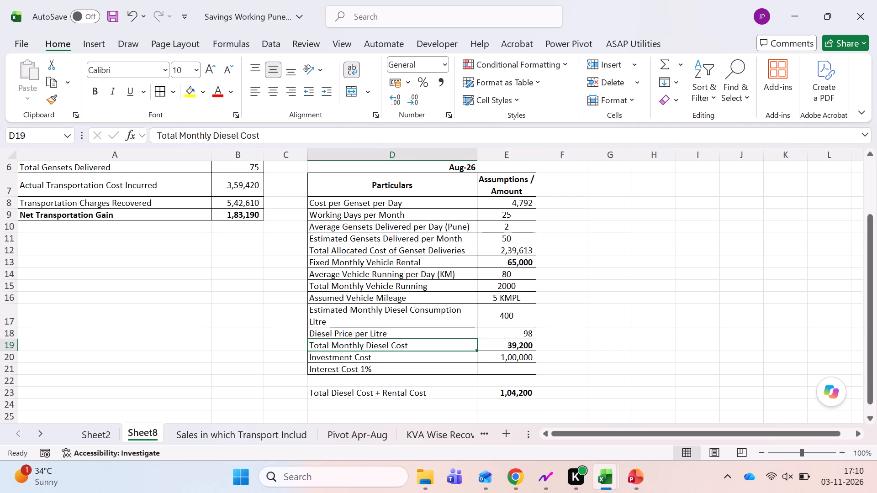
{"action": "key", "text": "ctrl+b"}
Bold the Fixed Monthly Vehicle Rental label in D13 and save the workbook.
{"action": "key", "text": "Up"}
{"action": "key", "text": "Up"}
{"action": "key", "text": "Up"}
{"action": "key", "text": "Up"}
{"action": "key", "text": "Up"}
{"action": "key", "text": "Up"}
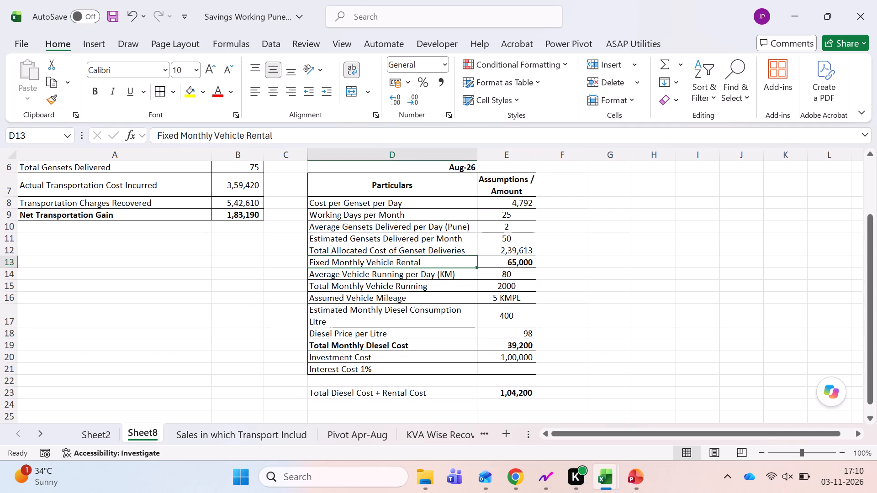
{"action": "key", "text": "ctrl+b"}
{"action": "key", "text": "Down"}
{"action": "key", "text": "Down"}
{"action": "key", "text": "Down"}
{"action": "key", "text": "Down"}
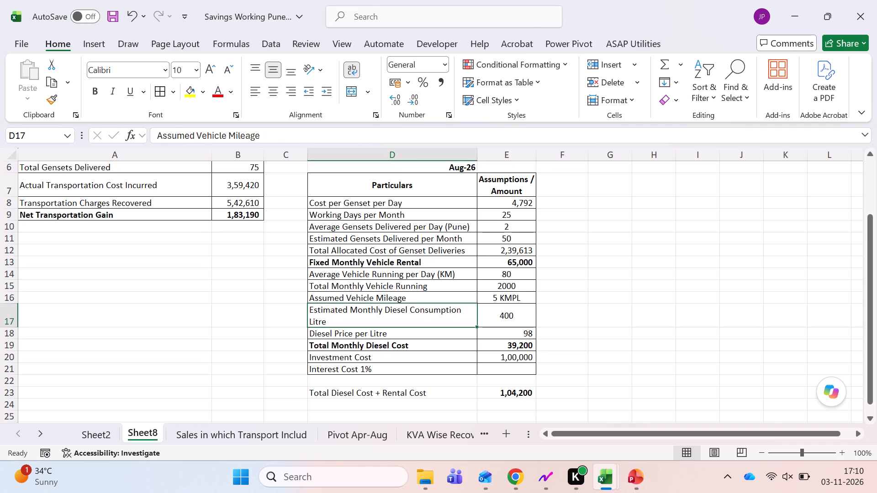
{"action": "key", "text": "ctrl+s"}
Look through Sheet2, the Apr-Aug pivot and the KVA-wise recovery pivot to review the supporting data.
{"action": "key", "text": "ctrl+Page_Down"}
{"action": "key", "text": "ctrl+Page_Up"}
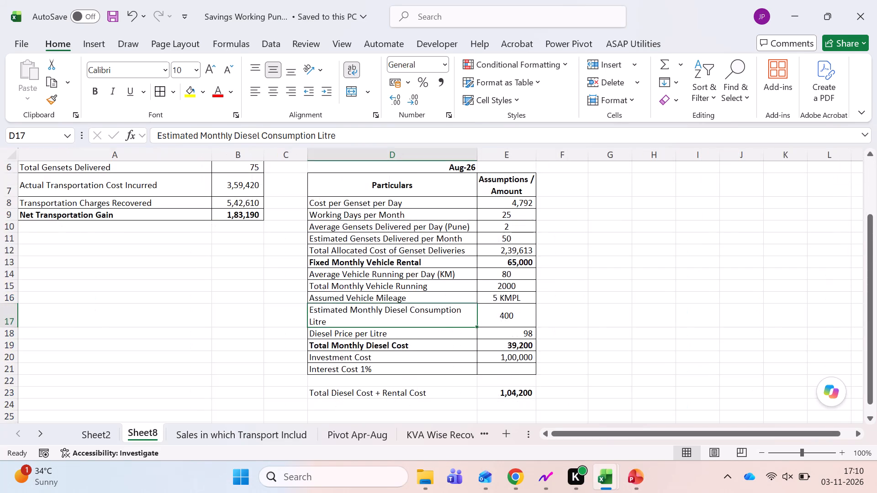
{"action": "key", "text": "ctrl+Page_Up"}
{"action": "key", "text": "ctrl+Page_Up"}
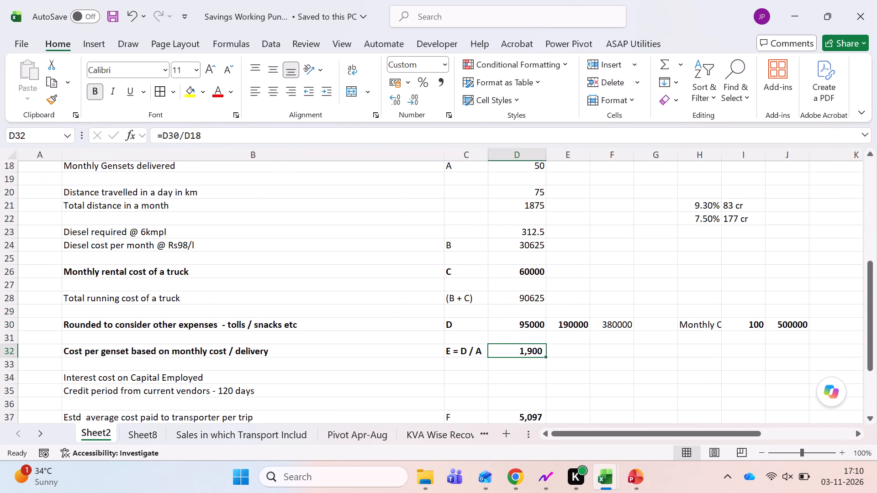
{"action": "key", "text": "ctrl+Page_Down"}
{"action": "key", "text": "ctrl+Page_Down"}
{"action": "key", "text": "ctrl+Page_Down"}
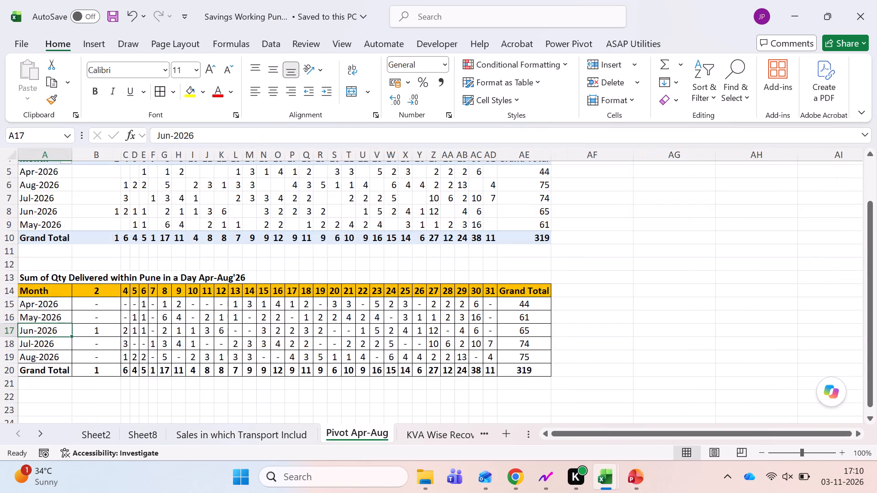
{"action": "key", "text": "ctrl+Page_Down"}
{"action": "key", "text": "ctrl+Page_Down"}
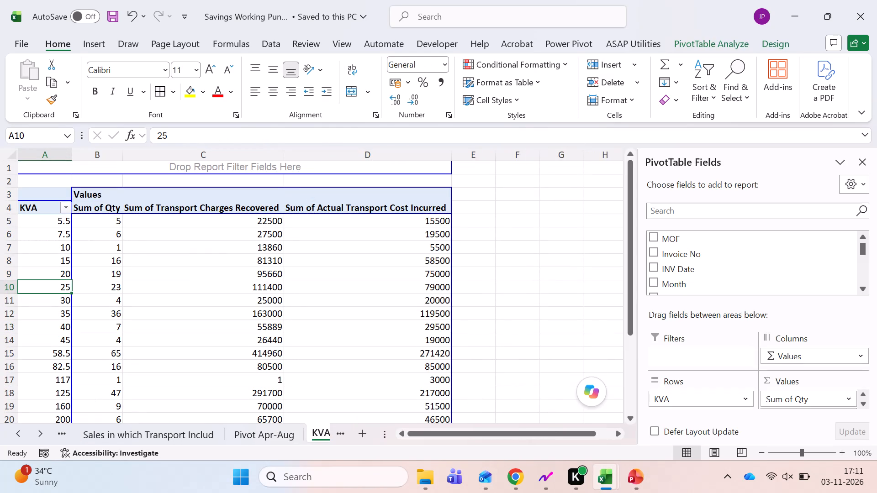
{"action": "key", "text": "ctrl+Page_Up"}
{"action": "key", "text": "ctrl+Page_Down"}
{"action": "key", "text": "ctrl+Page_Down"}
{"action": "key", "text": "ctrl+Page_Up"}
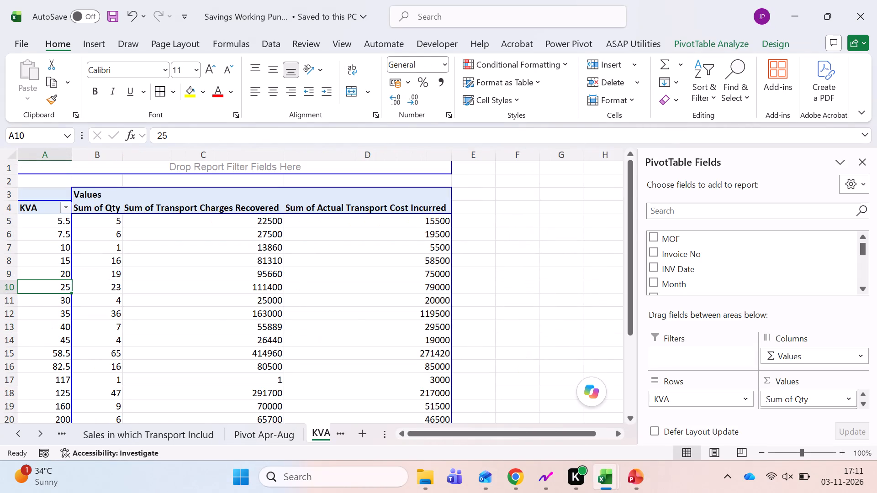
{"action": "key", "text": "ctrl+Page_Up"}
Set the Month filter on the sales sheet with transport included to show all months, and save the workbook.
{"action": "key", "text": "ctrl+Left"}
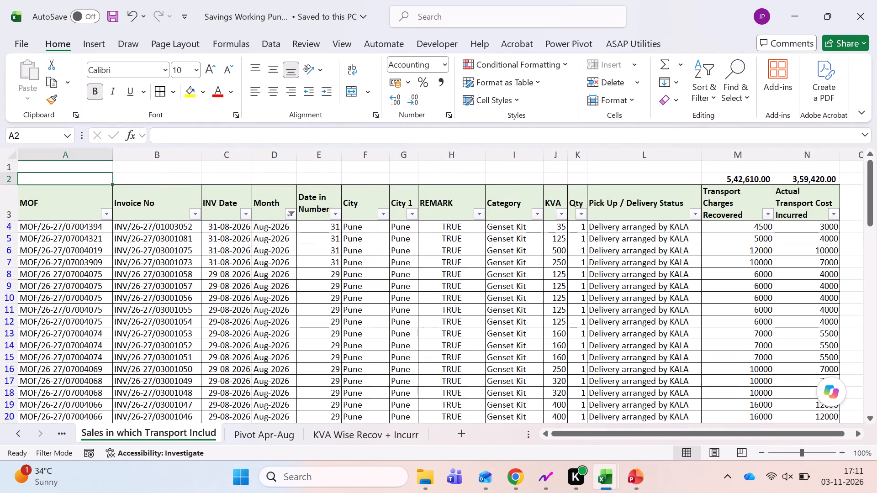
{"action": "key", "text": "Right"}
{"action": "key", "text": "Right"}
{"action": "key", "text": "Down"}
{"action": "key", "text": "Right"}
{"action": "key", "text": "alt+Down"}
{"action": "key", "text": "alt+Down"}
{"action": "key", "text": "alt+Down"}
{"action": "key", "text": "alt+Down"}
{"action": "key", "text": "alt+Down"}
{"action": "key", "text": "alt+Down"}
{"action": "key", "text": "alt+Down"}
{"action": "key", "text": "alt+Down"}
{"action": "key", "text": "alt+Down"}
{"action": "key", "text": "alt+Down"}
{"action": "key", "text": "alt+Down"}
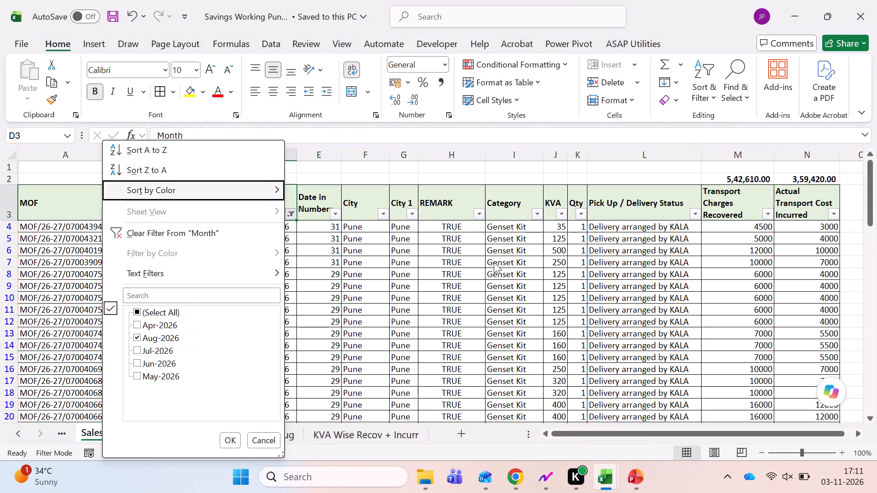
{"action": "key", "text": "space"}
{"action": "key", "text": "Return"}
{"action": "key", "text": "Down"}
{"action": "key", "text": "Down"}
{"action": "key", "text": "ctrl+s"}
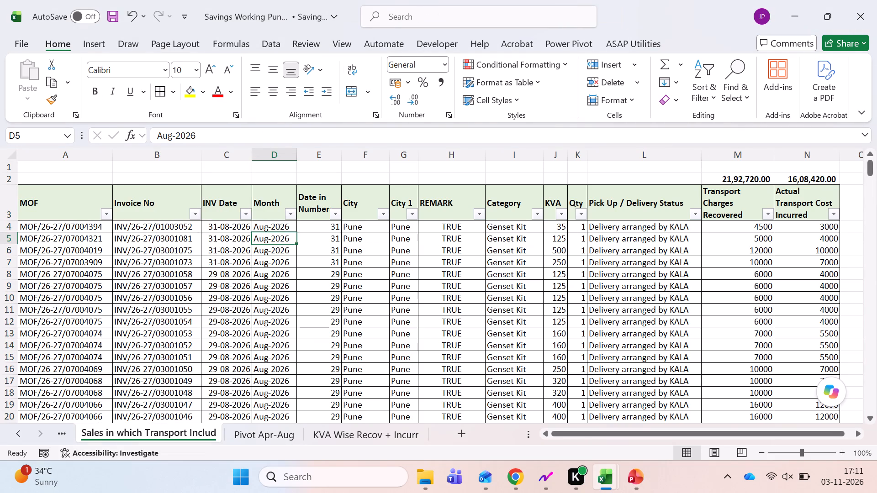
{"action": "key", "text": "ctrl+s"}
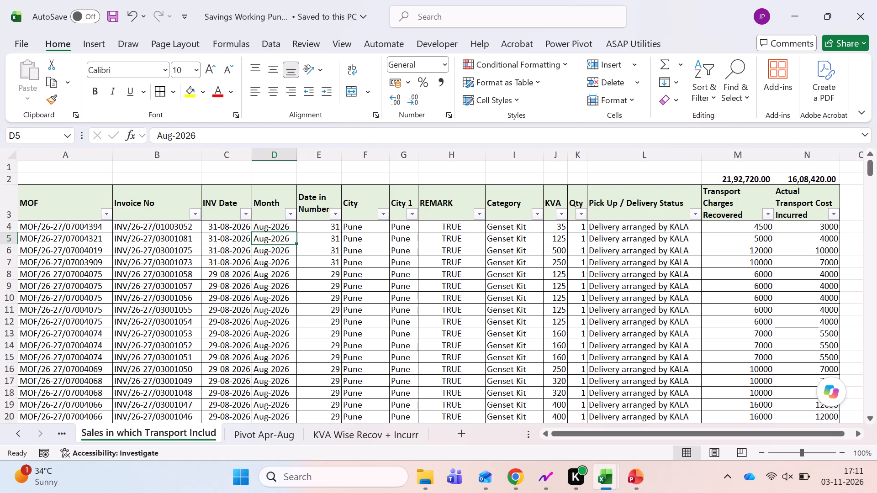
Return to the summary on Sheet8 and save the workbook.
{"action": "key", "text": "ctrl+Page_Up"}
{"action": "key", "text": "ctrl+s"}
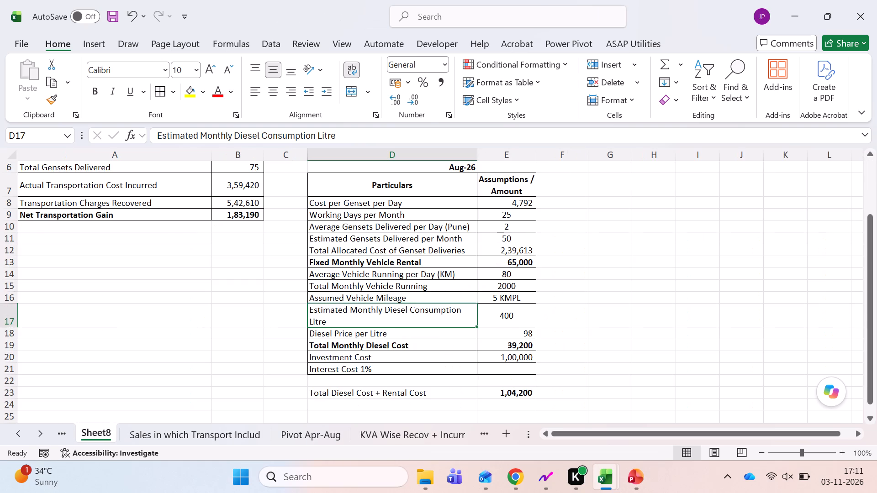
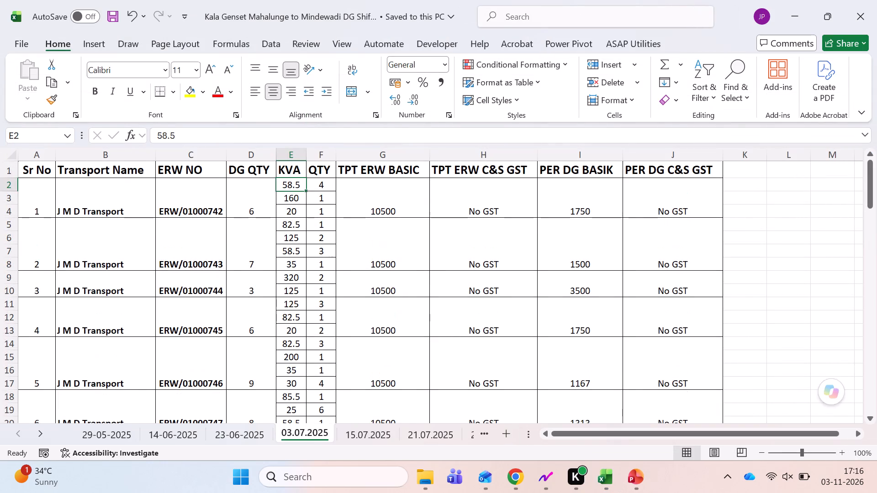
Go to the latest bill sheet, 12.10.2026, and examine its transport bills down to the total row.
{"action": "key", "text": "ctrl+Page_Down"}
{"action": "key", "text": "ctrl+Page_Down"}
{"action": "key", "text": "ctrl+Page_Down"}
{"action": "key", "text": "ctrl+Page_Down"}
{"action": "key", "text": "ctrl+Page_Down"}
{"action": "key", "text": "ctrl+Page_Down"}
{"action": "key", "text": "ctrl+Page_Down"}
{"action": "key", "text": "ctrl+Page_Down"}
{"action": "key", "text": "ctrl+Page_Down"}
{"action": "key", "text": "ctrl+Page_Down"}
{"action": "key", "text": "ctrl+Page_Down"}
{"action": "key", "text": "ctrl+Page_Down"}
{"action": "key", "text": "ctrl+Page_Down"}
{"action": "key", "text": "ctrl+Page_Down"}
{"action": "key", "text": "ctrl+Page_Down"}
{"action": "key", "text": "ctrl+Page_Down"}
{"action": "key", "text": "ctrl+Page_Down"}
{"action": "key", "text": "ctrl+Page_Down"}
{"action": "key", "text": "ctrl+Page_Down"}
{"action": "key", "text": "ctrl+Page_Down"}
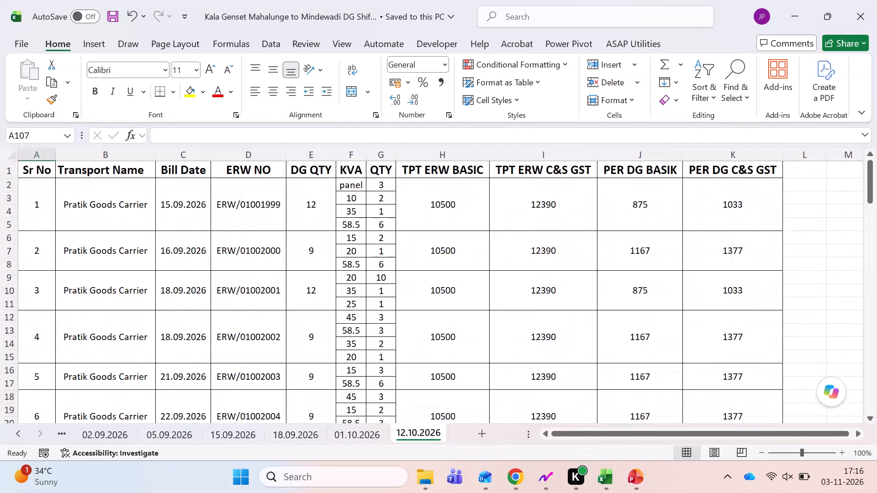
{"action": "left_click", "coordinate": [159, 267]}
{"action": "key", "text": "ctrl+Left"}
{"action": "key", "text": "ctrl+Left"}
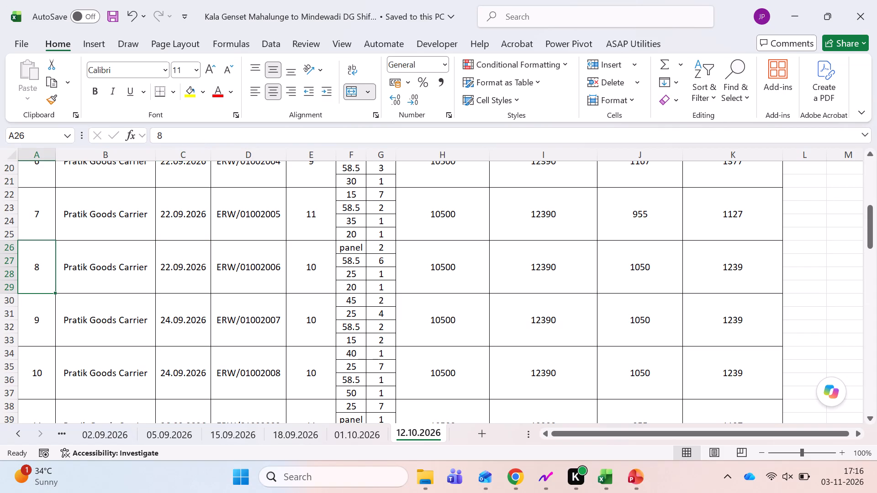
{"action": "key", "text": "ctrl+Down"}
{"action": "key", "text": "ctrl+Down"}
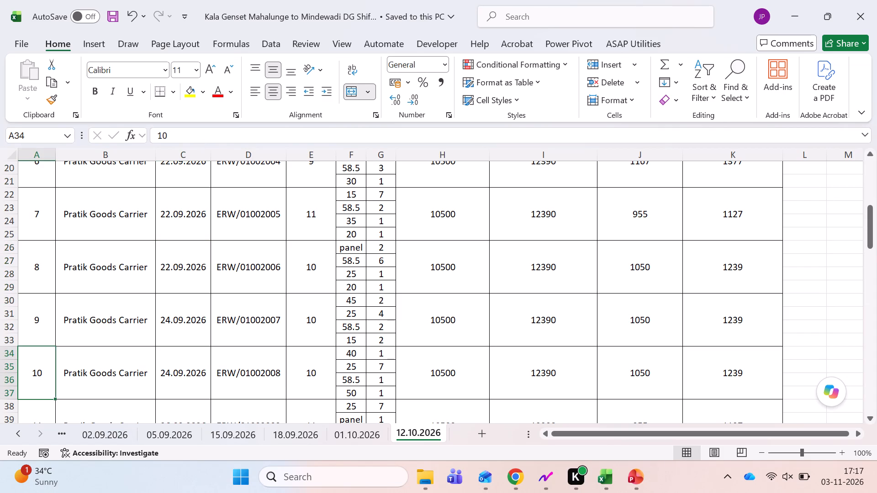
{"action": "key", "text": "ctrl+End"}
{"action": "key", "text": "ctrl+Left"}
{"action": "key", "text": "ctrl+Left"}
{"action": "key", "text": "ctrl+Left"}
{"action": "key", "text": "ctrl+Left"}
{"action": "key", "text": "Right"}
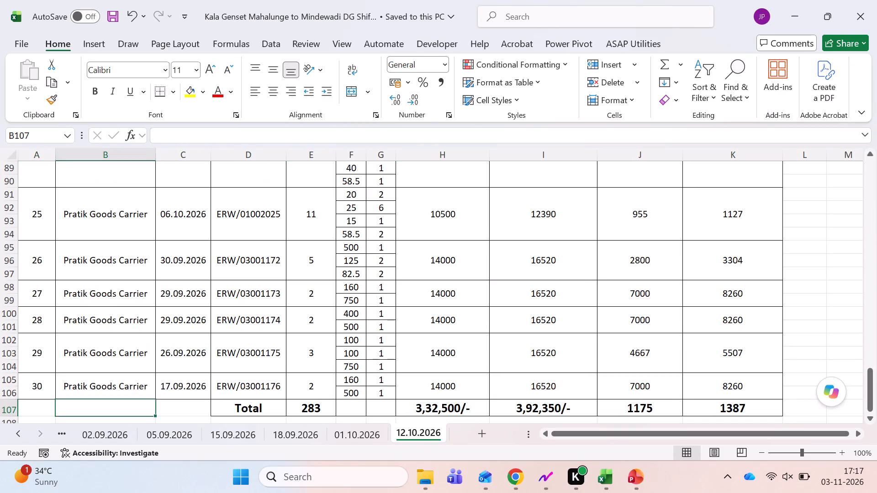
{"action": "key", "text": "Right"}
{"action": "key", "text": "Right"}
{"action": "key", "text": "Left"}
{"action": "key", "text": "Left"}
{"action": "key", "text": "Up"}
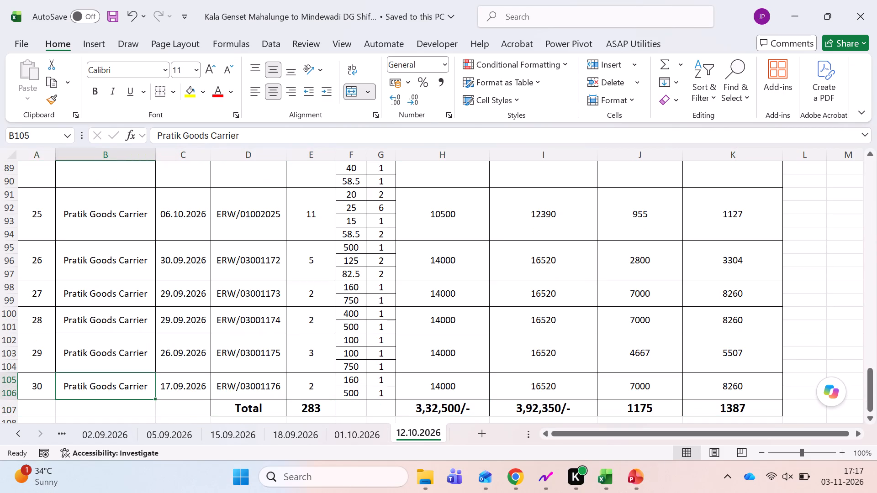
{"action": "key", "text": "ctrl+Up"}
{"action": "key", "text": "ctrl+Home"}
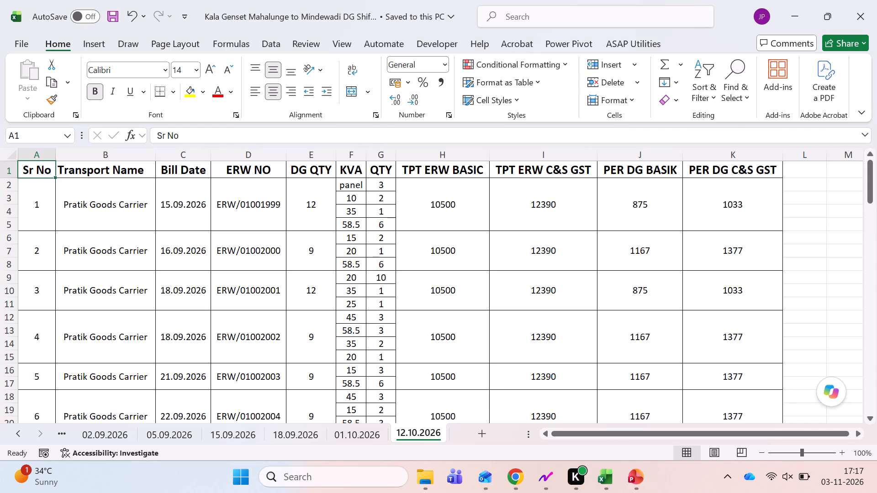
Select all bill quantities in the QTY column of the 12.10.2026 sheet to check their sum.
{"action": "key", "text": "Right"}
{"action": "key", "text": "Right"}
{"action": "key", "text": "Right"}
{"action": "key", "text": "Right"}
{"action": "key", "text": "Down"}
{"action": "key", "text": "Right"}
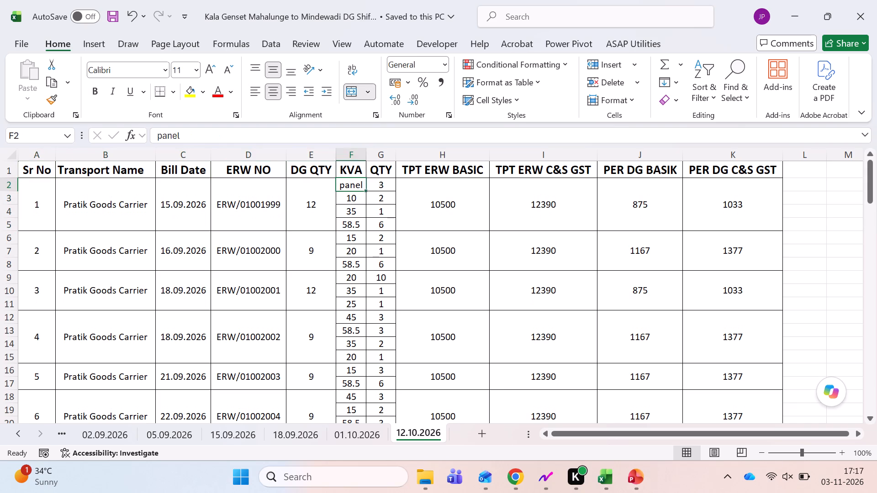
{"action": "key", "text": "Right"}
{"action": "key", "text": "ctrl+shift+Down"}
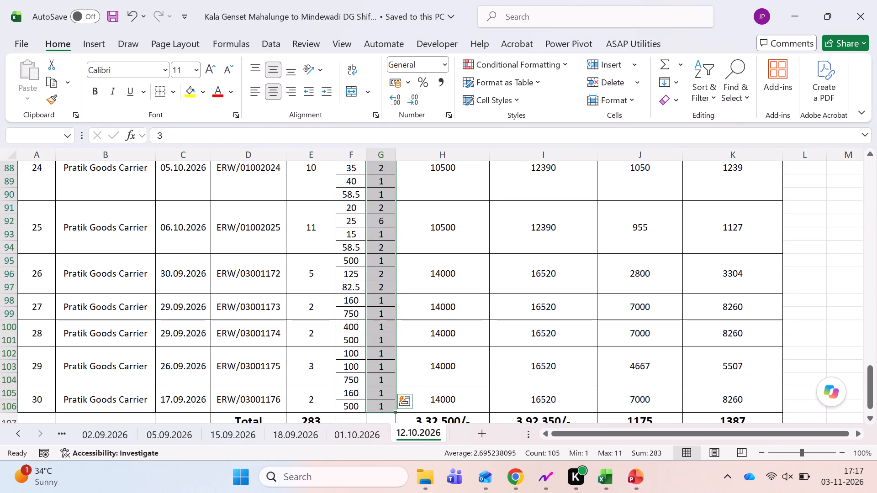
{"action": "key", "text": "shift+Down"}
{"action": "key", "text": "shift+Up"}
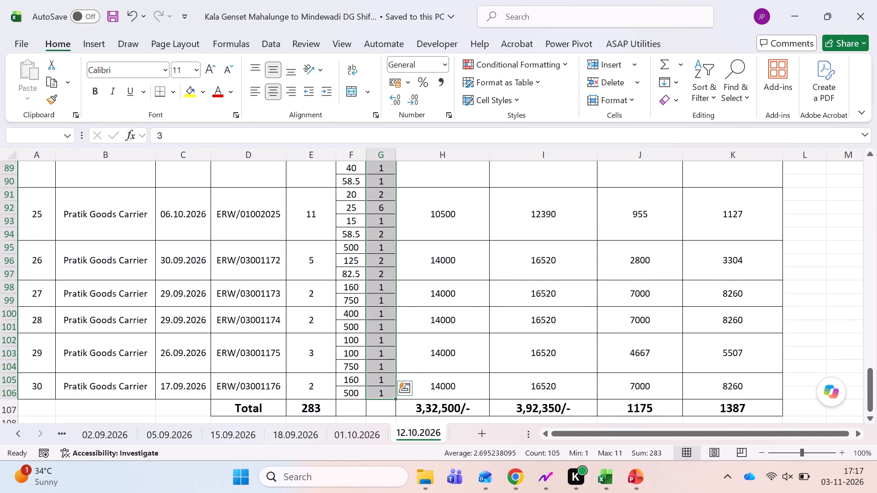
Look through the September bill sheets, and check the sum of the QTY column on the 01.10.2026 sheet.
{"action": "key", "text": "ctrl+Page_Up"}
{"action": "key", "text": "ctrl+Page_Up"}
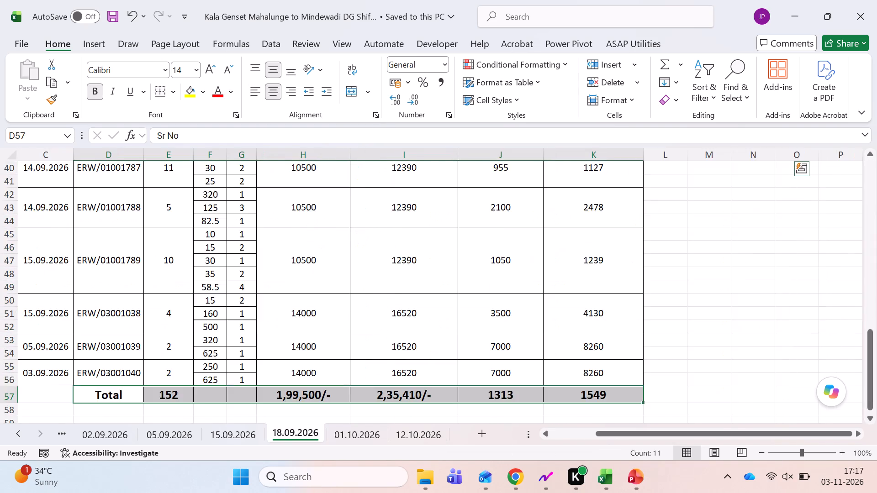
{"action": "key", "text": "ctrl+Page_Up"}
{"action": "key", "text": "ctrl+Page_Up"}
{"action": "key", "text": "ctrl+Page_Up"}
{"action": "key", "text": "ctrl+Page_Down"}
{"action": "key", "text": "ctrl+Page_Down"}
{"action": "key", "text": "ctrl+Page_Down"}
{"action": "key", "text": "ctrl+Page_Down"}
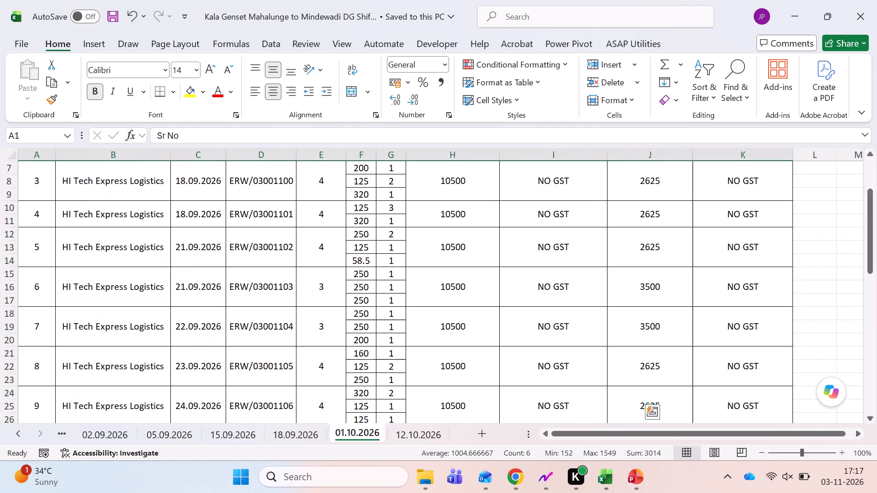
{"action": "key", "text": "ctrl+Up"}
{"action": "key", "text": "Down"}
{"action": "key", "text": "Right"}
{"action": "key", "text": "Right"}
{"action": "key", "text": "Right"}
{"action": "key", "text": "Right"}
{"action": "key", "text": "Right"}
{"action": "key", "text": "Right"}
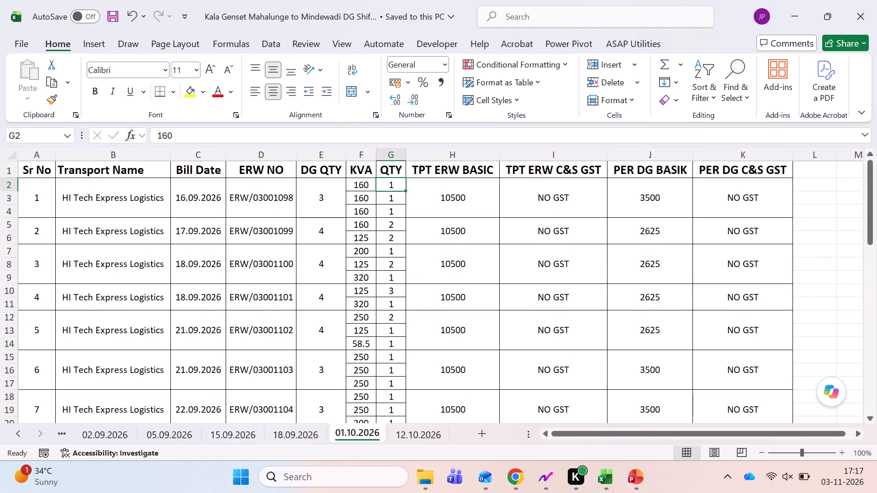
{"action": "key", "text": "ctrl+shift+Down"}
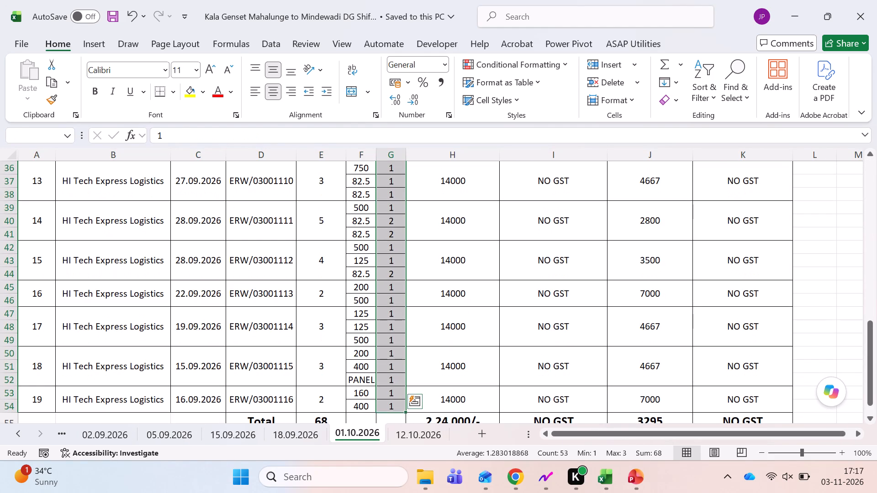
{"action": "key", "text": "ctrl+Up"}
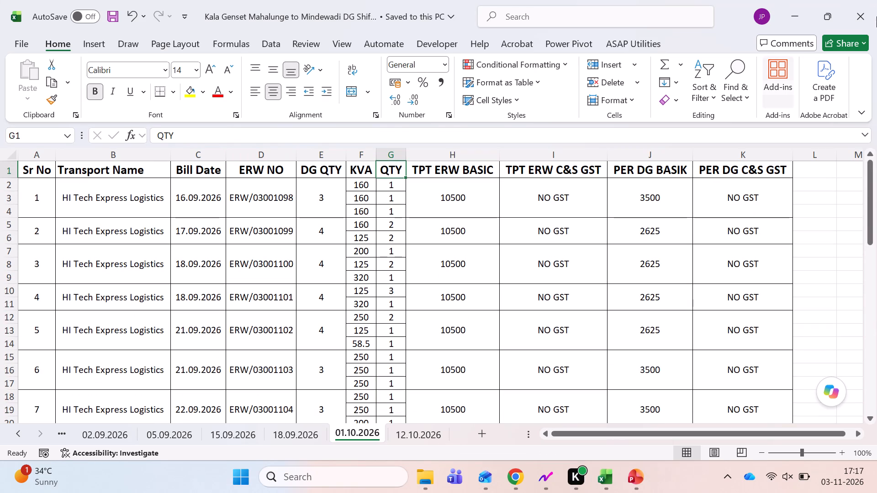
Close the Mahalunge to Mindewadi DG shifting workbook.
{"action": "left_click", "coordinate": [860, 1]}
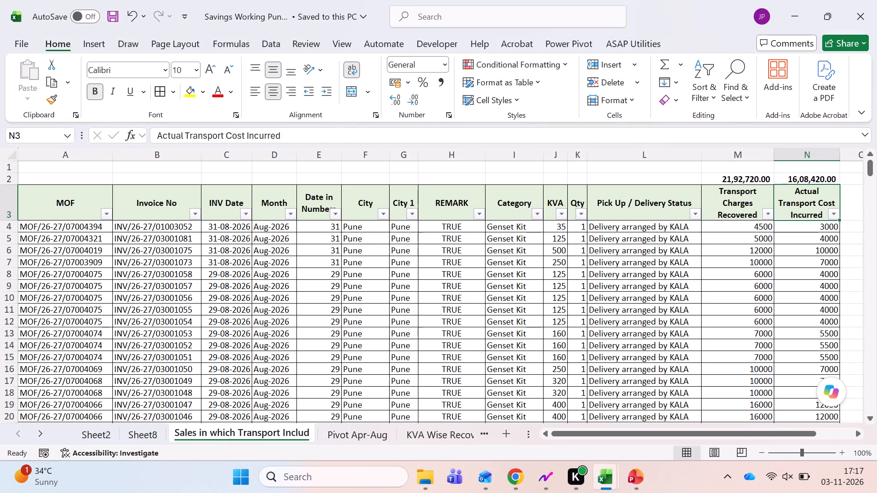
Save the Pune savings workbook and return to the summary on Sheet8.
{"action": "key", "text": "ctrl+Right"}
{"action": "key", "text": "ctrl+Left"}
{"action": "key", "text": "ctrl+Left"}
{"action": "key", "text": "ctrl+Left"}
{"action": "key", "text": "ctrl+s"}
{"action": "key", "text": "ctrl+Page_Up"}
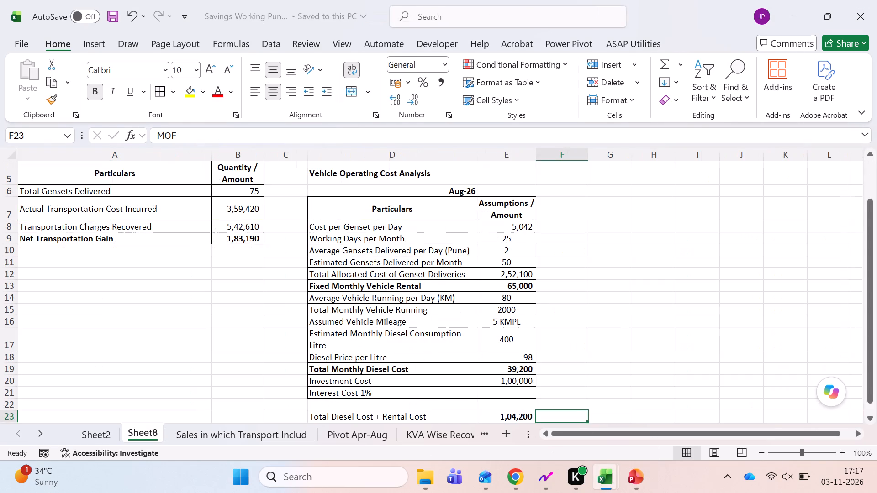
Review the interest cost and Total Diesel Cost + Rental Cost rows below the vehicle operating cost table.
{"action": "key", "text": "Left"}
{"action": "key", "text": "Left"}
{"action": "key", "text": "Left"}
{"action": "key", "text": "Right"}
{"action": "key", "text": "Right"}
{"action": "key", "text": "Down"}
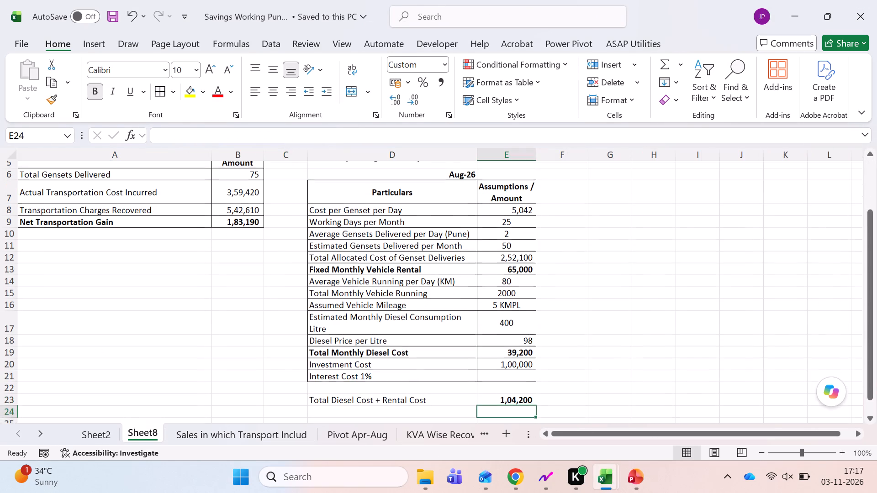
{"action": "key", "text": "Down"}
{"action": "key", "text": "Up"}
{"action": "key", "text": "Up"}
{"action": "key", "text": "Up"}
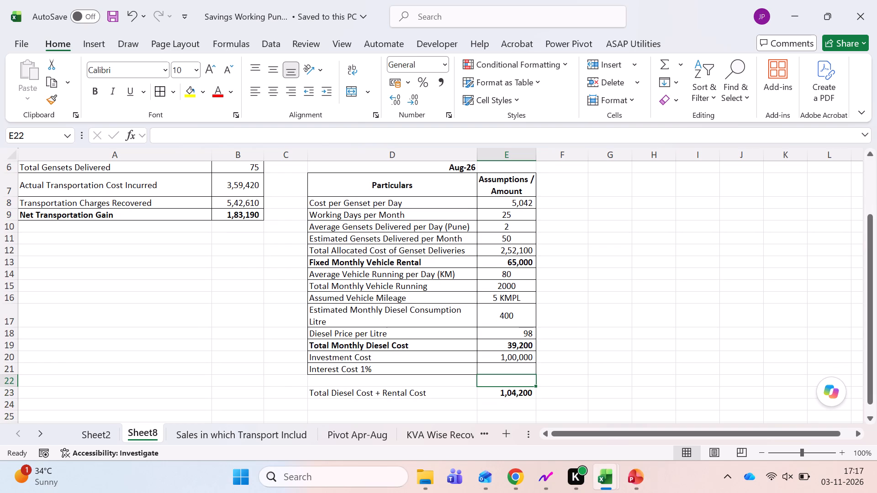
Switch to the freight cost optimisation presentation in PowerPoint and read the savings lines on the Summary slide.
{"action": "left_click", "coordinate": [641, 483]}
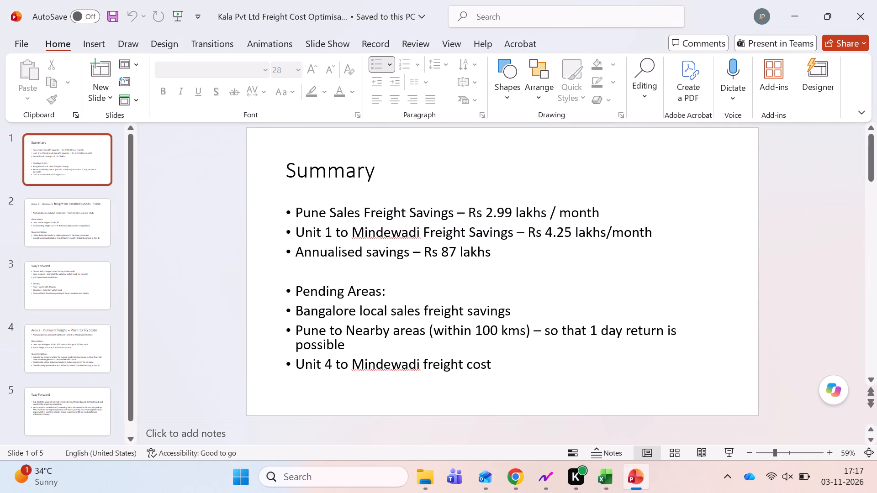
{"action": "left_click", "coordinate": [512, 210]}
{"action": "left_click", "coordinate": [538, 215]}
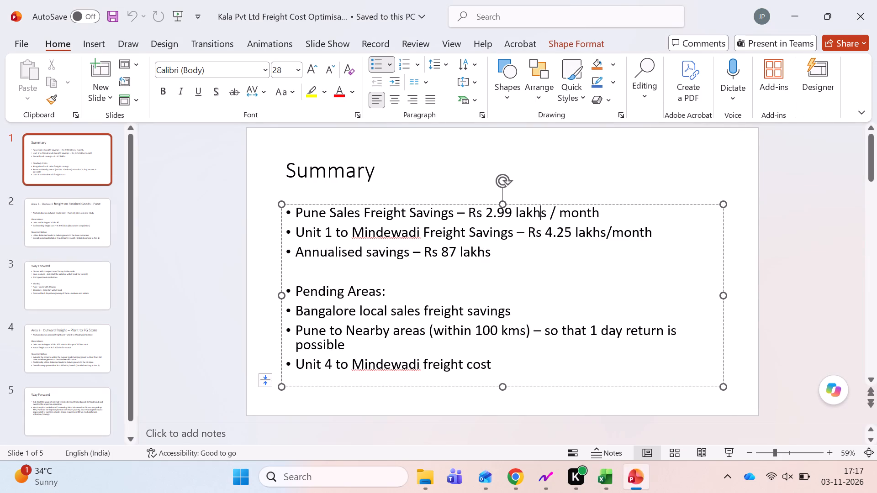
{"action": "left_click", "coordinate": [370, 233]}
{"action": "left_click", "coordinate": [395, 232]}
{"action": "left_click", "coordinate": [439, 234]}
{"action": "left_click", "coordinate": [480, 231]}
{"action": "left_click", "coordinate": [539, 235]}
{"action": "left_click", "coordinate": [561, 235]}
{"action": "left_click", "coordinate": [582, 231]}
{"action": "left_click", "coordinate": [597, 231]}
{"action": "left_click", "coordinate": [611, 237]}
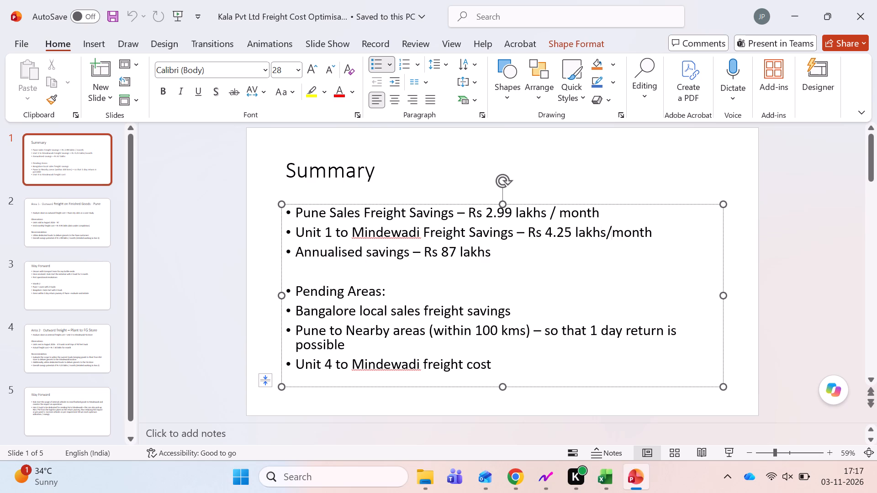
{"action": "left_click", "coordinate": [343, 258]}
{"action": "left_click", "coordinate": [391, 258]}
{"action": "left_click", "coordinate": [458, 249]}
{"action": "left_click", "coordinate": [474, 252]}
Read the case-study line and the observations on slide 2, about outward freight on finished goods in Pune.
{"action": "left_click", "coordinate": [872, 384]}
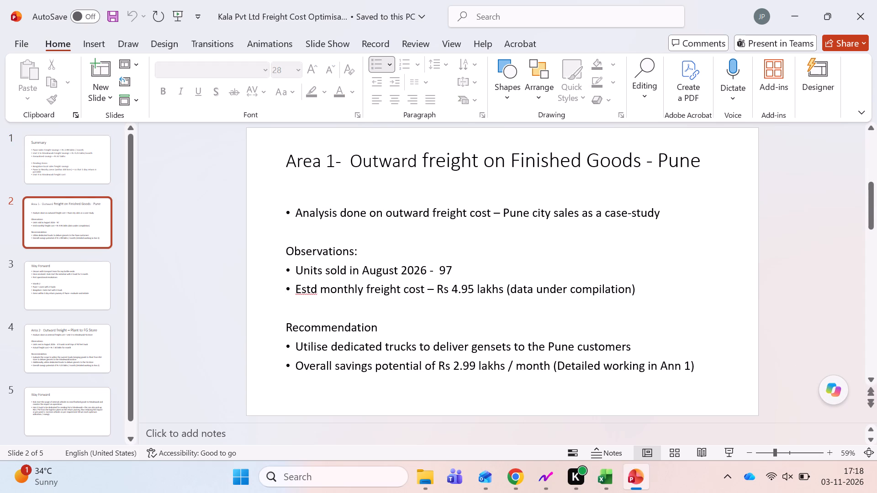
{"action": "left_click", "coordinate": [392, 217]}
{"action": "left_click", "coordinate": [549, 224]}
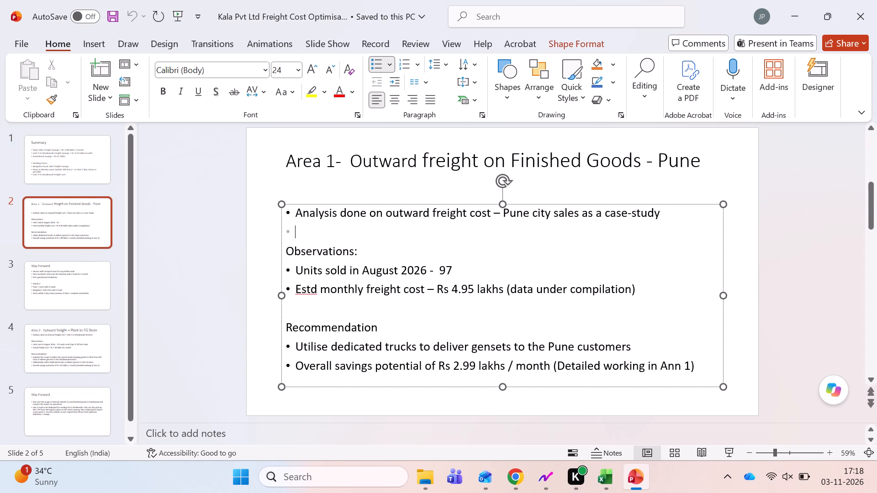
{"action": "left_click", "coordinate": [575, 217]}
{"action": "left_click", "coordinate": [331, 255]}
{"action": "left_click", "coordinate": [378, 271]}
{"action": "left_click", "coordinate": [414, 266]}
{"action": "left_click", "coordinate": [445, 268]}
{"action": "left_click", "coordinate": [469, 287]}
{"action": "left_click", "coordinate": [403, 289]}
{"action": "left_click", "coordinate": [355, 287]}
{"action": "left_click", "coordinate": [333, 292]}
{"action": "left_click", "coordinate": [413, 288]}
{"action": "left_click", "coordinate": [459, 283]}
{"action": "left_click", "coordinate": [492, 280]}
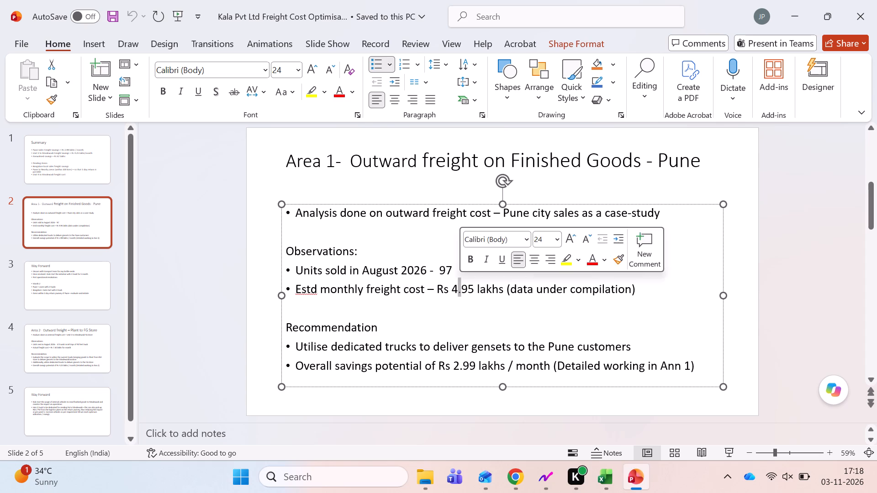
{"action": "left_click", "coordinate": [511, 285]}
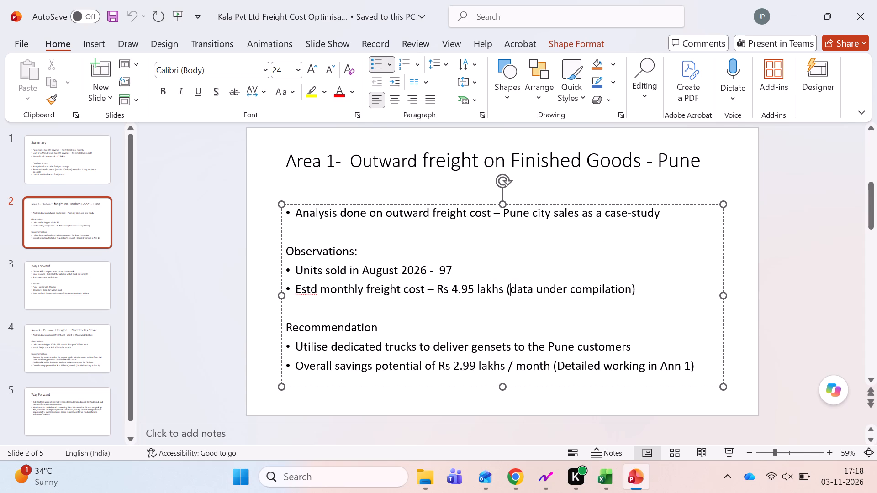
Switch back to the Excel savings workbook and count the MOF entries on the sales sheet with transport included.
{"action": "key", "text": "alt+Tab"}
{"action": "key", "text": "ctrl+Page_Down"}
{"action": "key", "text": "ctrl+Up"}
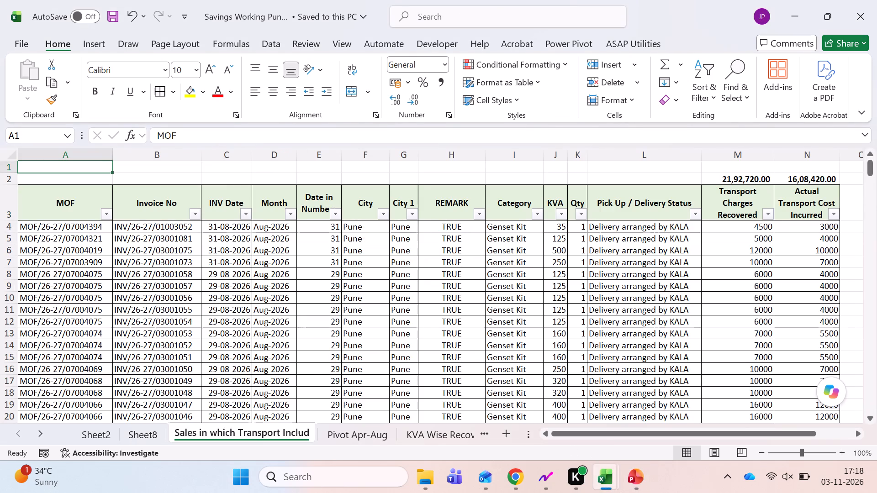
{"action": "key", "text": "Down"}
{"action": "key", "text": "Down"}
{"action": "key", "text": "Down"}
{"action": "key", "text": "Up"}
{"action": "key", "text": "Down"}
{"action": "key", "text": "ctrl+shift+Down"}
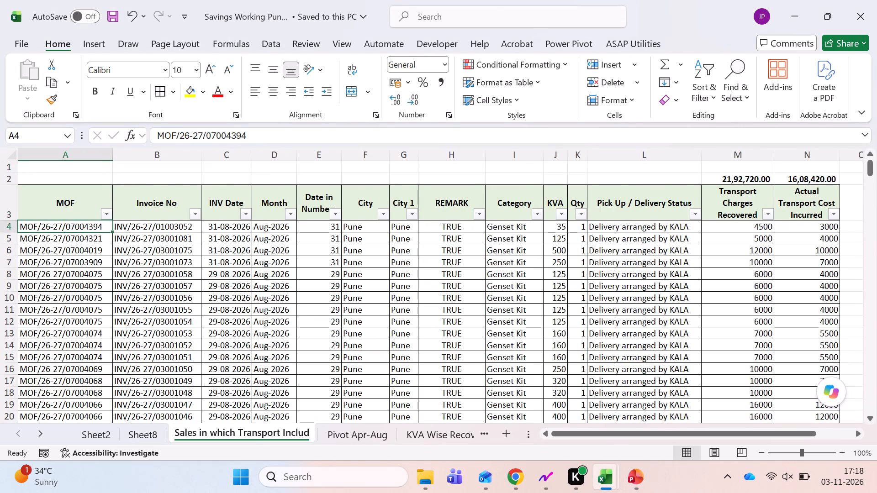
{"action": "key", "text": "shift+Down"}
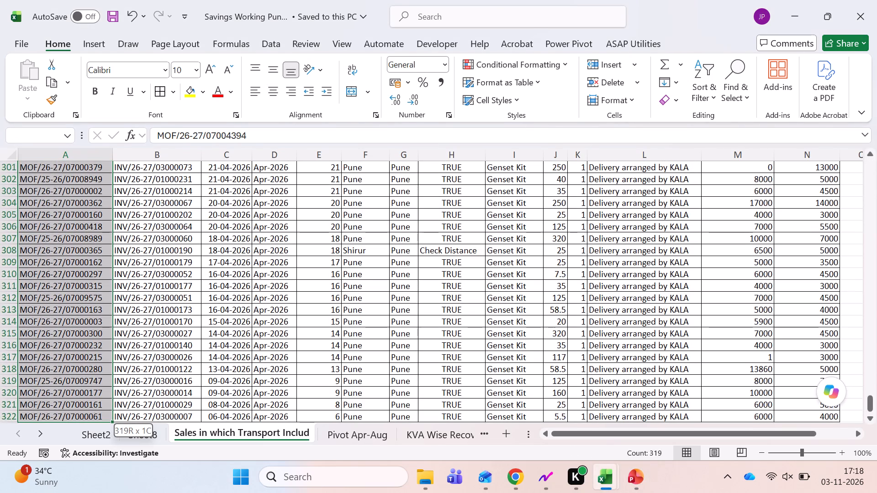
{"action": "key", "text": "shift+Up"}
{"action": "key", "text": "Up"}
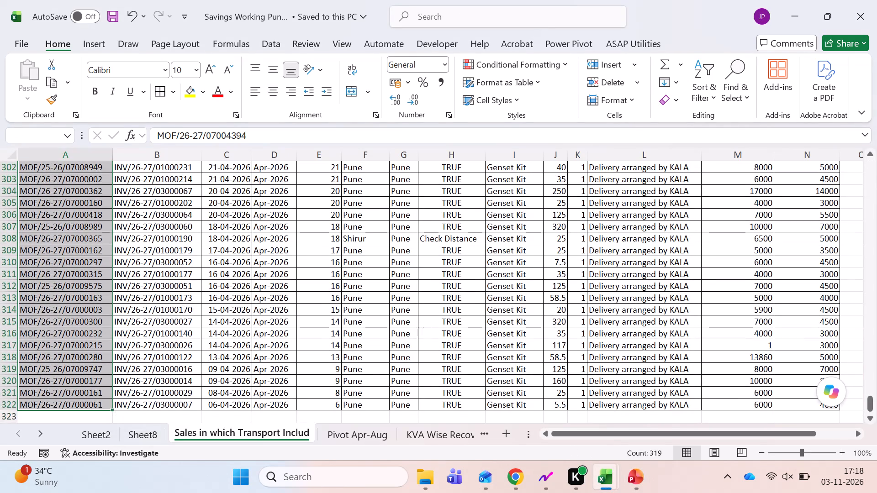
Turn the header filters off and back on in the sales sheet with transport included, and recount all the MOF entries.
{"action": "key", "text": "Up"}
{"action": "key", "text": "Down"}
{"action": "key", "text": "Down"}
{"action": "key", "text": "ctrl+shift+l"}
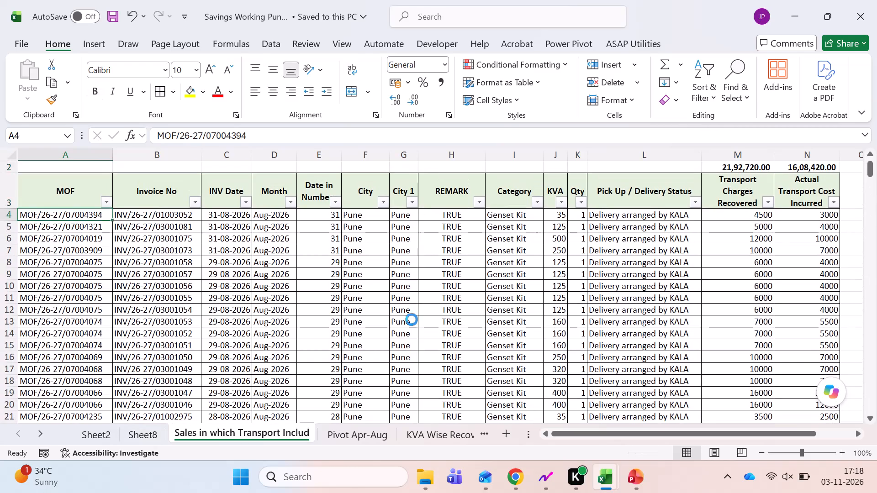
{"action": "key", "text": "Up"}
{"action": "key", "text": "Up"}
{"action": "key", "text": "Up"}
{"action": "key", "text": "Down"}
{"action": "key", "text": "Down"}
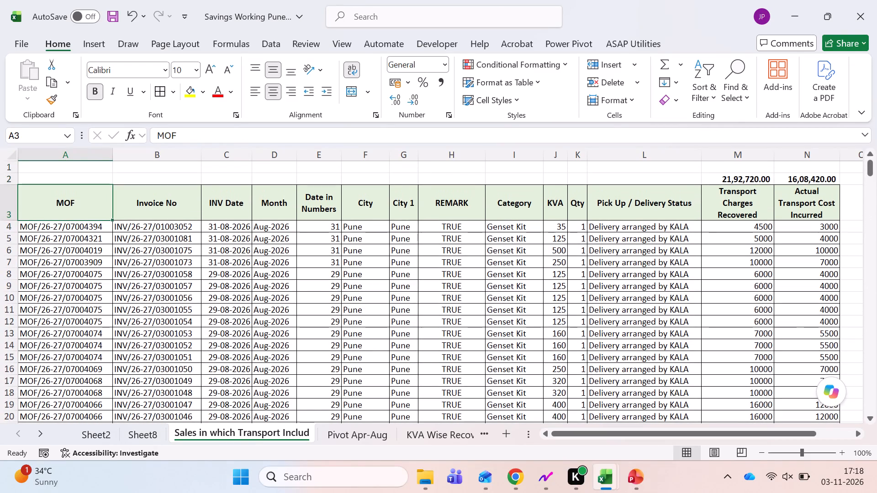
{"action": "key", "text": "ctrl+shift+l"}
{"action": "key", "text": "Down"}
{"action": "key", "text": "Down"}
{"action": "key", "text": "Up"}
{"action": "key", "text": "Up"}
{"action": "key", "text": "Down"}
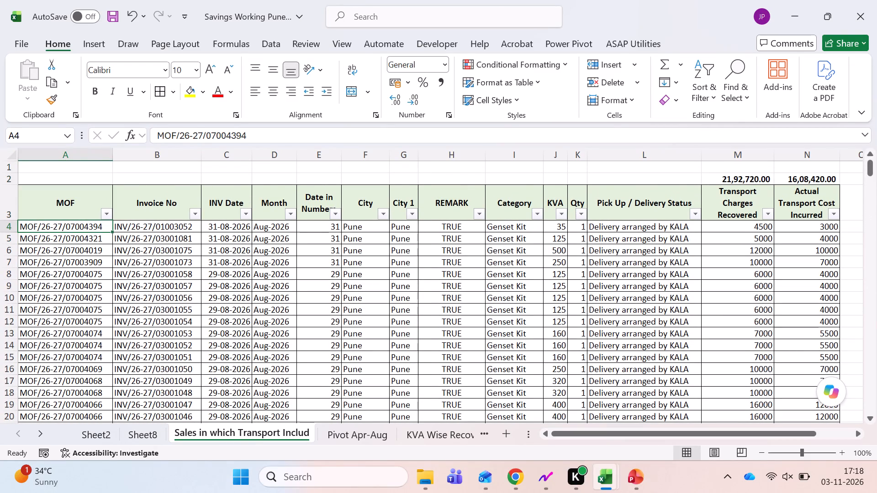
{"action": "key", "text": "ctrl+shift+Down"}
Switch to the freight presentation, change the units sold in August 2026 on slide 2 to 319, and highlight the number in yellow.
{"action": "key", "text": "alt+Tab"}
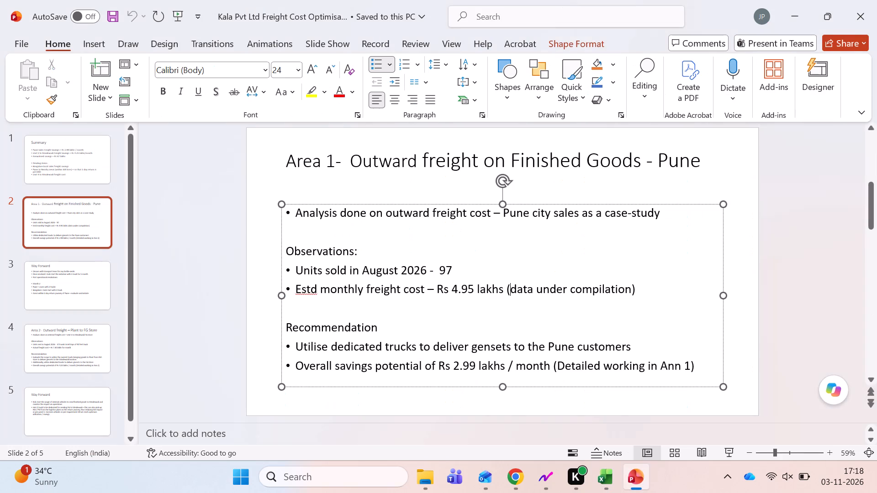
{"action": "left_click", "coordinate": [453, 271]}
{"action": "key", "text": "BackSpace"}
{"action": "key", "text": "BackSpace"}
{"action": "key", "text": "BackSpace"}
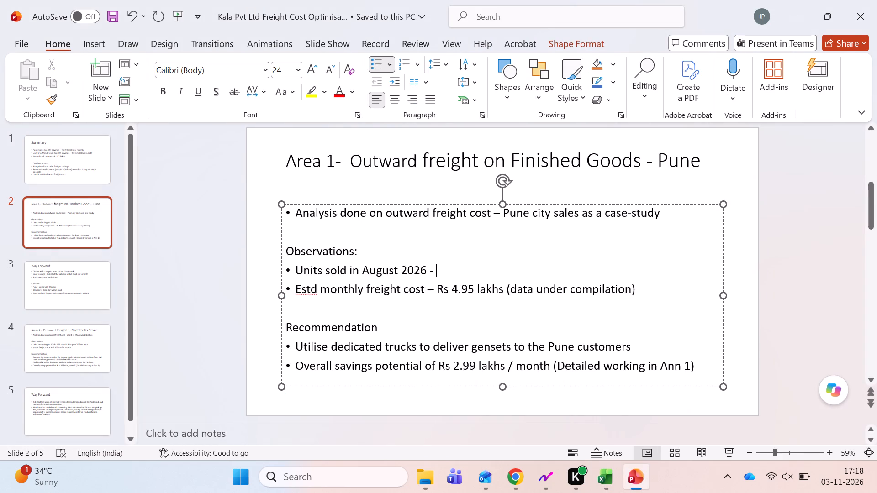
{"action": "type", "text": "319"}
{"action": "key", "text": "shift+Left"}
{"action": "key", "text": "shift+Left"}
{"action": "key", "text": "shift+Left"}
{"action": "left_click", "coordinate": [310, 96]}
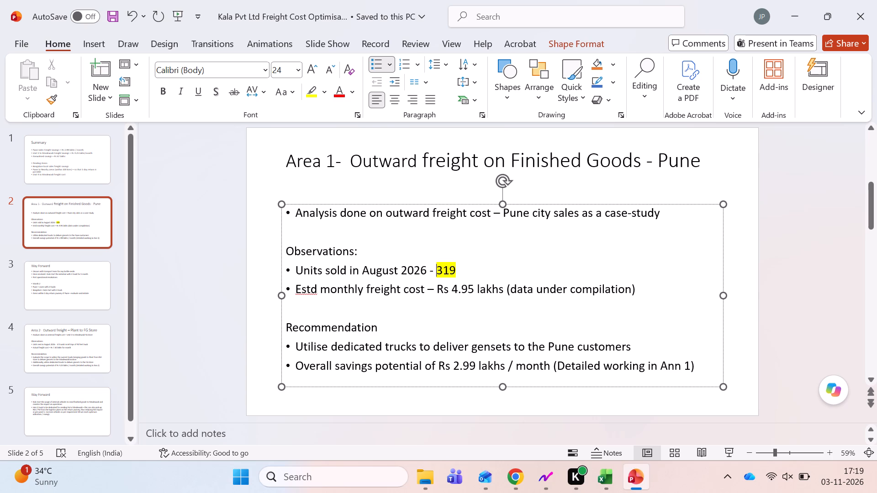
Switch back to the Excel savings workbook and examine the Apr-Aug pivot, the KVA-wise recovery pivot and the truck cost working on Sheet2.
{"action": "key", "text": "alt+Tab"}
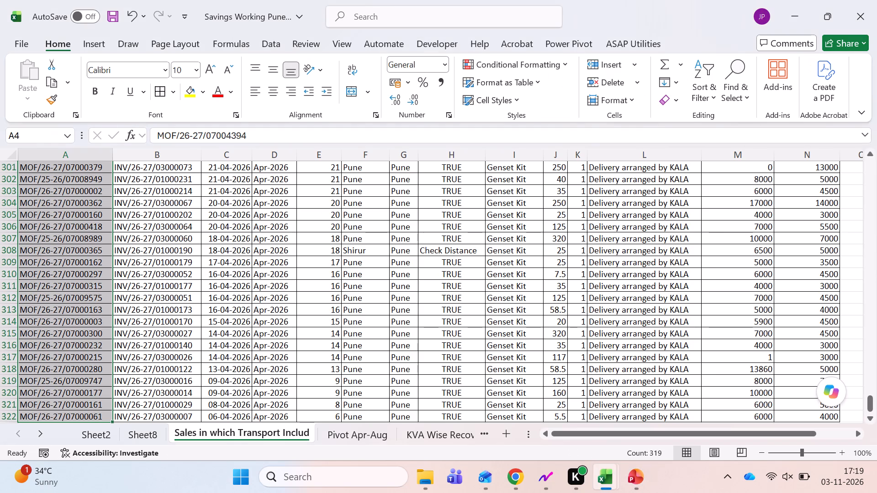
{"action": "key", "text": "ctrl+Page_Down"}
{"action": "key", "text": "ctrl+Page_Down"}
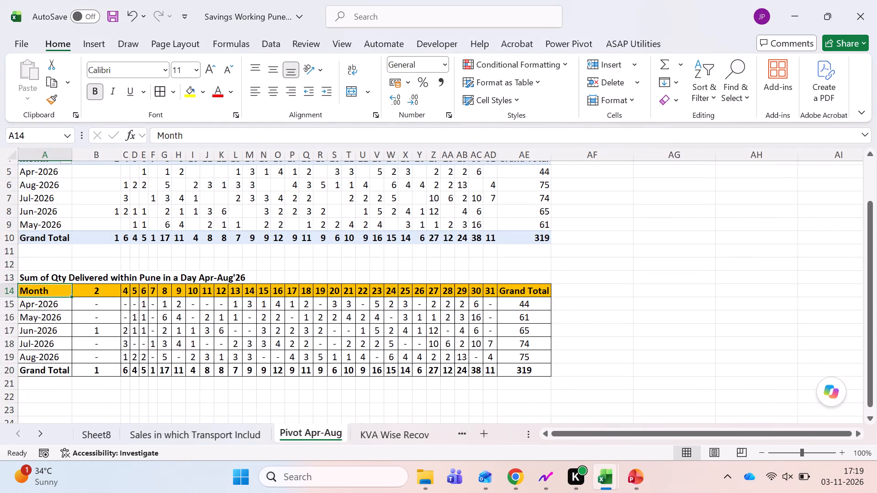
{"action": "key", "text": "ctrl+Page_Down"}
{"action": "key", "text": "ctrl+Page_Down"}
{"action": "key", "text": "ctrl+Page_Up"}
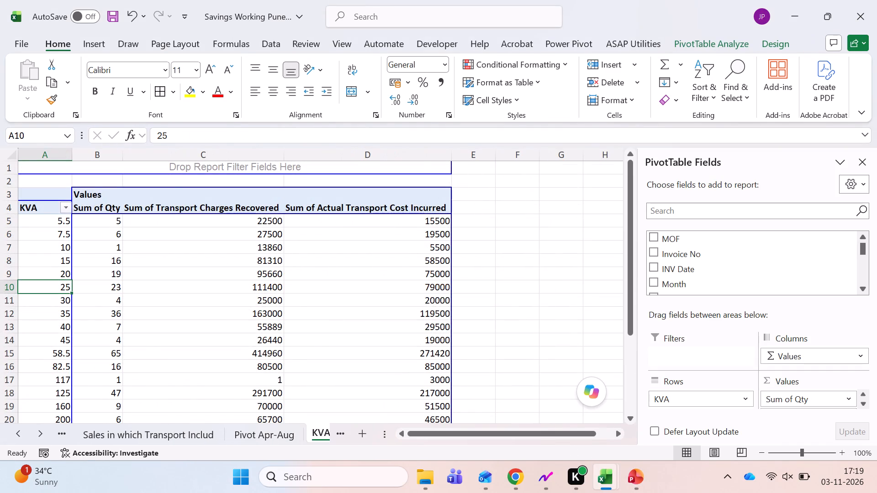
{"action": "key", "text": "ctrl+Up"}
{"action": "key", "text": "ctrl+Up"}
{"action": "key", "text": "ctrl+Up"}
{"action": "key", "text": "ctrl+Up"}
{"action": "key", "text": "ctrl+Up"}
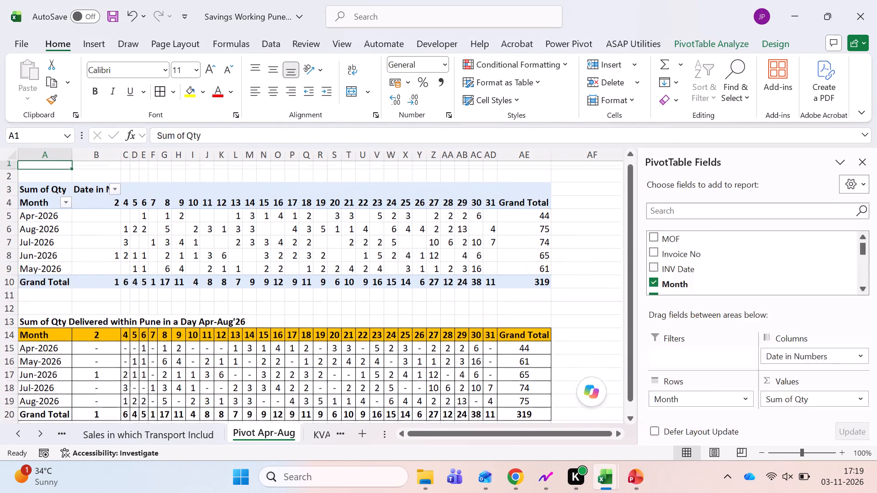
{"action": "key", "text": "ctrl+Up"}
{"action": "key", "text": "ctrl+Page_Up"}
{"action": "key", "text": "ctrl+Page_Up"}
{"action": "key", "text": "ctrl+Page_Up"}
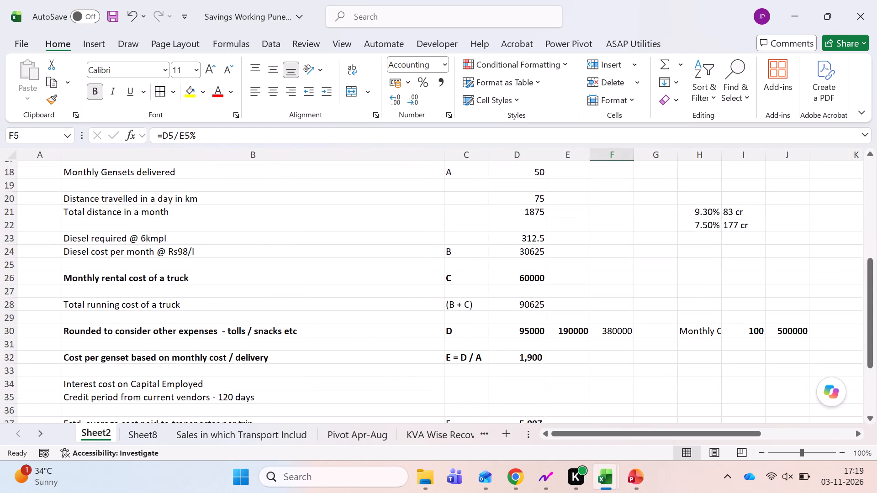
{"action": "key", "text": "ctrl+Page_Up"}
{"action": "key", "text": "ctrl+Page_Down"}
{"action": "key", "text": "ctrl+Page_Down"}
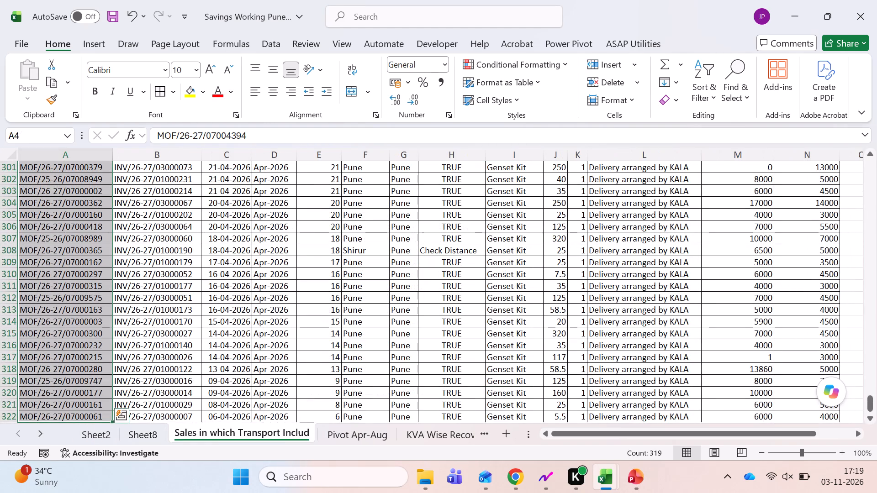
Filter the Month column of the sales sheet with transport included to show only Aug-2026.
{"action": "key", "text": "ctrl+Up"}
{"action": "key", "text": "ctrl+Up"}
{"action": "key", "text": "Down"}
{"action": "key", "text": "Down"}
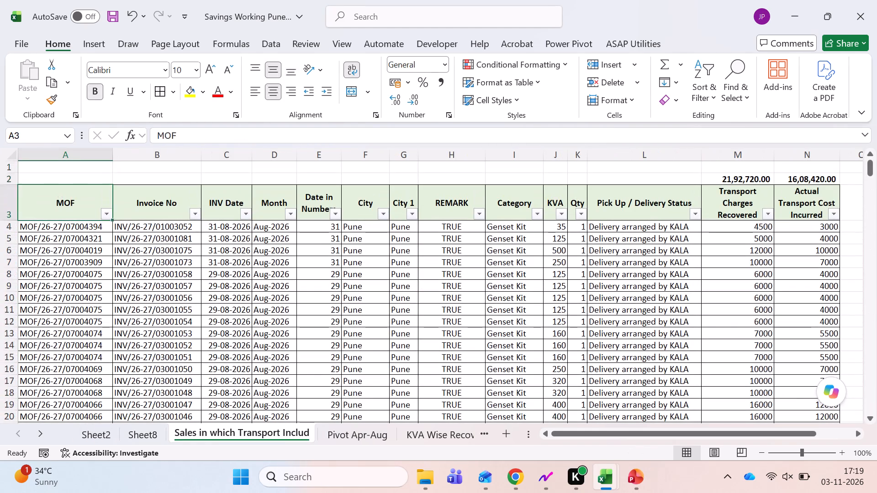
{"action": "key", "text": "Right"}
{"action": "key", "text": "Right"}
{"action": "key", "text": "Right"}
{"action": "key", "text": "alt+Down"}
{"action": "key", "text": "alt+Down"}
{"action": "key", "text": "alt+Down"}
{"action": "key", "text": "alt+Down"}
{"action": "key", "text": "alt+Down"}
{"action": "key", "text": "alt+Down"}
{"action": "key", "text": "alt+Down"}
{"action": "key", "text": "alt+Down"}
{"action": "key", "text": "alt+Down"}
{"action": "key", "text": "alt+Down"}
{"action": "key", "text": "alt+Down"}
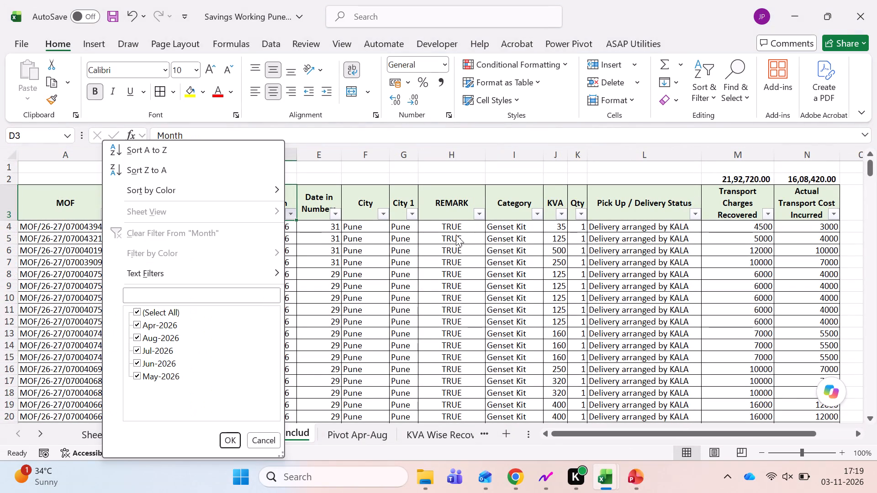
{"action": "key", "text": "space"}
{"action": "key", "text": "Down"}
{"action": "key", "text": "Down"}
{"action": "key", "text": "space"}
{"action": "key", "text": "Return"}
Count the filtered Aug-2026 entries in the Month column.
{"action": "key", "text": "Down"}
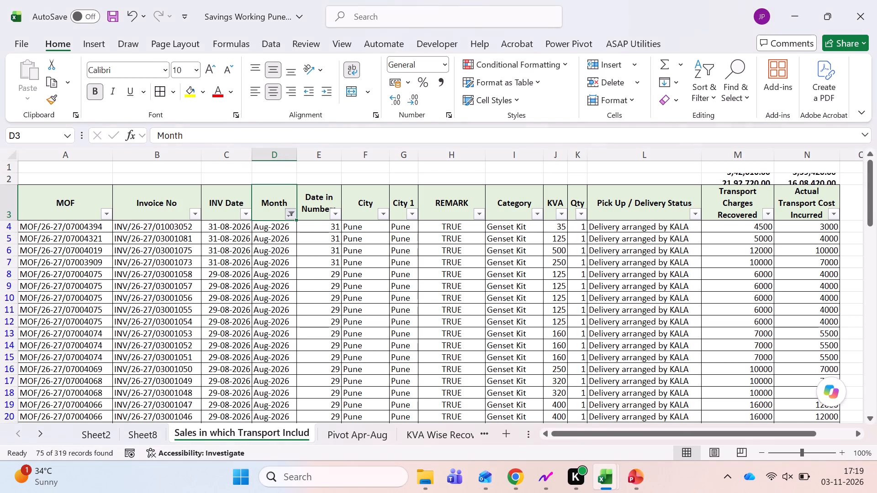
{"action": "key", "text": "ctrl+shift+Down"}
{"action": "key", "text": "shift+Down"}
{"action": "key", "text": "shift+Up"}
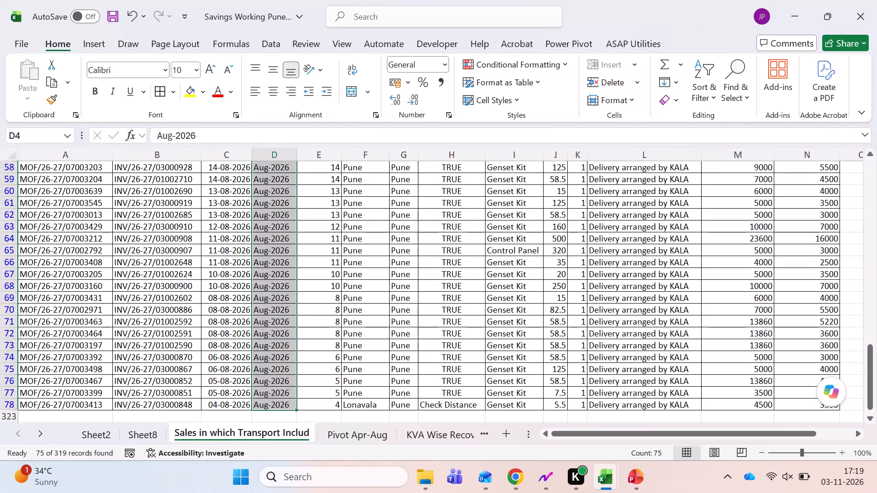
{"action": "key", "text": "Up"}
{"action": "key", "text": "Down"}
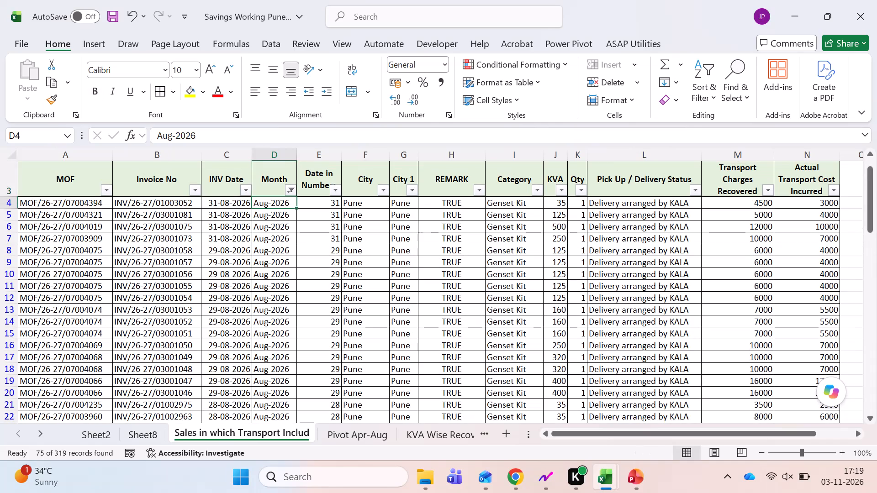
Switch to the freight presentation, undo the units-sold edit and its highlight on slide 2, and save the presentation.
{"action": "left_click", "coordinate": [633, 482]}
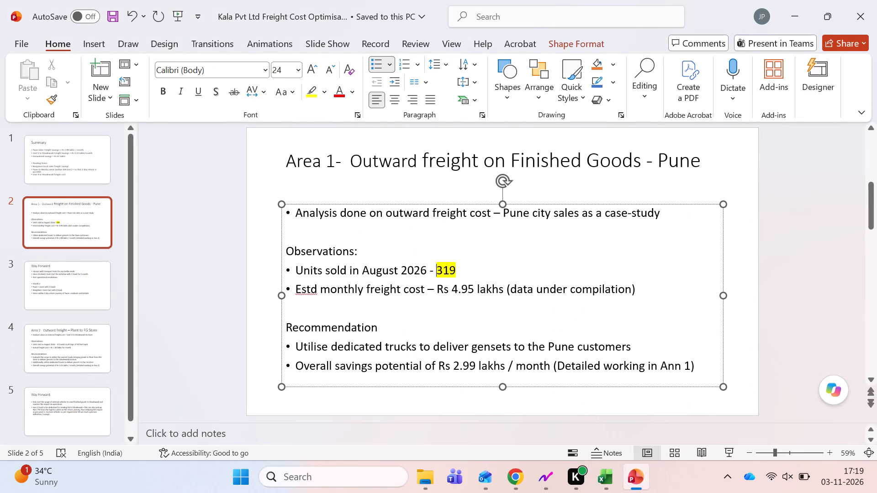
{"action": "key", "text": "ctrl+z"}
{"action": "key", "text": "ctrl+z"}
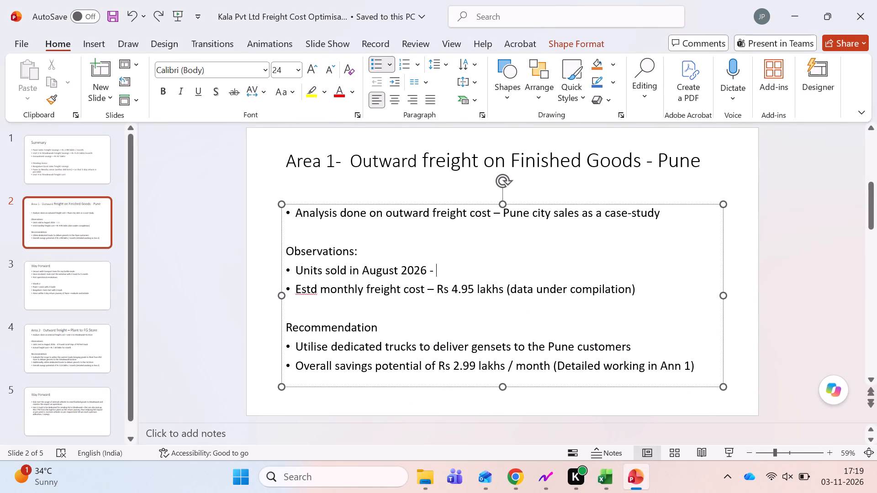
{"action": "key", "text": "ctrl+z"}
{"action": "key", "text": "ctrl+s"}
Switch back to the Excel savings workbook and recount the filtered Aug-2026 entries.
{"action": "key", "text": "alt+Tab"}
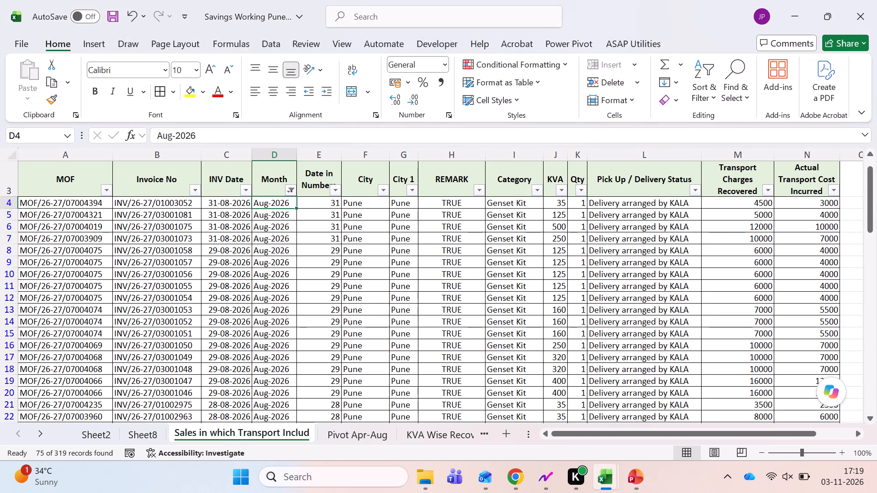
{"action": "key", "text": "ctrl+shift+Down"}
{"action": "key", "text": "Up"}
{"action": "key", "text": "Down"}
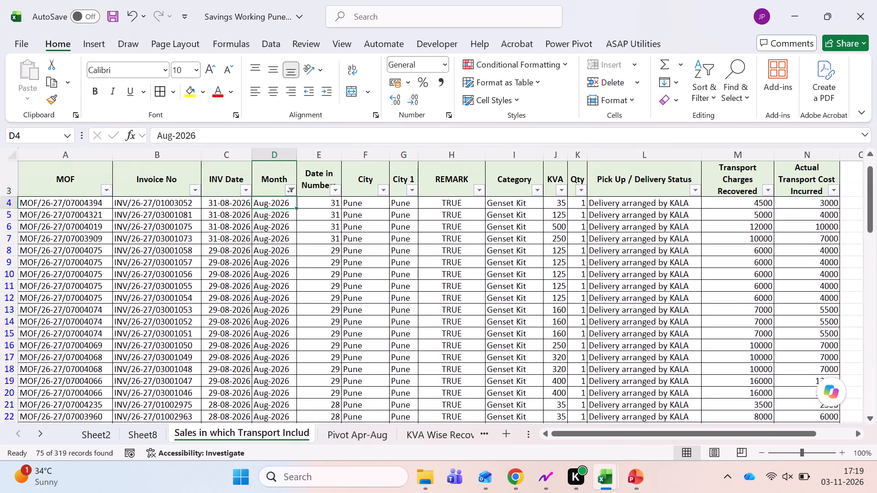
{"action": "key", "text": "Up"}
Switch to the freight presentation and read the recommendation lines on slide 2 about dedicated trucks and the overall savings potential.
{"action": "key", "text": "alt+Tab"}
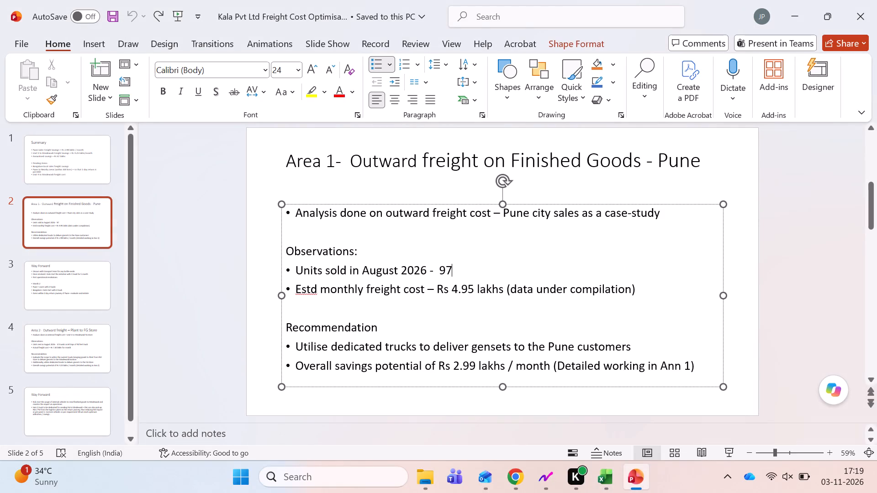
{"action": "left_click", "coordinate": [370, 347]}
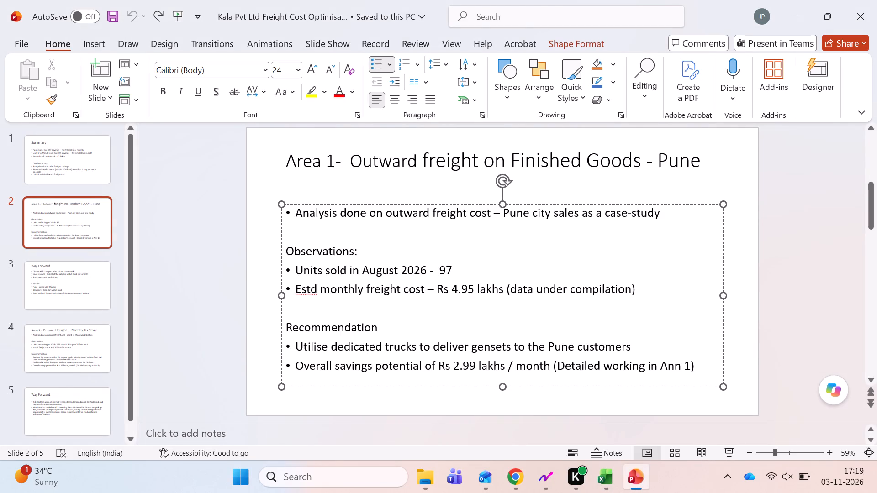
{"action": "left_click", "coordinate": [407, 349]}
{"action": "left_click", "coordinate": [439, 346]}
{"action": "left_click", "coordinate": [483, 343]}
{"action": "left_click", "coordinate": [512, 343]}
{"action": "scroll", "coordinate": [517, 343], "scroll_direction": "right", "scroll_amount": 1}
{"action": "left_click", "coordinate": [537, 347]}
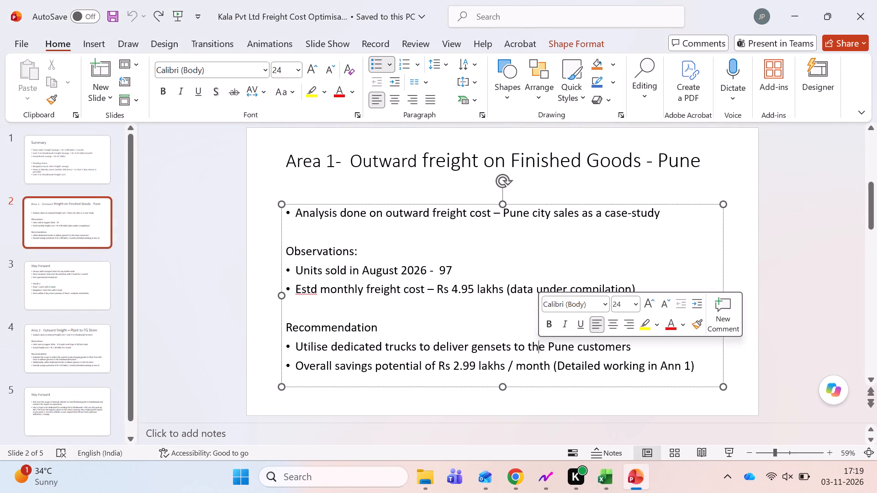
{"action": "left_click", "coordinate": [347, 370]}
{"action": "left_click", "coordinate": [418, 369]}
{"action": "left_click", "coordinate": [543, 363]}
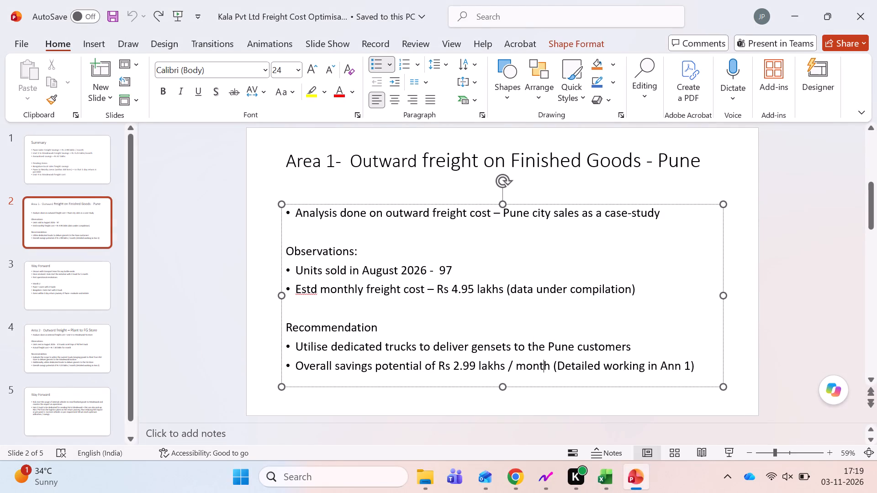
{"action": "left_click", "coordinate": [595, 371]}
{"action": "left_click", "coordinate": [638, 366]}
{"action": "left_click", "coordinate": [658, 364]}
{"action": "left_click", "coordinate": [672, 365]}
{"action": "left_click", "coordinate": [680, 365]}
{"action": "left_click", "coordinate": [617, 367]}
{"action": "left_click", "coordinate": [571, 362]}
Read the Way Forward slide and the Area 2 slide about outward freight from plant to FG store.
{"action": "scroll", "coordinate": [526, 376], "scroll_direction": "down", "scroll_amount": 1}
{"action": "scroll", "coordinate": [526, 376], "scroll_direction": "up", "scroll_amount": 2}
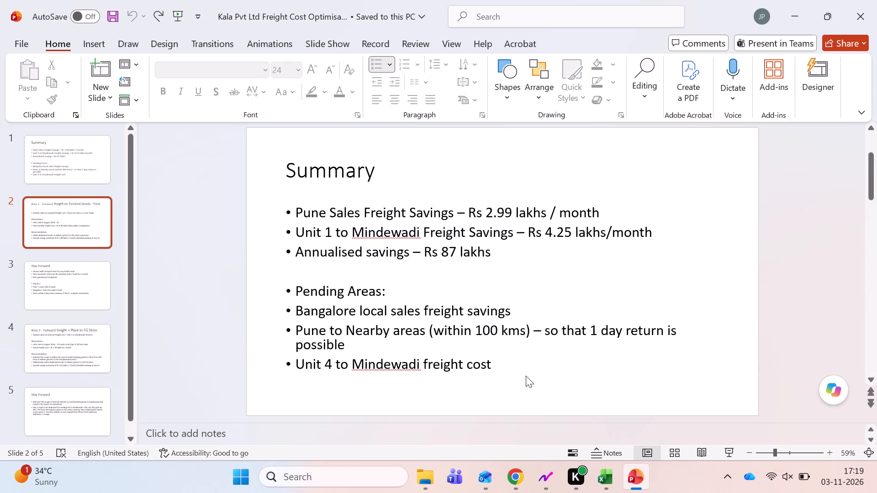
{"action": "left_click", "coordinate": [868, 377]}
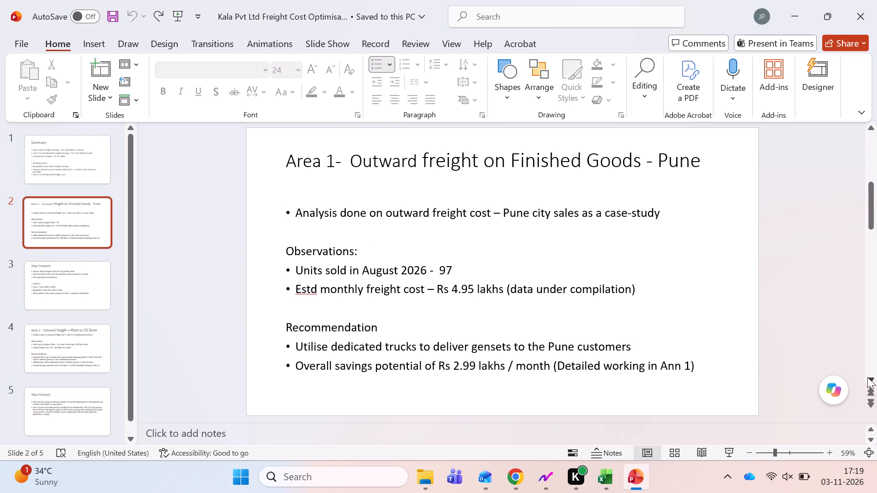
{"action": "left_click", "coordinate": [867, 377]}
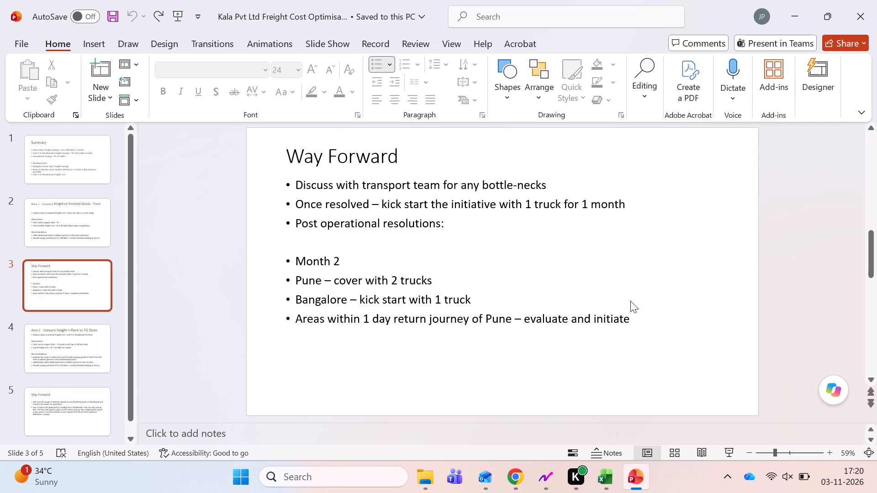
{"action": "left_click", "coordinate": [869, 377]}
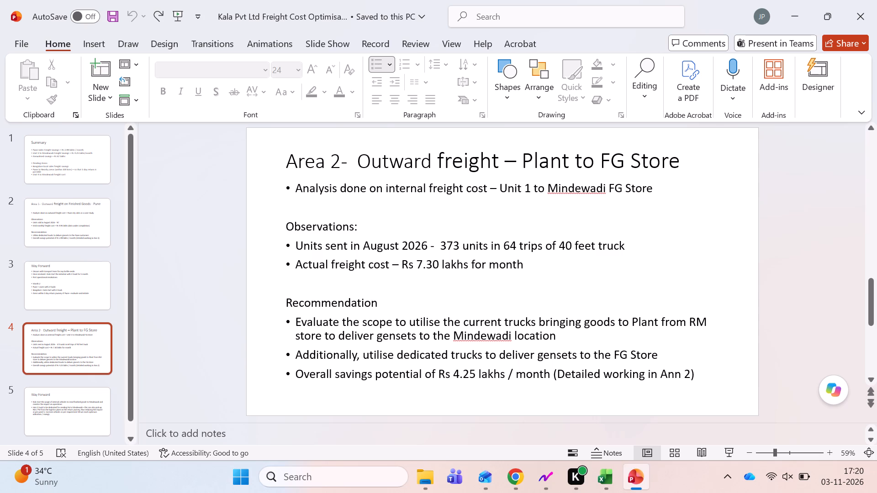
Switch back to the Excel savings workbook and save it.
{"action": "key", "text": "alt+Tab"}
{"action": "key", "text": "ctrl+s"}
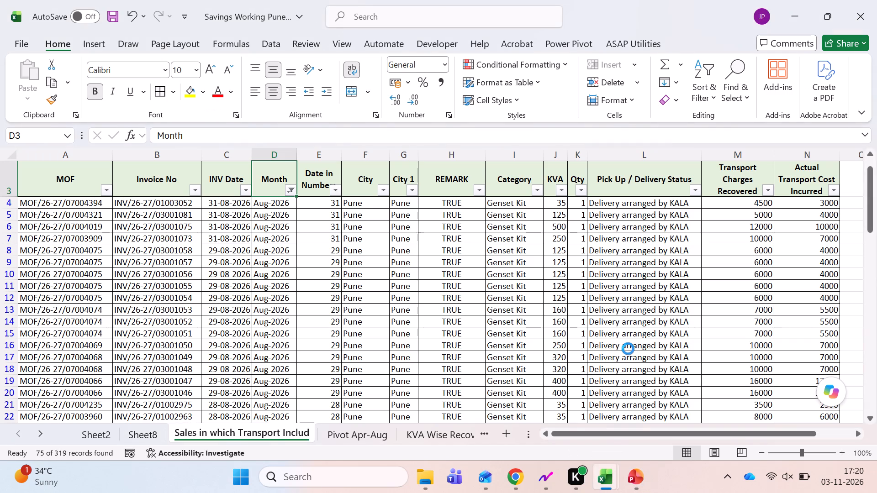
Bring up the previews of the open Excel workbooks.
{"action": "left_click", "coordinate": [606, 470]}
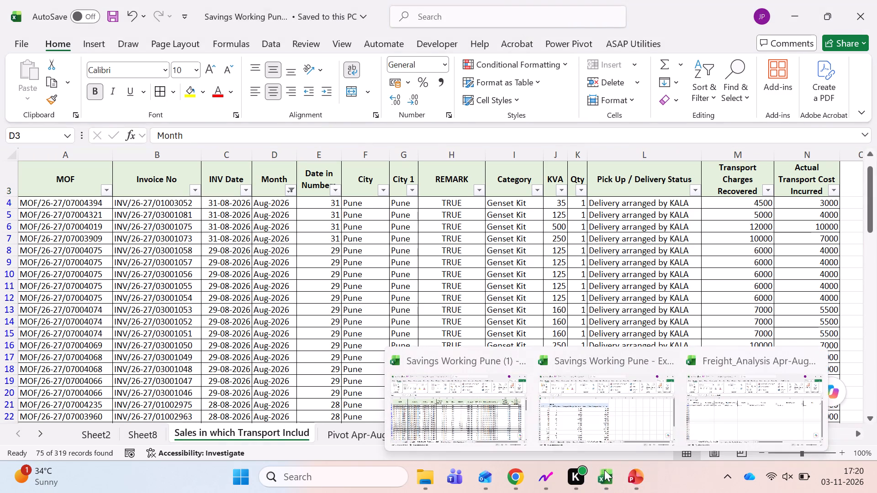
Switch to the Downloads folder in File Explorer and refresh its file list.
{"action": "left_click", "coordinate": [421, 477]}
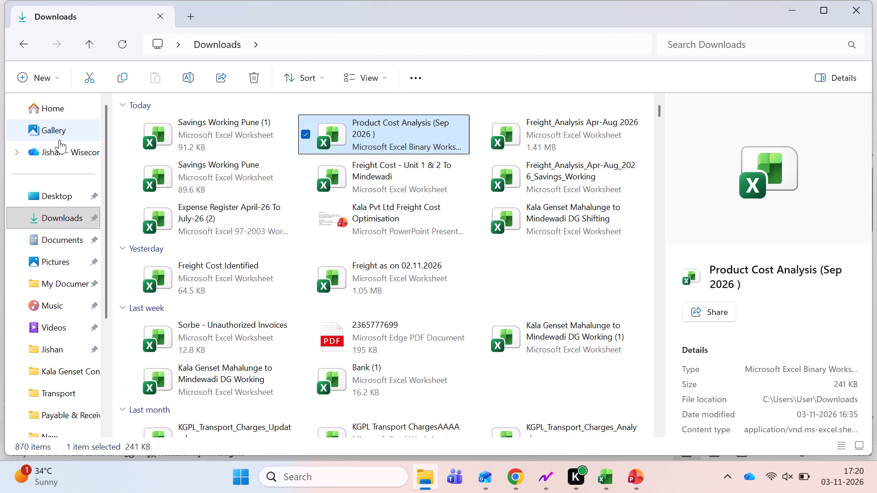
{"action": "key", "text": "F5"}
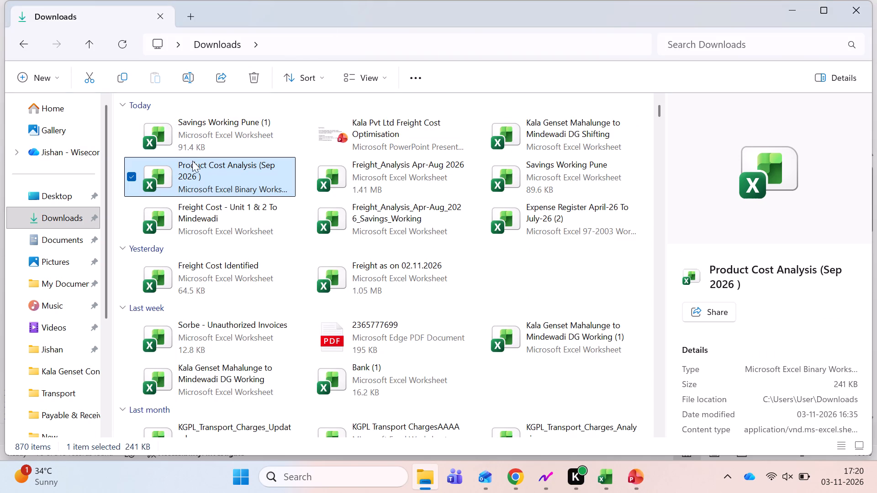
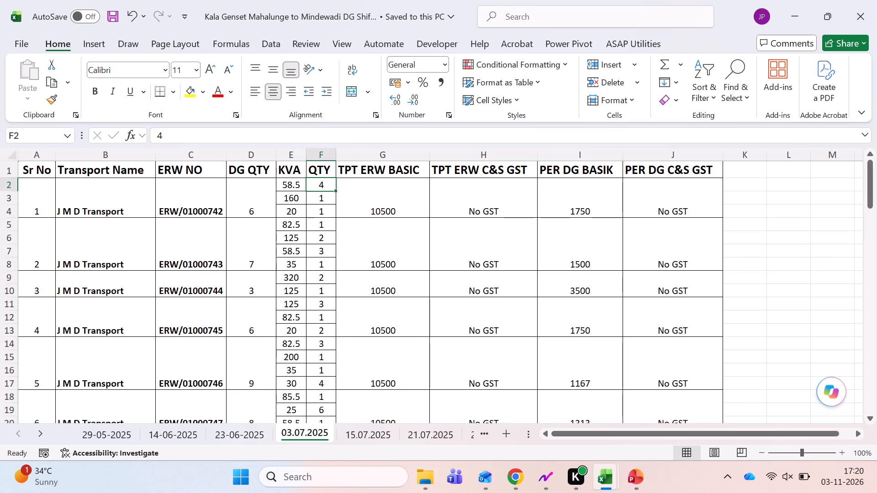
Go to the end of the 03.07.2025 data and look through the later dated sheets of the Mahalunge to Mindewadi DG shifting workbook.
{"action": "key", "text": "ctrl+End"}
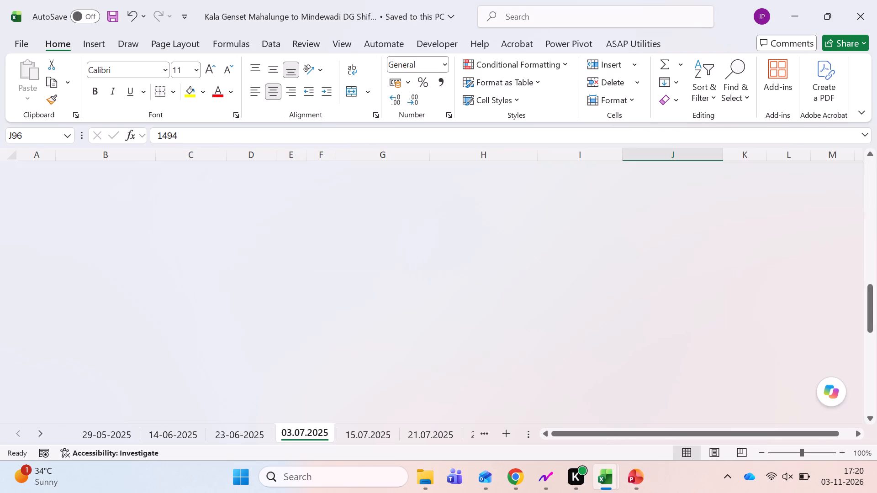
{"action": "key", "text": "ctrl+Page_Down"}
{"action": "key", "text": "ctrl+Page_Down"}
{"action": "key", "text": "ctrl+Page_Down"}
{"action": "key", "text": "ctrl+Page_Down"}
{"action": "key", "text": "ctrl+Page_Down"}
{"action": "key", "text": "ctrl+Page_Down"}
{"action": "key", "text": "ctrl+Page_Down"}
{"action": "key", "text": "ctrl+Page_Down"}
{"action": "key", "text": "ctrl+Page_Down"}
{"action": "key", "text": "ctrl+Page_Down"}
{"action": "key", "text": "ctrl+Page_Down"}
{"action": "key", "text": "ctrl+Page_Down"}
{"action": "key", "text": "ctrl+Page_Down"}
{"action": "key", "text": "ctrl+Page_Down"}
{"action": "key", "text": "ctrl+Page_Down"}
{"action": "key", "text": "ctrl+Page_Down"}
{"action": "key", "text": "ctrl+Page_Down"}
{"action": "key", "text": "ctrl+Page_Down"}
{"action": "key", "text": "ctrl+Page_Down"}
{"action": "key", "text": "ctrl+Page_Down"}
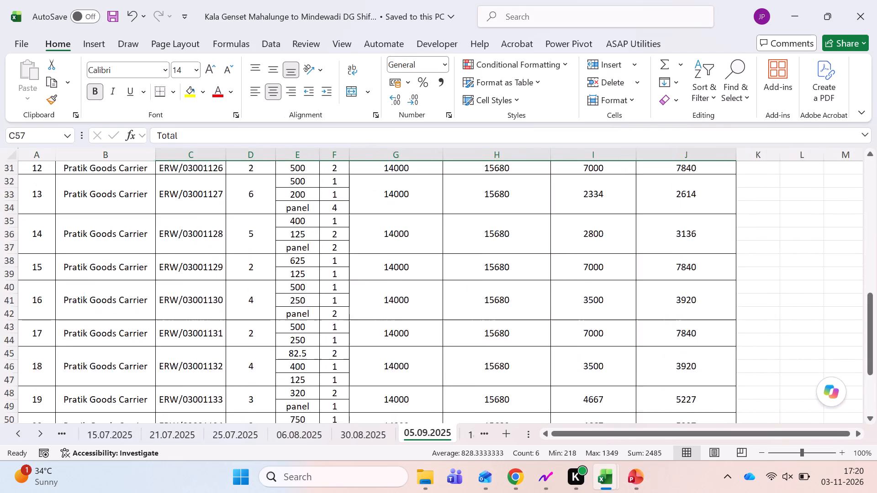